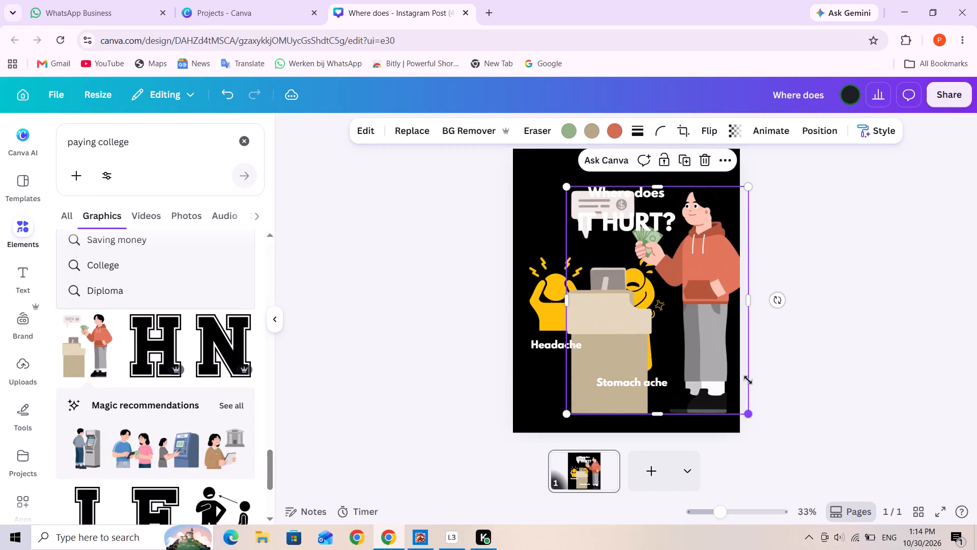
Shrink the illustration of the person paying at the counter and move it to the right of the stomach ache figure.
{"action": "left_click_drag", "start_coordinate": [746, 413], "coordinate": [661, 315]}
{"action": "left_click_drag", "start_coordinate": [661, 315], "coordinate": [661, 314]}
{"action": "left_click_drag", "start_coordinate": [637, 285], "coordinate": [705, 324]}
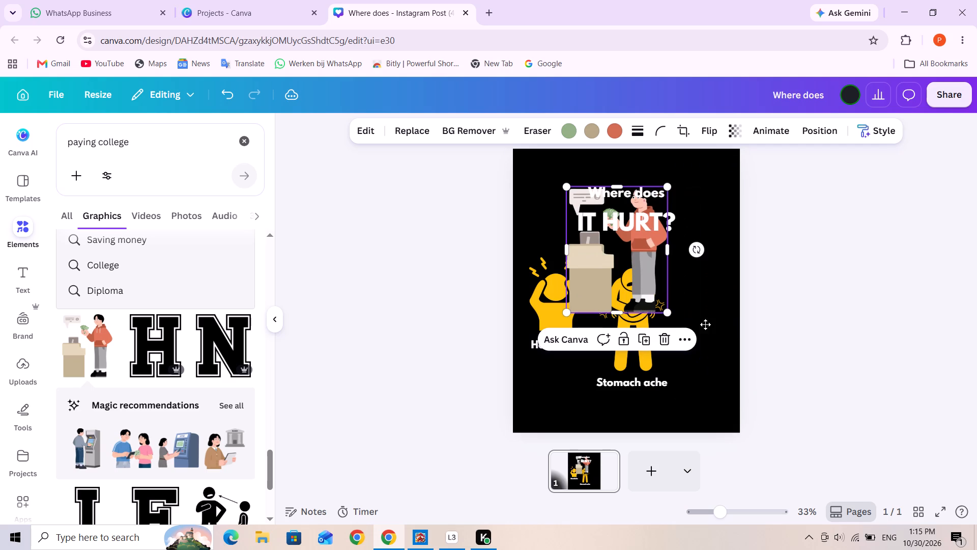
{"action": "left_click_drag", "start_coordinate": [705, 324], "coordinate": [714, 351]}
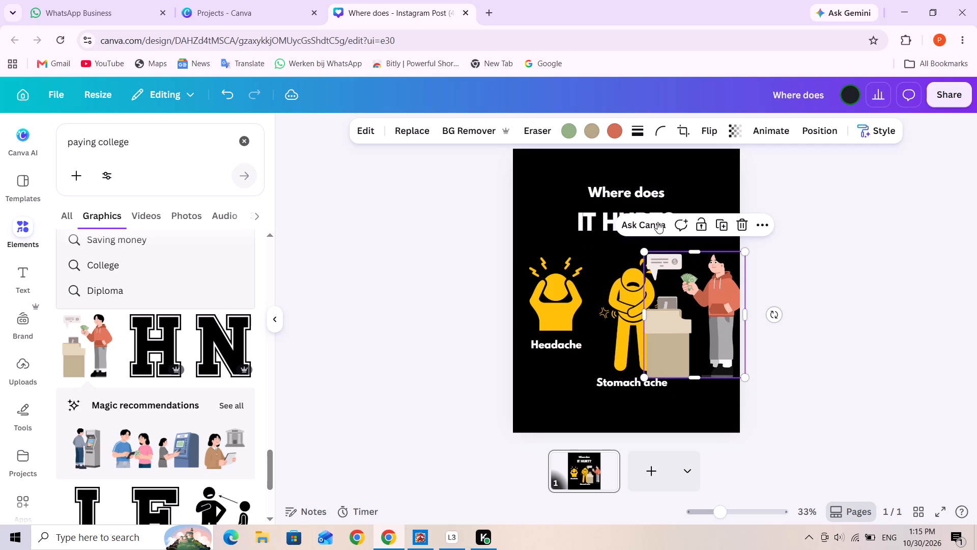
{"action": "left_click", "coordinate": [618, 203]}
{"action": "left_click", "coordinate": [617, 204]}
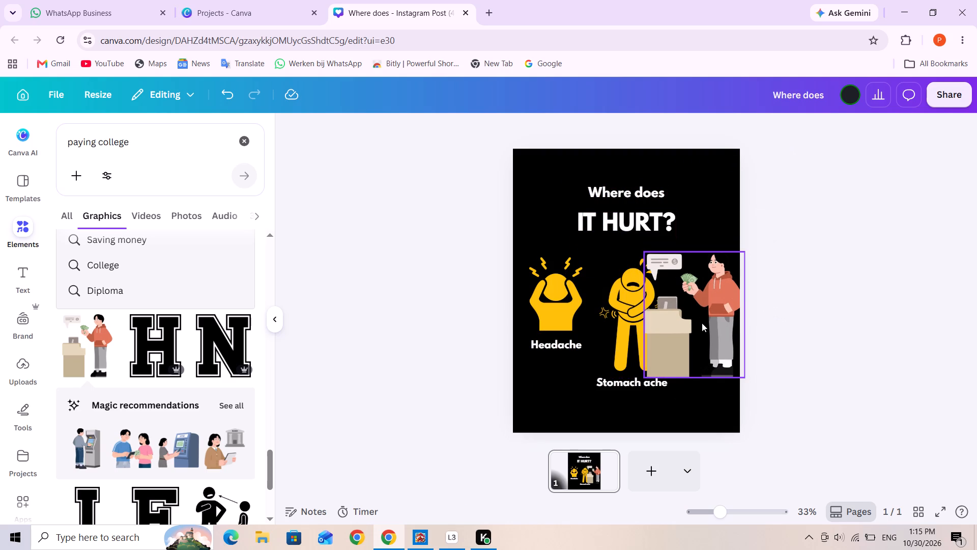
{"action": "left_click", "coordinate": [702, 323]}
{"action": "left_click_drag", "start_coordinate": [717, 340], "coordinate": [745, 365]}
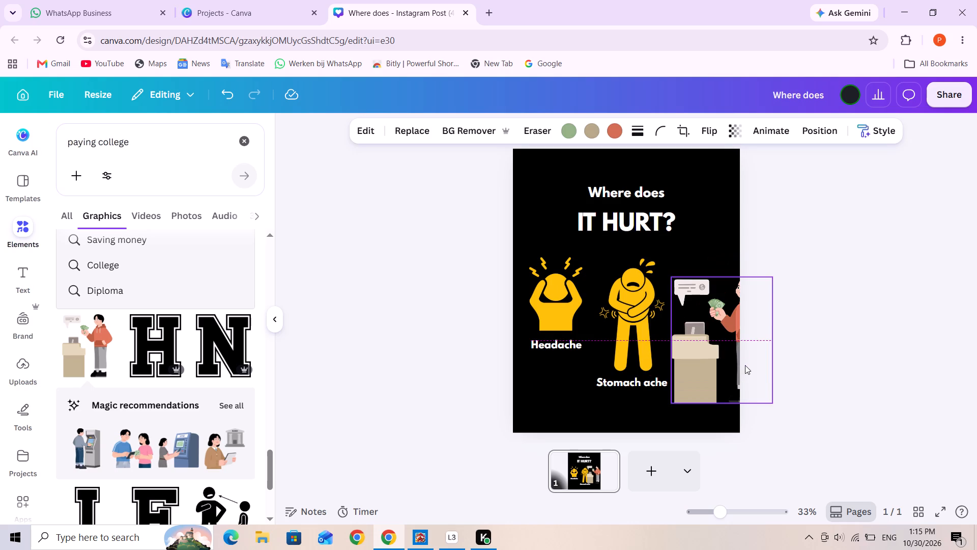
Scale the paying illustration down further and place it inside the page's right edge, beside the stomach ache figure.
{"action": "left_click", "coordinate": [772, 409]}
{"action": "left_click", "coordinate": [739, 387]}
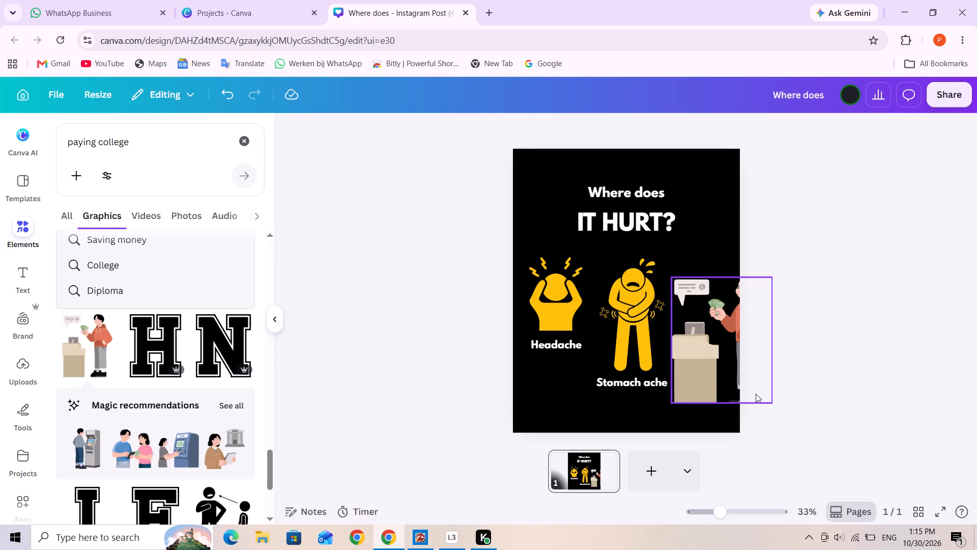
{"action": "left_click_drag", "start_coordinate": [775, 402], "coordinate": [699, 344]}
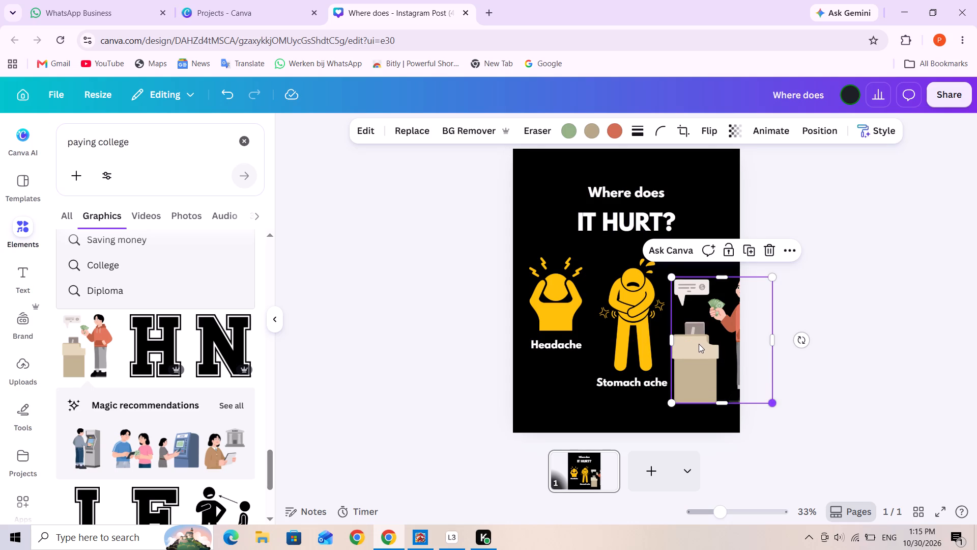
{"action": "left_click_drag", "start_coordinate": [699, 344], "coordinate": [725, 369]}
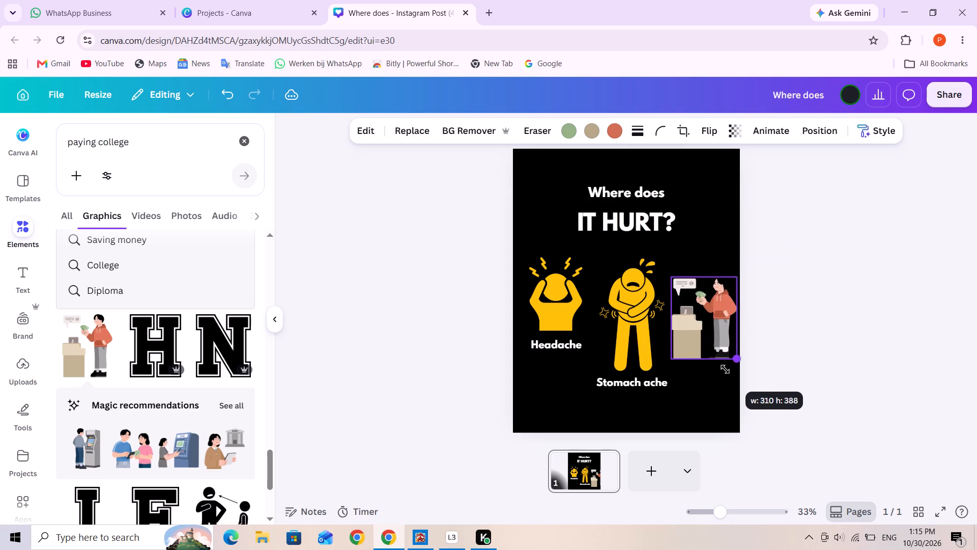
{"action": "left_click_drag", "start_coordinate": [725, 369], "coordinate": [736, 376]}
{"action": "left_click_drag", "start_coordinate": [713, 341], "coordinate": [713, 331]}
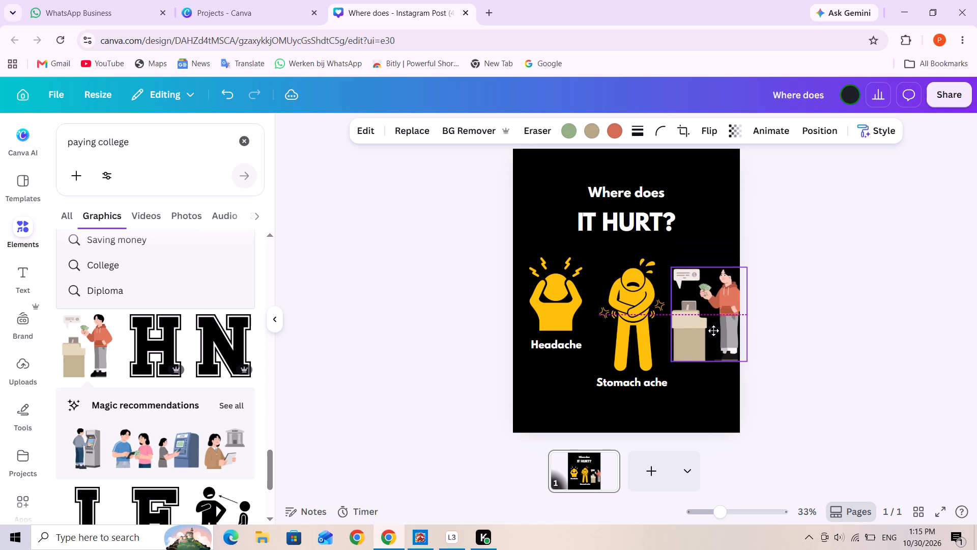
{"action": "left_click_drag", "start_coordinate": [713, 331], "coordinate": [705, 325]}
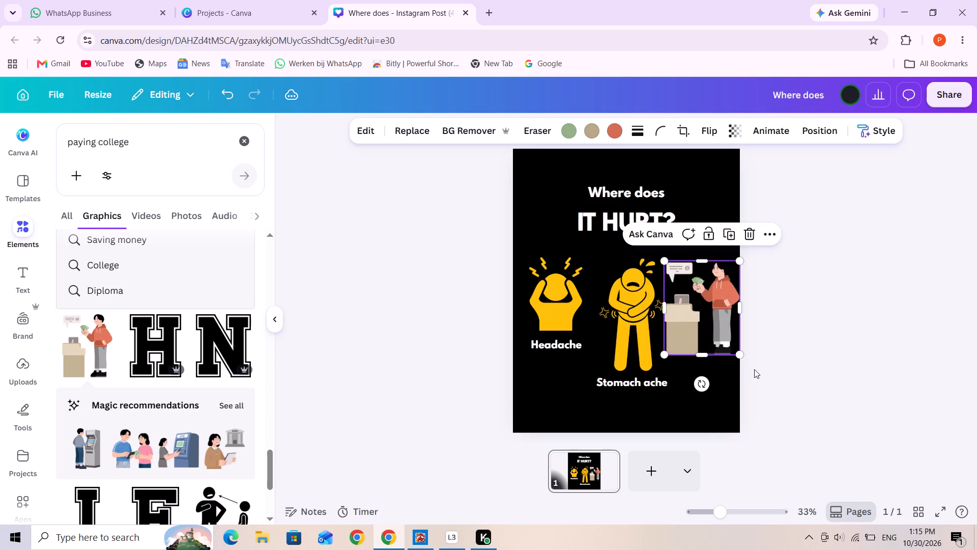
Reduce the paying illustration to about 301 wide and extend its lower edge to about 489 high.
{"action": "left_click_drag", "start_coordinate": [740, 354], "coordinate": [725, 342]}
{"action": "left_click_drag", "start_coordinate": [702, 342], "coordinate": [704, 347]}
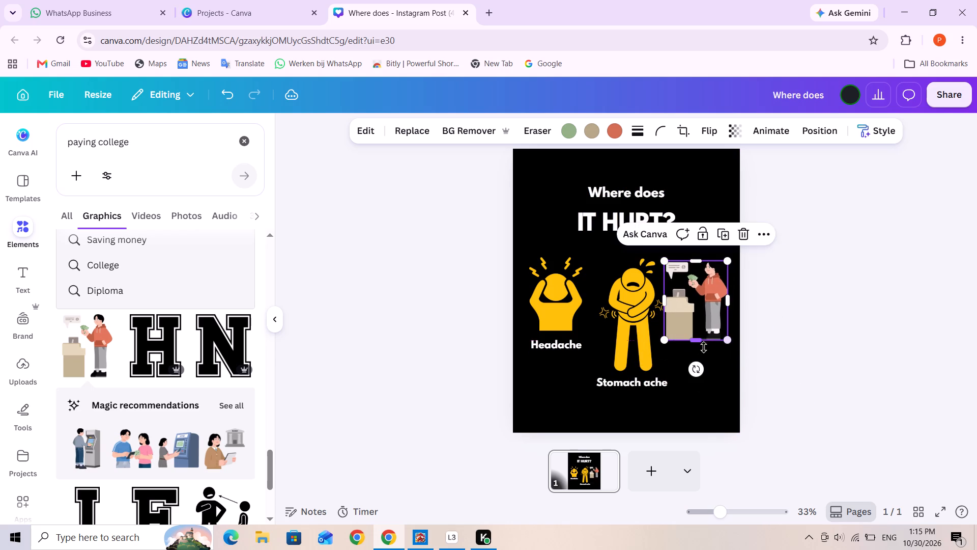
{"action": "left_click_drag", "start_coordinate": [704, 347], "coordinate": [705, 366]}
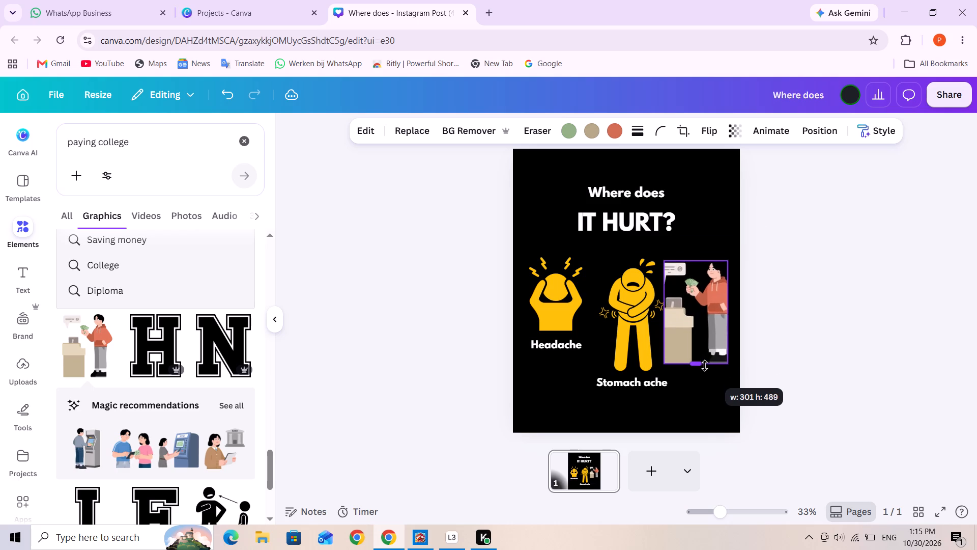
{"action": "left_click_drag", "start_coordinate": [705, 366], "coordinate": [705, 368]}
{"action": "left_click", "coordinate": [794, 344]}
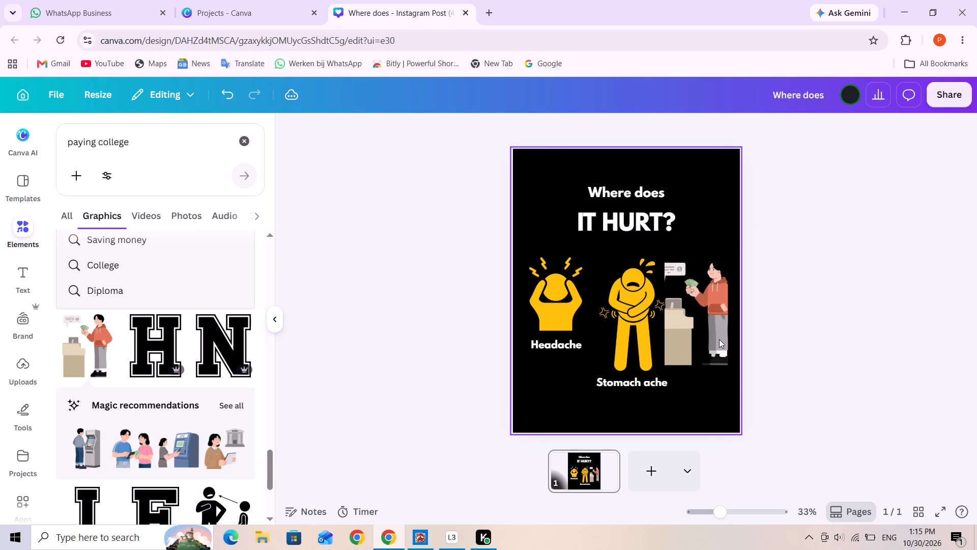
Reposition and enlarge the paying illustration to about 344 by 540, matching the stomach ache figure's height.
{"action": "left_click", "coordinate": [718, 339]}
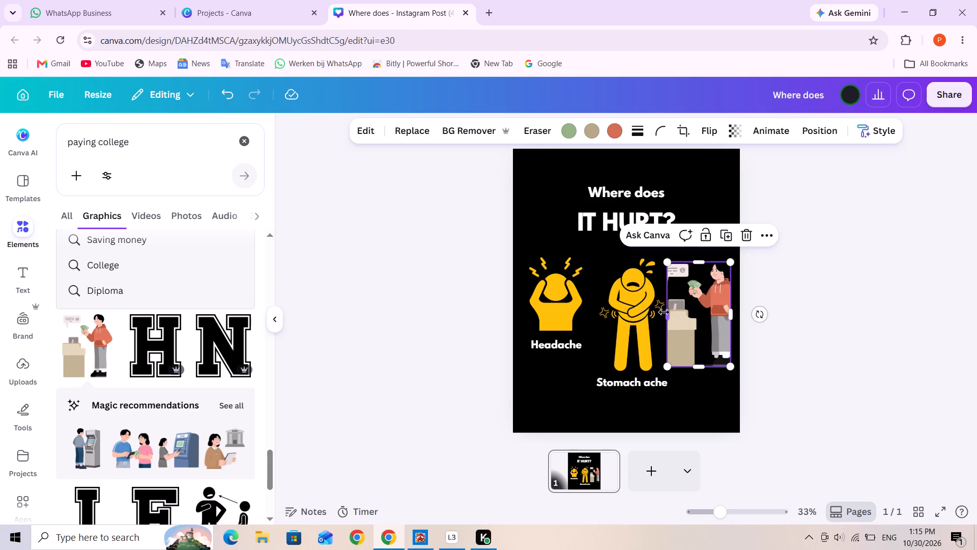
{"action": "left_click_drag", "start_coordinate": [664, 312], "coordinate": [659, 312]}
{"action": "left_click_drag", "start_coordinate": [682, 322], "coordinate": [683, 322]}
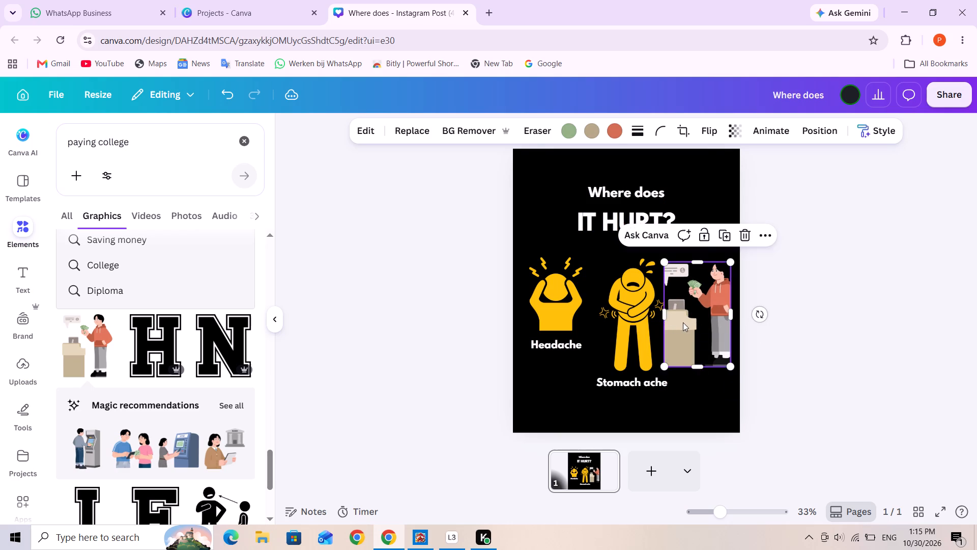
{"action": "left_click_drag", "start_coordinate": [683, 322], "coordinate": [687, 325]}
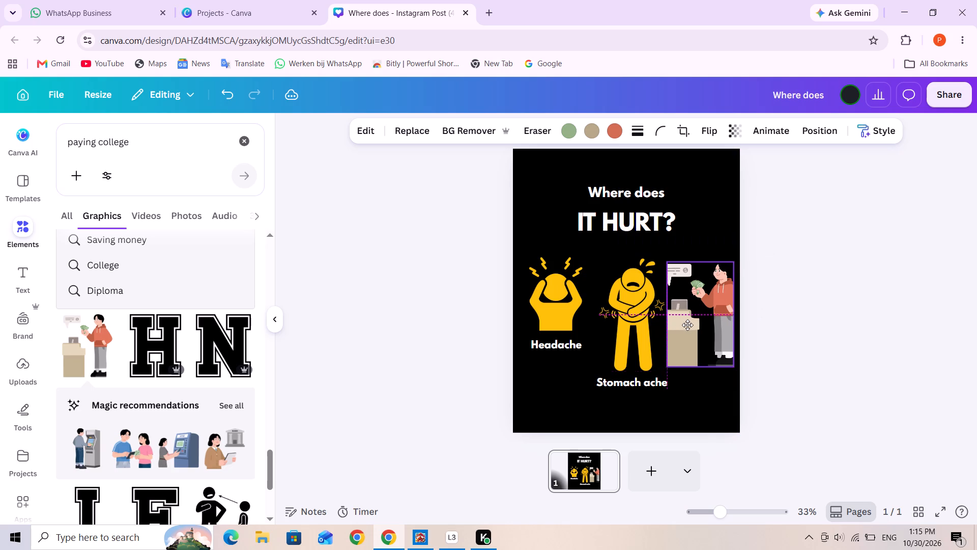
{"action": "left_click_drag", "start_coordinate": [687, 325], "coordinate": [688, 328]}
{"action": "left_click_drag", "start_coordinate": [704, 266], "coordinate": [705, 261]}
{"action": "left_click_drag", "start_coordinate": [674, 316], "coordinate": [669, 316]}
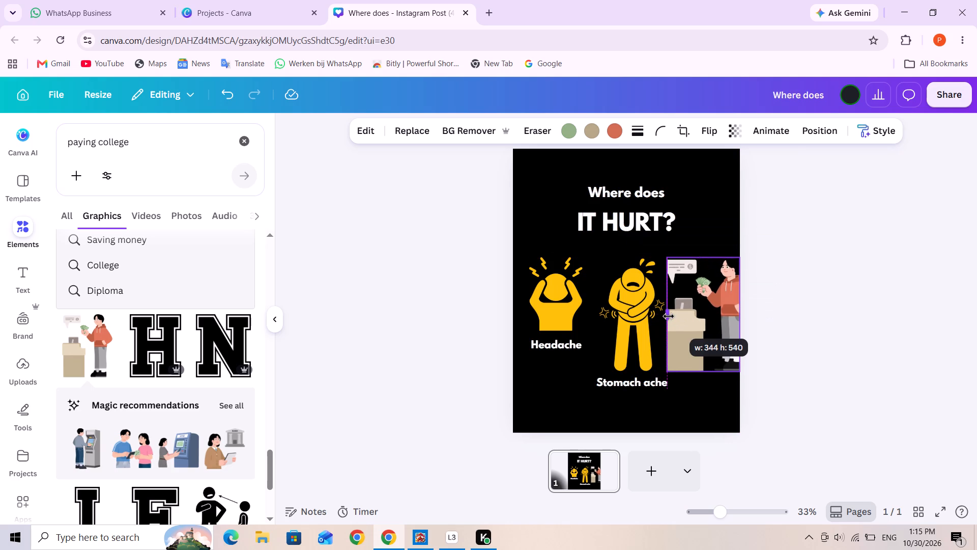
{"action": "left_click_drag", "start_coordinate": [669, 316], "coordinate": [668, 316]}
{"action": "left_click", "coordinate": [793, 330]}
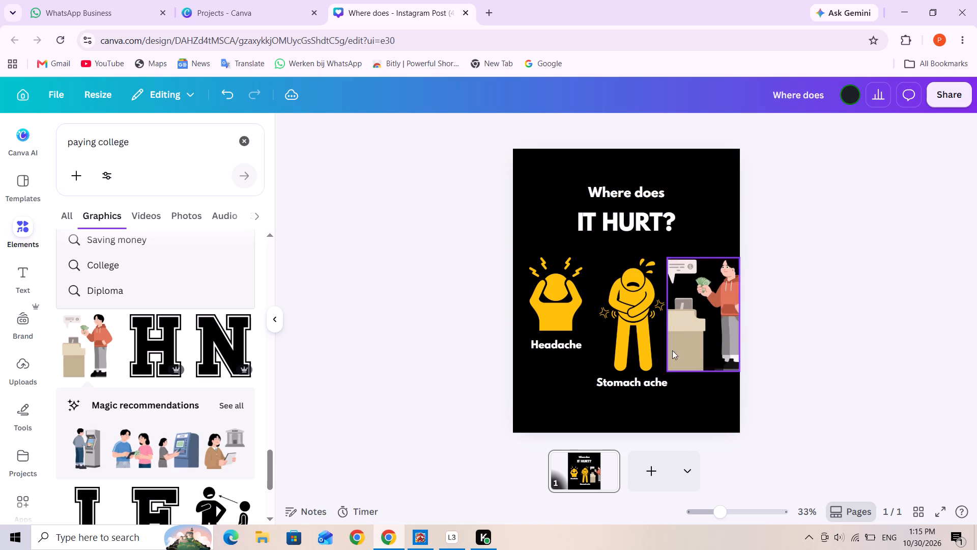
Move the stomach ache figure left so it has equal 47 gaps to the headache figure and the paying illustration.
{"action": "left_click_drag", "start_coordinate": [629, 341], "coordinate": [618, 340]}
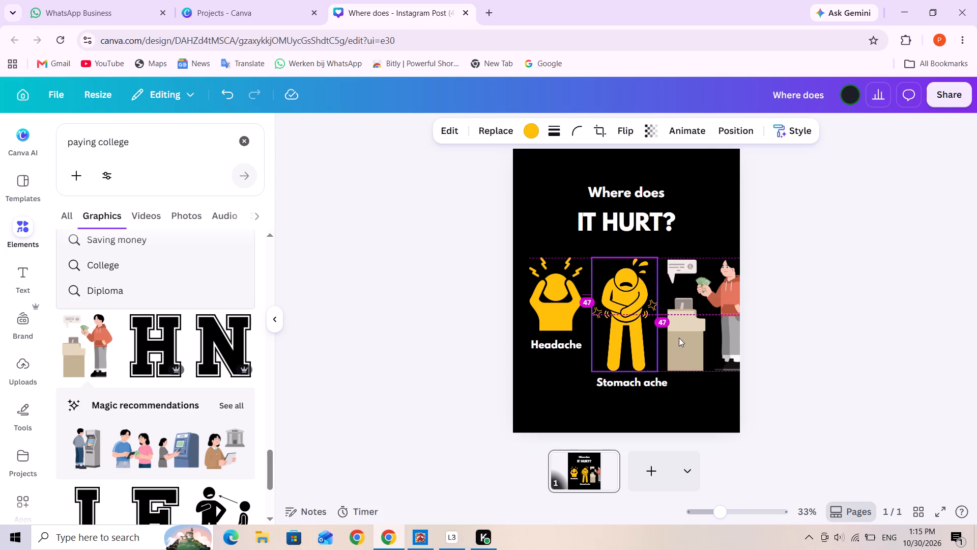
Widen the paying illustration to about 359 and shift it left, clear of the page's right edge.
{"action": "left_click", "coordinate": [679, 337]}
{"action": "left_click", "coordinate": [680, 313]}
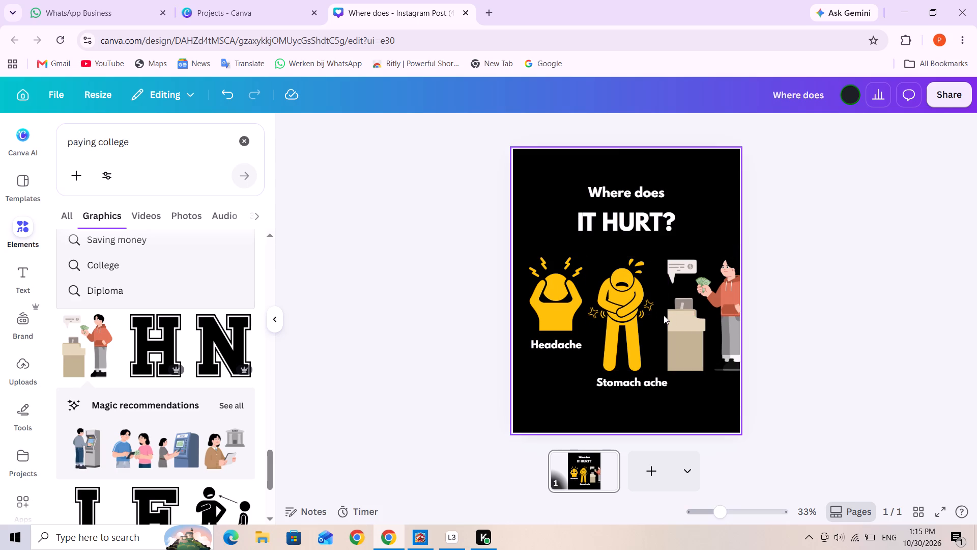
{"action": "left_click", "coordinate": [664, 315]}
{"action": "left_click", "coordinate": [671, 315]}
{"action": "left_click", "coordinate": [669, 315]}
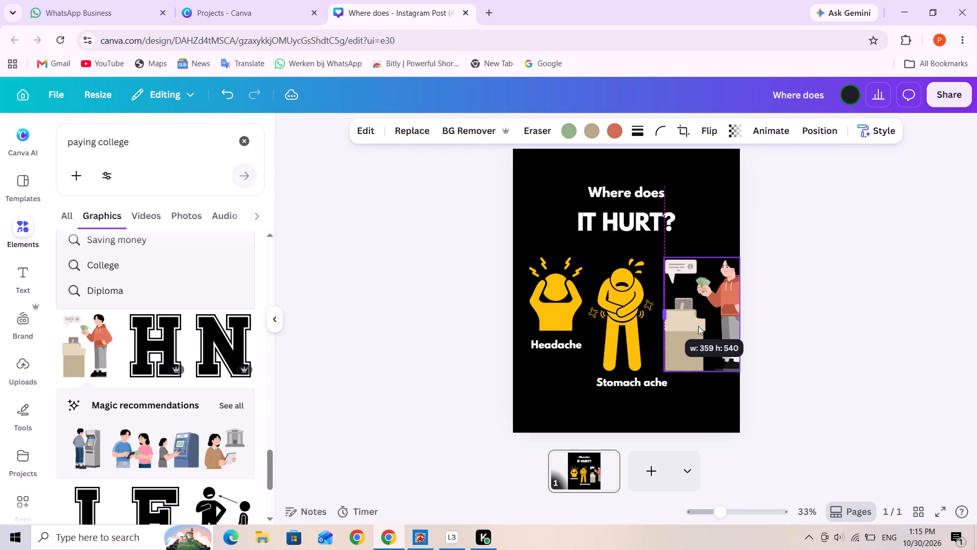
{"action": "left_click_drag", "start_coordinate": [701, 326], "coordinate": [694, 327]}
{"action": "left_click", "coordinate": [762, 334]}
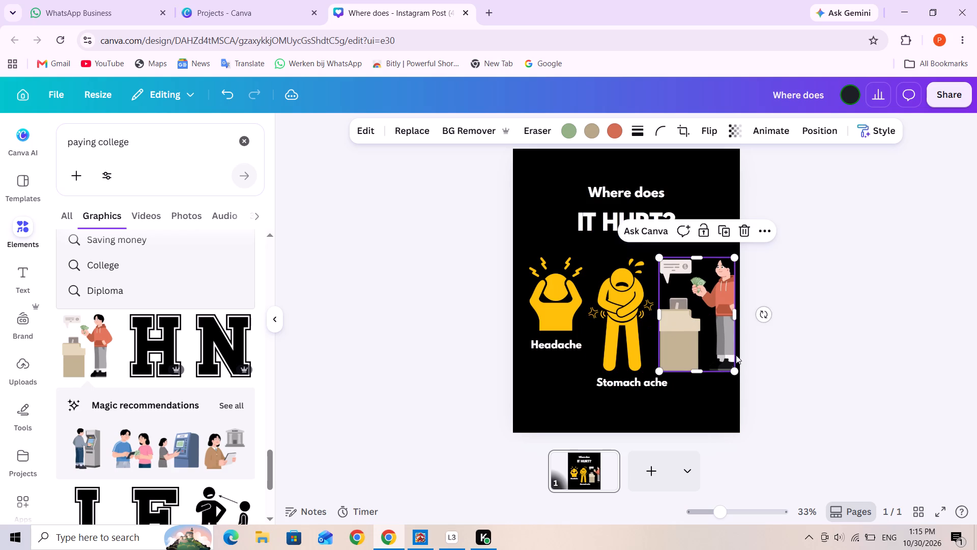
Move the Stomach ache label left and slightly up so it sits under its figure.
{"action": "left_click_drag", "start_coordinate": [638, 384], "coordinate": [625, 384]}
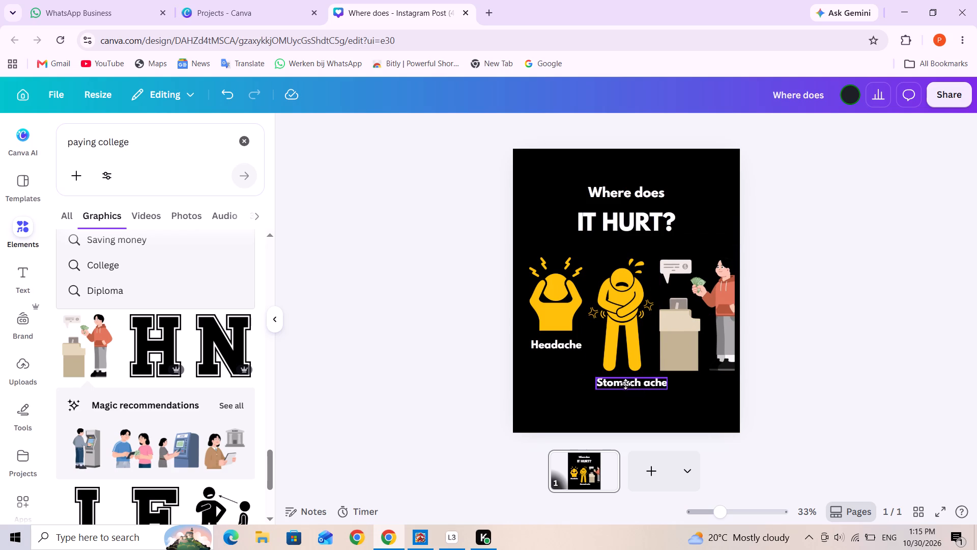
{"action": "left_click_drag", "start_coordinate": [625, 384], "coordinate": [624, 383]}
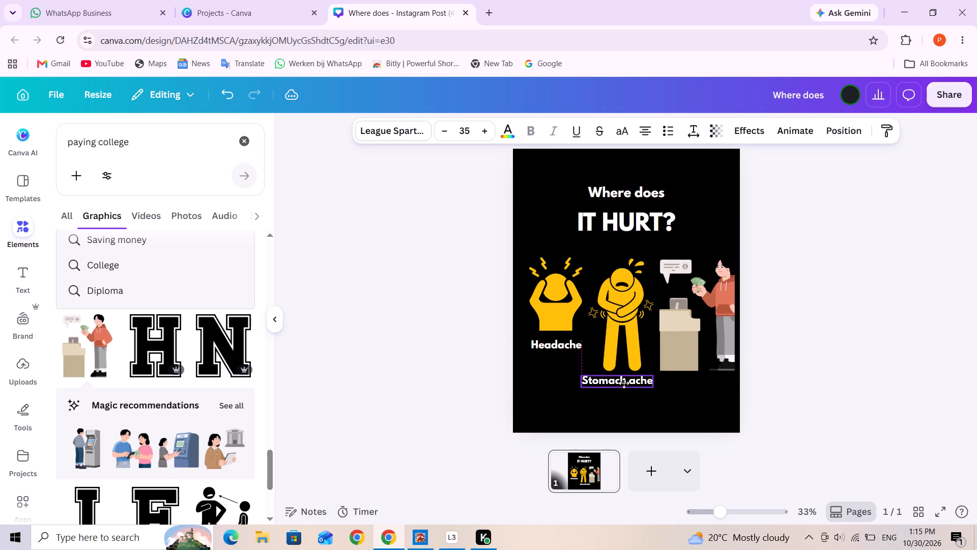
{"action": "left_click_drag", "start_coordinate": [624, 383], "coordinate": [625, 383]}
{"action": "left_click", "coordinate": [689, 387]}
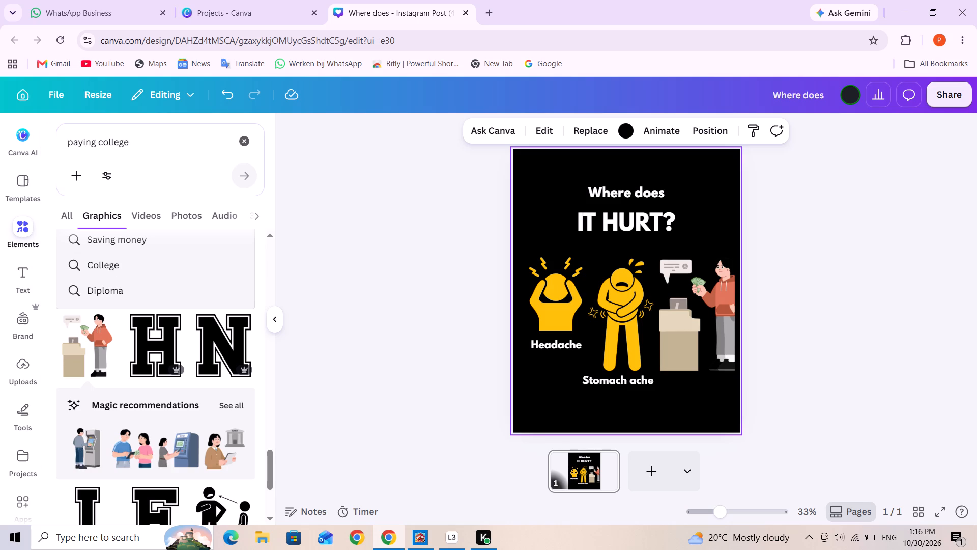
Capitalise and extend the text in the elements search field to read "Paying college $40k/year for access to info".
{"action": "left_click", "coordinate": [74, 142]}
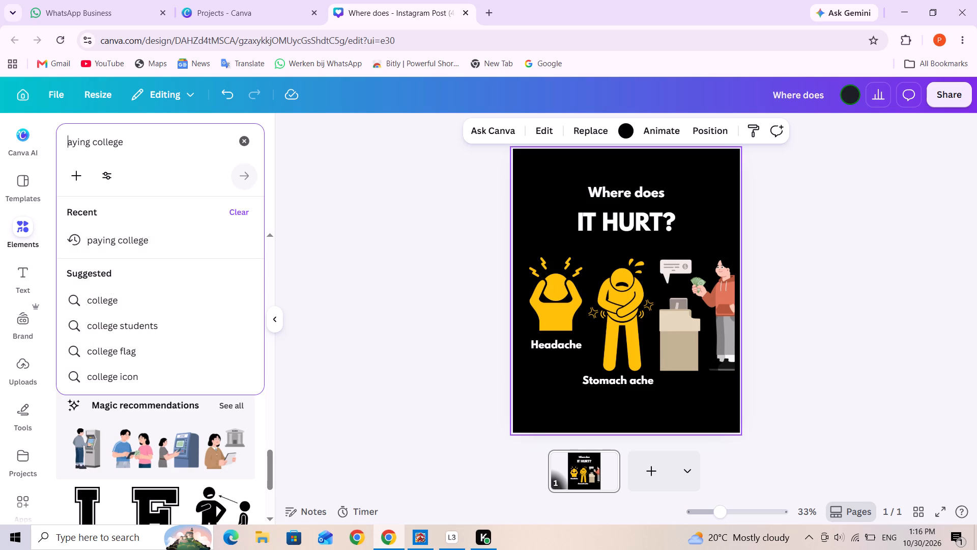
{"action": "key", "text": "BackSpace"}
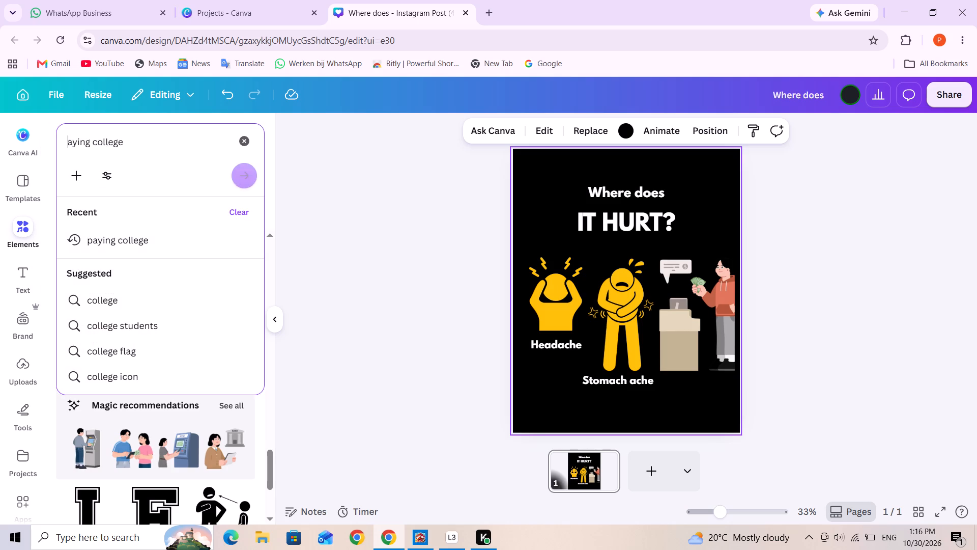
{"action": "left_click", "coordinate": [181, 143]}
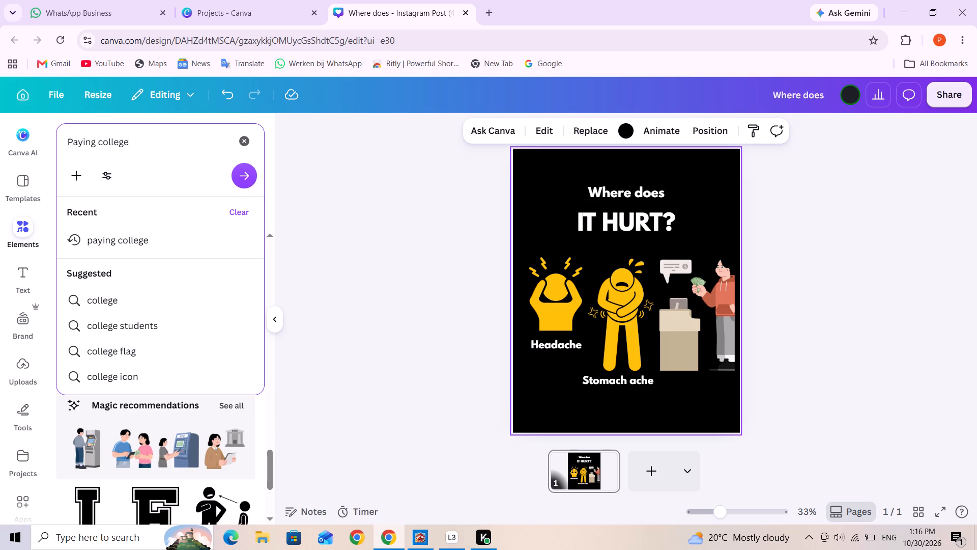
{"action": "key", "text": "space"}
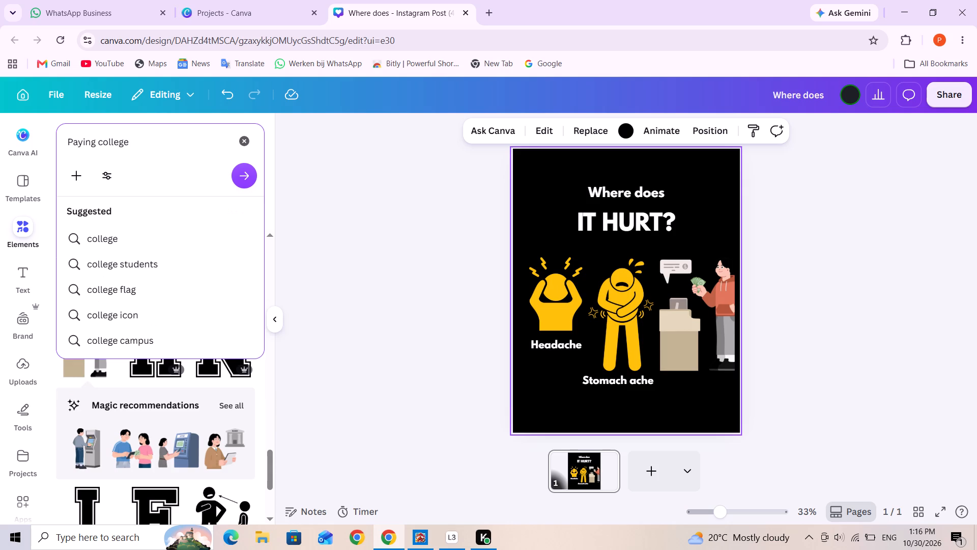
{"action": "key", "text": "shift+dollar"}
{"action": "type", "text": "40"}
{"action": "key", "text": "k"}
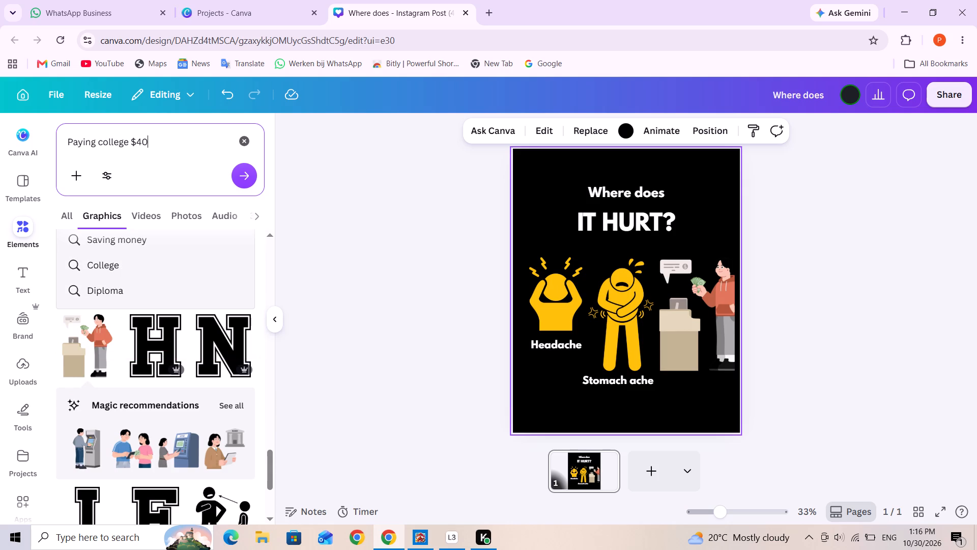
{"action": "type", "text": "/year"}
{"action": "key", "text": "space"}
{"action": "type", "text": "for"}
{"action": "key", "text": "space"}
{"action": "type", "text": "access"}
{"action": "key", "text": "space"}
{"action": "type", "text": "to info"}
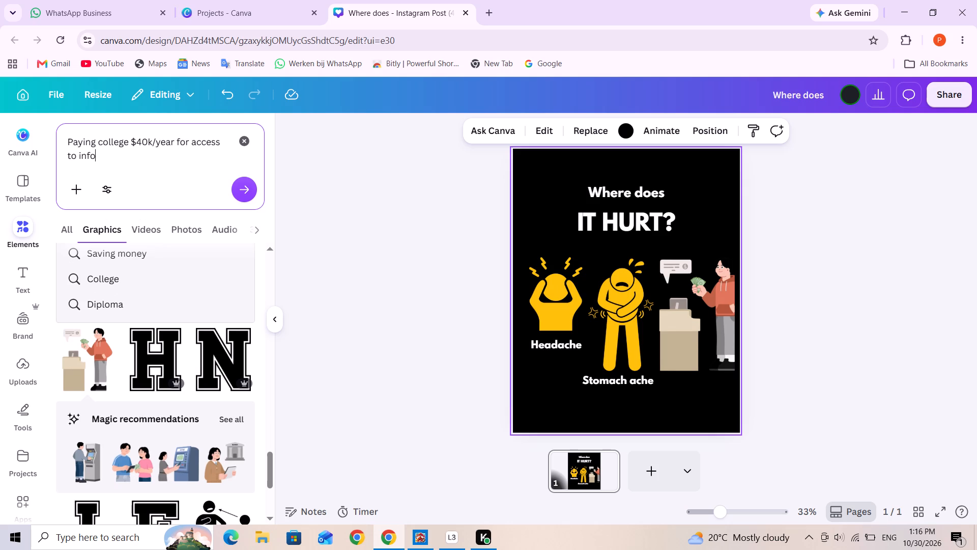
Complete the sentence in the search field with "that's available on google.".
{"action": "key", "text": "space"}
{"action": "type", "text": "thats"}
{"action": "type", "text": "'s"}
{"action": "key", "text": "BackSpace"}
{"action": "key", "text": "BackSpace"}
{"action": "key", "text": "BackSpace"}
{"action": "type", "text": "'s"}
{"action": "key", "text": "space"}
{"action": "type", "text": "available"}
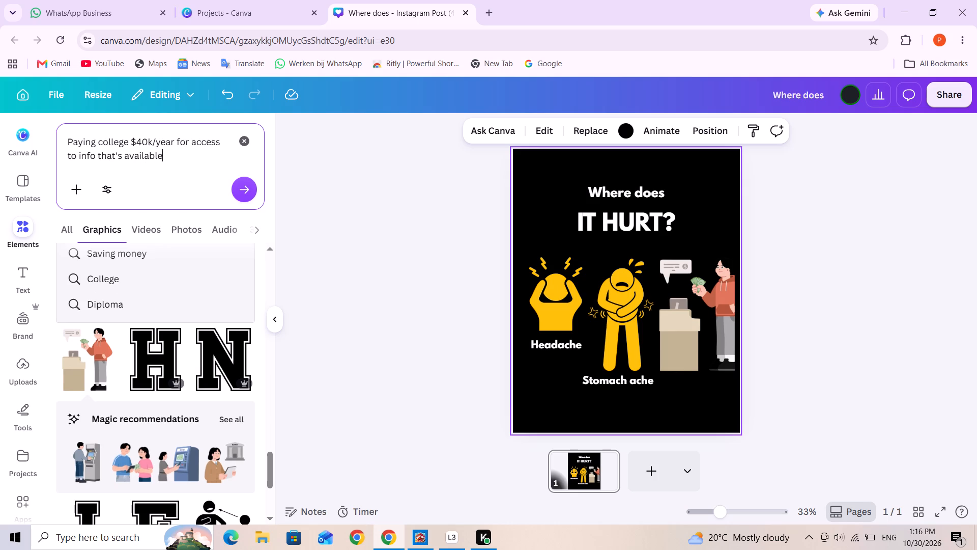
{"action": "key", "text": "space"}
{"action": "type", "text": "on googl"}
{"action": "key", "text": "e"}
{"action": "key", "text": "period"}
Copy the whole college sentence from the search field and paste it onto the page as a caption.
{"action": "left_click_drag", "start_coordinate": [69, 142], "coordinate": [131, 149]}
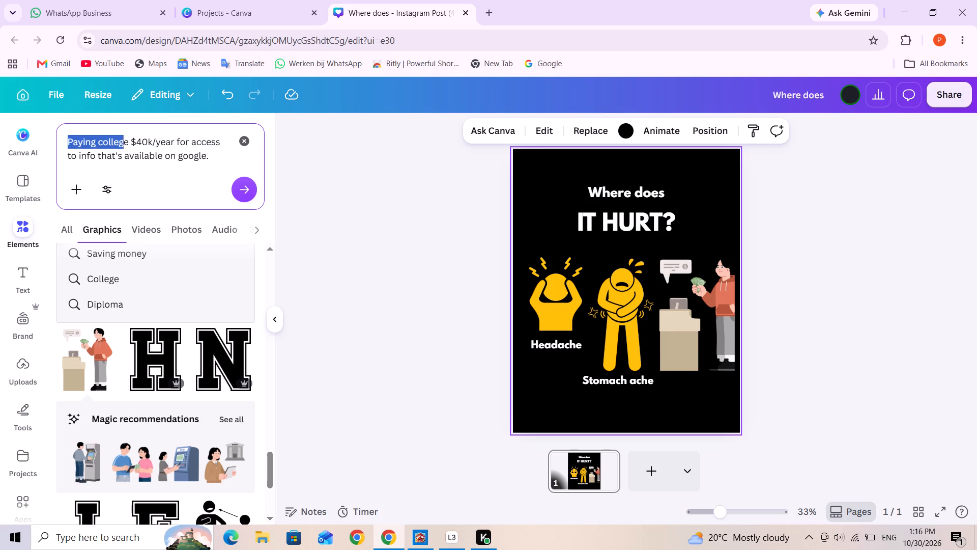
{"action": "left_click_drag", "start_coordinate": [131, 149], "coordinate": [218, 153]}
{"action": "key", "text": "ctrl+c"}
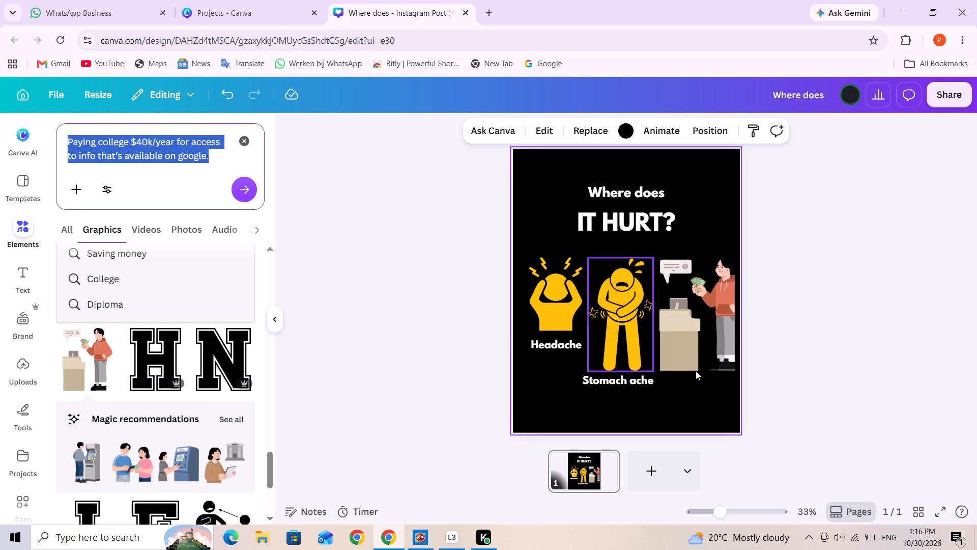
{"action": "left_click", "coordinate": [698, 394]}
{"action": "key", "text": "ctrl+v"}
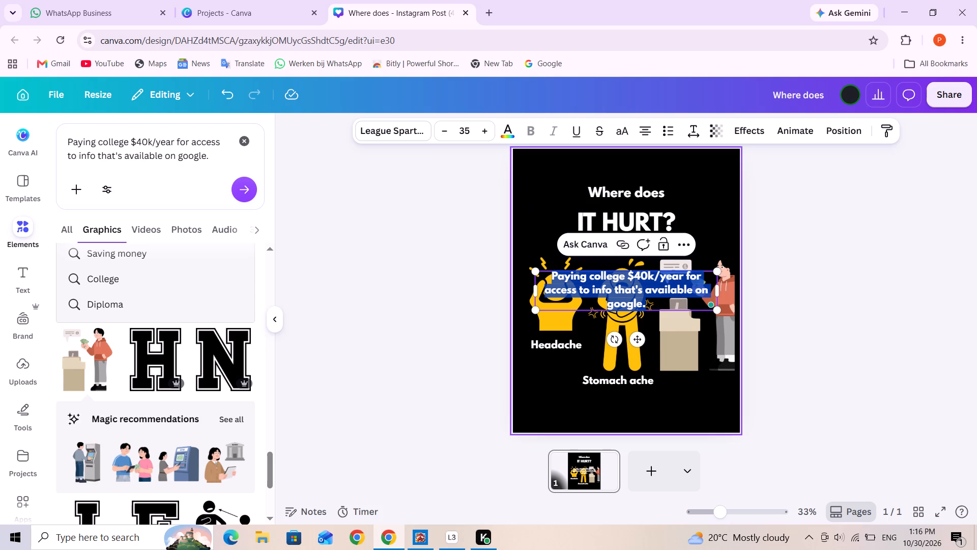
Move the pasted college caption off the illustrations to the bottom right of the page, below the Stomach ache label.
{"action": "left_click", "coordinate": [786, 326]}
{"action": "left_click_drag", "start_coordinate": [645, 294], "coordinate": [668, 395]}
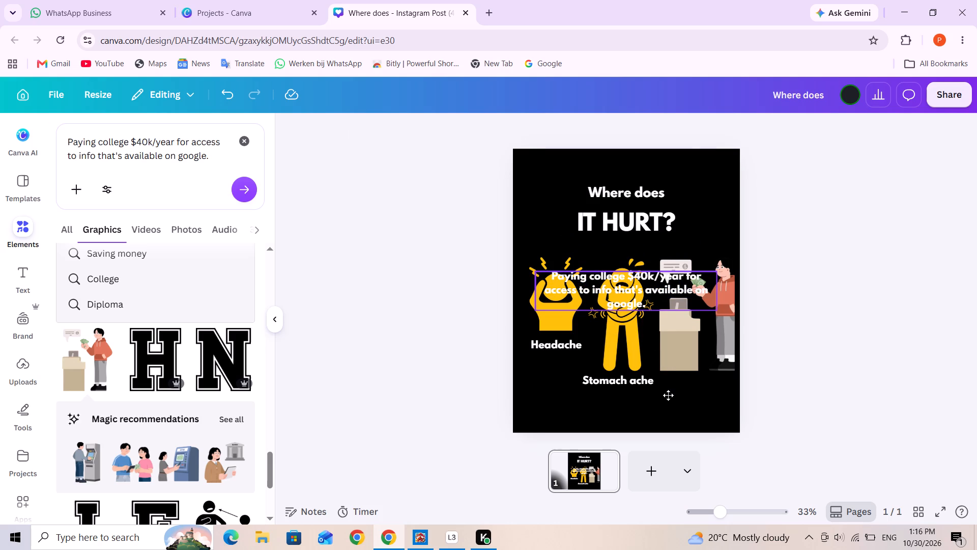
{"action": "left_click_drag", "start_coordinate": [668, 395], "coordinate": [778, 401]}
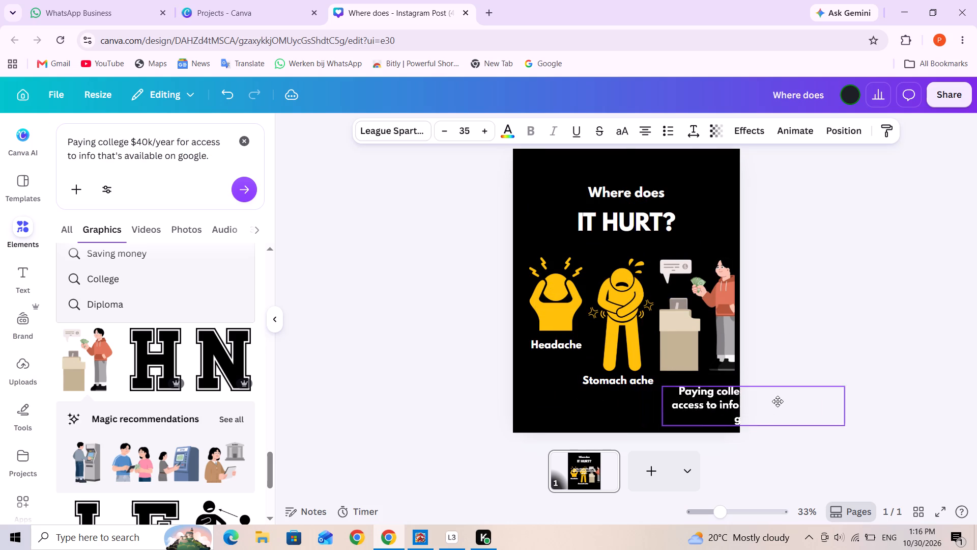
{"action": "left_click_drag", "start_coordinate": [778, 401], "coordinate": [681, 406]}
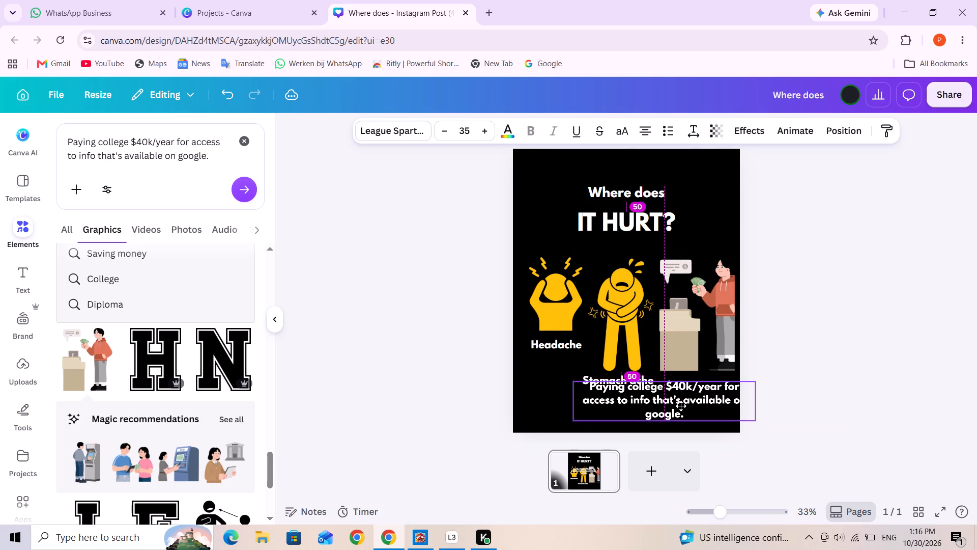
{"action": "left_click_drag", "start_coordinate": [681, 406], "coordinate": [670, 413]}
{"action": "triple_click", "coordinate": [670, 413]}
{"action": "left_click", "coordinate": [670, 413]}
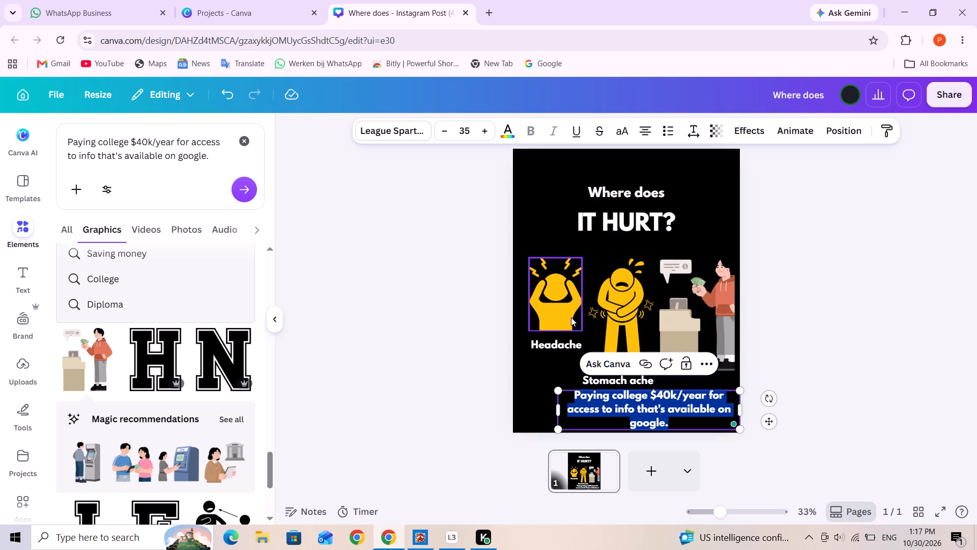
Shift the headache figure left toward the page edge and move its Headache label left and slightly up beneath it.
{"action": "left_click_drag", "start_coordinate": [563, 313], "coordinate": [554, 313]}
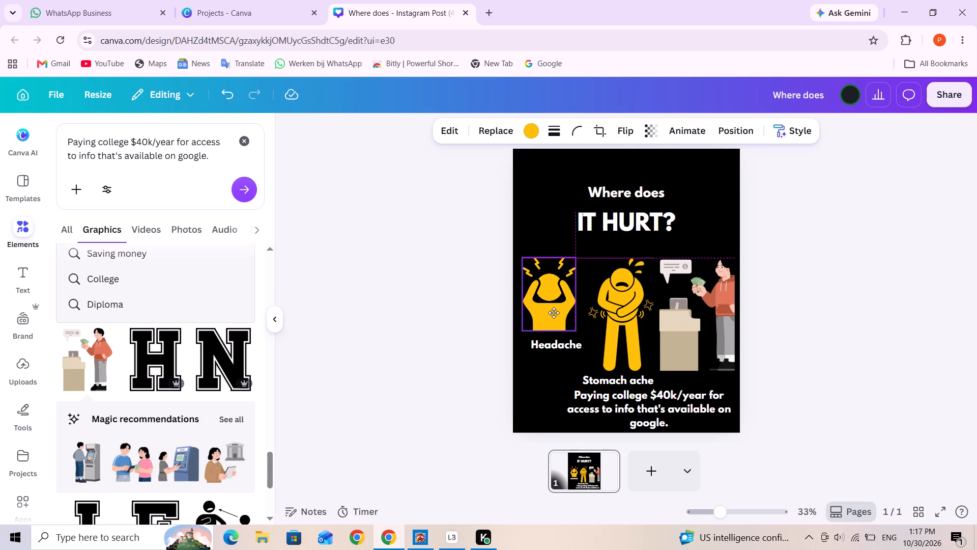
{"action": "left_click_drag", "start_coordinate": [554, 313], "coordinate": [553, 313]}
{"action": "left_click_drag", "start_coordinate": [554, 347], "coordinate": [544, 344]}
Move the stomach ache figure slightly left and up, and bring the Stomach ache label up and left under it.
{"action": "left_click_drag", "start_coordinate": [618, 329], "coordinate": [606, 324]}
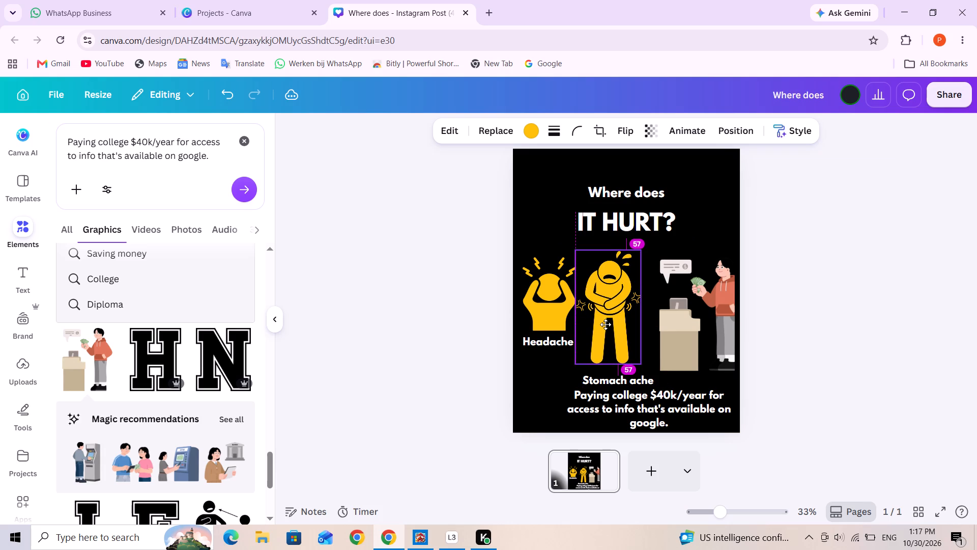
{"action": "left_click_drag", "start_coordinate": [606, 324], "coordinate": [609, 323]}
{"action": "left_click_drag", "start_coordinate": [609, 323], "coordinate": [611, 323]}
{"action": "left_click_drag", "start_coordinate": [614, 379], "coordinate": [613, 370]}
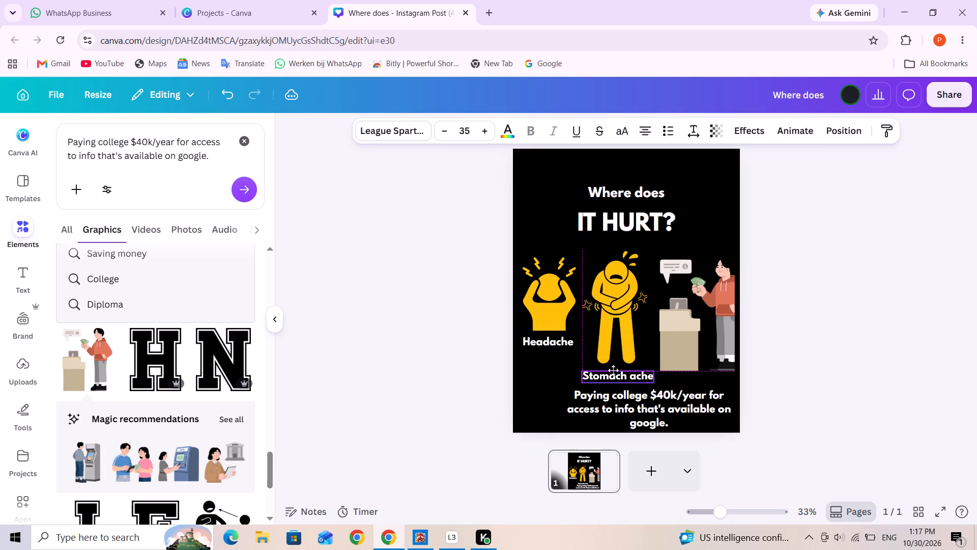
{"action": "left_click_drag", "start_coordinate": [613, 370], "coordinate": [610, 371]}
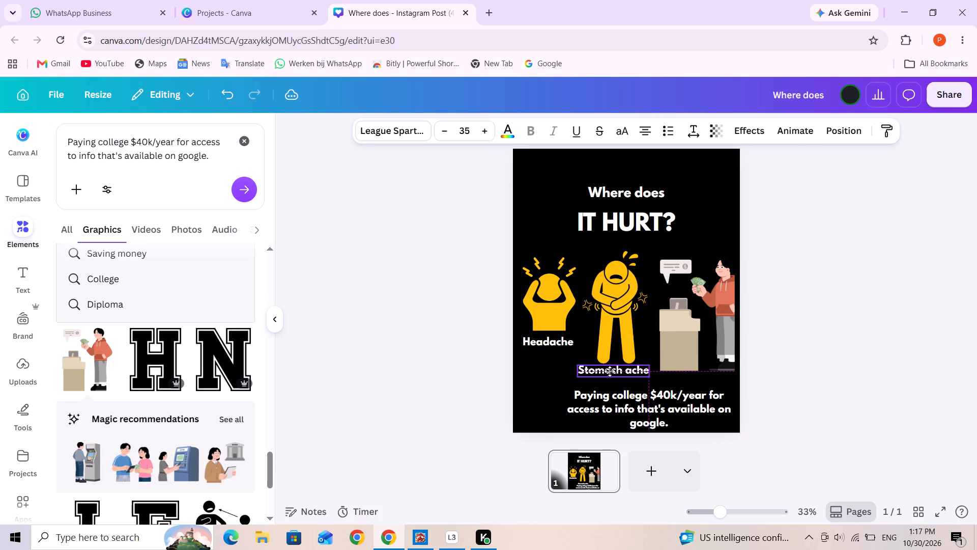
{"action": "left_click_drag", "start_coordinate": [610, 371], "coordinate": [609, 372]}
Shift the paying illustration slightly left, farther from the page's right edge.
{"action": "left_click_drag", "start_coordinate": [699, 352], "coordinate": [694, 350]}
Narrow the college caption's text box so that the sentence wraps onto four lines.
{"action": "left_click", "coordinate": [687, 401]}
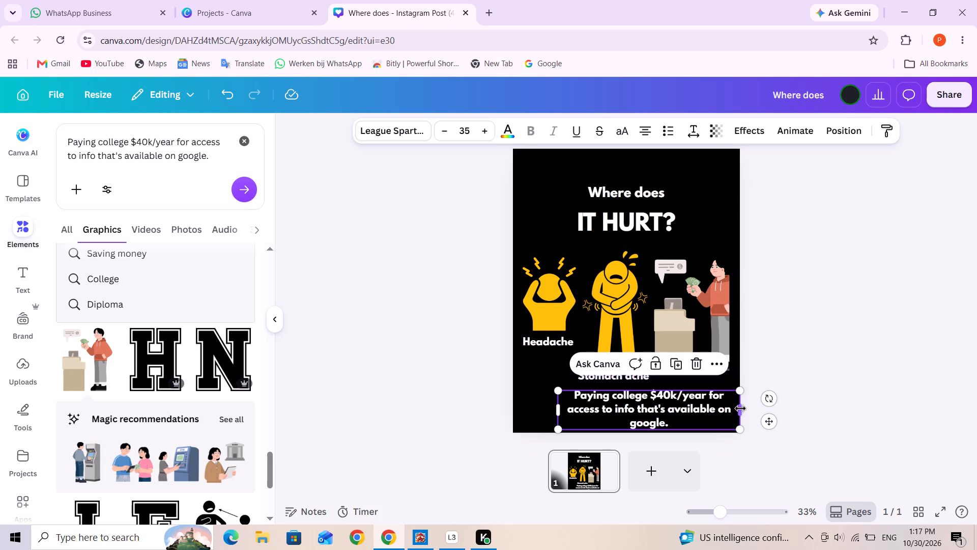
{"action": "left_click_drag", "start_coordinate": [740, 408], "coordinate": [676, 390]}
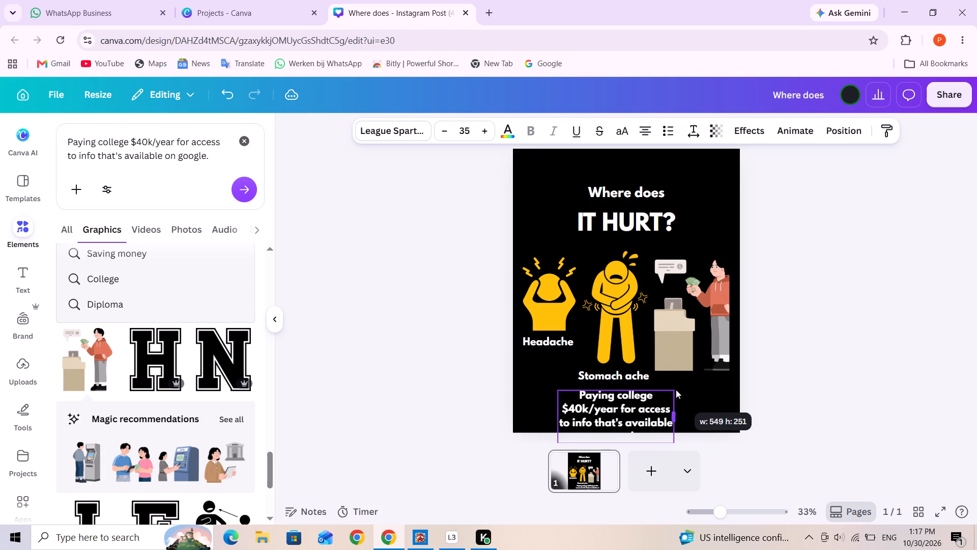
{"action": "left_click_drag", "start_coordinate": [676, 390], "coordinate": [677, 389]}
{"action": "left_click", "coordinate": [807, 395]}
Move the college caption under the paying illustration, with its text box against the page's right edge.
{"action": "left_click_drag", "start_coordinate": [617, 407], "coordinate": [620, 407]}
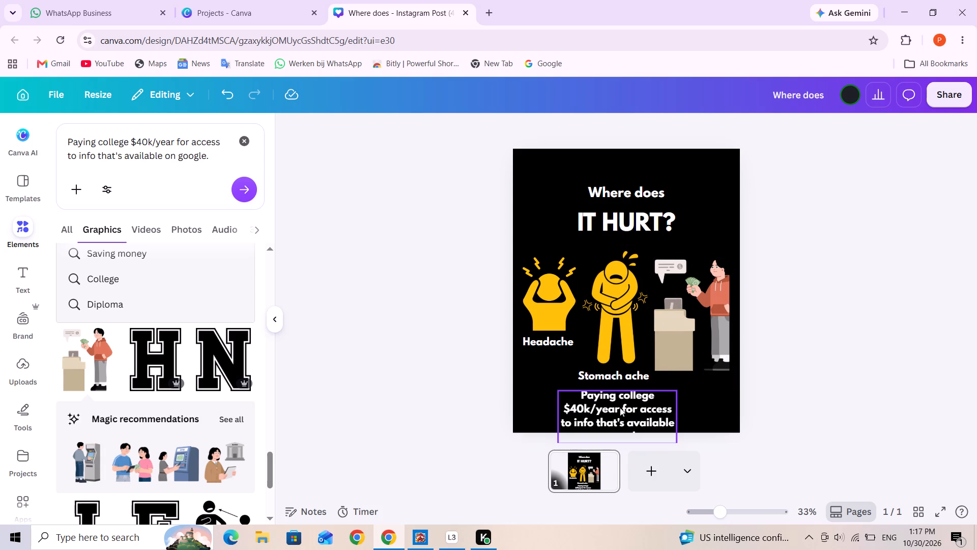
{"action": "left_click_drag", "start_coordinate": [620, 407], "coordinate": [701, 396]}
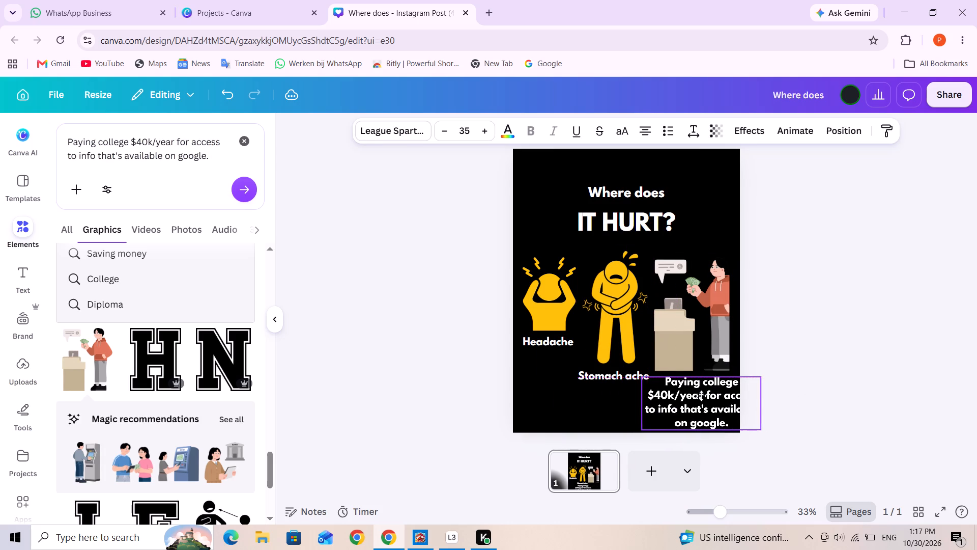
{"action": "left_click_drag", "start_coordinate": [701, 396], "coordinate": [691, 397]}
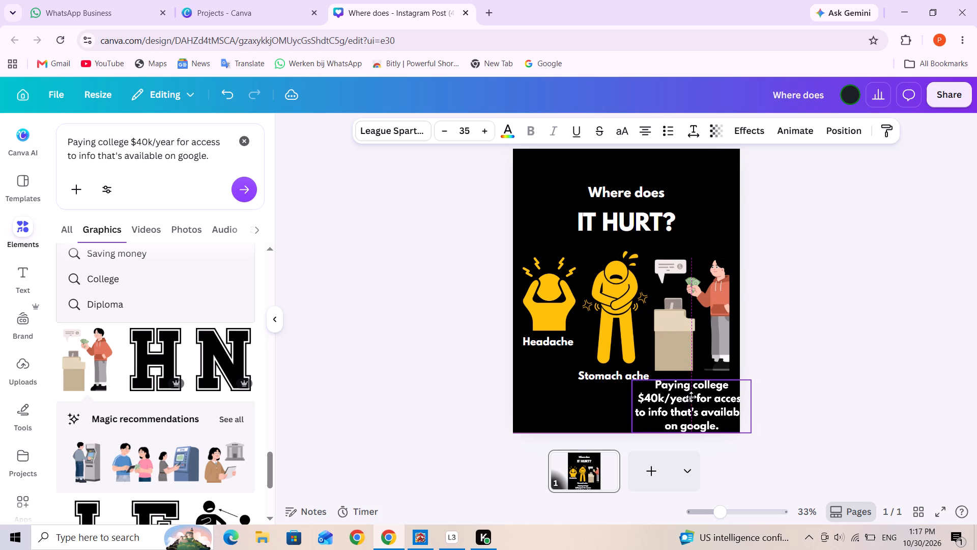
{"action": "left_click_drag", "start_coordinate": [691, 397], "coordinate": [681, 393]}
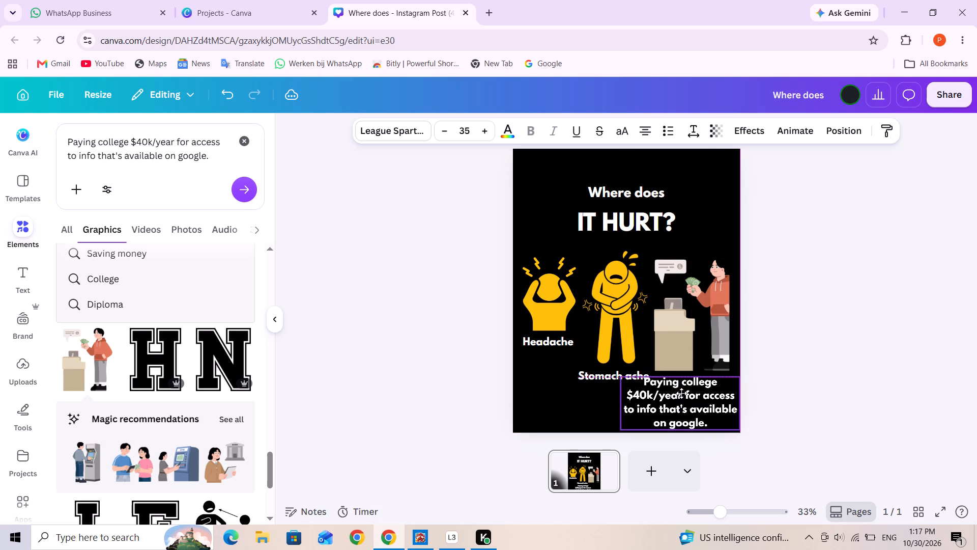
{"action": "left_click_drag", "start_coordinate": [681, 393], "coordinate": [681, 393]}
{"action": "left_click", "coordinate": [909, 398]}
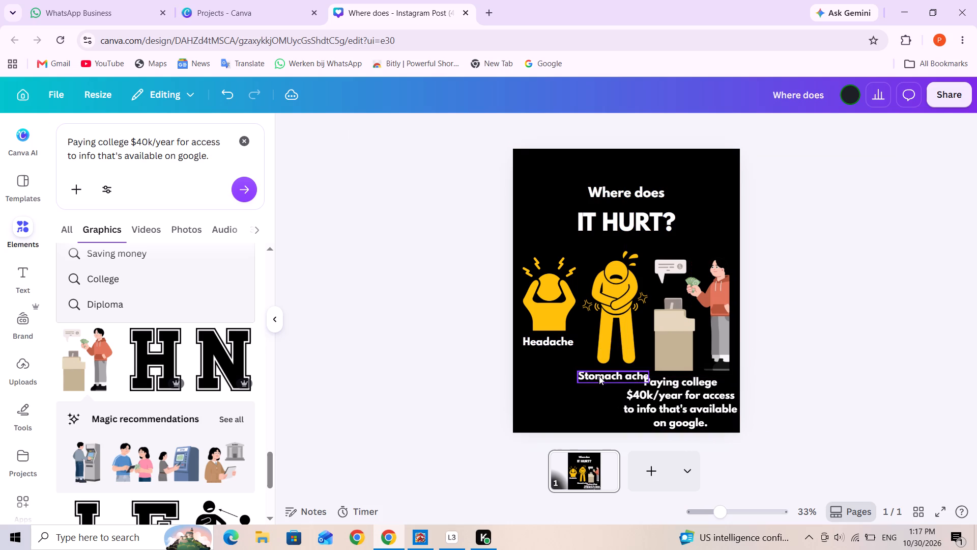
Move the Stomach ache label left and slightly up, clear of the college caption.
{"action": "left_click", "coordinate": [599, 375]}
{"action": "left_click_drag", "start_coordinate": [598, 375], "coordinate": [593, 375]}
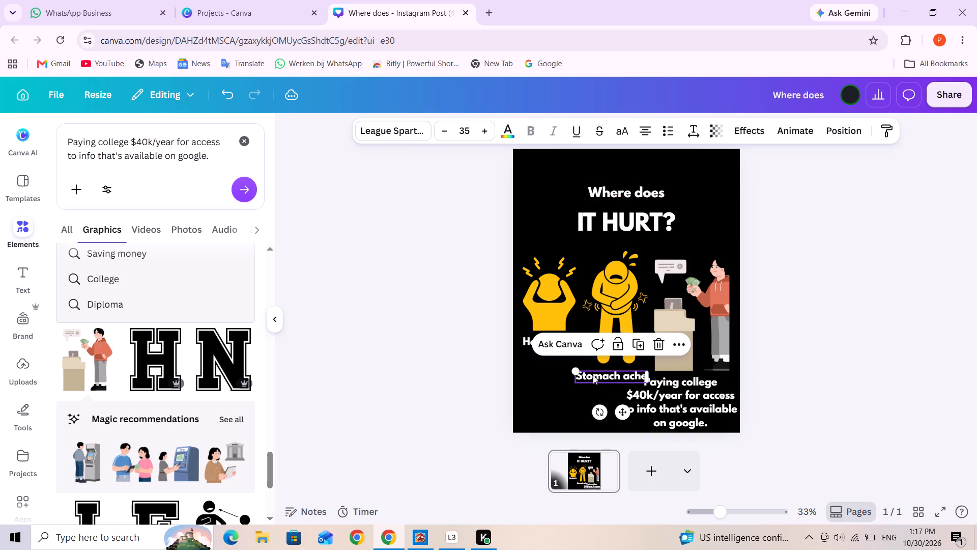
{"action": "left_click_drag", "start_coordinate": [593, 375], "coordinate": [587, 371]}
{"action": "left_click", "coordinate": [627, 327]}
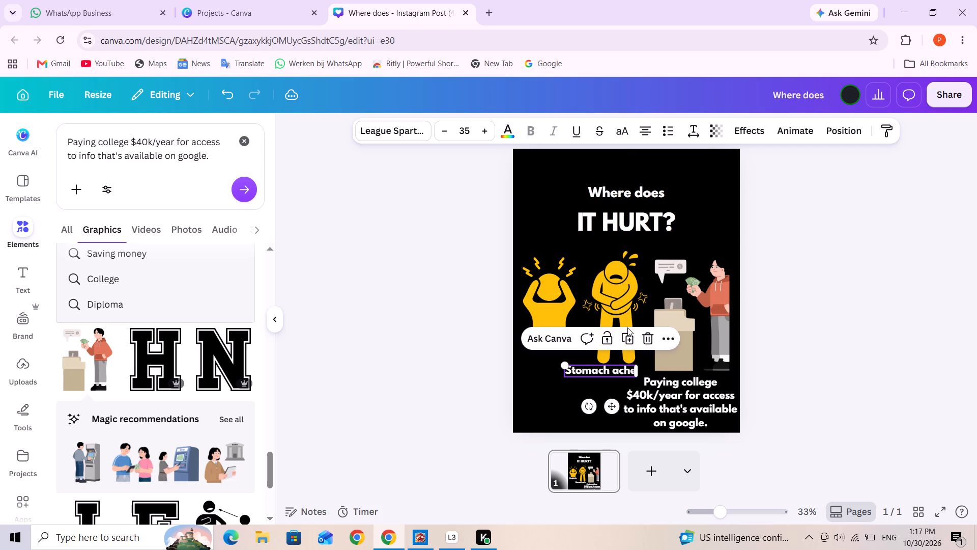
Move the stomach-ache illustration slightly up and shift its Stomach ache label up and right beneath it.
{"action": "left_click_drag", "start_coordinate": [621, 309], "coordinate": [620, 299]}
{"action": "left_click_drag", "start_coordinate": [592, 375], "coordinate": [601, 369]}
{"action": "left_click", "coordinate": [903, 397]}
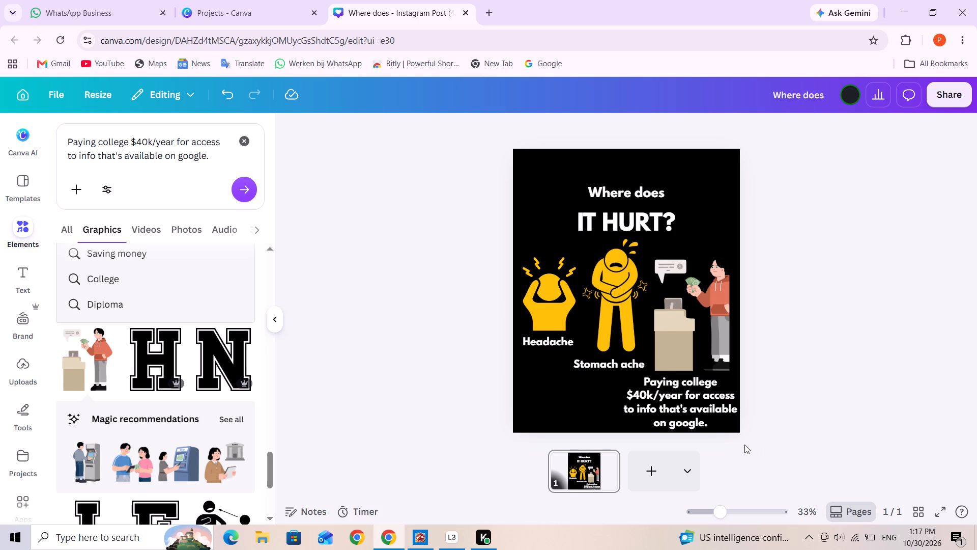
Nudge both title lines, "Where does" and "IT HURT?", slightly upward on the page.
{"action": "left_click", "coordinate": [623, 194]}
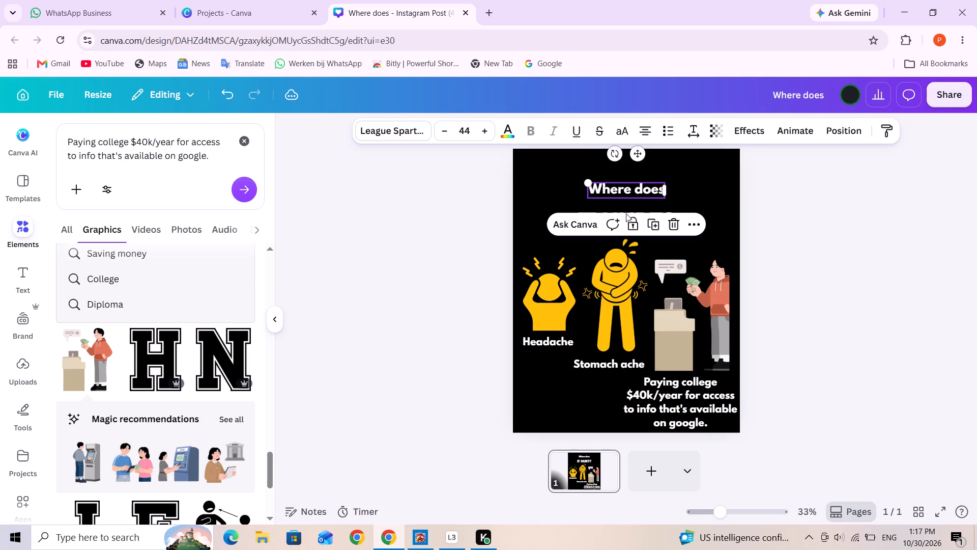
{"action": "left_click_drag", "start_coordinate": [628, 217], "coordinate": [639, 206]}
{"action": "left_click", "coordinate": [686, 201]}
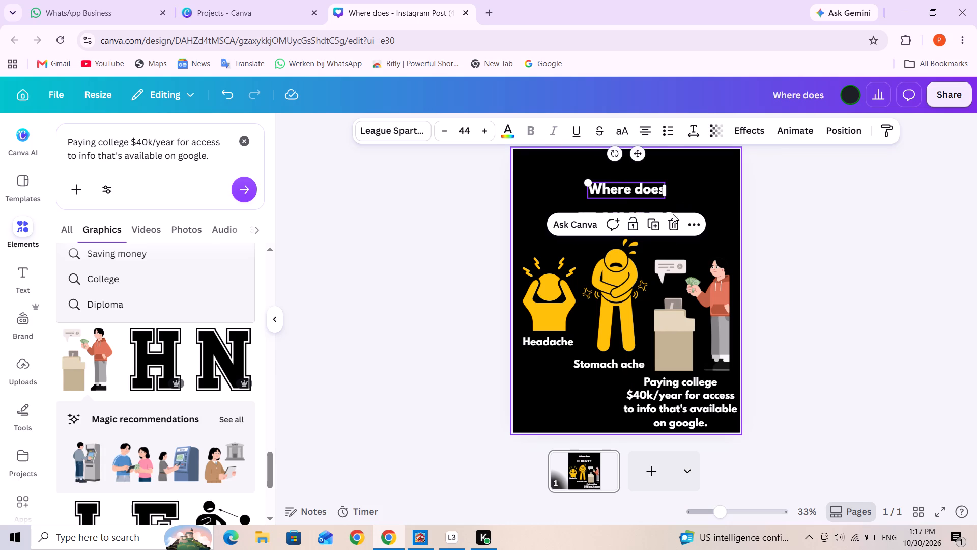
{"action": "left_click", "coordinate": [642, 228]}
{"action": "left_click", "coordinate": [721, 223]}
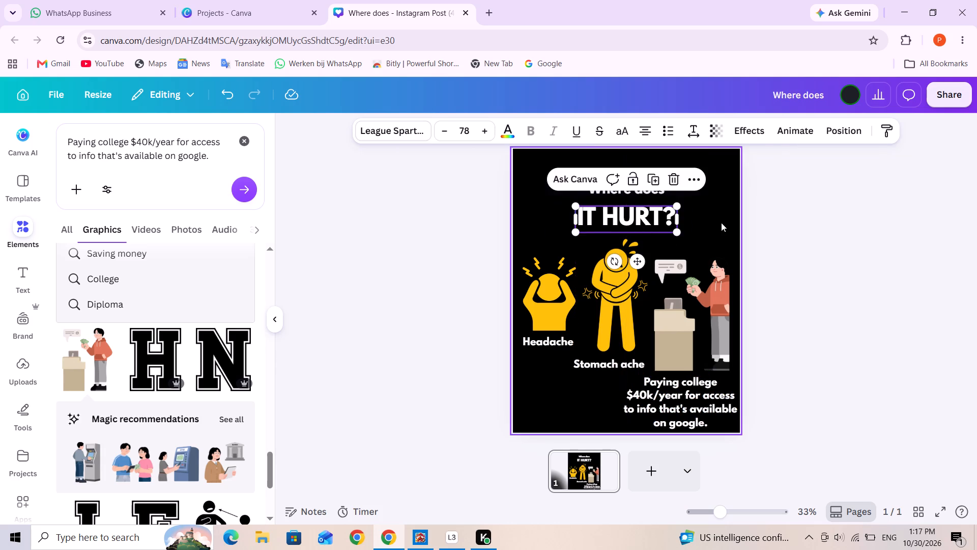
Move the headache illustration up until its top aligns with the top of the stomach-ache illustration.
{"action": "left_click_drag", "start_coordinate": [542, 314], "coordinate": [542, 302]}
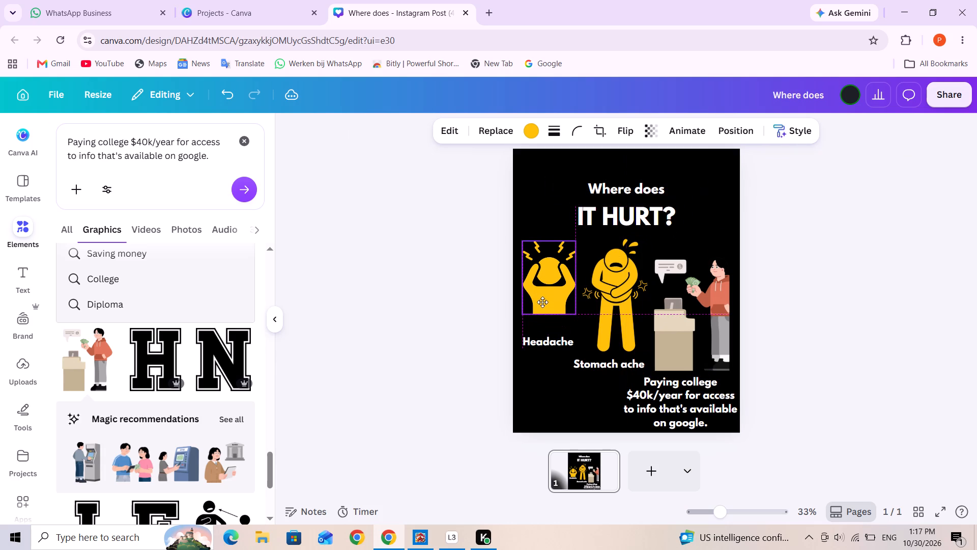
{"action": "left_click_drag", "start_coordinate": [542, 302], "coordinate": [545, 295]}
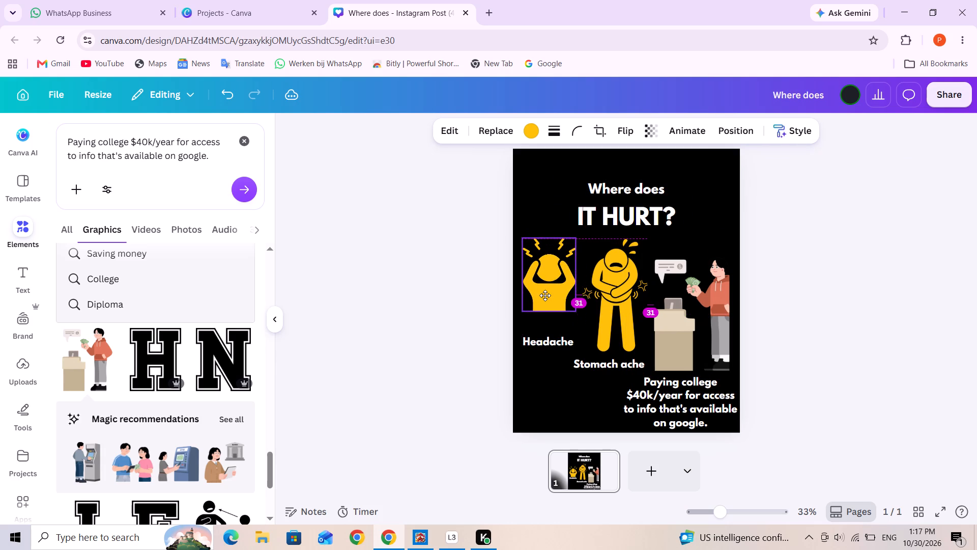
{"action": "left_click_drag", "start_coordinate": [545, 295], "coordinate": [544, 294]}
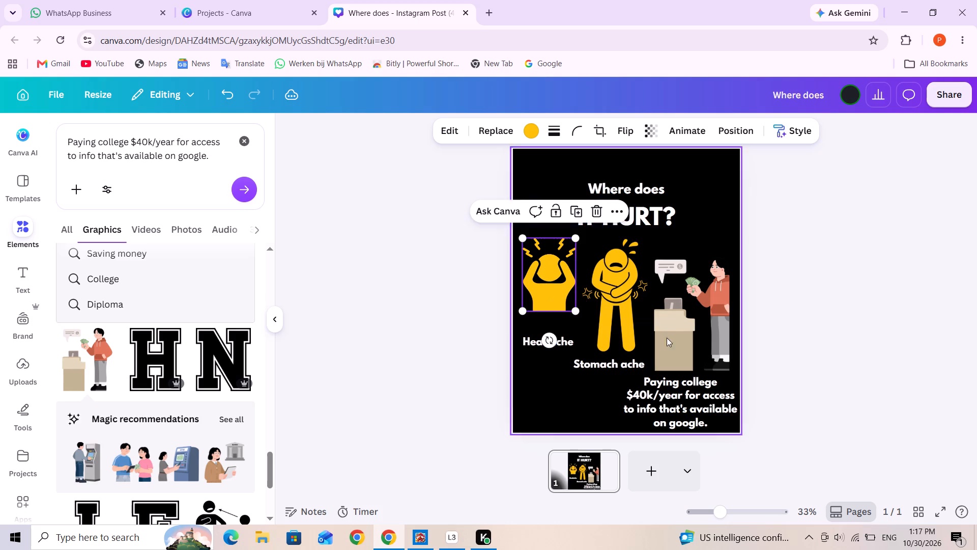
{"action": "left_click", "coordinate": [819, 345]}
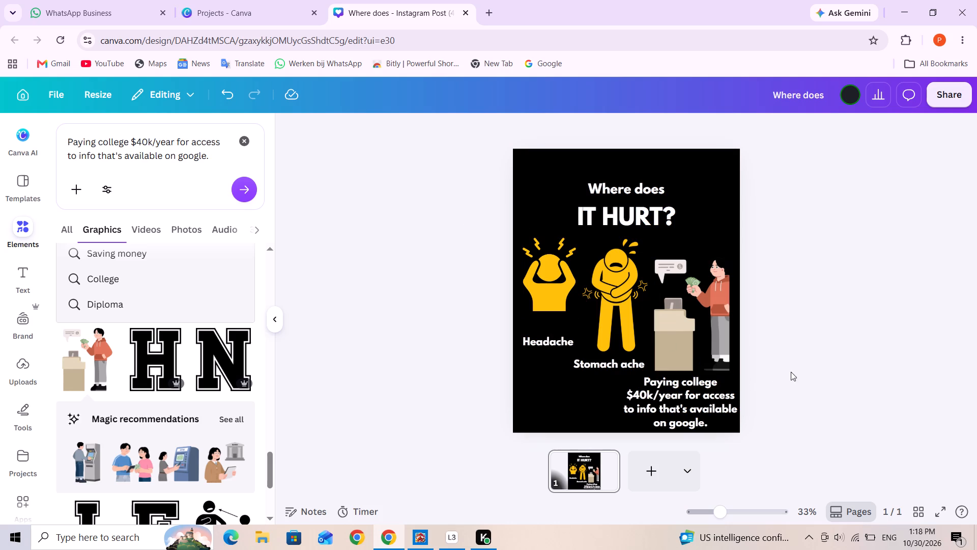
Add a blank second page to the design.
{"action": "left_click", "coordinate": [647, 477]}
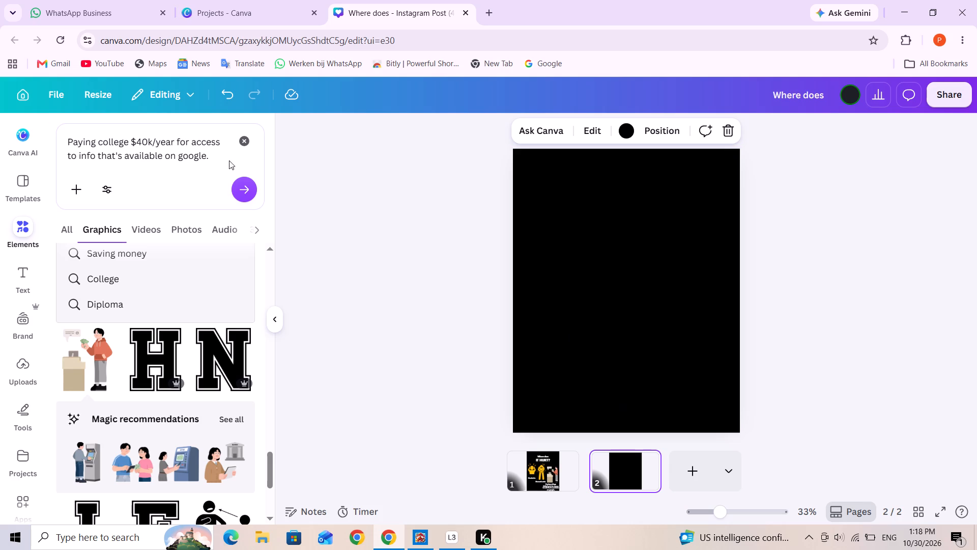
Add a subheading reading "How to be a" to the second page.
{"action": "left_click", "coordinate": [23, 274]}
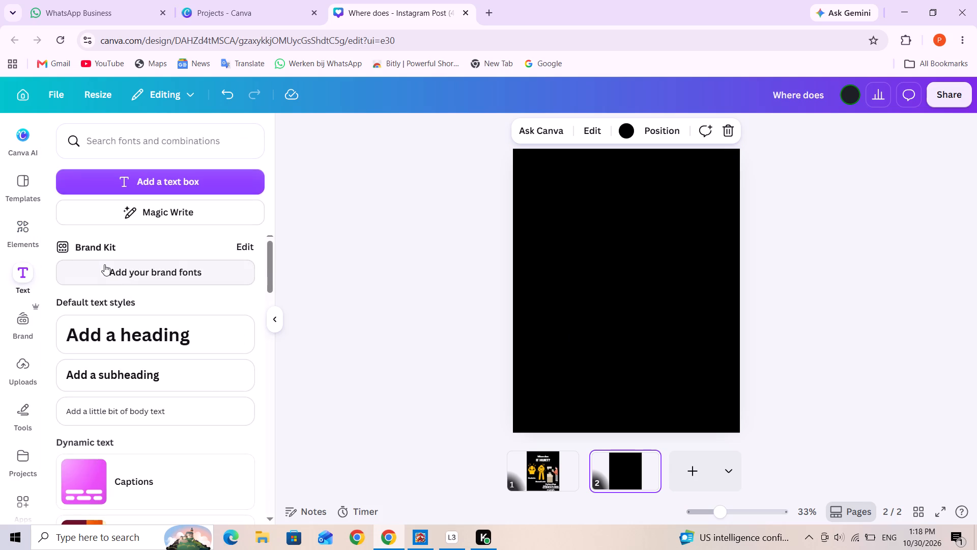
{"action": "left_click", "coordinate": [127, 376]}
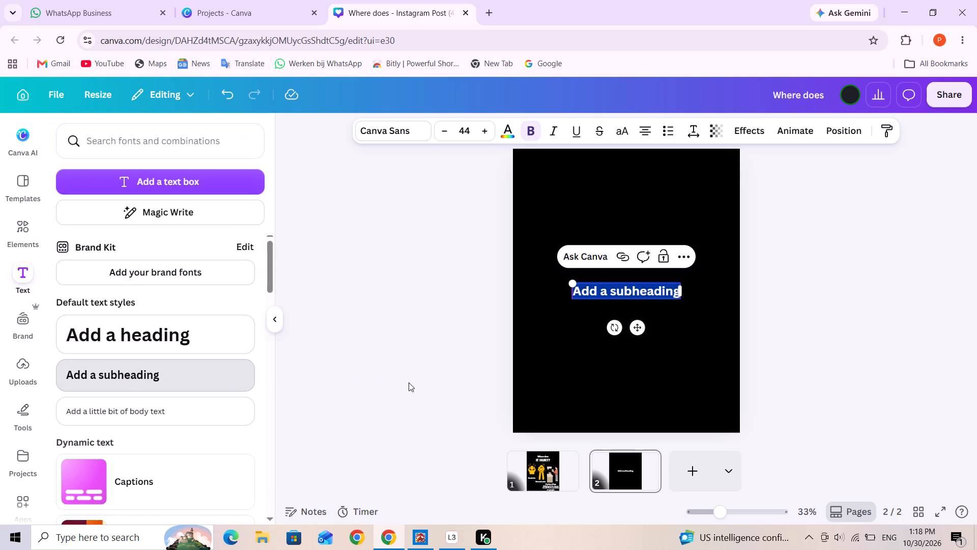
{"action": "type", "text": "ow to be a"}
{"action": "key", "text": "space"}
{"action": "key", "text": "Return"}
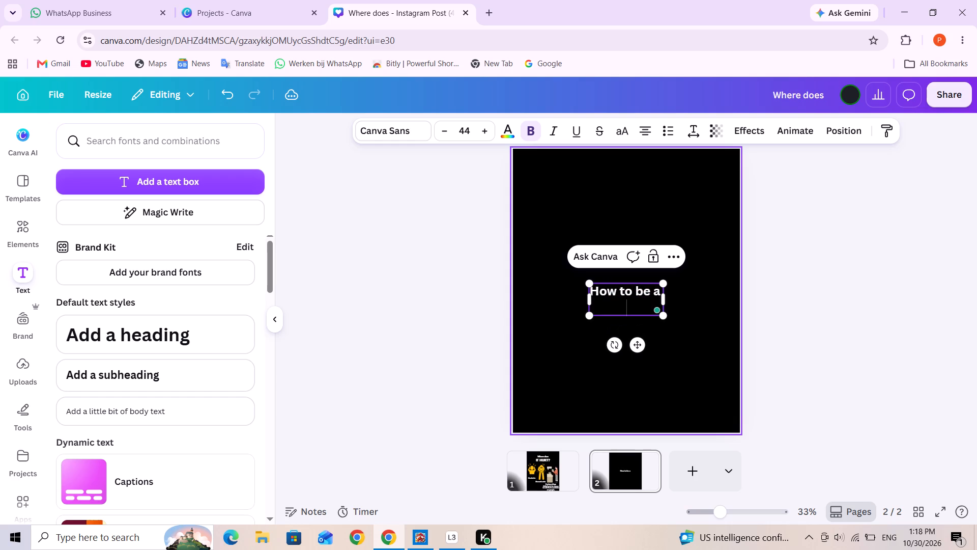
{"action": "key", "text": "BackSpace"}
{"action": "key", "text": "BackSpace"}
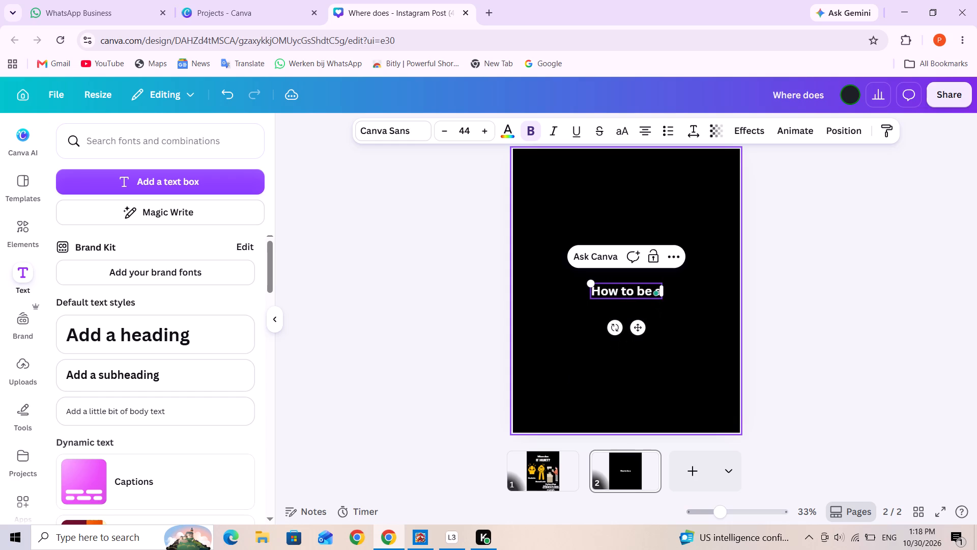
{"action": "key", "text": "BackSpace"}
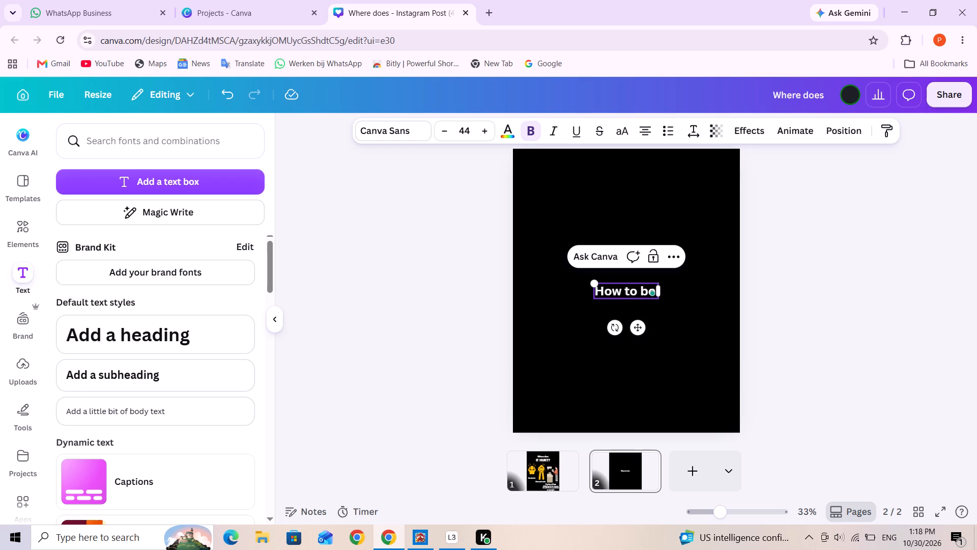
{"action": "key", "text": "space"}
{"action": "type", "text": "a"}
{"action": "key", "text": "space"}
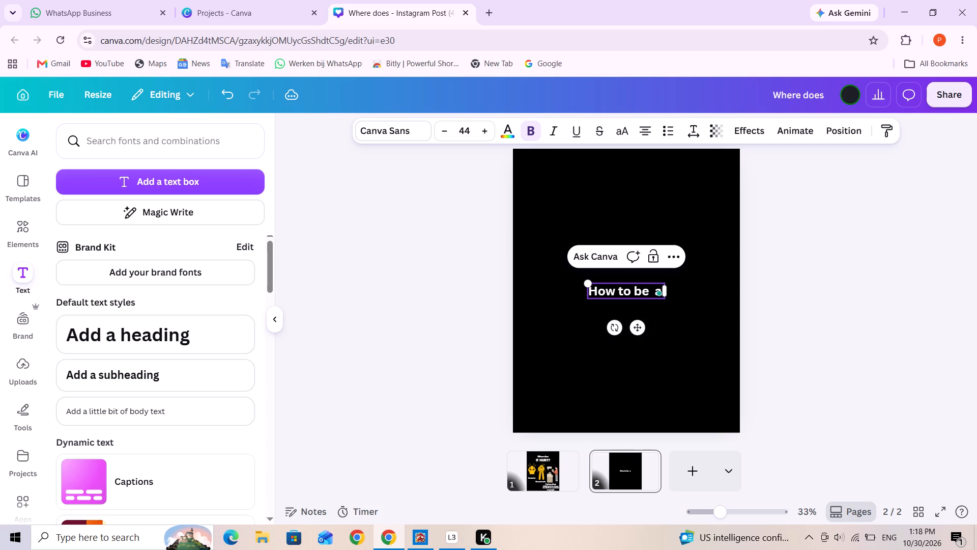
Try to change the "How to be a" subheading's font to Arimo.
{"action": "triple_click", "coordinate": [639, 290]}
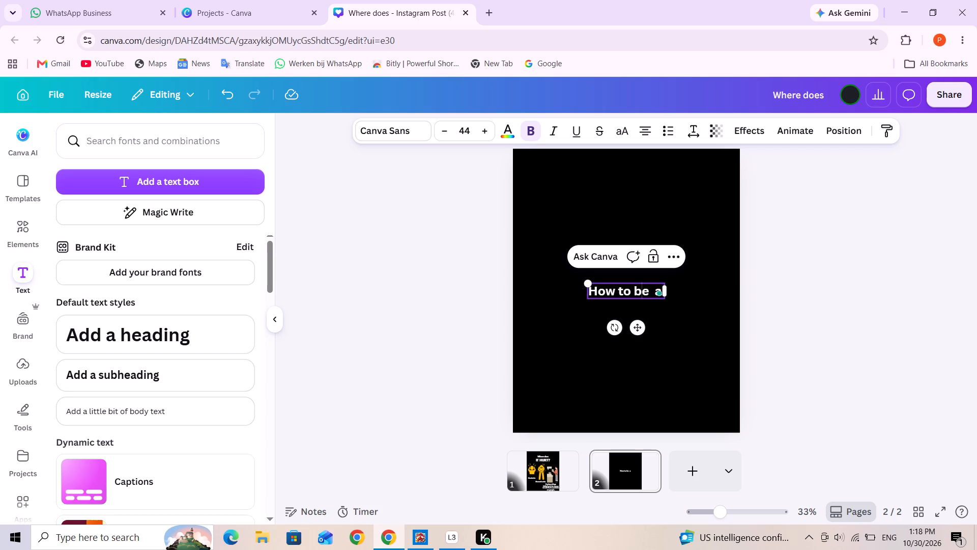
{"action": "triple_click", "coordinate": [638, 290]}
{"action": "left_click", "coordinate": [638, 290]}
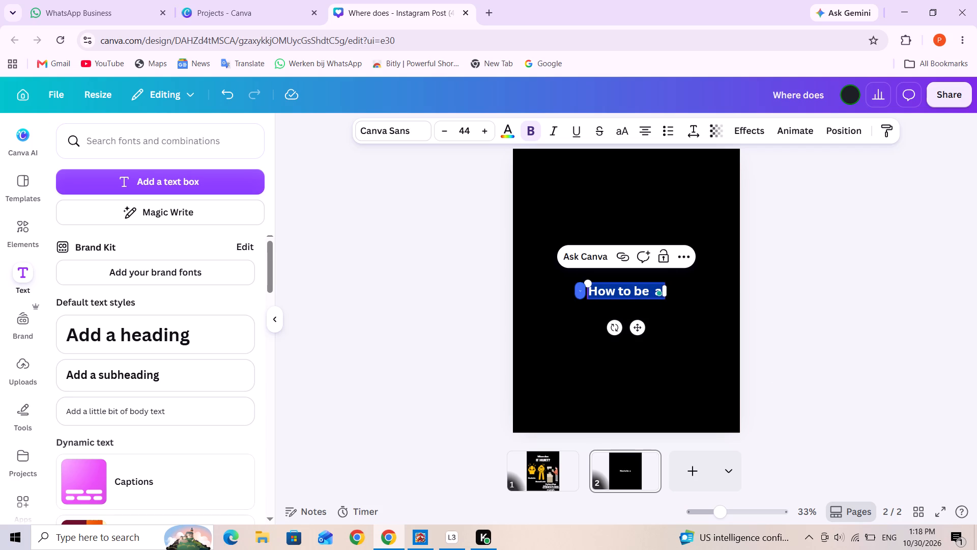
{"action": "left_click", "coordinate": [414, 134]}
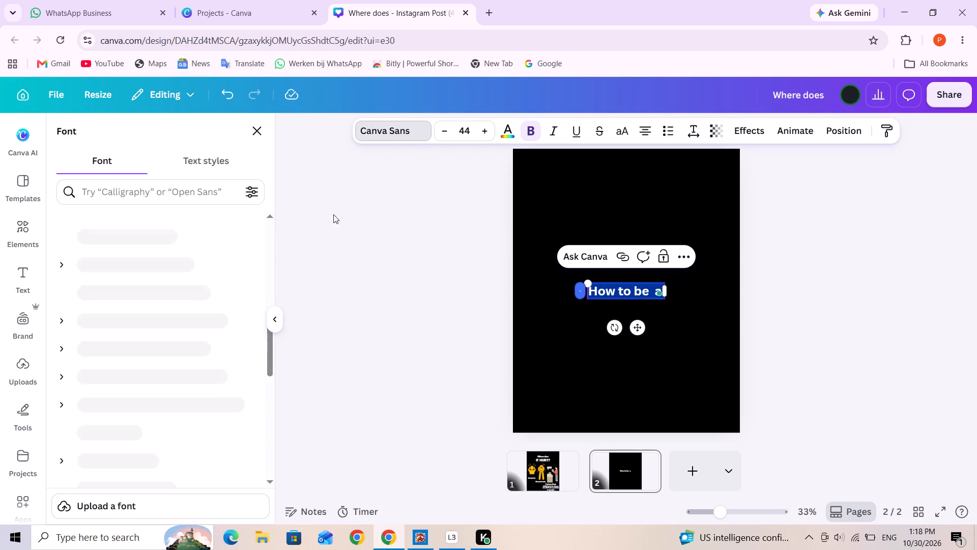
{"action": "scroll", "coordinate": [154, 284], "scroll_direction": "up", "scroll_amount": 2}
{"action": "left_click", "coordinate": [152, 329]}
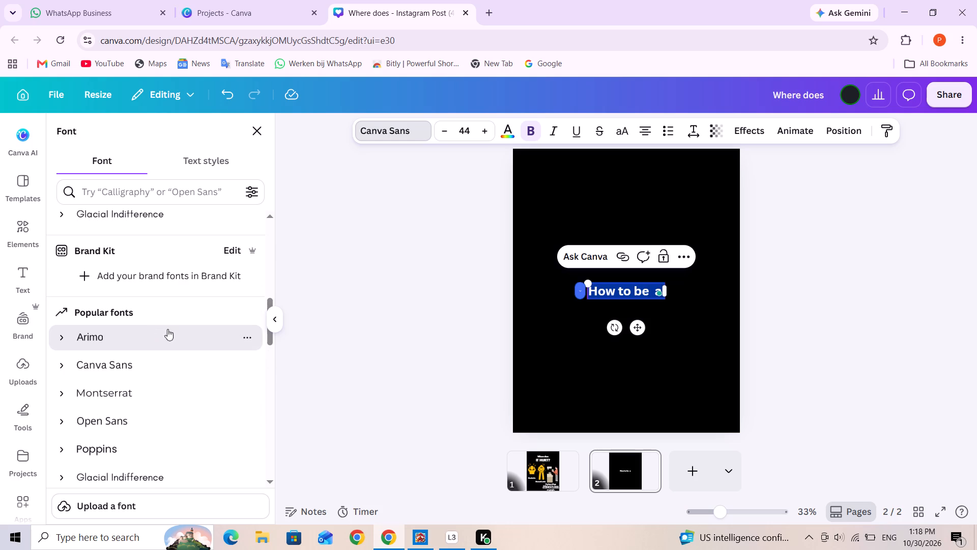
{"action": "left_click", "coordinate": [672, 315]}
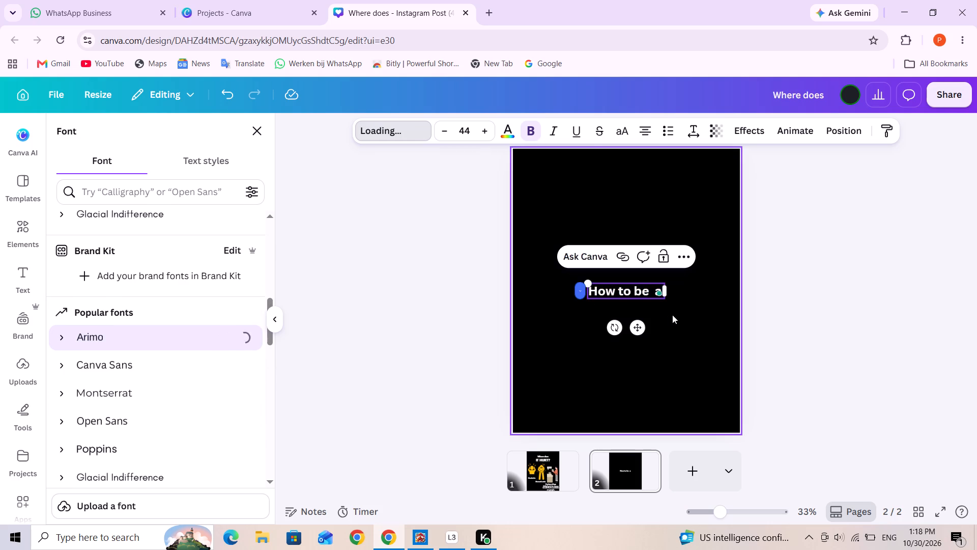
Set the "How to be a" subheading in the League Spartan font.
{"action": "left_click", "coordinate": [635, 290]}
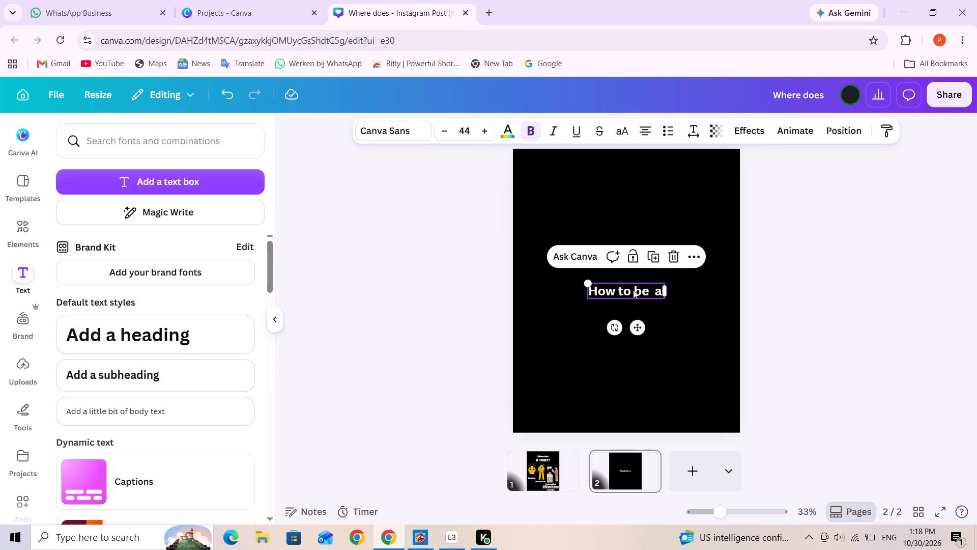
{"action": "triple_click", "coordinate": [628, 289]}
{"action": "left_click", "coordinate": [388, 125]}
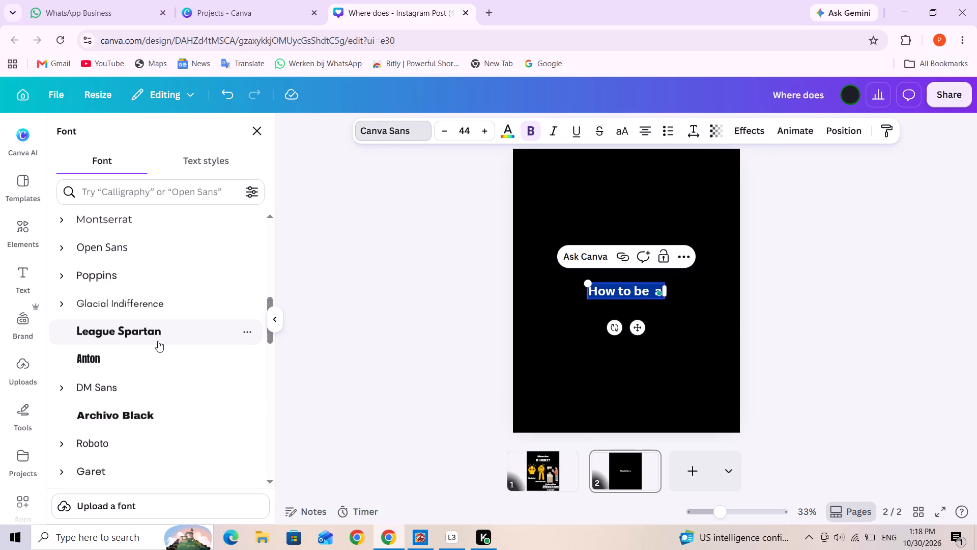
{"action": "left_click", "coordinate": [155, 338]}
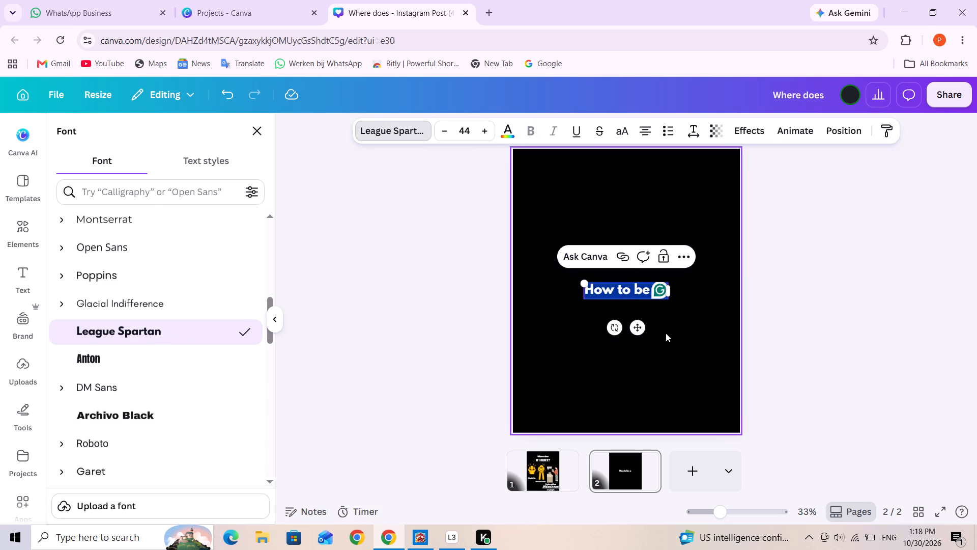
{"action": "left_click", "coordinate": [666, 333]}
{"action": "left_click", "coordinate": [681, 326]}
Move the "How to be a" subheading from the page's middle to its upper part.
{"action": "left_click_drag", "start_coordinate": [649, 294], "coordinate": [653, 271]}
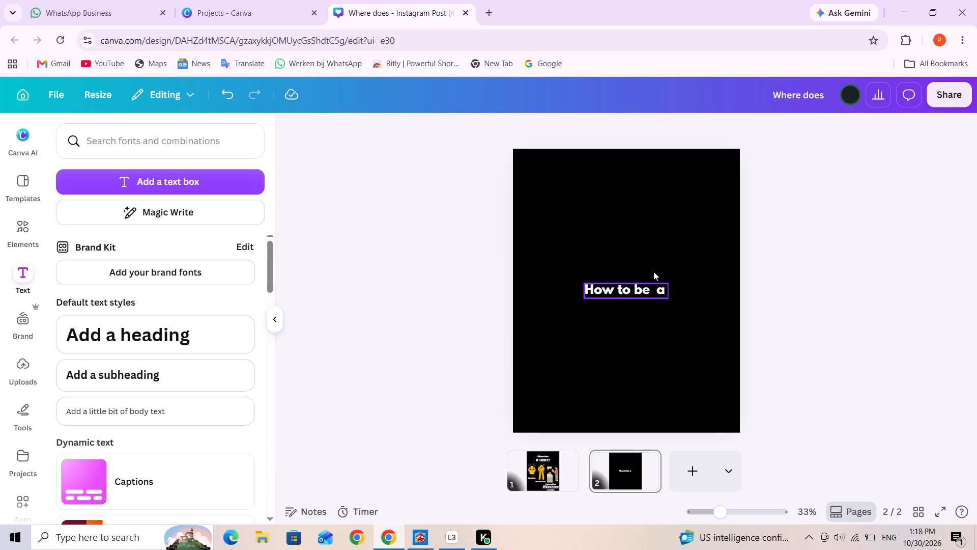
{"action": "left_click_drag", "start_coordinate": [653, 271], "coordinate": [641, 208]}
Add a heading reading "GOOD LEADER" below the "How to be a" subheading.
{"action": "left_click", "coordinate": [120, 337]}
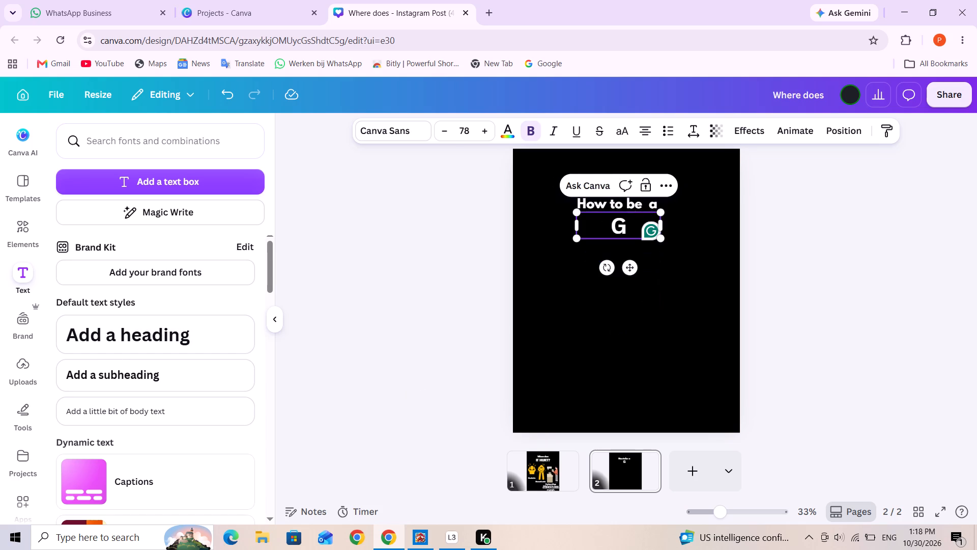
{"action": "type", "text": "LEADER"}
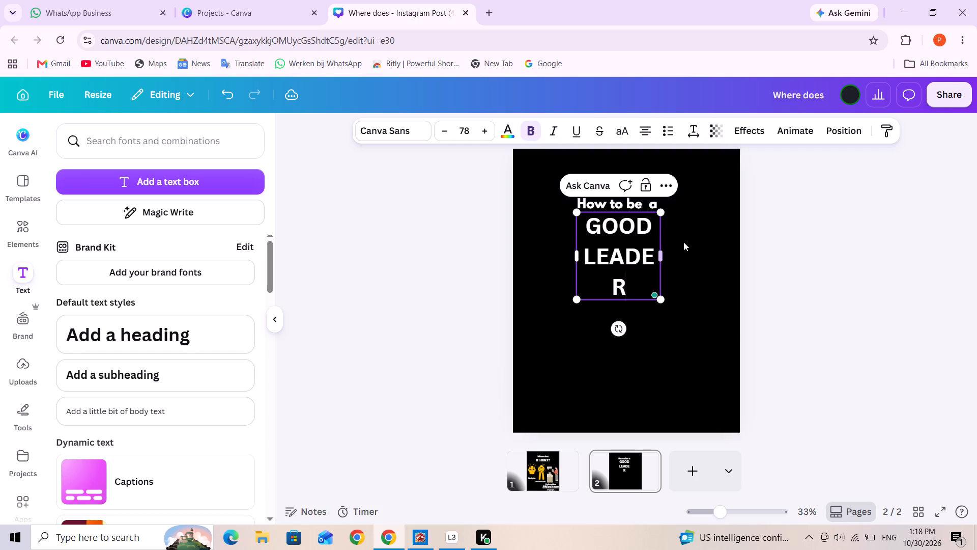
Widen the GOOD LEADER text box to about 762 so it fits one line, and center it under the subheading.
{"action": "left_click_drag", "start_coordinate": [660, 260], "coordinate": [696, 256]}
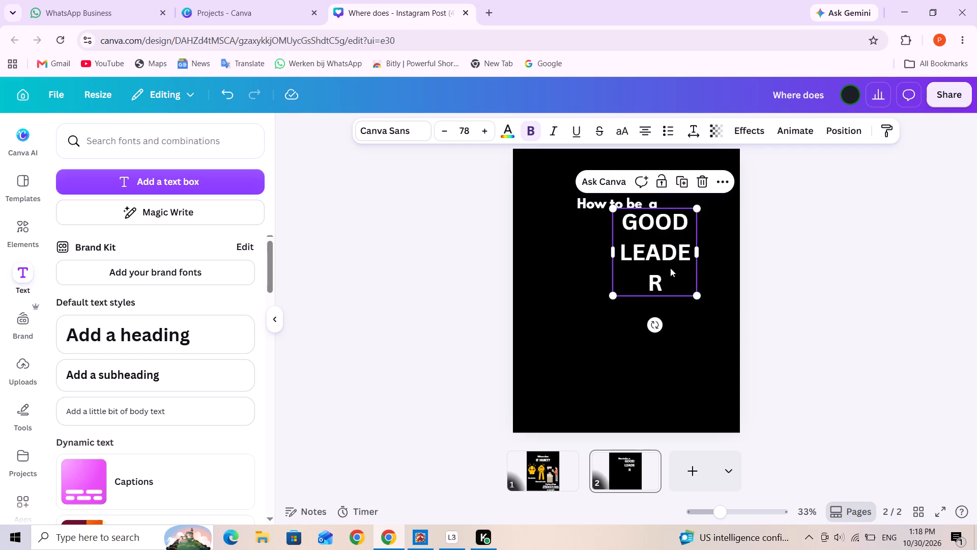
{"action": "left_click_drag", "start_coordinate": [697, 252], "coordinate": [773, 250]}
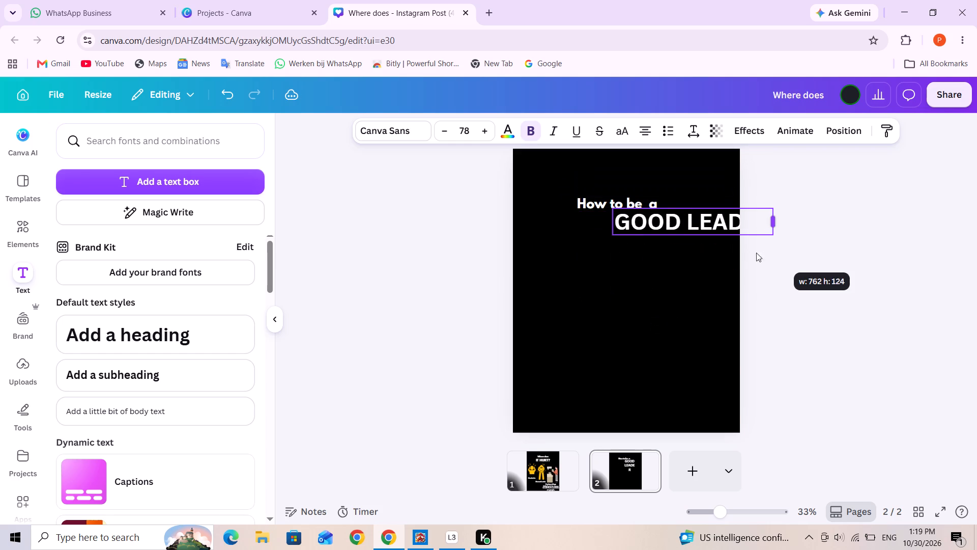
{"action": "left_click_drag", "start_coordinate": [654, 222], "coordinate": [587, 228]}
{"action": "left_click", "coordinate": [683, 270]}
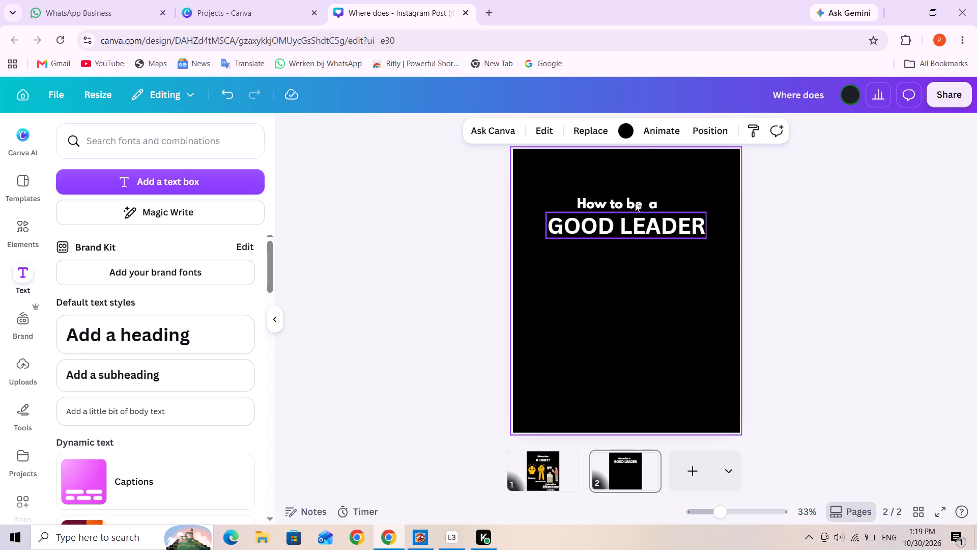
Move the "How to be a" subheading slightly up, leaving more space above the GOOD LEADER heading.
{"action": "left_click_drag", "start_coordinate": [635, 203], "coordinate": [640, 198]}
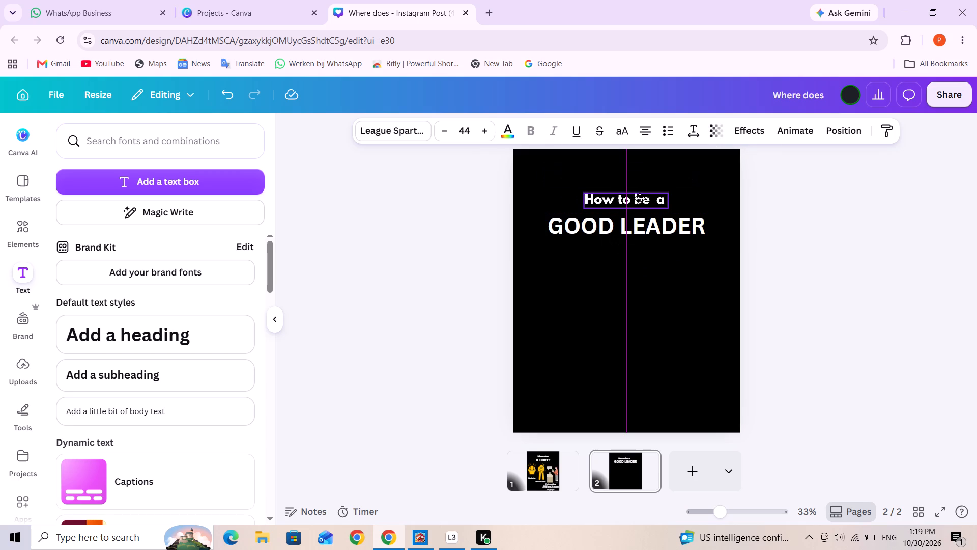
{"action": "left_click_drag", "start_coordinate": [640, 198], "coordinate": [636, 198]}
Set the GOOD LEADER heading in the League Spartan font.
{"action": "left_click", "coordinate": [685, 229]}
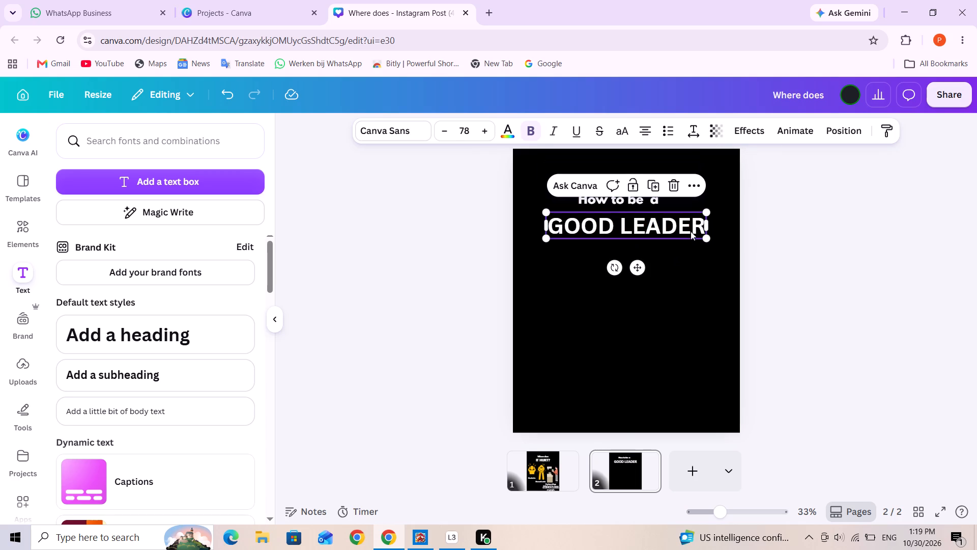
{"action": "left_click", "coordinate": [684, 234]}
{"action": "triple_click", "coordinate": [682, 234]}
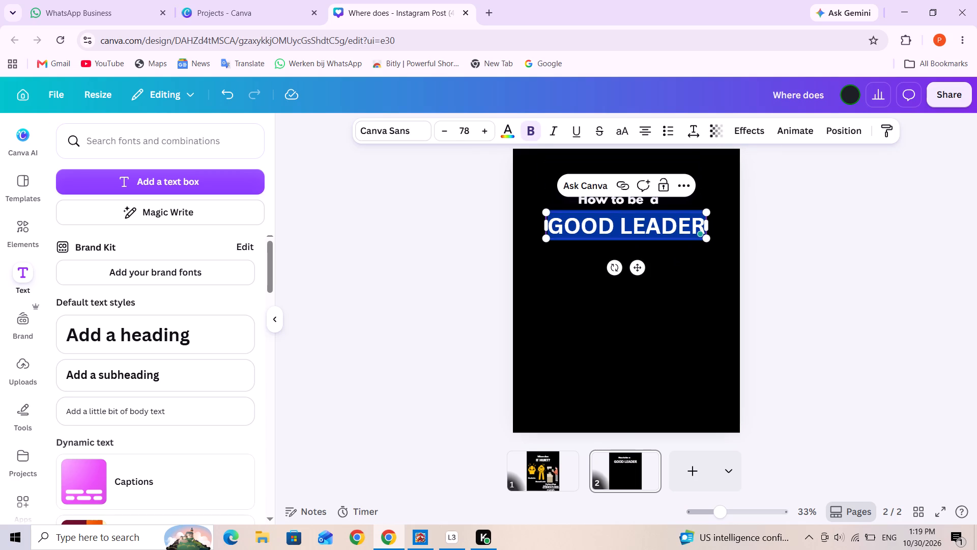
{"action": "left_click", "coordinate": [423, 134]}
{"action": "scroll", "coordinate": [139, 266], "scroll_direction": "up", "scroll_amount": 3}
{"action": "scroll", "coordinate": [131, 307], "scroll_direction": "up", "scroll_amount": 3}
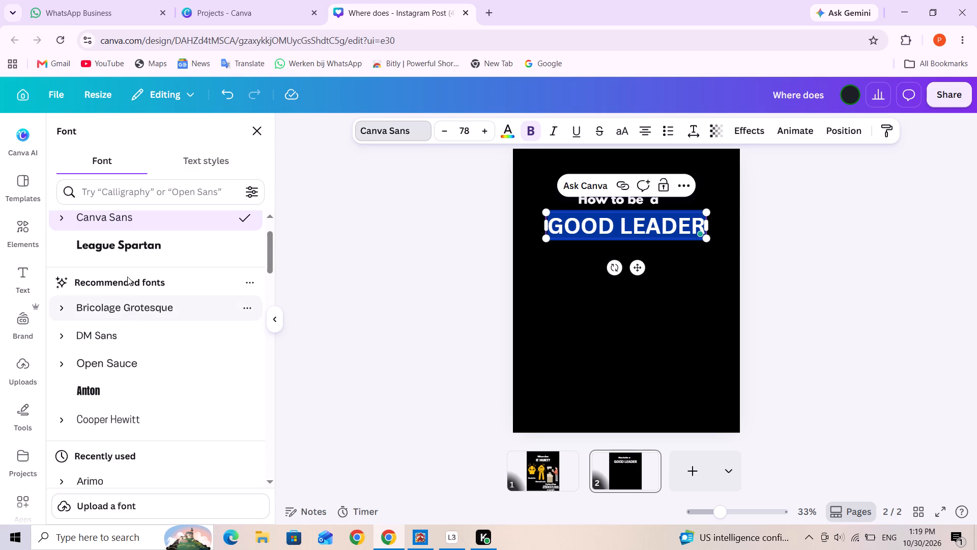
{"action": "left_click", "coordinate": [124, 258]}
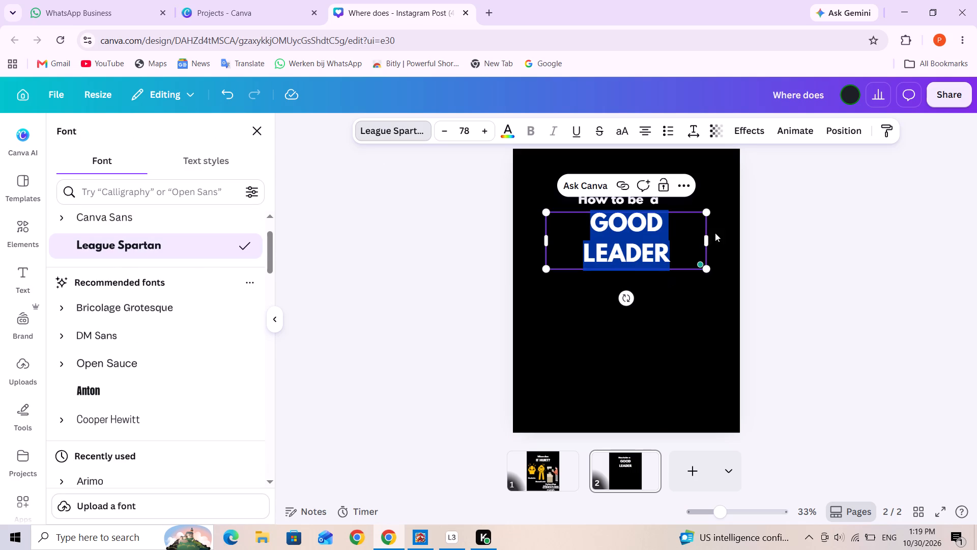
Widen the GOOD LEADER text box so the heading fits on one line, and move it slightly down from the subheading.
{"action": "left_click_drag", "start_coordinate": [708, 243], "coordinate": [758, 239]}
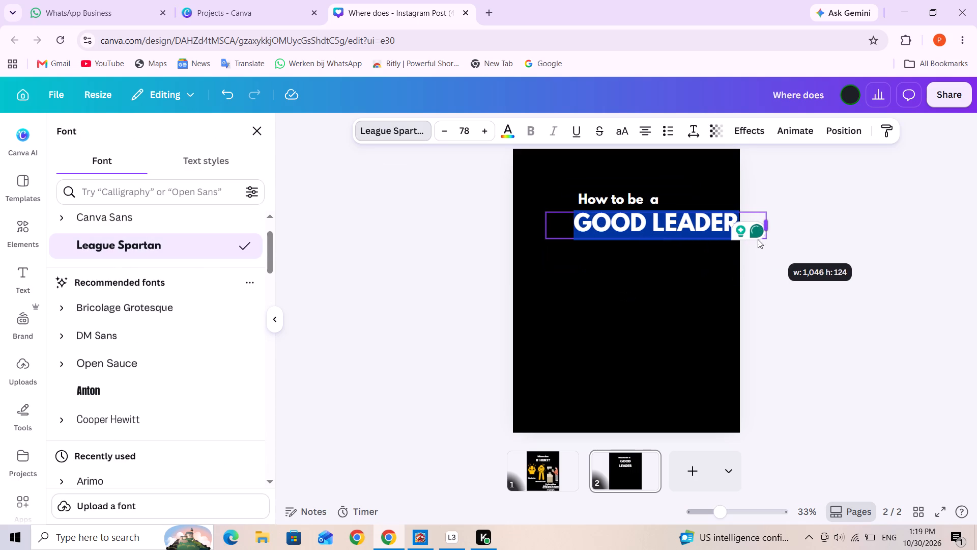
{"action": "left_click_drag", "start_coordinate": [758, 239], "coordinate": [716, 230]}
{"action": "left_click", "coordinate": [712, 333]}
{"action": "left_click_drag", "start_coordinate": [651, 233], "coordinate": [650, 235]}
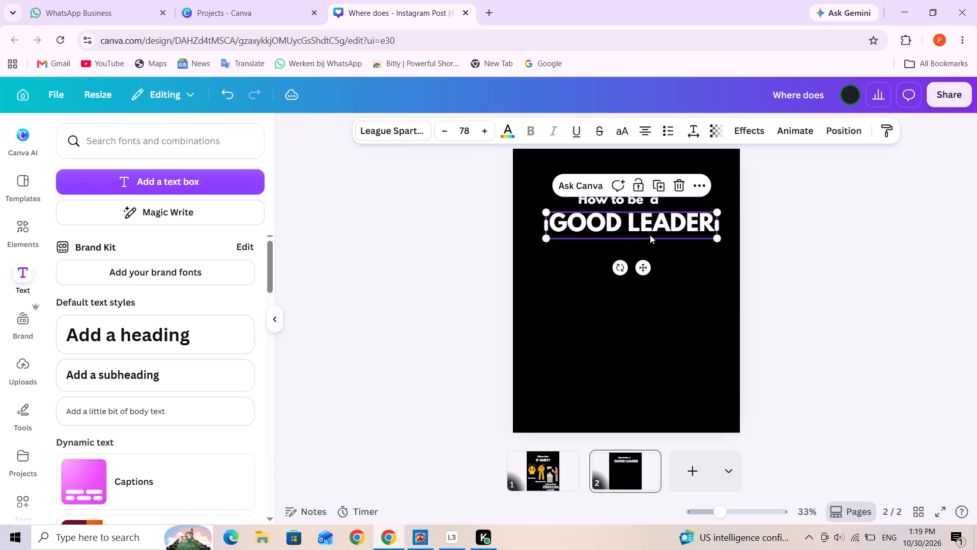
{"action": "left_click_drag", "start_coordinate": [650, 235], "coordinate": [649, 238]}
{"action": "left_click", "coordinate": [675, 289]}
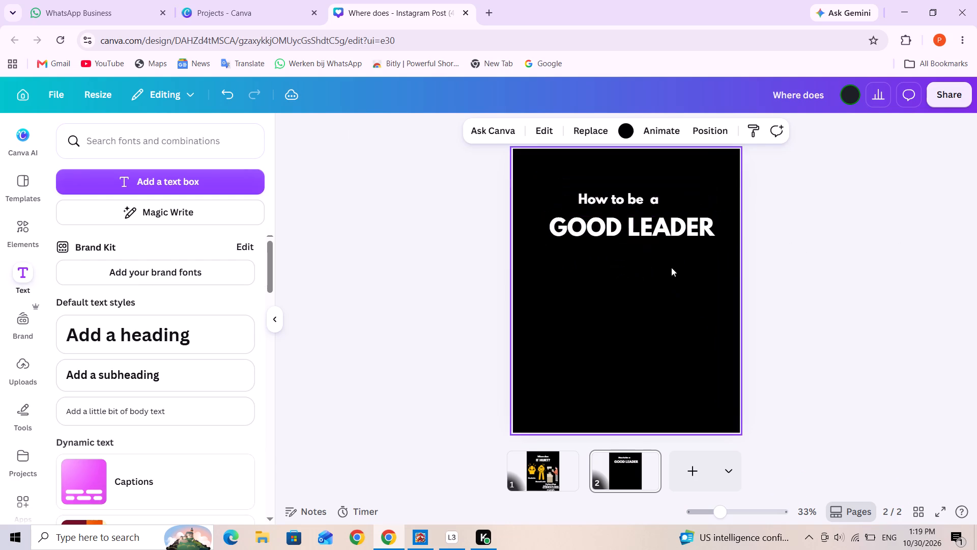
Shift the "How to be a" subheading slightly right so it sits more centrally above the GOOD LEADER heading.
{"action": "left_click", "coordinate": [662, 228]}
{"action": "left_click", "coordinate": [646, 253]}
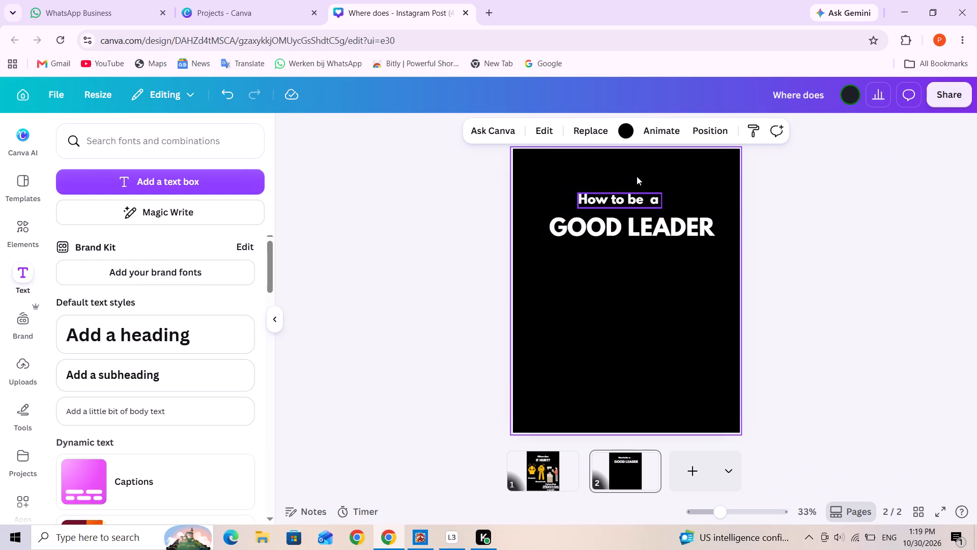
{"action": "left_click_drag", "start_coordinate": [641, 196], "coordinate": [647, 196]}
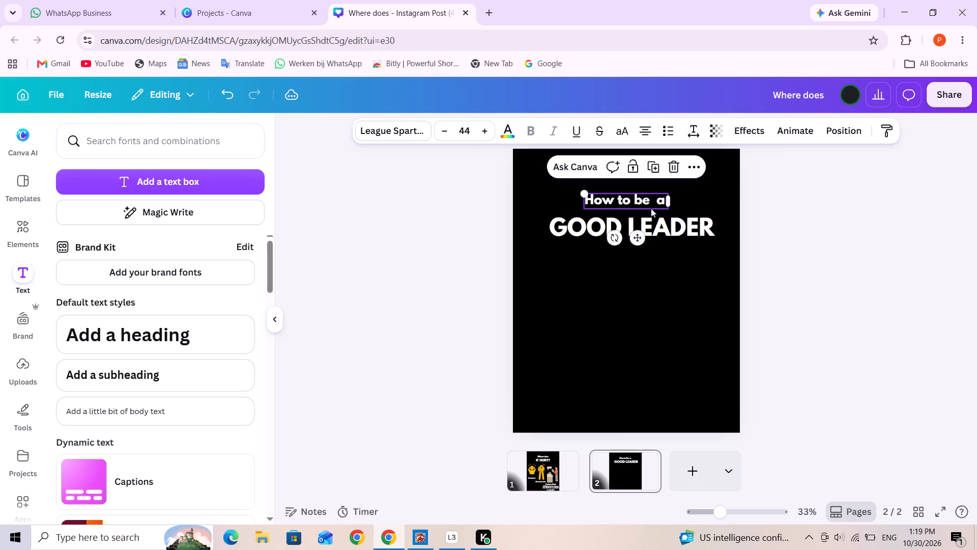
Recolor the GOOD LEADER heading with the design's yellow.
{"action": "triple_click", "coordinate": [662, 230]}
{"action": "left_click", "coordinate": [662, 230]}
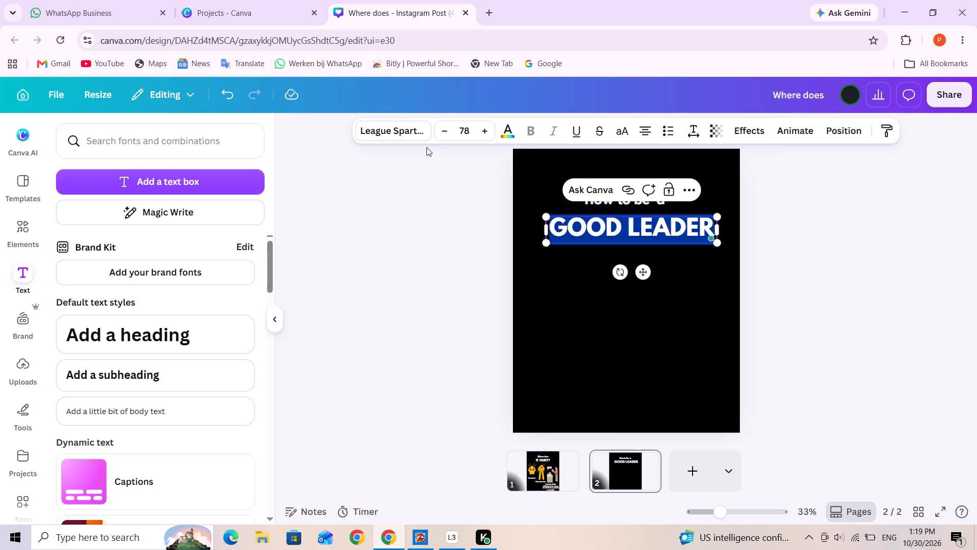
{"action": "left_click", "coordinate": [508, 135]}
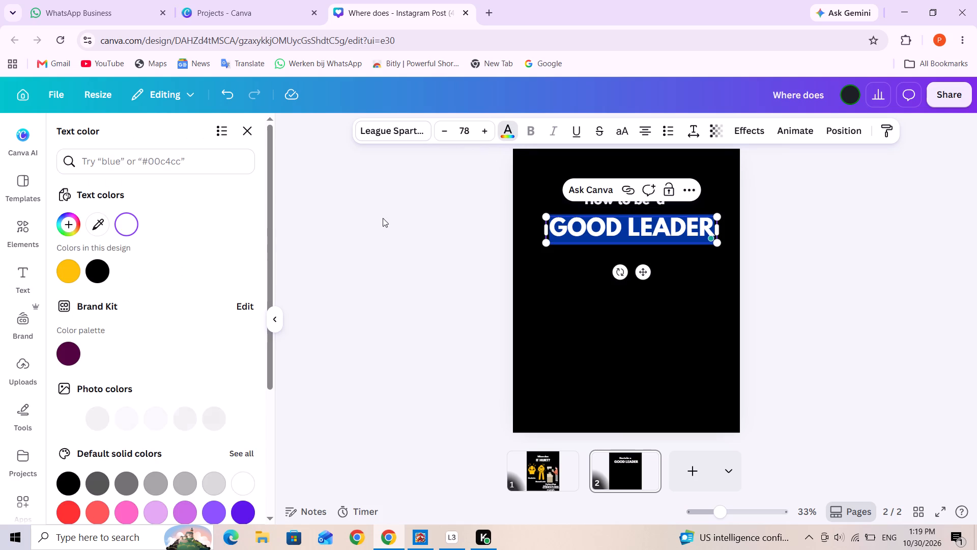
{"action": "left_click", "coordinate": [74, 271]}
{"action": "left_click", "coordinate": [702, 291]}
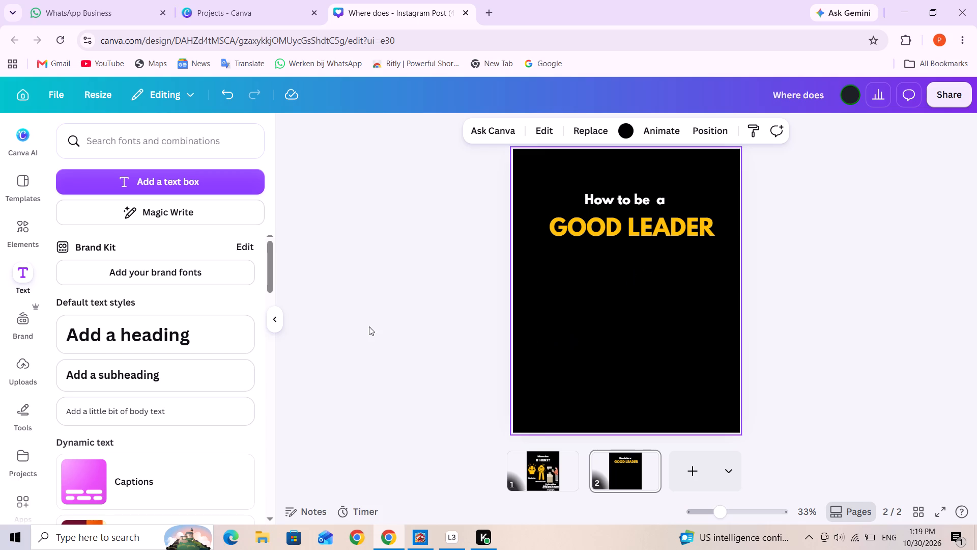
Search the graphics for "tick".
{"action": "left_click", "coordinate": [30, 239]}
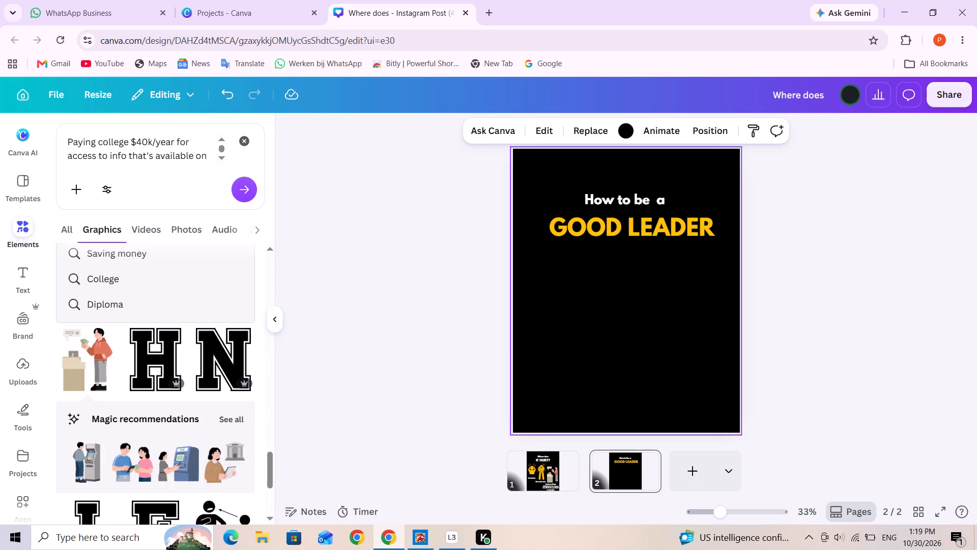
{"action": "triple_click", "coordinate": [191, 155]}
{"action": "left_click", "coordinate": [191, 155]}
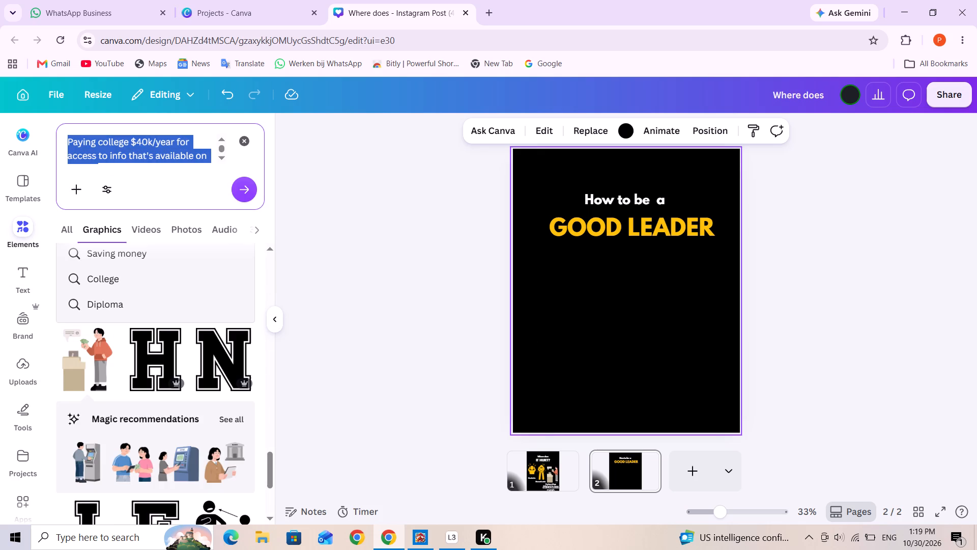
{"action": "type", "text": "tick"}
{"action": "key", "text": "Return"}
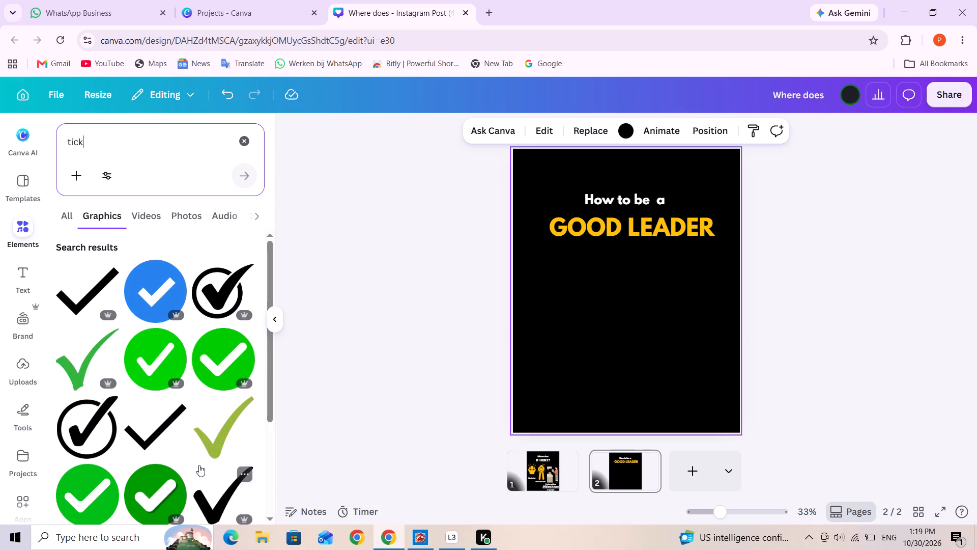
Add a plain black brush-style tick without a circle, shrink it to icon size, and place it near the page's left edge below the heading.
{"action": "scroll", "coordinate": [202, 466], "scroll_direction": "down", "scroll_amount": 1}
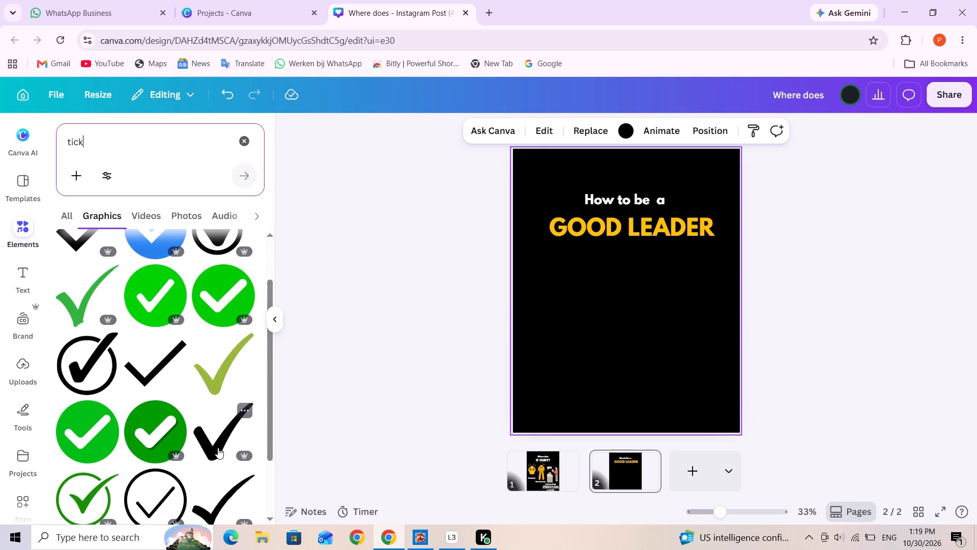
{"action": "scroll", "coordinate": [216, 448], "scroll_direction": "down", "scroll_amount": 1}
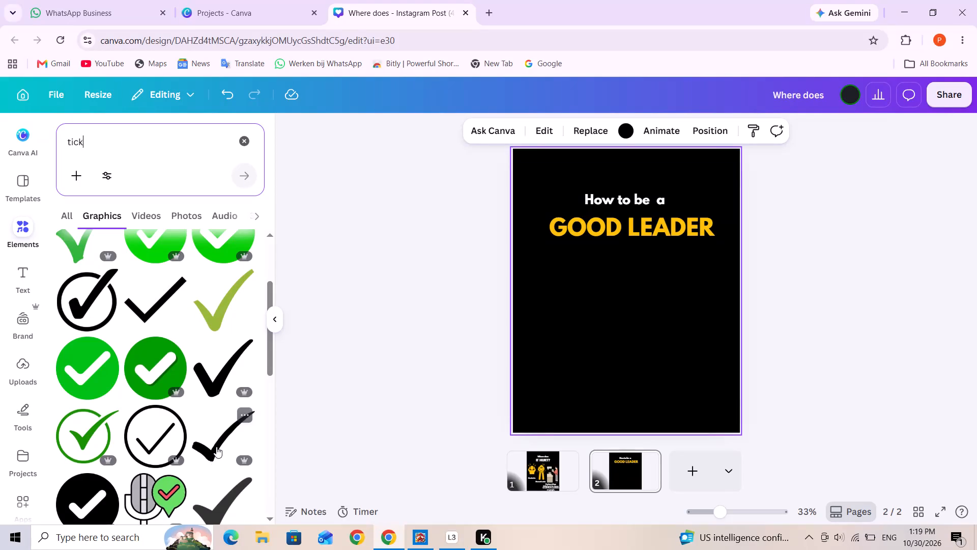
{"action": "scroll", "coordinate": [216, 447], "scroll_direction": "up", "scroll_amount": 2}
{"action": "scroll", "coordinate": [215, 449], "scroll_direction": "down", "scroll_amount": 2}
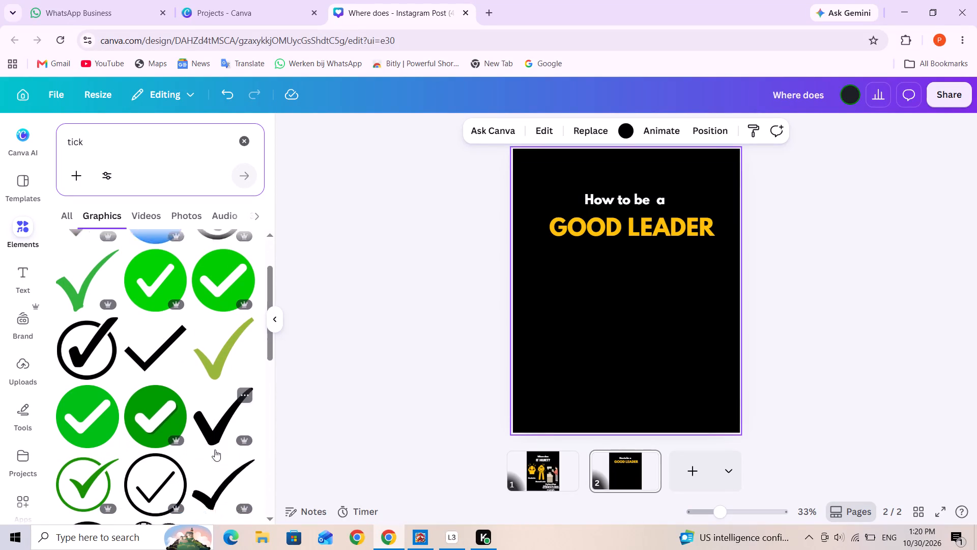
{"action": "left_click", "coordinate": [218, 441]}
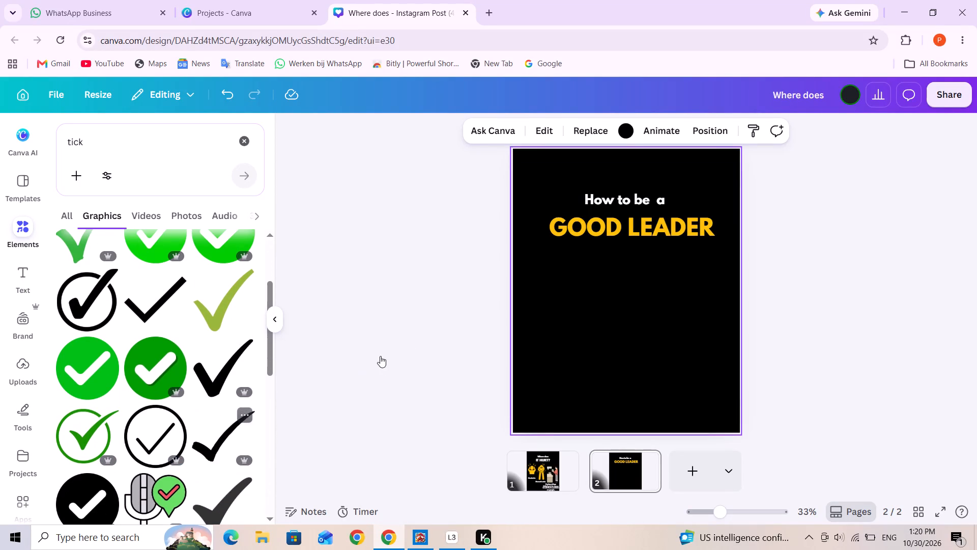
{"action": "left_click_drag", "start_coordinate": [672, 323], "coordinate": [618, 273]}
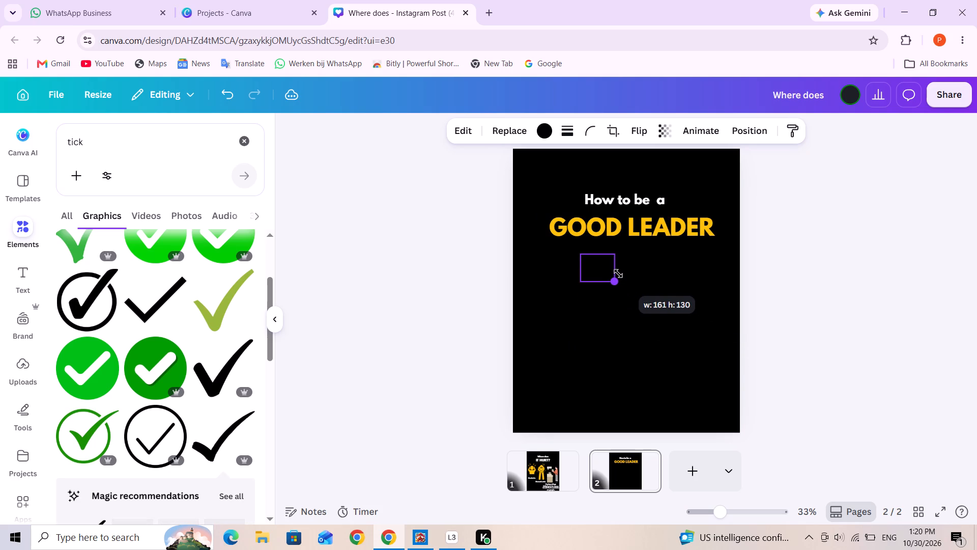
{"action": "left_click_drag", "start_coordinate": [618, 273], "coordinate": [616, 272]}
{"action": "left_click", "coordinate": [662, 270]}
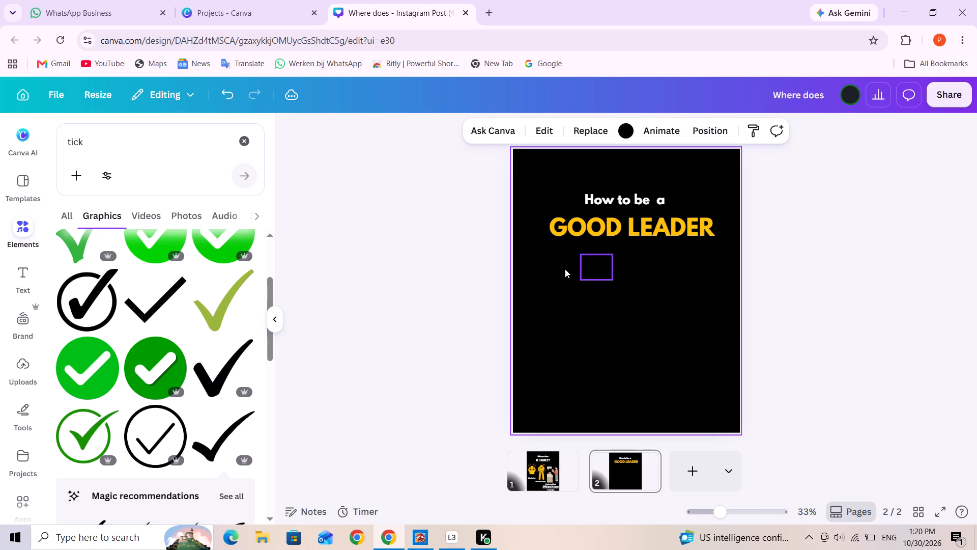
{"action": "left_click_drag", "start_coordinate": [600, 266], "coordinate": [533, 270]}
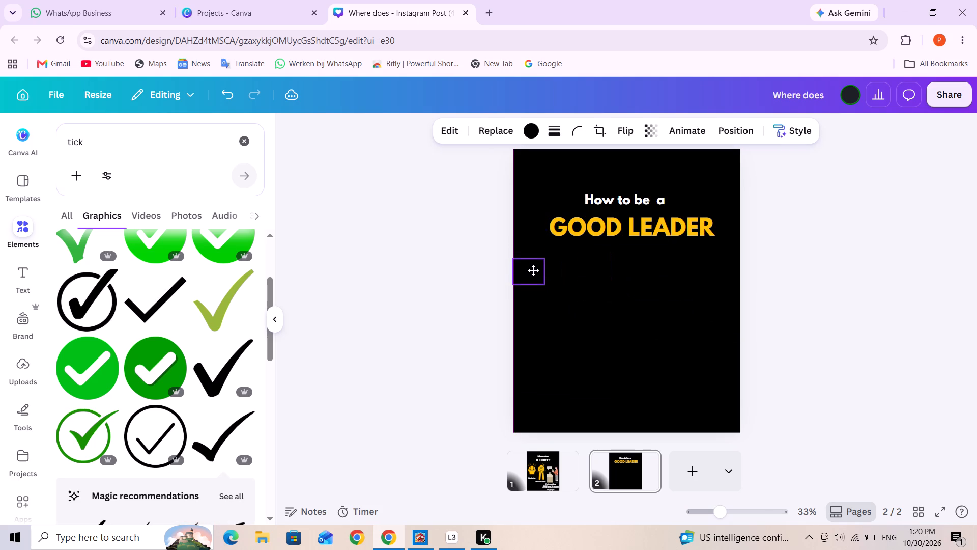
{"action": "left_click_drag", "start_coordinate": [533, 270], "coordinate": [546, 268]}
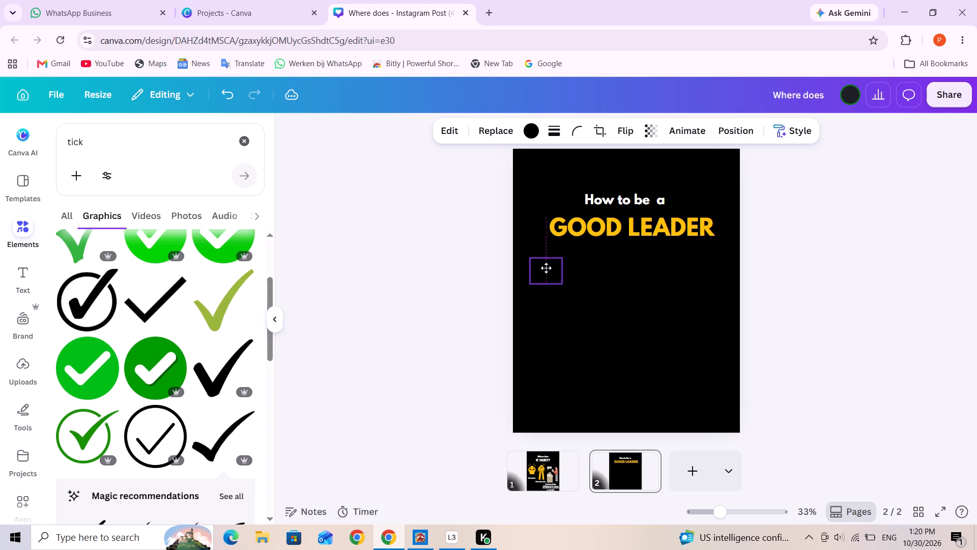
{"action": "left_click_drag", "start_coordinate": [546, 268], "coordinate": [545, 266]}
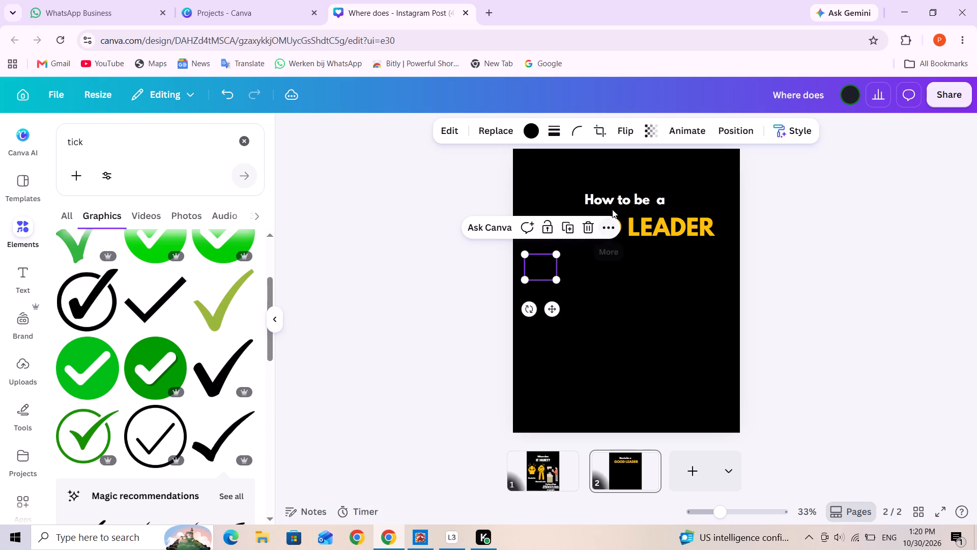
Move the "How to be a" subheading and the GOOD LEADER heading slightly up, leaving more space above the tick.
{"action": "left_click_drag", "start_coordinate": [621, 200], "coordinate": [623, 191]}
{"action": "left_click", "coordinate": [643, 270]}
{"action": "left_click_drag", "start_coordinate": [637, 236], "coordinate": [634, 227]}
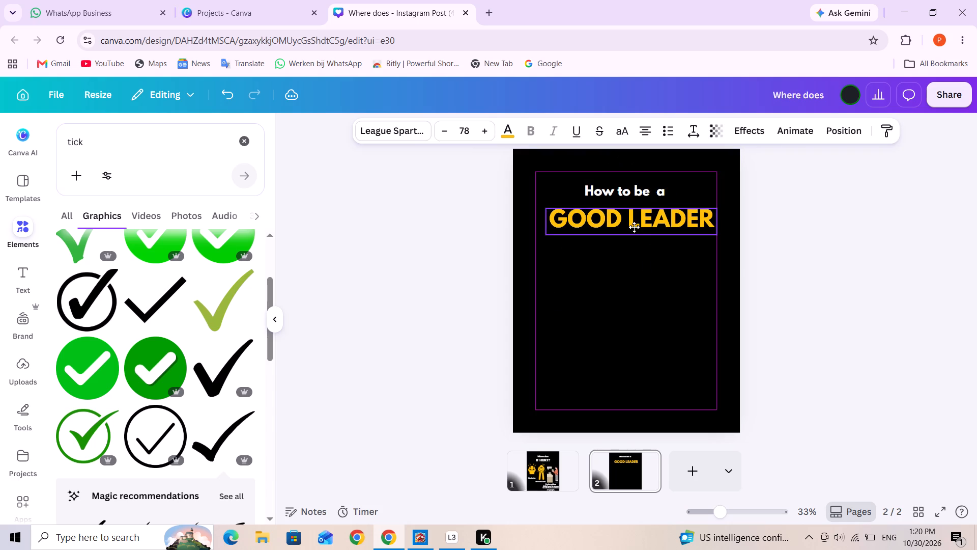
{"action": "left_click_drag", "start_coordinate": [634, 227], "coordinate": [634, 226]}
Recolor the black tick with the same yellow as the GOOD LEADER heading.
{"action": "left_click", "coordinate": [541, 266]}
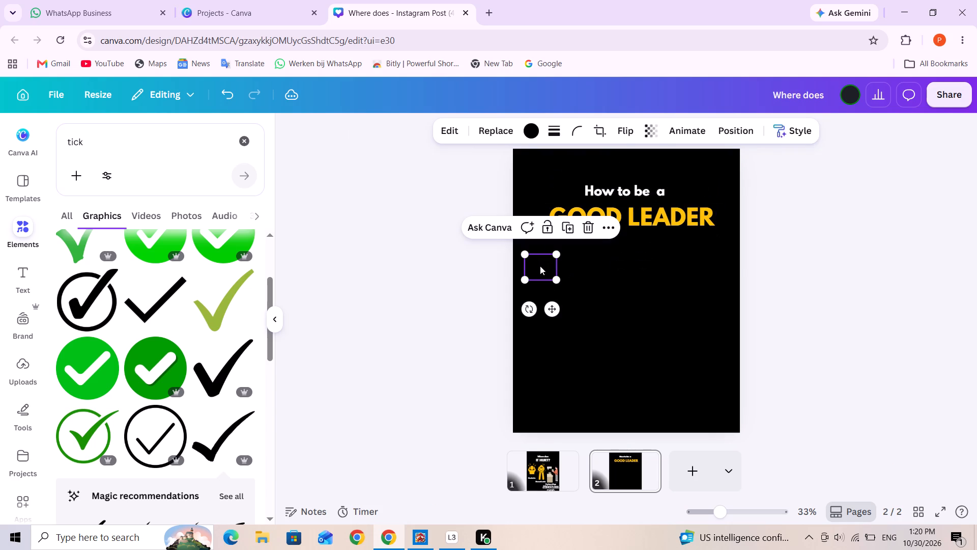
{"action": "left_click", "coordinate": [529, 133]}
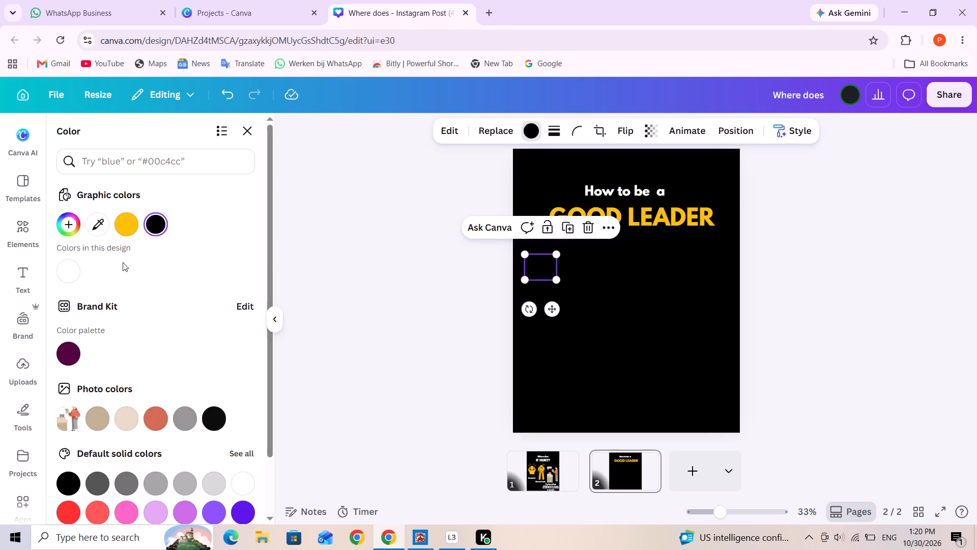
{"action": "left_click", "coordinate": [126, 223]}
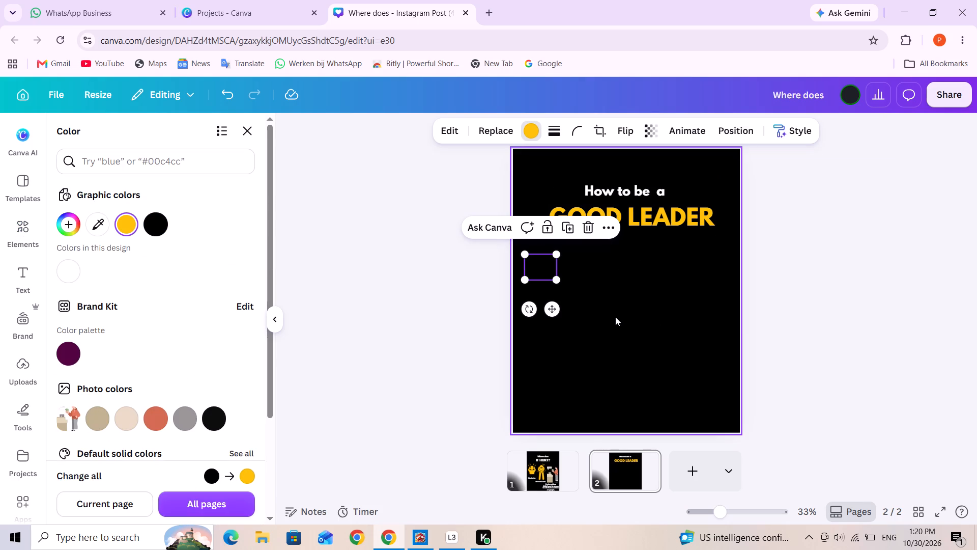
{"action": "left_click", "coordinate": [539, 269]}
{"action": "left_click", "coordinate": [580, 276]}
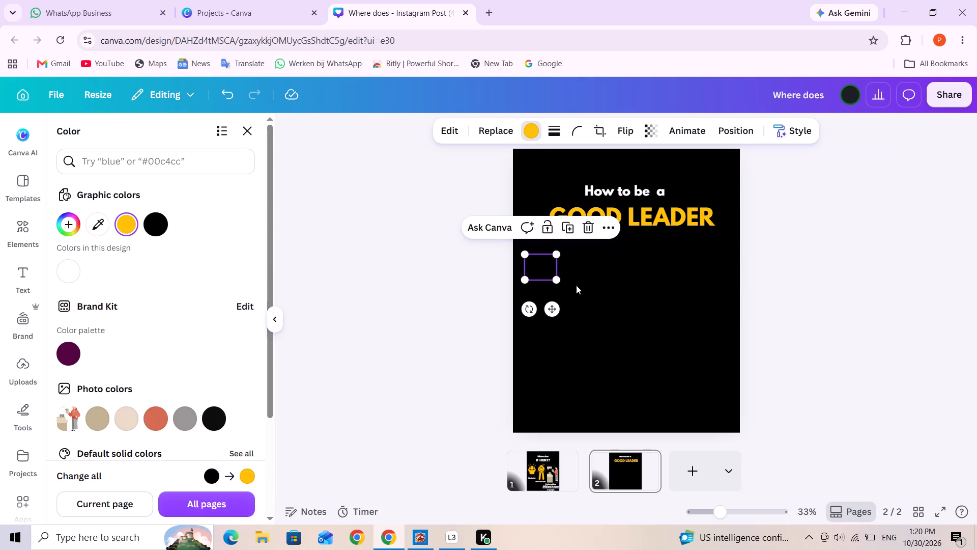
{"action": "left_click", "coordinate": [575, 285]}
Duplicate the yellow tick and place the copy directly below the original.
{"action": "left_click", "coordinate": [540, 268]}
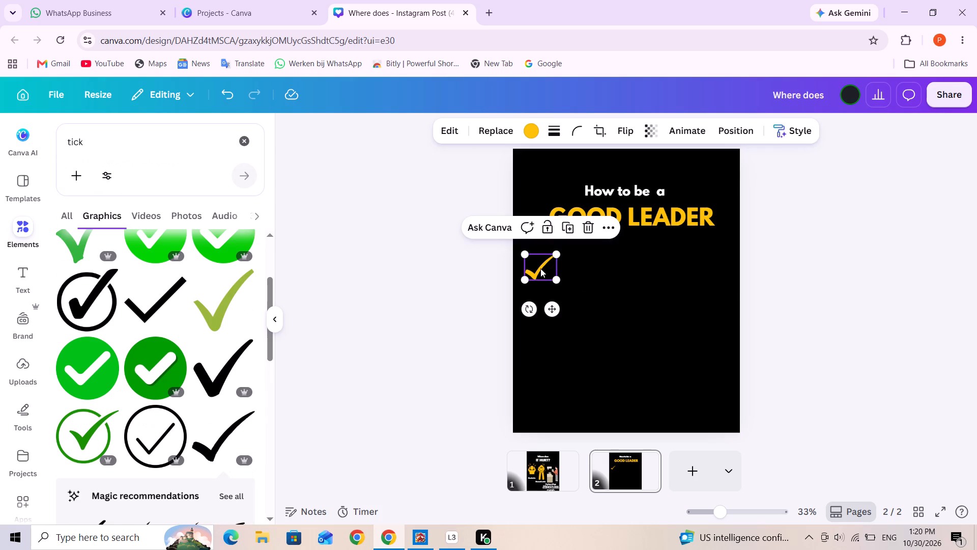
{"action": "left_click", "coordinate": [569, 227]}
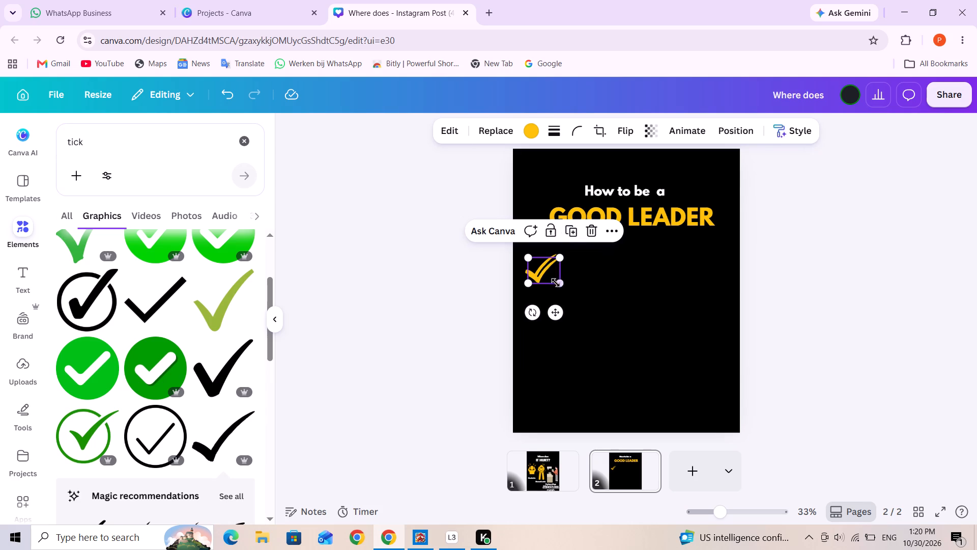
{"action": "left_click_drag", "start_coordinate": [548, 276], "coordinate": [543, 311]}
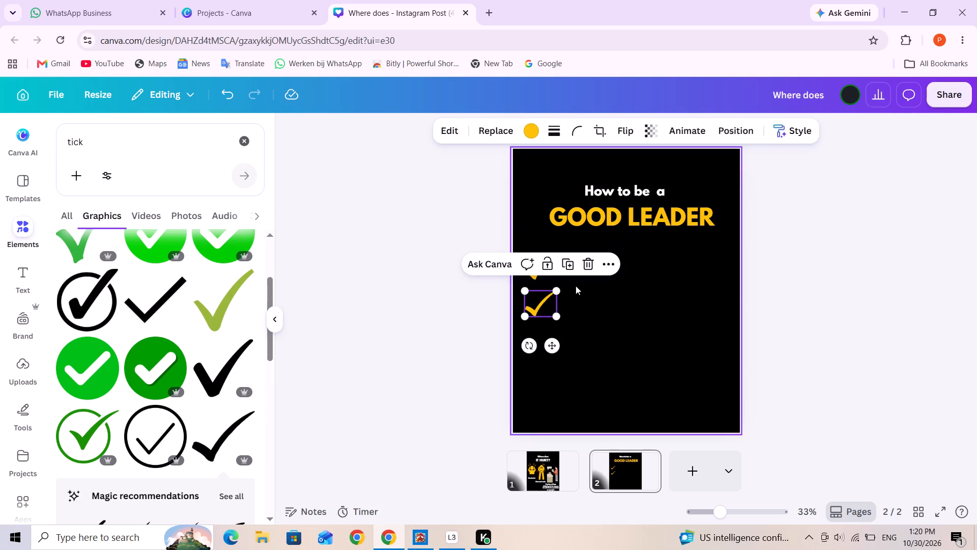
{"action": "left_click", "coordinate": [588, 327]}
Shrink the upper tick to about 101 by 82.
{"action": "left_click", "coordinate": [542, 267]}
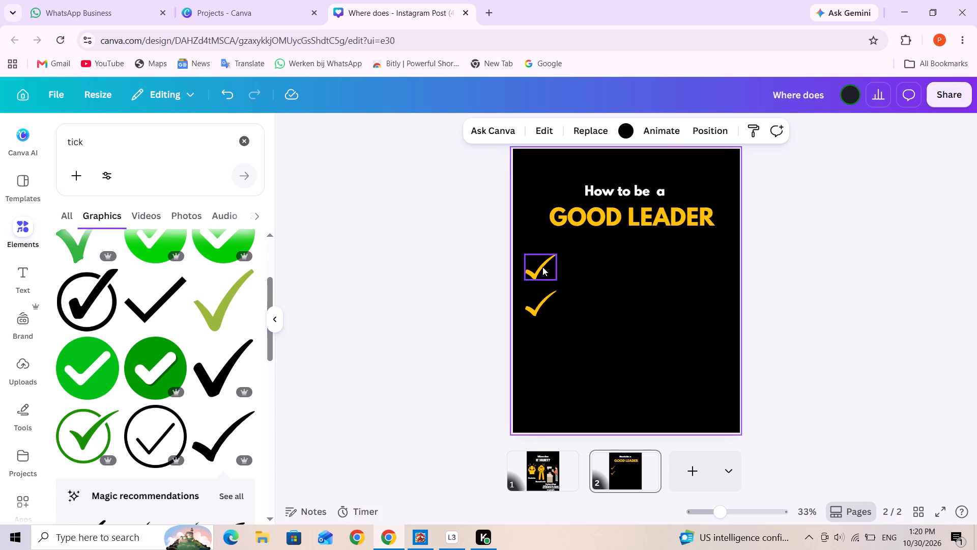
{"action": "left_click", "coordinate": [545, 268]}
{"action": "left_click", "coordinate": [558, 280]}
{"action": "left_click", "coordinate": [550, 274]}
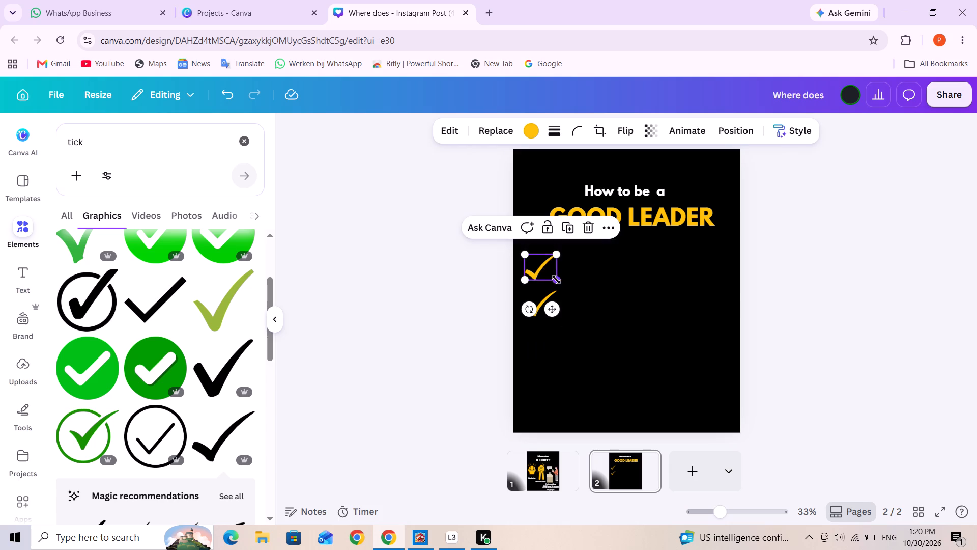
{"action": "left_click_drag", "start_coordinate": [556, 279], "coordinate": [545, 271]}
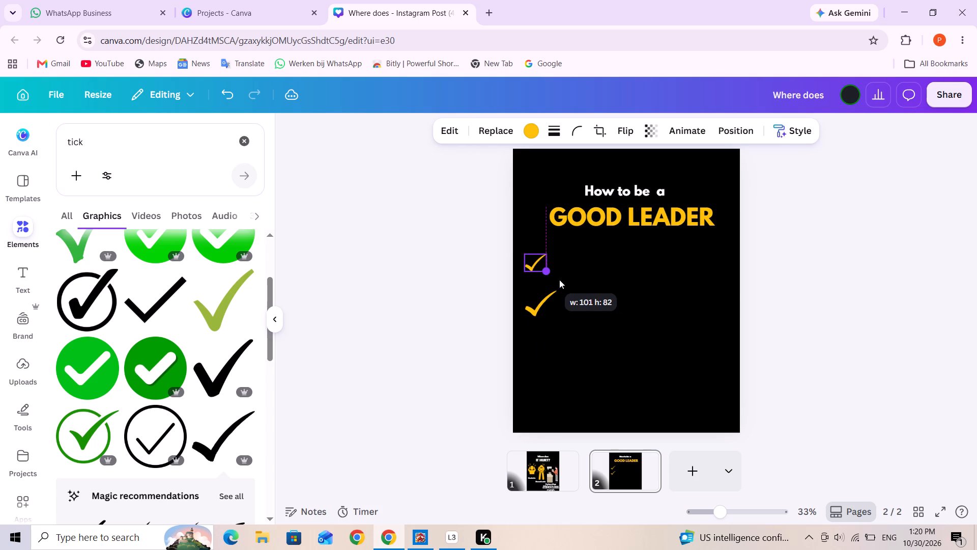
{"action": "left_click", "coordinate": [572, 273]}
Shrink the second tick to about 101 by 82 to match the first, and align it directly below the first tick.
{"action": "left_click_drag", "start_coordinate": [540, 303], "coordinate": [572, 264]}
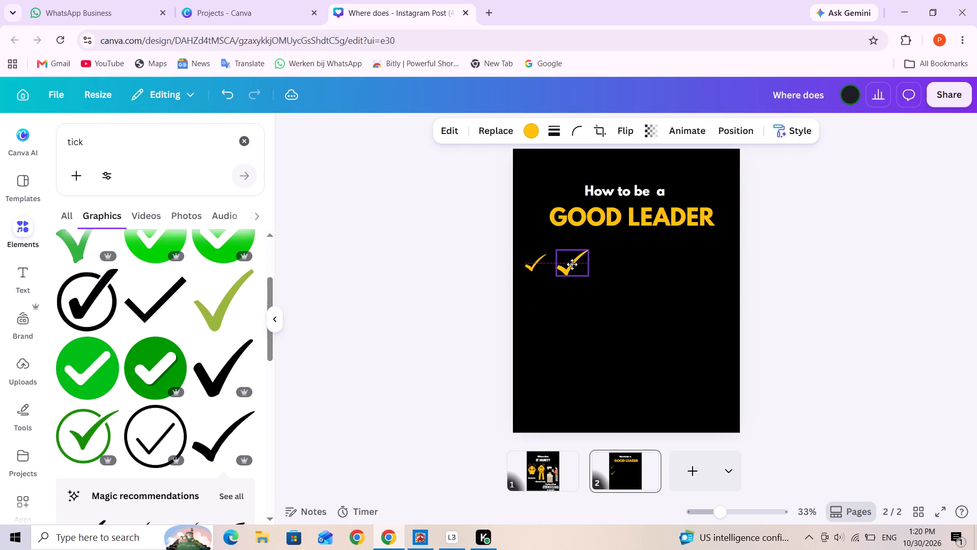
{"action": "left_click_drag", "start_coordinate": [572, 264], "coordinate": [572, 265]}
{"action": "left_click_drag", "start_coordinate": [590, 276], "coordinate": [580, 266]}
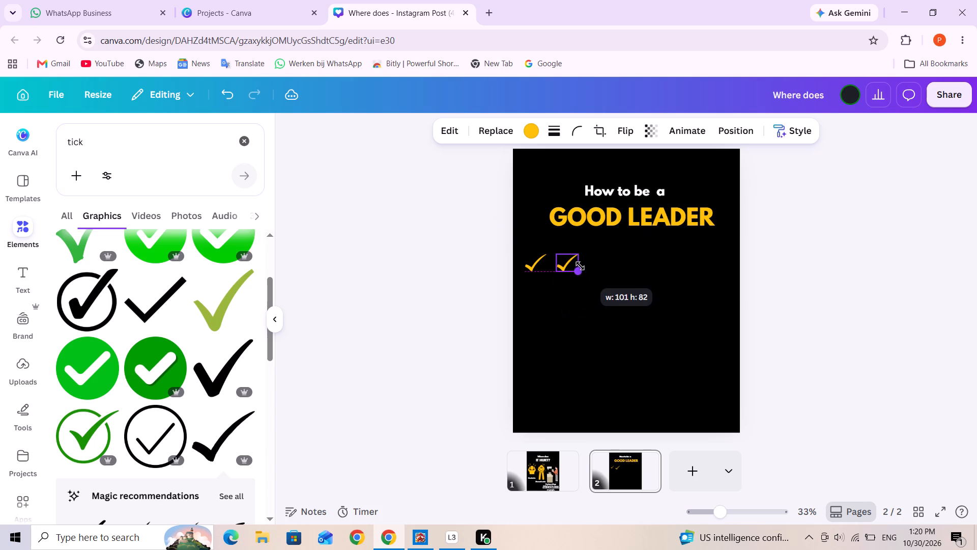
{"action": "left_click_drag", "start_coordinate": [580, 266], "coordinate": [581, 267]}
{"action": "left_click", "coordinate": [615, 272]}
{"action": "left_click_drag", "start_coordinate": [567, 267], "coordinate": [565, 270]}
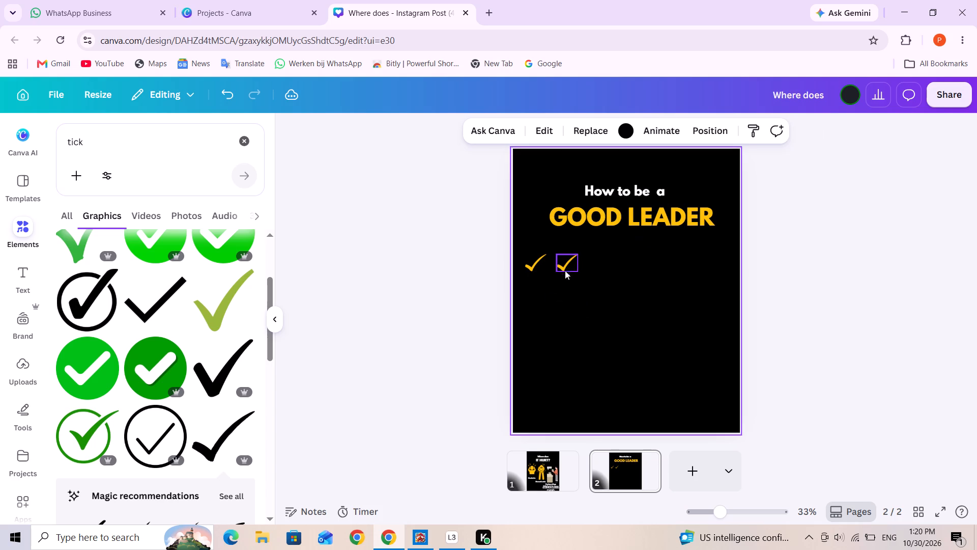
{"action": "left_click_drag", "start_coordinate": [565, 270], "coordinate": [536, 296]}
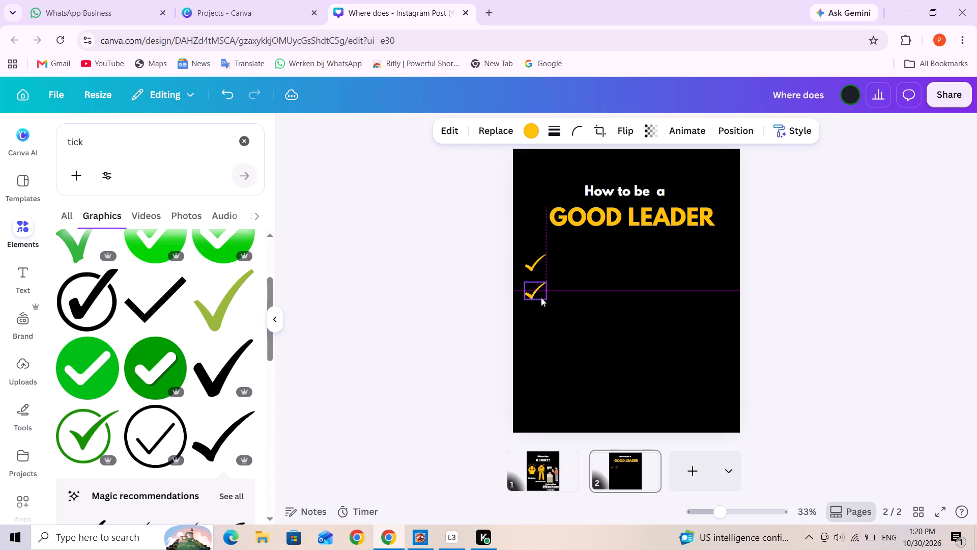
Duplicate the second yellow tick repeatedly to build an evenly spaced column of six ticks.
{"action": "left_click", "coordinate": [578, 294]}
{"action": "left_click", "coordinate": [533, 291]}
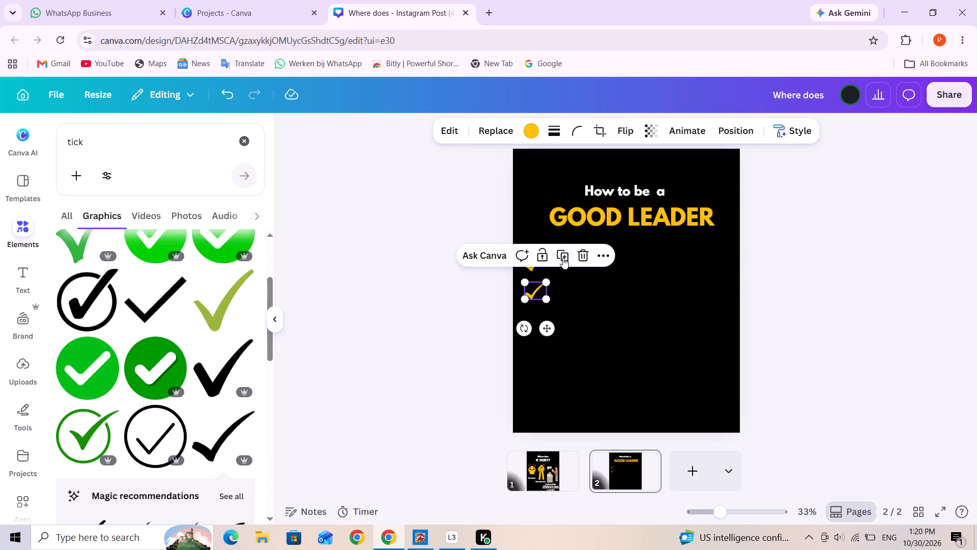
{"action": "left_click", "coordinate": [564, 256]}
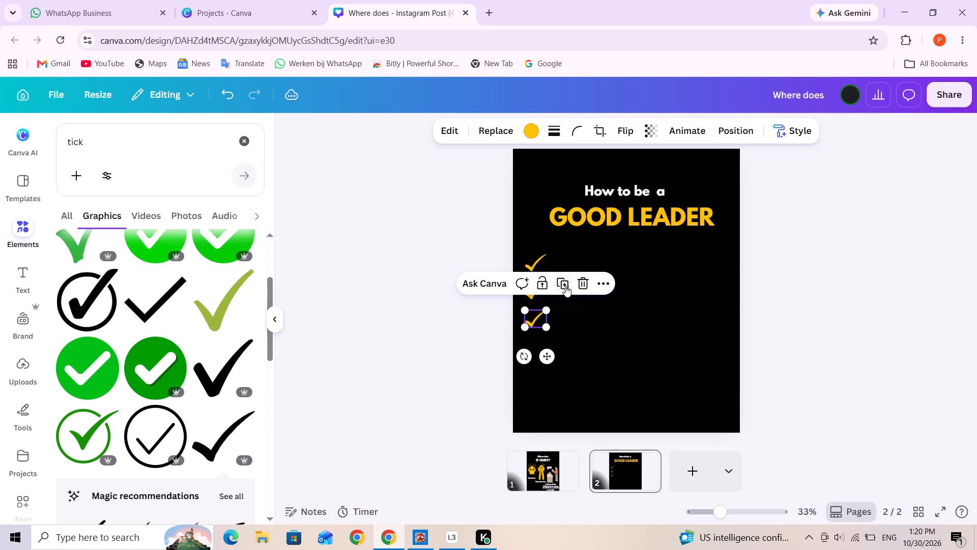
{"action": "left_click", "coordinate": [564, 284]}
{"action": "left_click", "coordinate": [559, 312]}
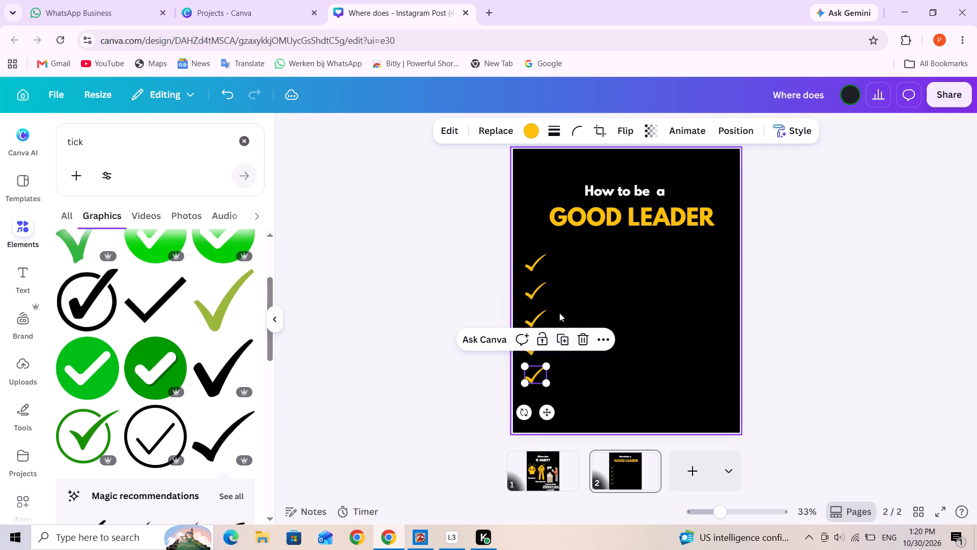
{"action": "left_click", "coordinate": [562, 339]}
{"action": "left_click", "coordinate": [617, 326]}
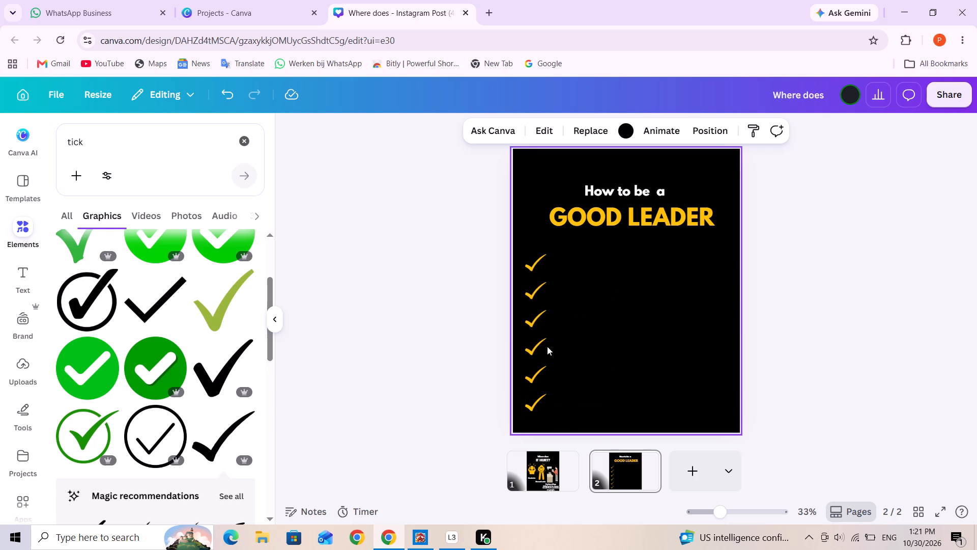
Add a subheading text box reading "I was wrong, I am sorry.".
{"action": "left_click", "coordinate": [14, 282]}
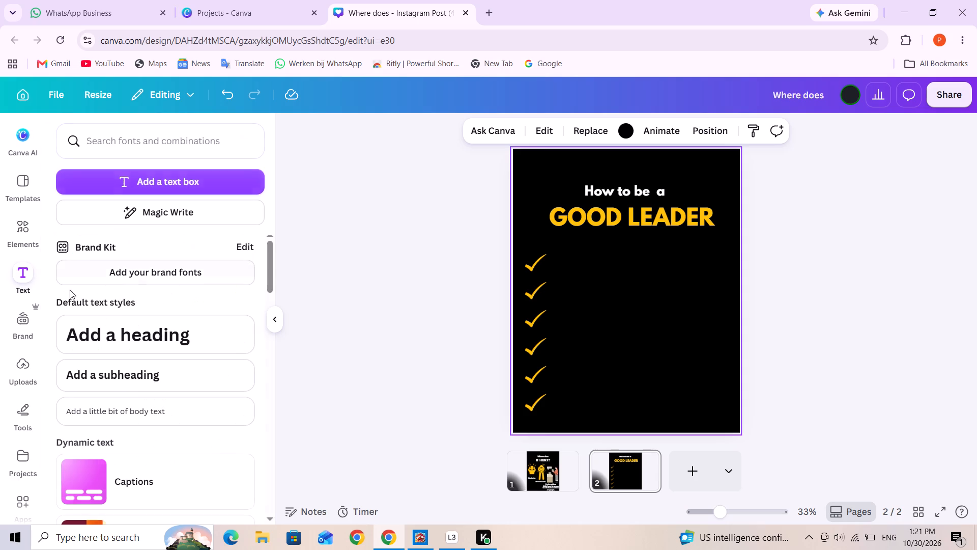
{"action": "left_click", "coordinate": [138, 374]}
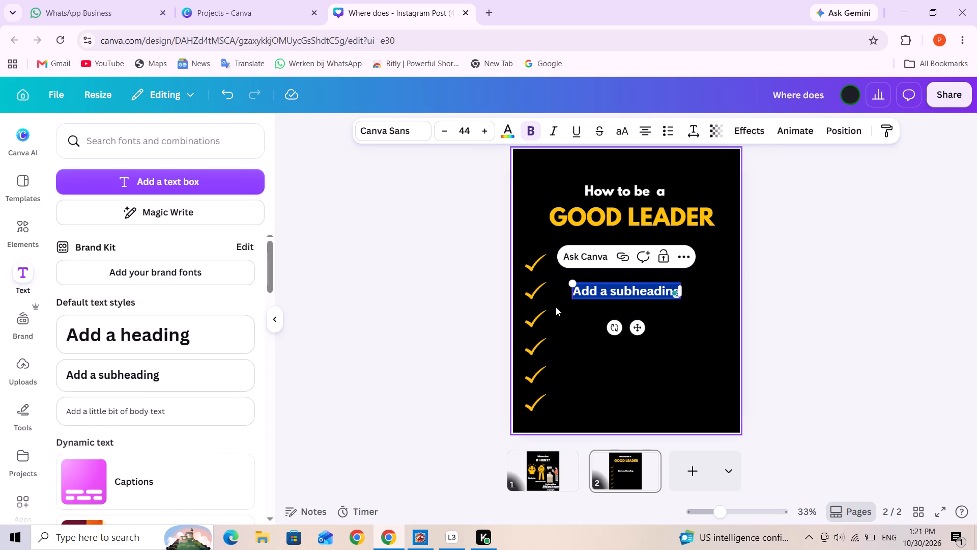
{"action": "triple_click", "coordinate": [598, 294]}
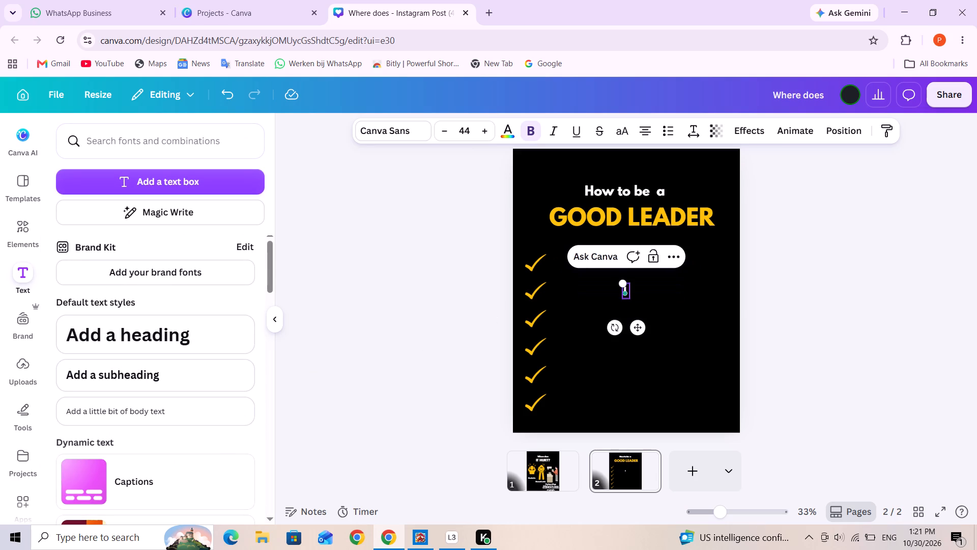
{"action": "type", "text": "was wrong"}
{"action": "type", "text": ","}
{"action": "key", "text": "space"}
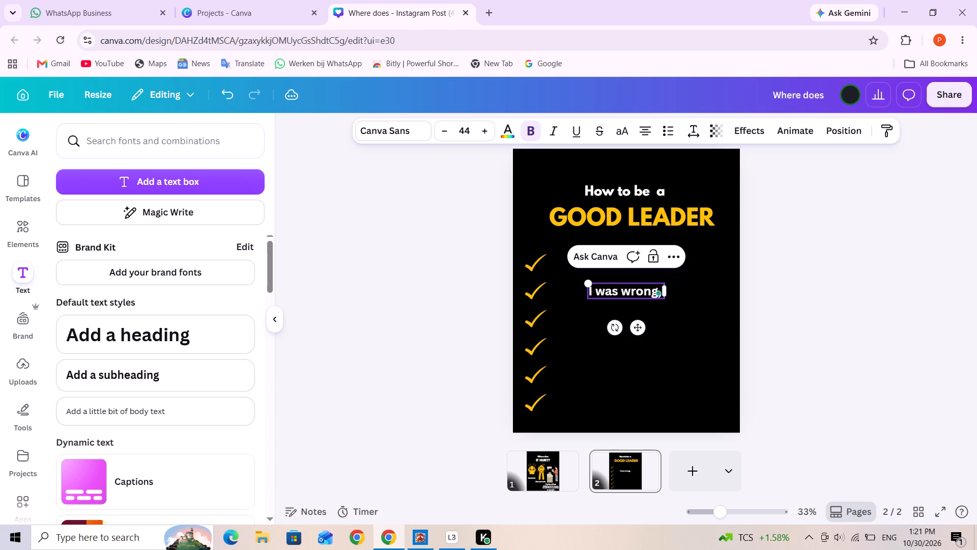
{"action": "key", "text": "space"}
{"action": "type", "text": "a"}
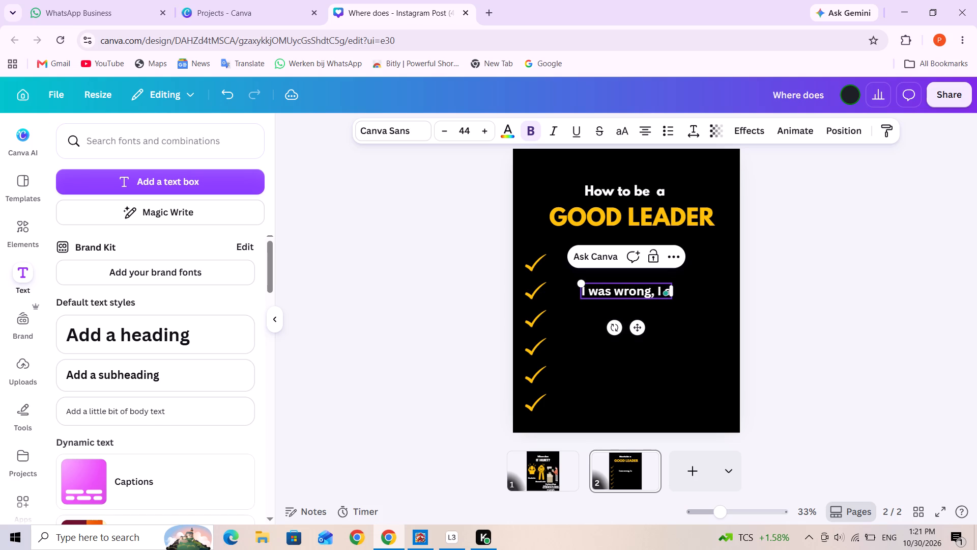
{"action": "type", "text": "m sorry"}
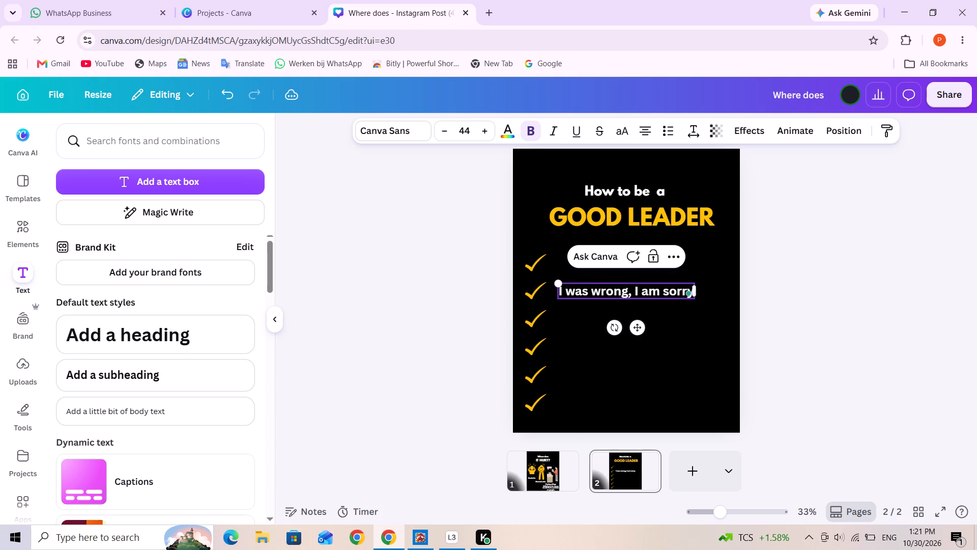
{"action": "key", "text": "period"}
Change the font of the "I was wrong, I am sorry." text to League Spartan.
{"action": "left_click", "coordinate": [645, 289]}
{"action": "triple_click", "coordinate": [643, 296]}
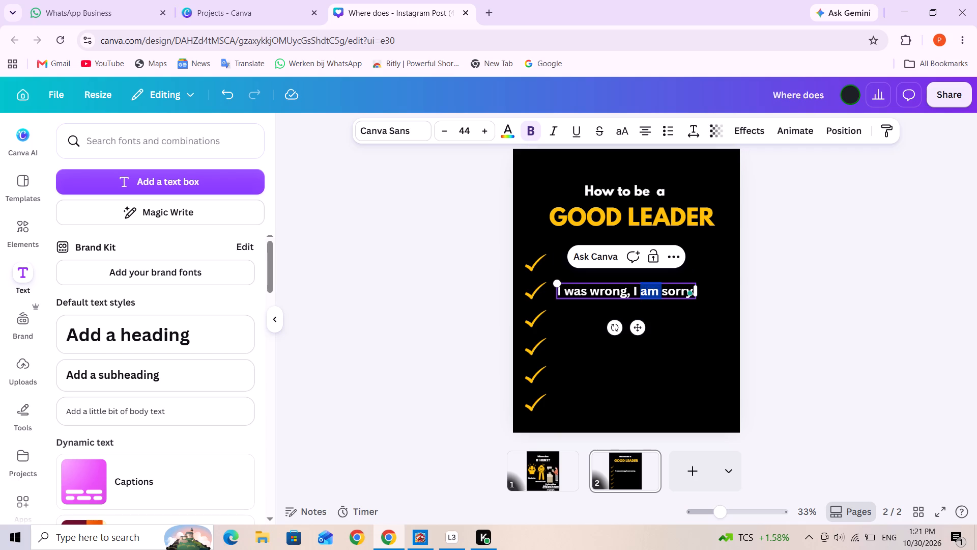
{"action": "left_click", "coordinate": [415, 129]}
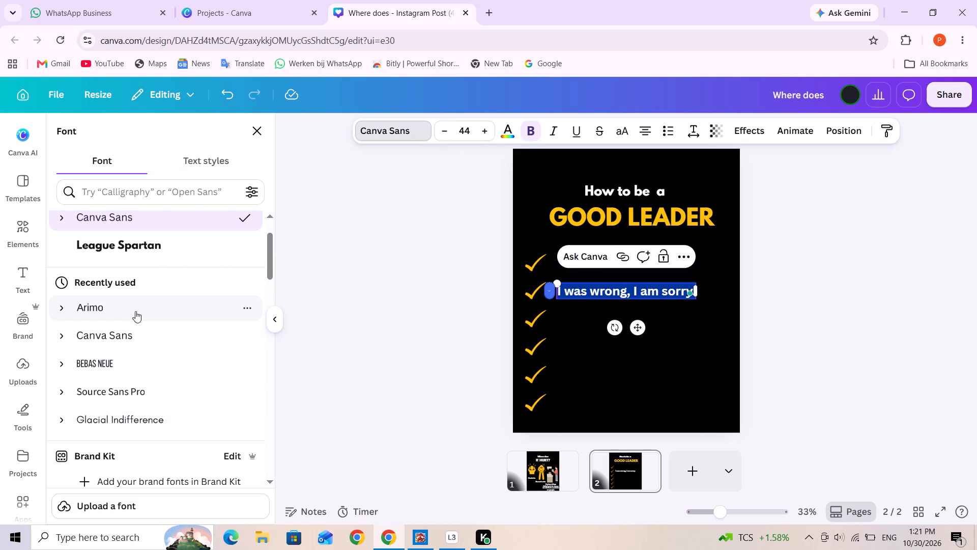
{"action": "left_click", "coordinate": [156, 255]}
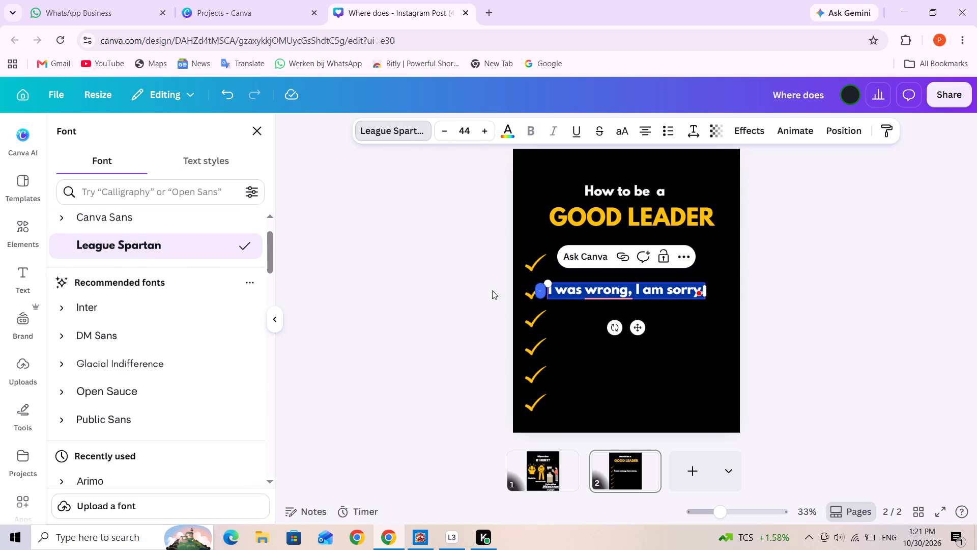
Apply the punctuation correction that replaces the comma after "wrong" with a full stop.
{"action": "left_click", "coordinate": [599, 292]}
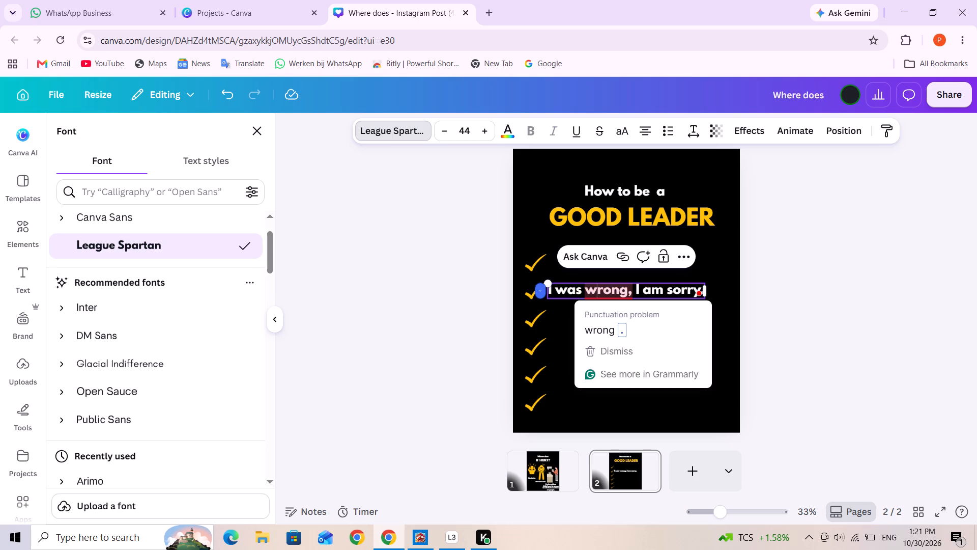
{"action": "left_click", "coordinate": [600, 333]}
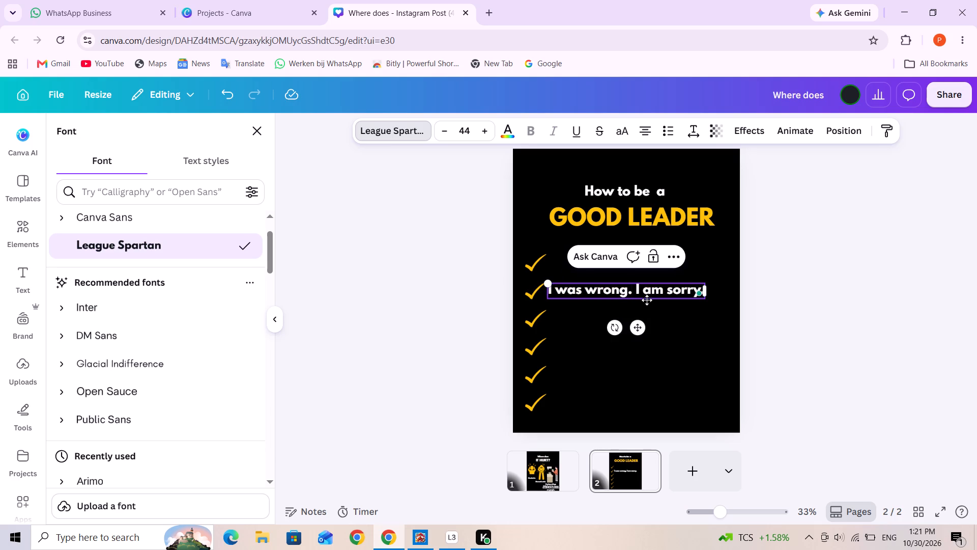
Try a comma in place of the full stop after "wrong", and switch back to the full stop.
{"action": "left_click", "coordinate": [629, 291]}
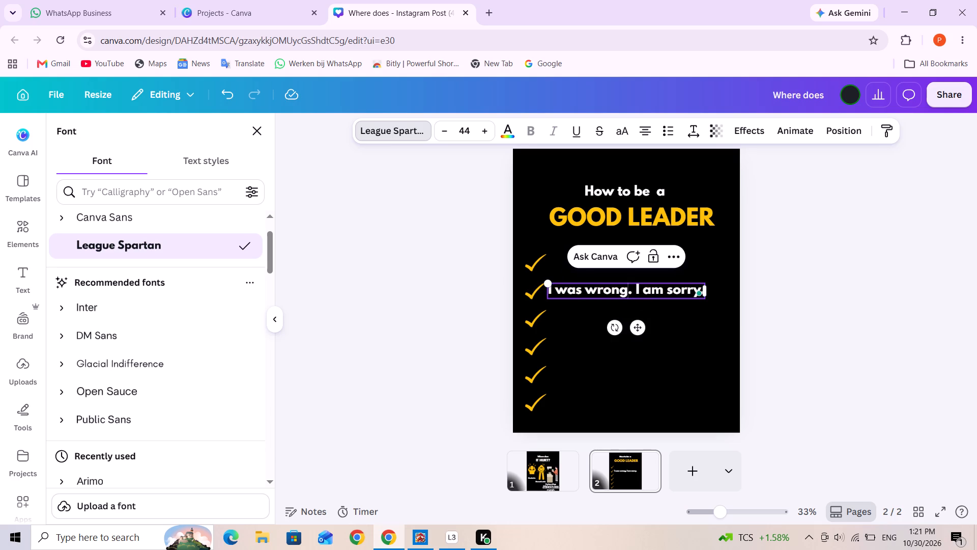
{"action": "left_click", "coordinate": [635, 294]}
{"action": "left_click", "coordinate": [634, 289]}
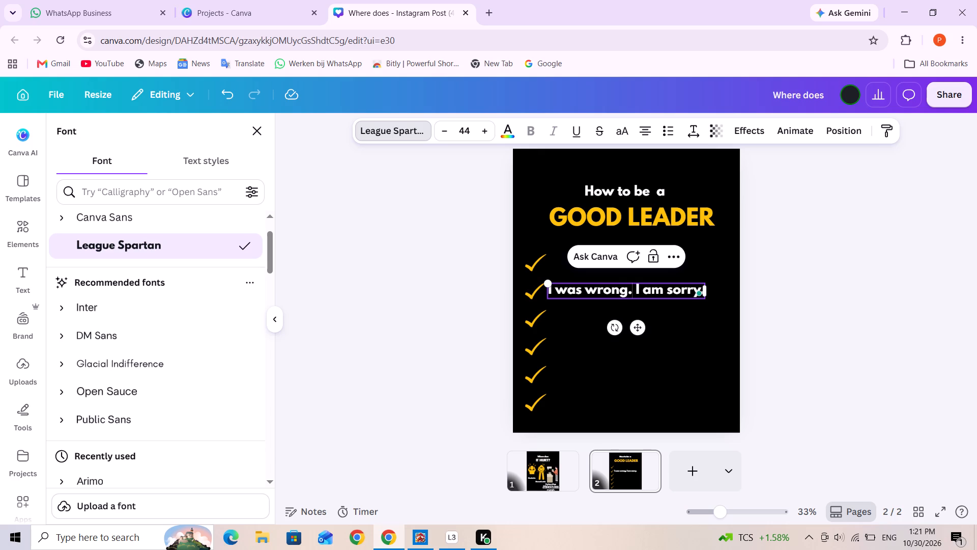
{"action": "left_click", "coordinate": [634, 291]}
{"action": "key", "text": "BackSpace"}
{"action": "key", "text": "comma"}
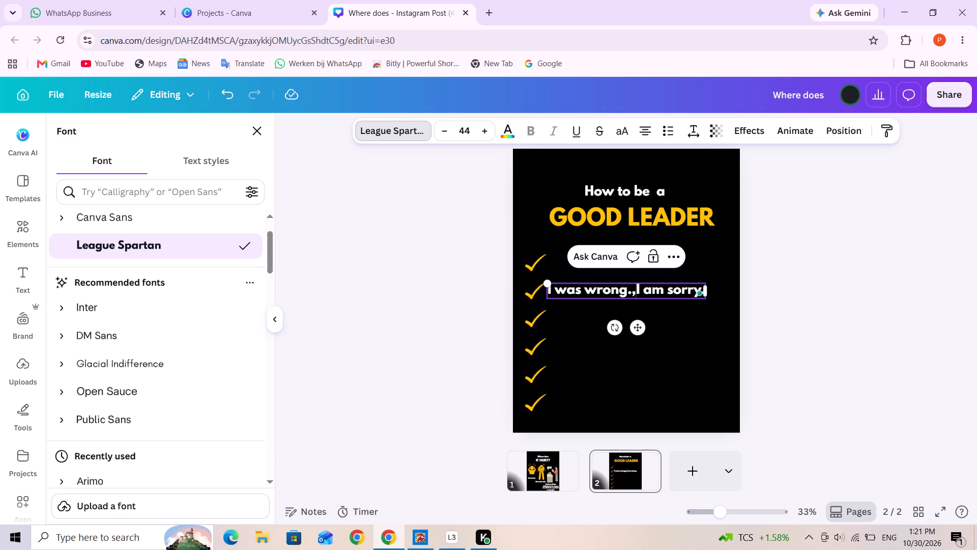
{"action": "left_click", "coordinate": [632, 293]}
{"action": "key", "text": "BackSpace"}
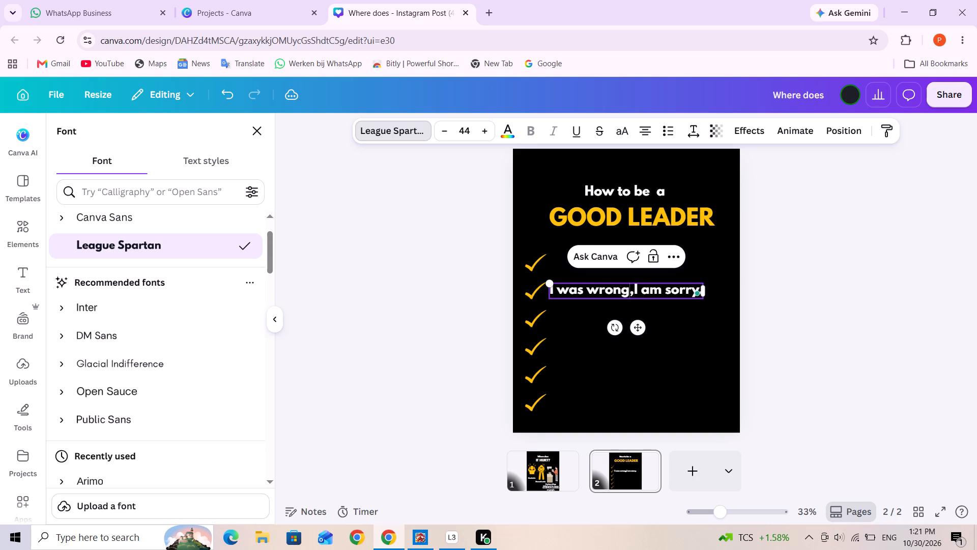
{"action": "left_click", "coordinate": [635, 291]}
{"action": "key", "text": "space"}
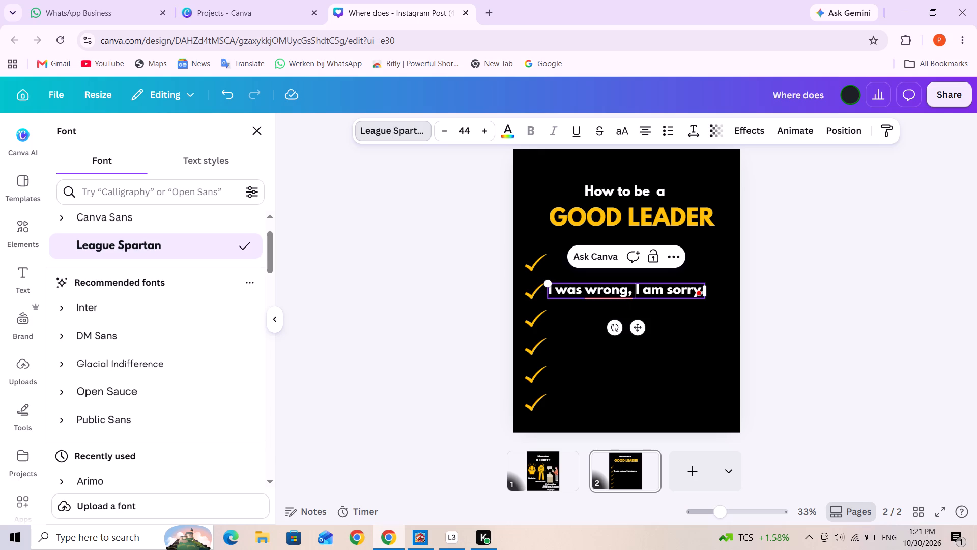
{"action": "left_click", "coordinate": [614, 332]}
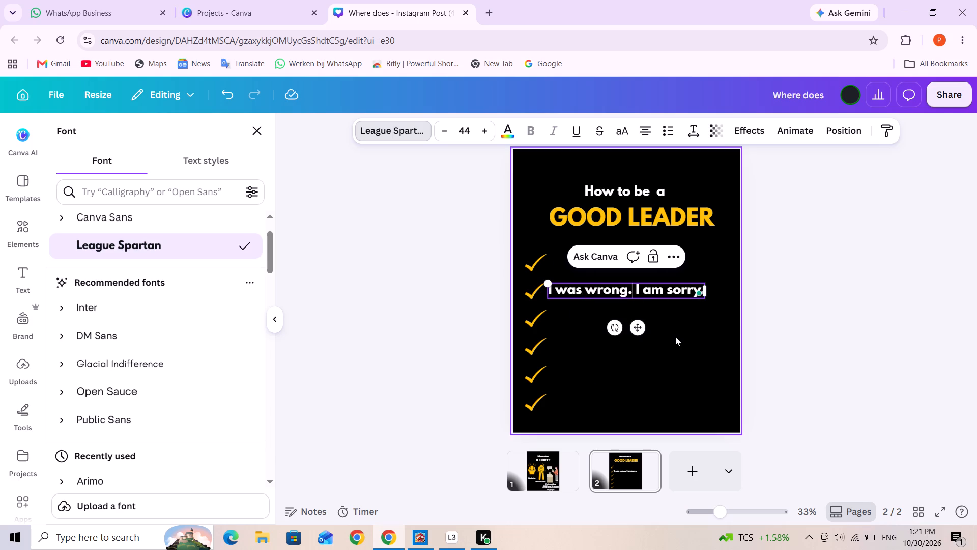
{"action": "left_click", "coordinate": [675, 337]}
Set the font size of the "I was wrong. I am sorry." text to 35.
{"action": "triple_click", "coordinate": [669, 289]}
{"action": "left_click", "coordinate": [669, 289]}
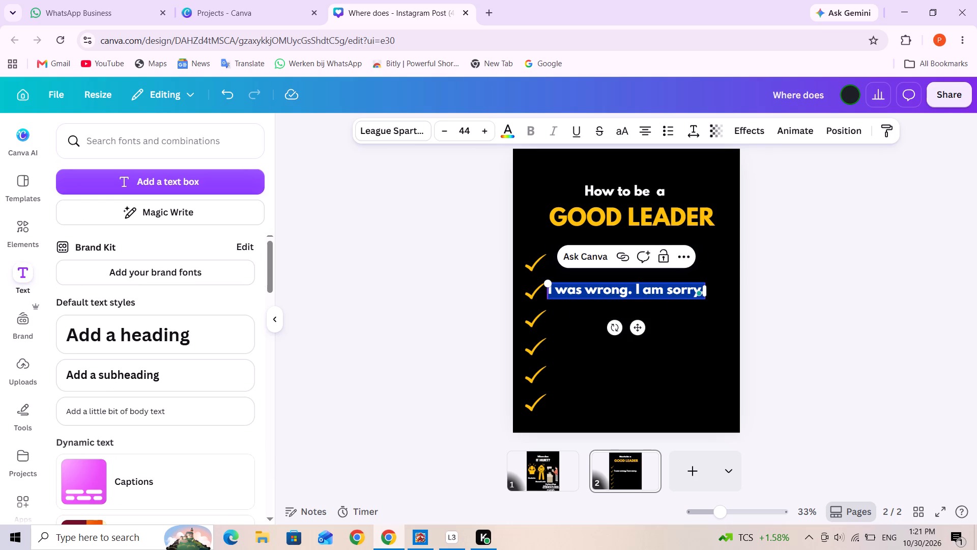
{"action": "left_click", "coordinate": [408, 128]}
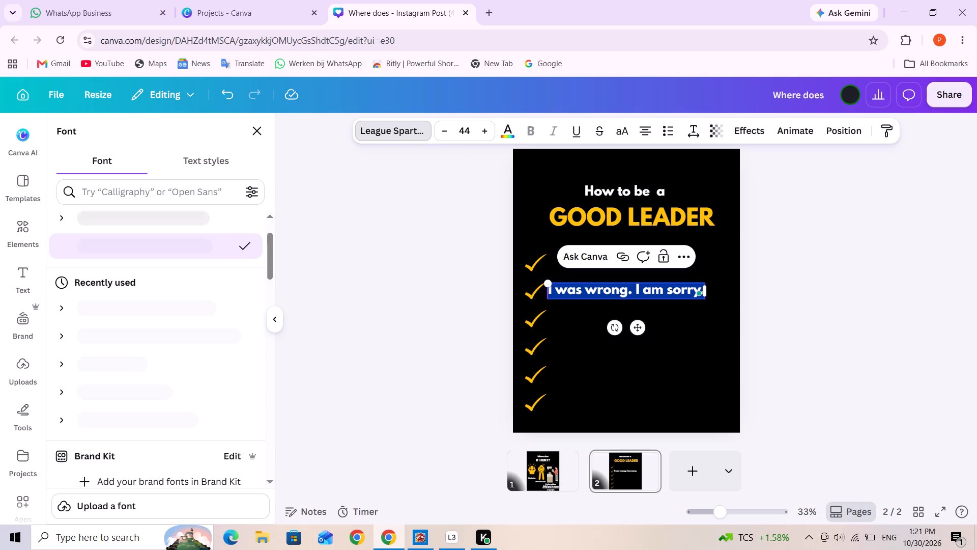
{"action": "left_click", "coordinate": [475, 131]}
{"action": "double_click", "coordinate": [467, 131]}
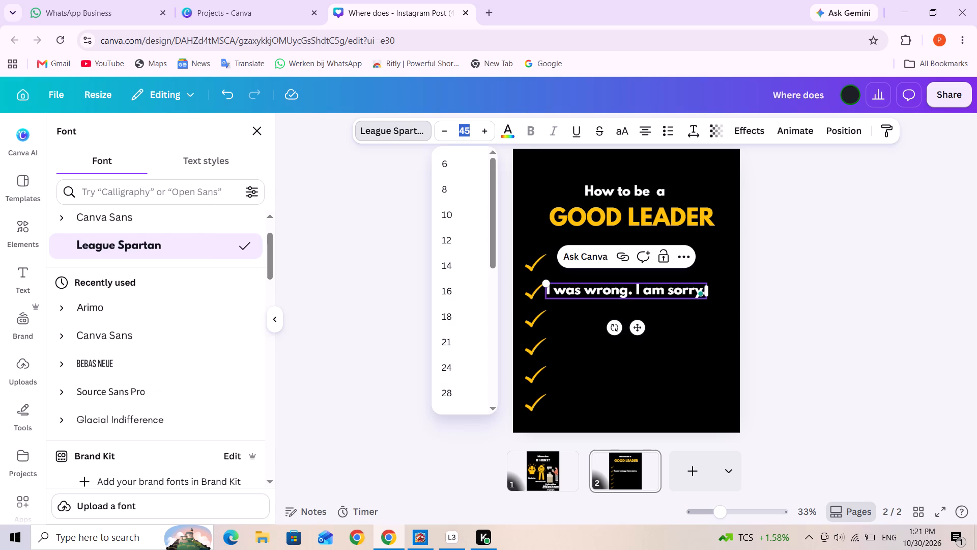
{"action": "type", "text": "35"}
{"action": "key", "text": "Return"}
{"action": "left_click", "coordinate": [687, 344]}
Move the "I was wrong. I am sorry." text beside the first tick, level with it.
{"action": "left_click_drag", "start_coordinate": [636, 289], "coordinate": [626, 264]}
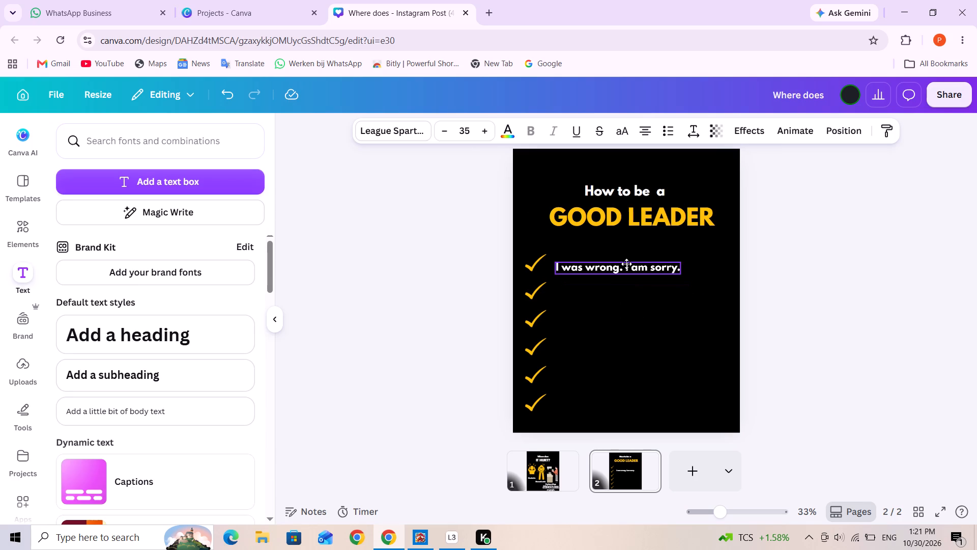
{"action": "left_click_drag", "start_coordinate": [626, 264], "coordinate": [626, 262]}
{"action": "left_click", "coordinate": [611, 302]}
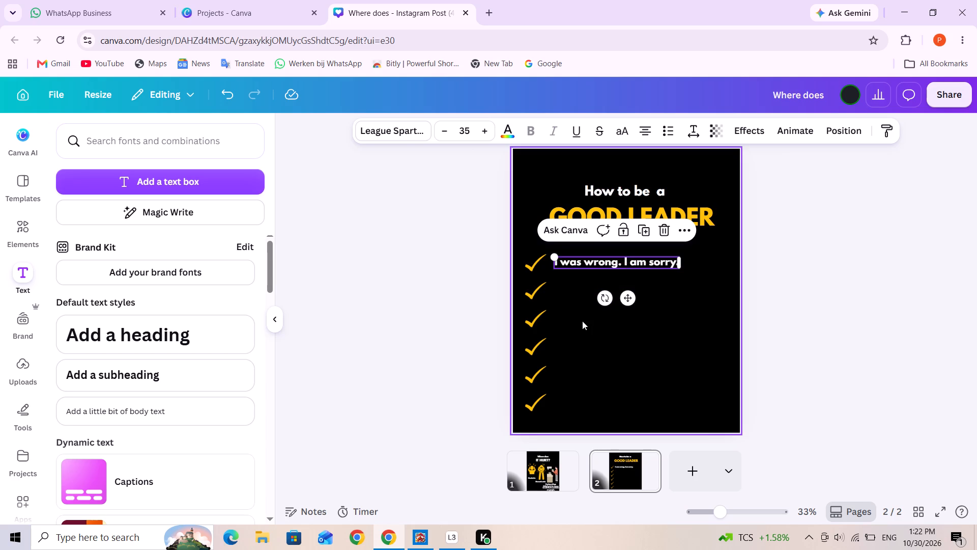
{"action": "left_click", "coordinate": [582, 321]}
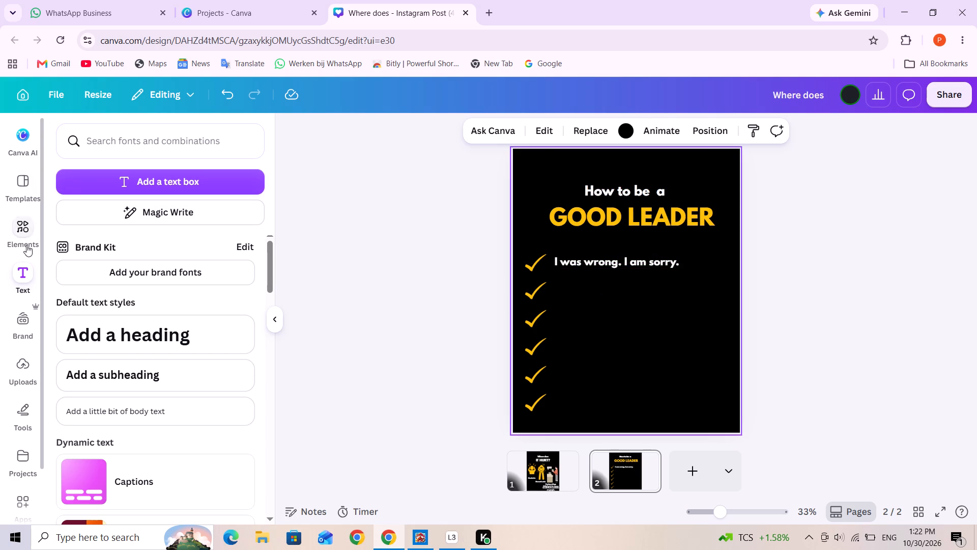
Duplicate the "I was wrong. I am sorry." text and align the copy beside the second tick.
{"action": "left_click", "coordinate": [610, 261]}
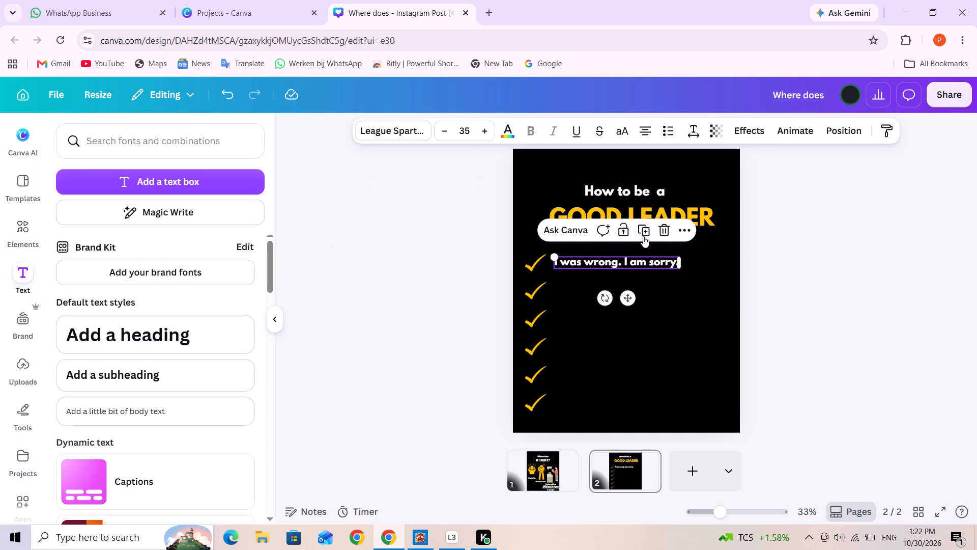
{"action": "left_click", "coordinate": [647, 225]}
{"action": "left_click_drag", "start_coordinate": [619, 263], "coordinate": [617, 289]}
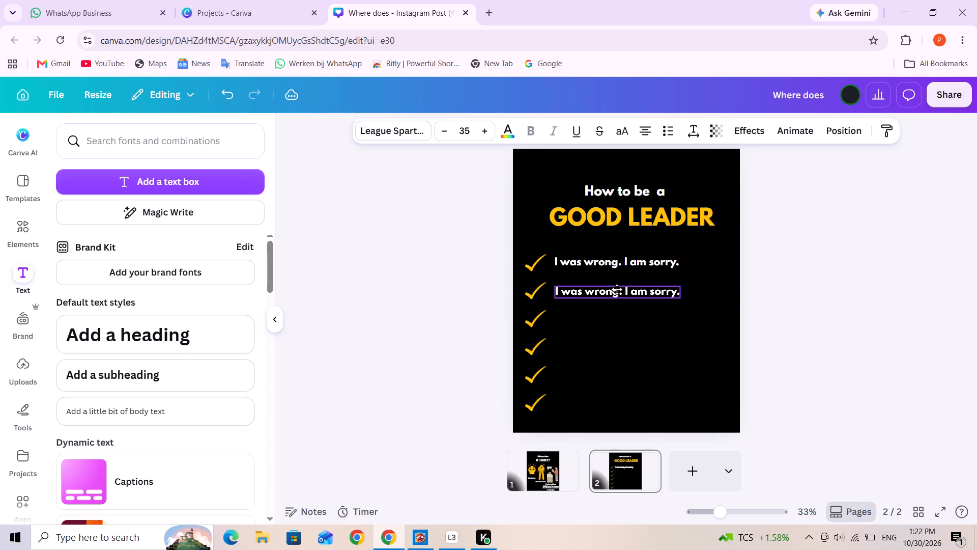
{"action": "left_click_drag", "start_coordinate": [617, 289], "coordinate": [613, 287]}
Replace the wording of the text beside the second tick with "I am proud of you.".
{"action": "triple_click", "coordinate": [609, 291]}
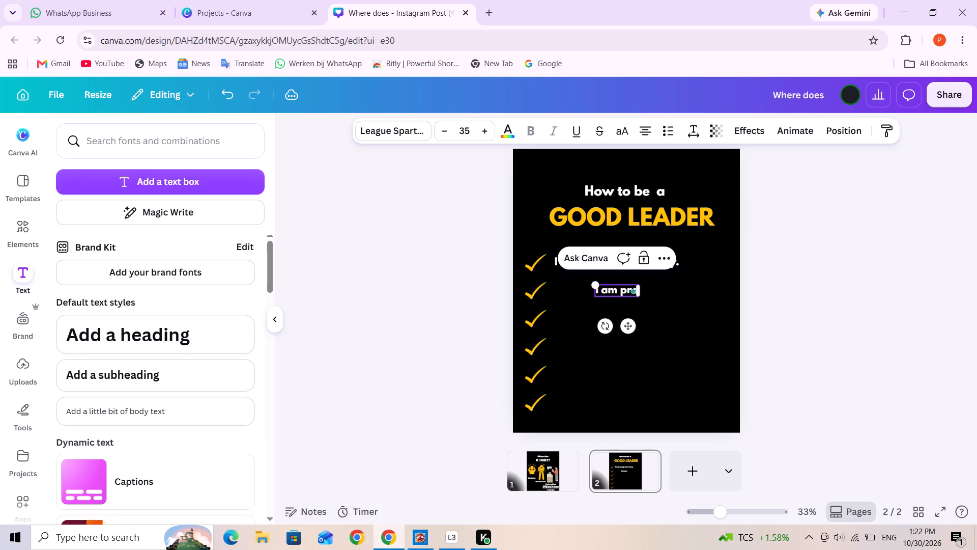
{"action": "type", "text": "ud"}
{"action": "key", "text": "space"}
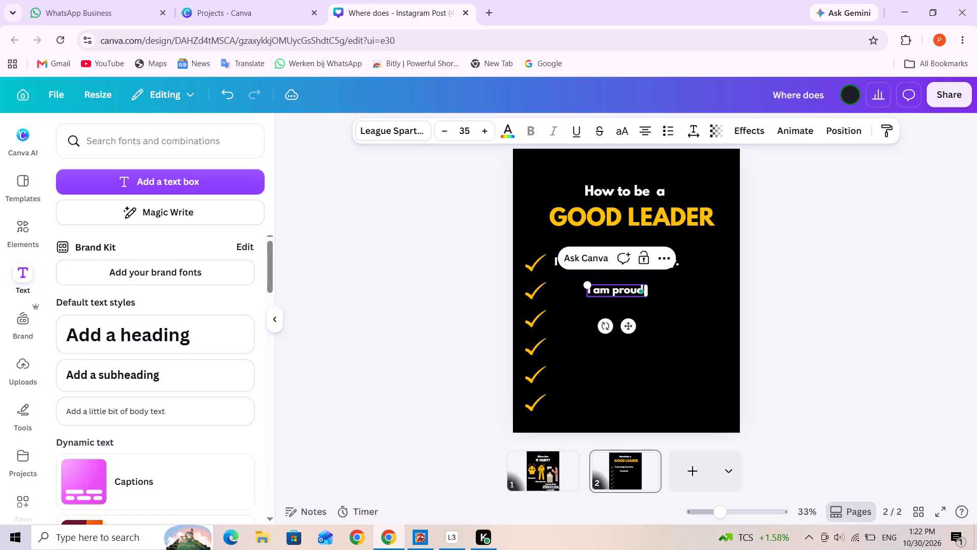
{"action": "type", "text": "of ypu"}
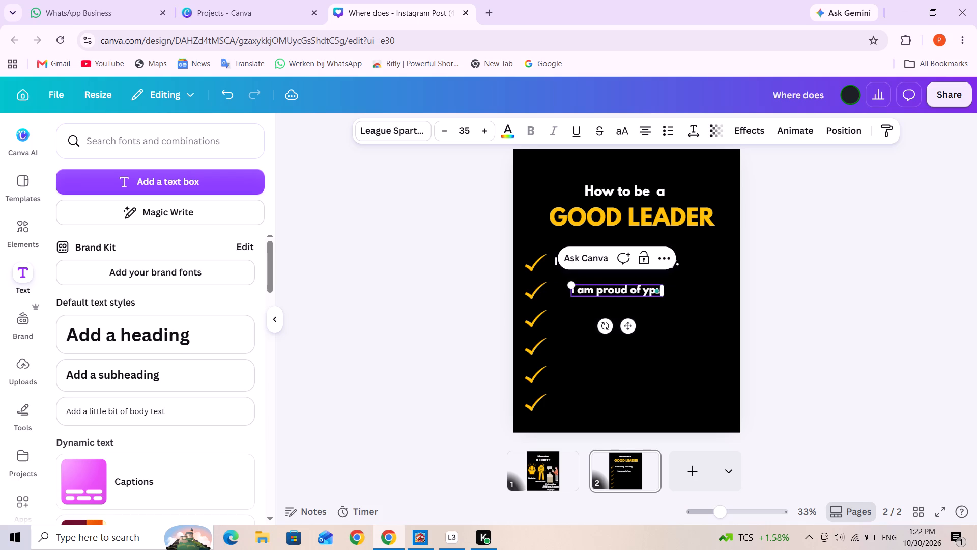
{"action": "key", "text": "BackSpace"}
{"action": "key", "text": "BackSpace"}
{"action": "type", "text": "ou."}
{"action": "left_click", "coordinate": [677, 332]}
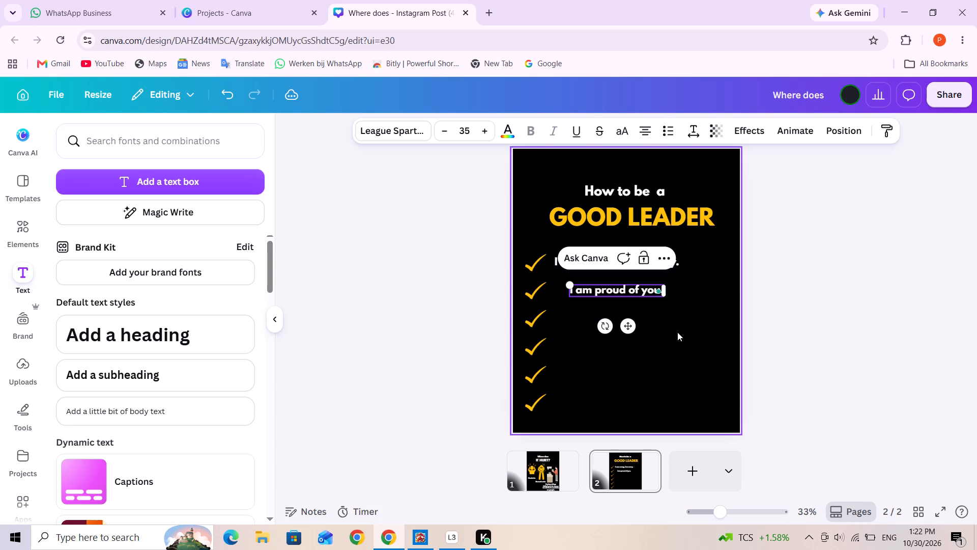
Move the "I am proud of you." text so its left edge aligns with the "I was wrong. I am sorry." text.
{"action": "left_click_drag", "start_coordinate": [626, 293], "coordinate": [605, 290]}
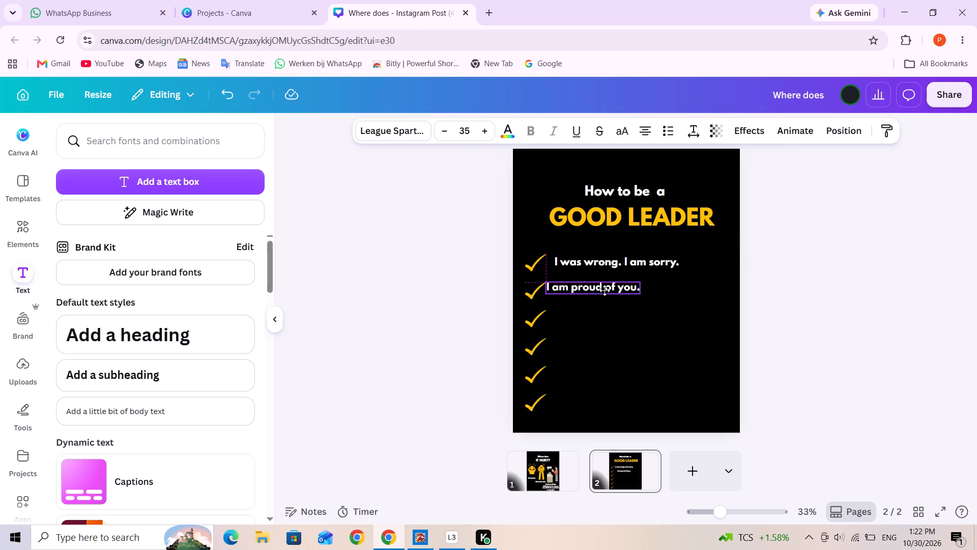
{"action": "left_click_drag", "start_coordinate": [605, 290], "coordinate": [611, 290]}
{"action": "left_click", "coordinate": [698, 314]}
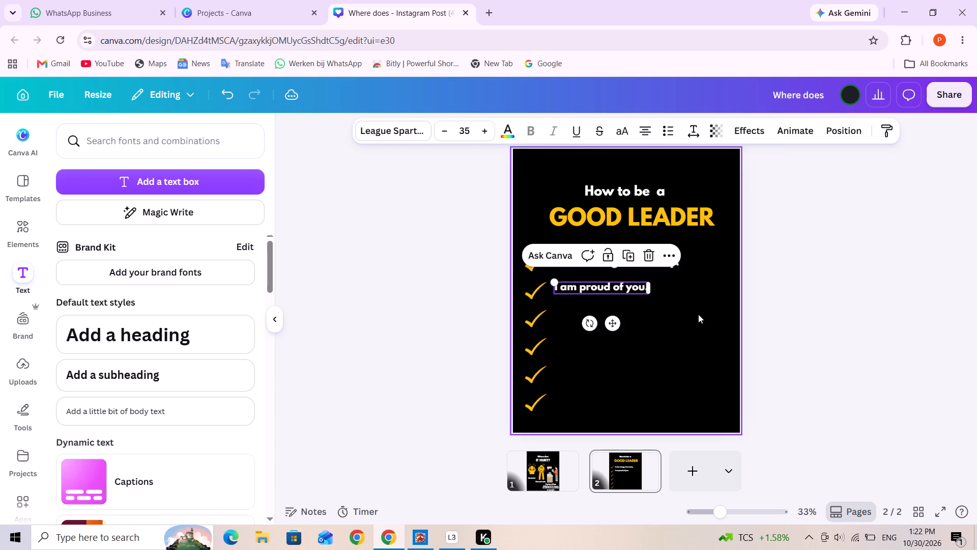
Duplicate the "I am proud of you." text beside the third tick and reword the copy as "What do you think?".
{"action": "left_click", "coordinate": [594, 287]}
{"action": "left_click", "coordinate": [629, 256]}
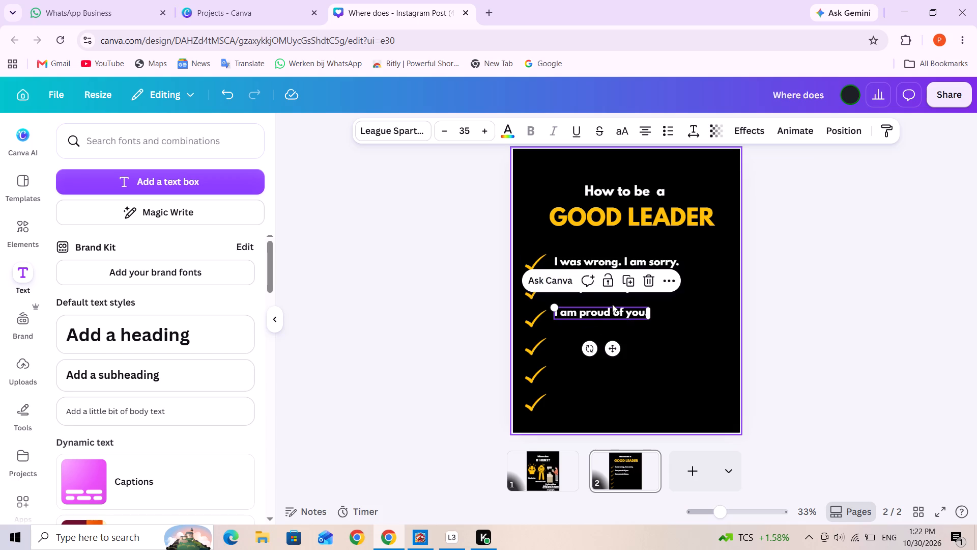
{"action": "triple_click", "coordinate": [608, 311]}
{"action": "left_click", "coordinate": [608, 311]}
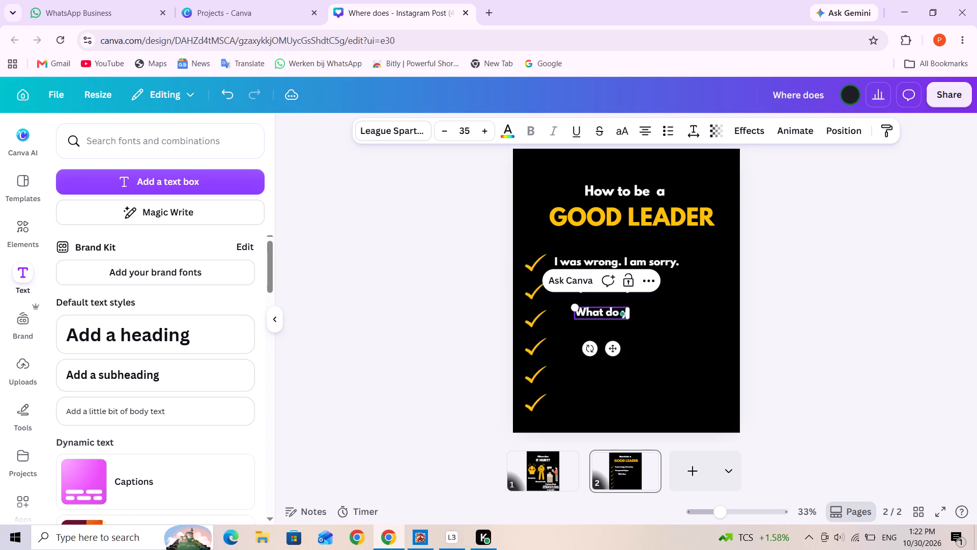
{"action": "key", "text": "space"}
{"action": "type", "text": "think"}
{"action": "key", "text": "BackSpace"}
{"action": "key", "text": "BackSpace"}
{"action": "key", "text": "BackSpace"}
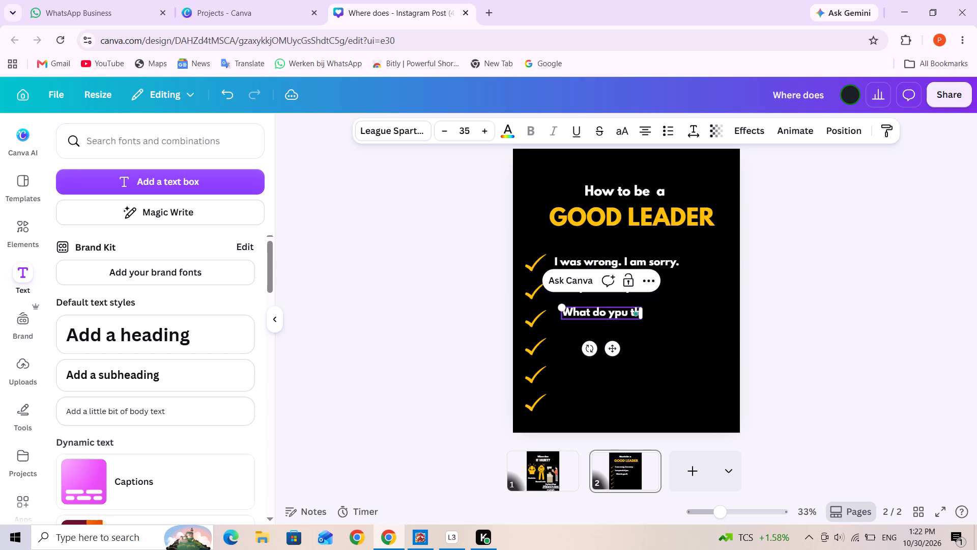
{"action": "key", "text": "BackSpace"}
{"action": "key", "text": "BackSpace"}
{"action": "key", "text": "BackSpace"}
{"action": "key", "text": "BackSpace"}
{"action": "key", "text": "BackSpace"}
{"action": "type", "text": "ou think"}
{"action": "key", "text": "shift+question"}
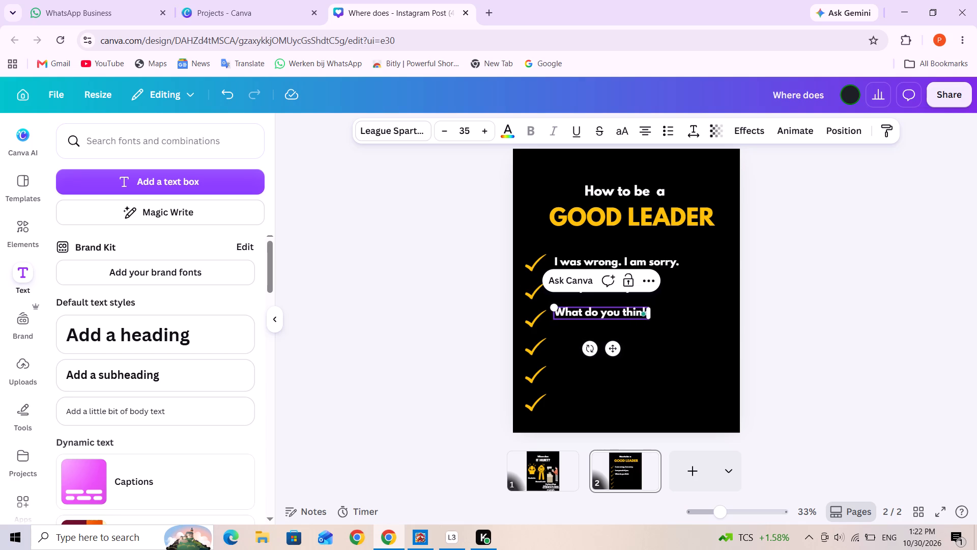
{"action": "left_click", "coordinate": [696, 368]}
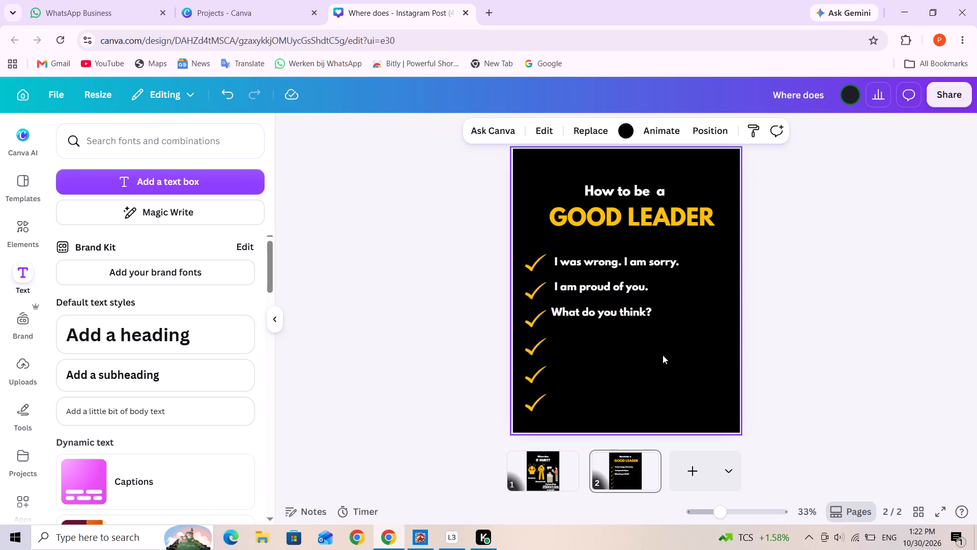
Adjust the positions of the first three phrases so each is level with its tick and their left edges align.
{"action": "left_click", "coordinate": [624, 315]}
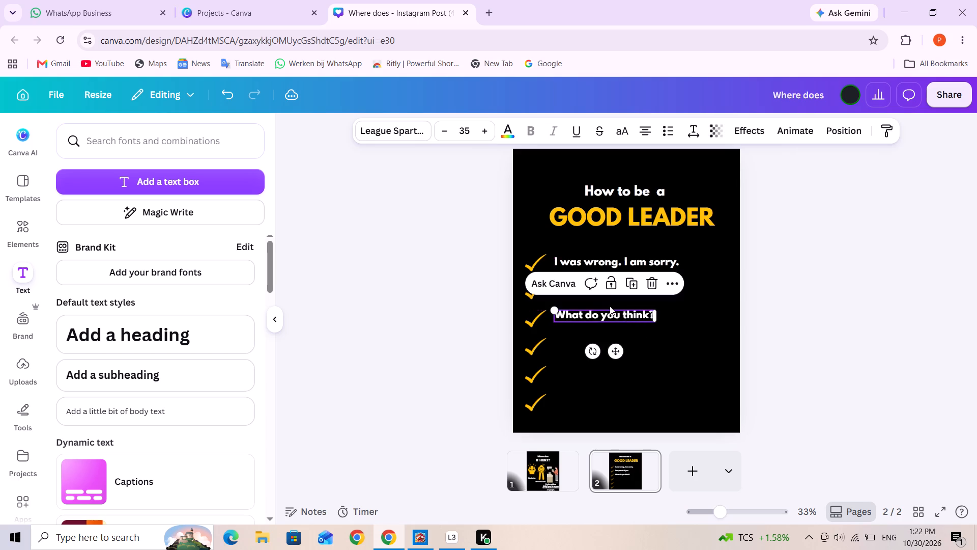
{"action": "left_click", "coordinate": [680, 329]}
{"action": "left_click", "coordinate": [608, 289]}
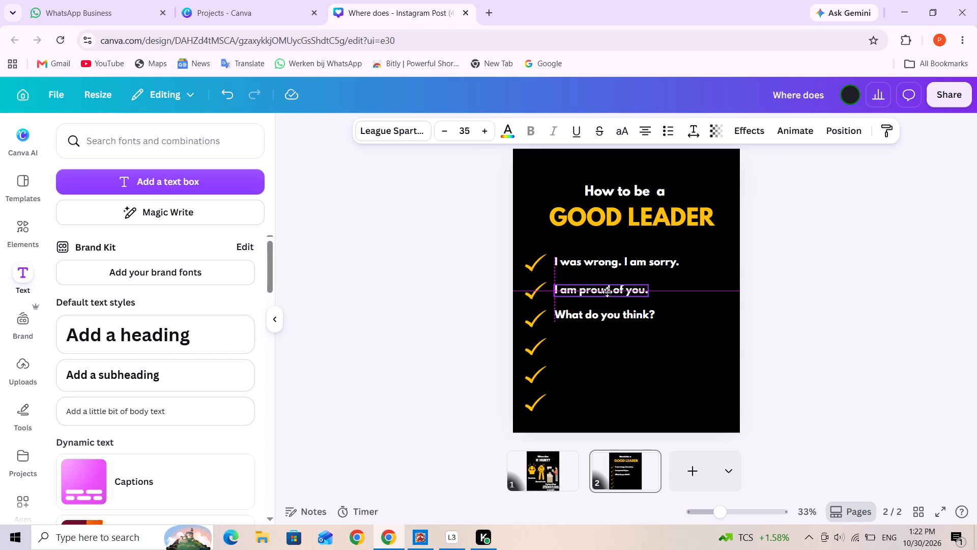
{"action": "double_click", "coordinate": [613, 261]}
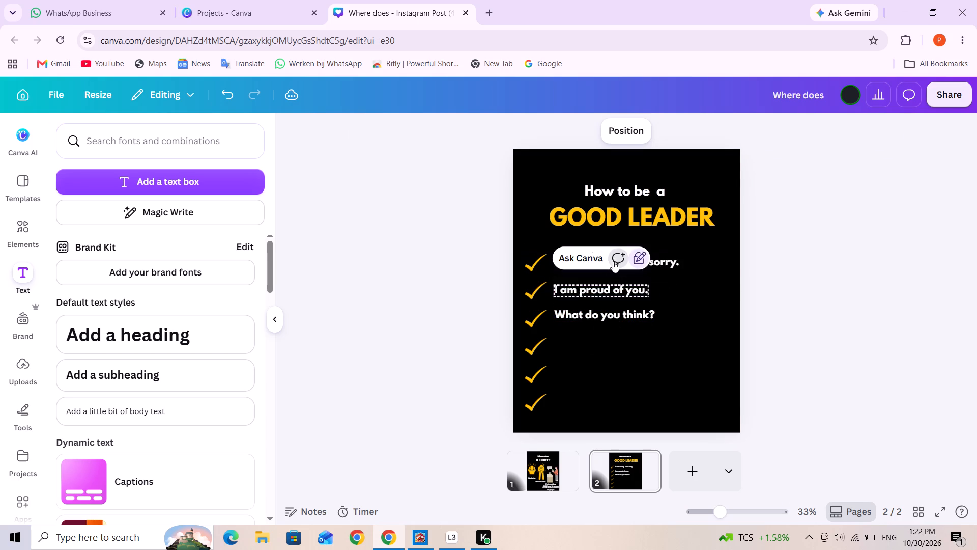
{"action": "key", "text": "ctrl+z"}
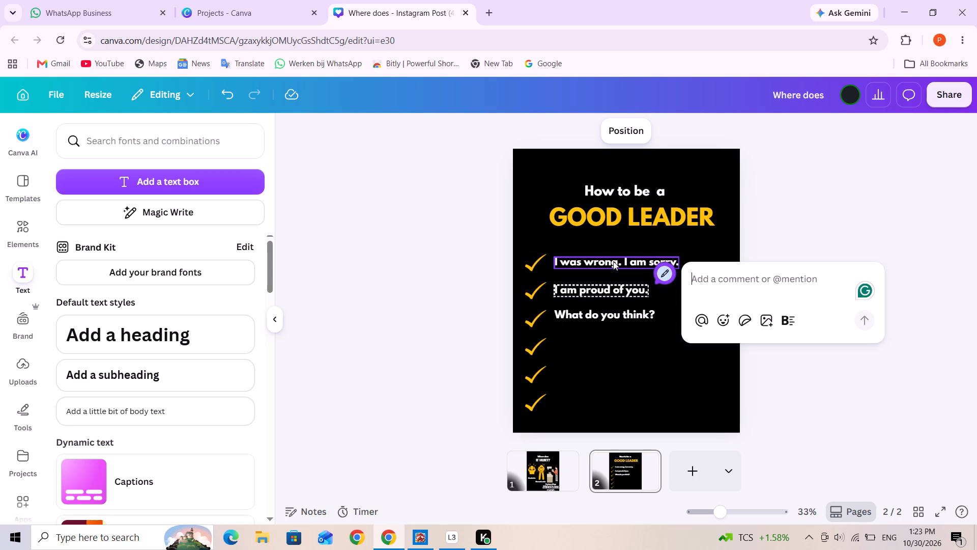
{"action": "left_click", "coordinate": [682, 383]}
{"action": "left_click", "coordinate": [655, 263]}
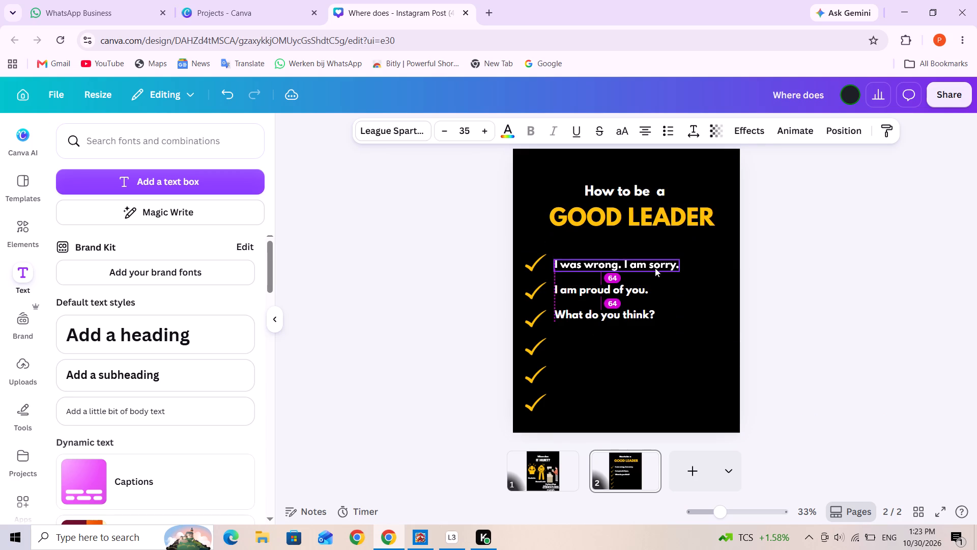
{"action": "left_click", "coordinate": [705, 340]}
{"action": "left_click", "coordinate": [619, 317]}
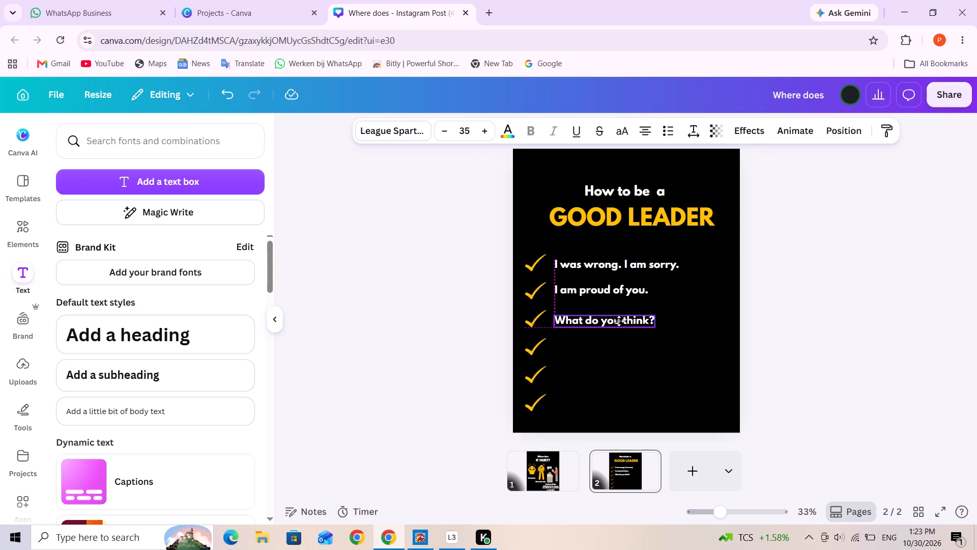
{"action": "left_click", "coordinate": [666, 334]}
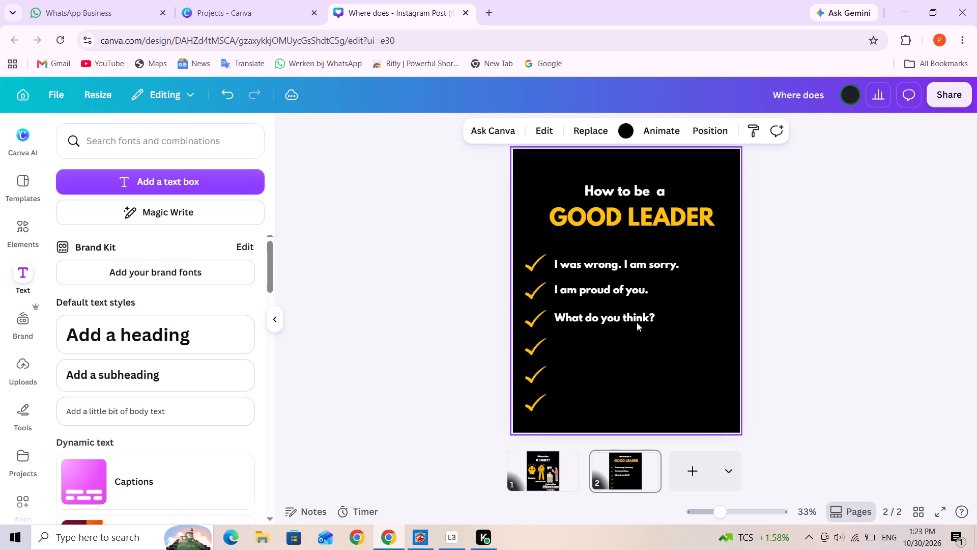
Duplicate the "What do you think?" text beside the fourth tick and reword the copy as "How can i help?".
{"action": "left_click", "coordinate": [623, 309]}
{"action": "left_click", "coordinate": [622, 317]}
{"action": "left_click", "coordinate": [636, 284]}
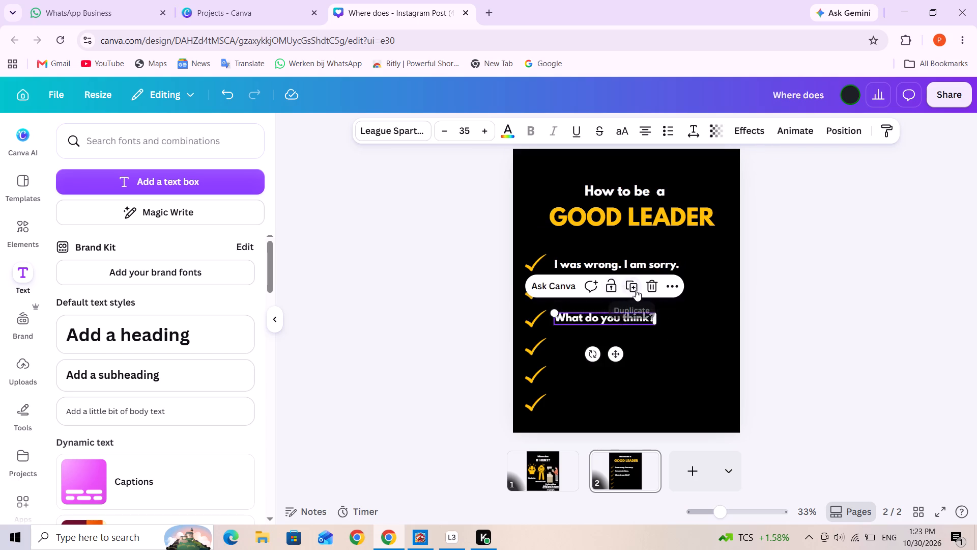
{"action": "triple_click", "coordinate": [606, 347]}
{"action": "left_click", "coordinate": [606, 347]}
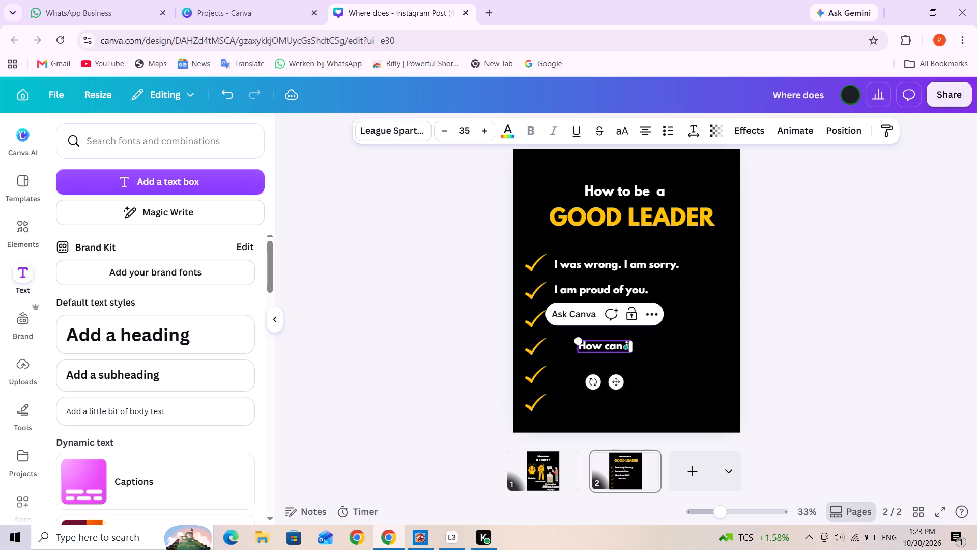
{"action": "key", "text": "shift+question"}
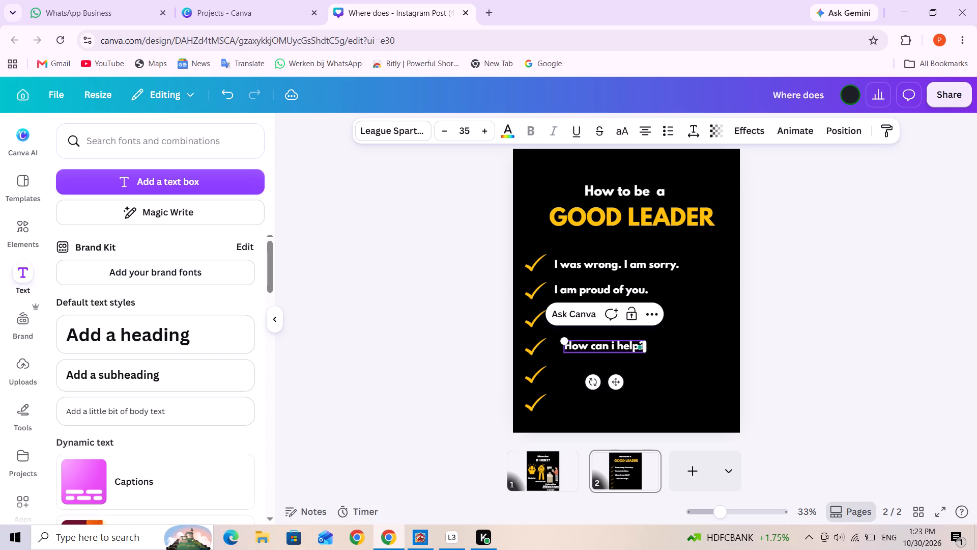
{"action": "left_click", "coordinate": [671, 387]}
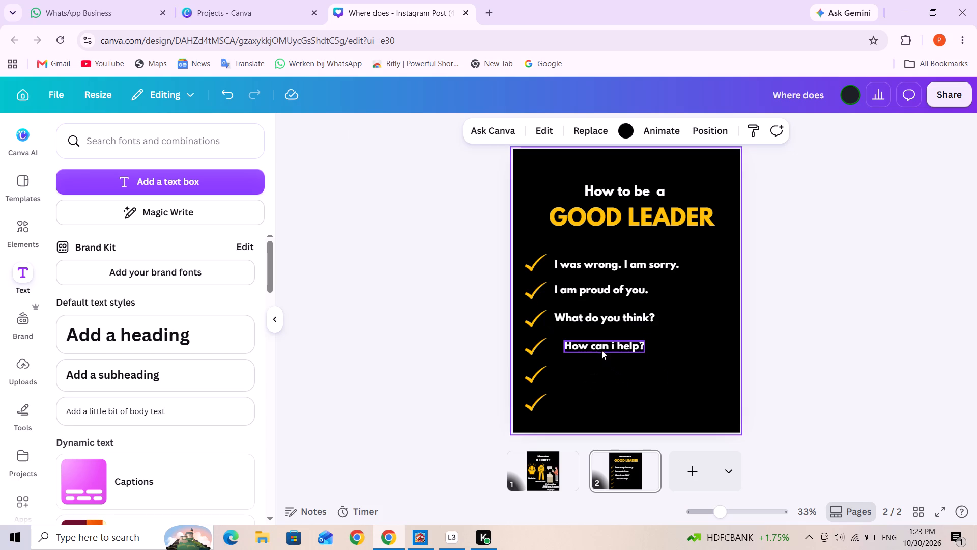
Move the "How can i help?" text so its left edge aligns with the phrases above.
{"action": "left_click_drag", "start_coordinate": [601, 350], "coordinate": [591, 348]}
{"action": "left_click", "coordinate": [691, 356]}
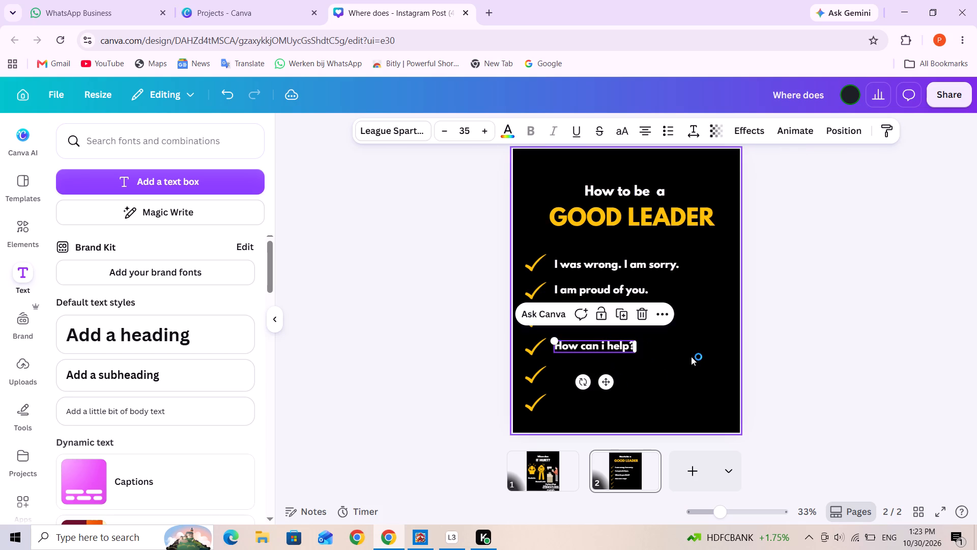
Duplicate the "How can i help?" text beside the fifth tick and reword the copy as "I trust you.".
{"action": "left_click", "coordinate": [586, 348]}
{"action": "left_click", "coordinate": [621, 321]}
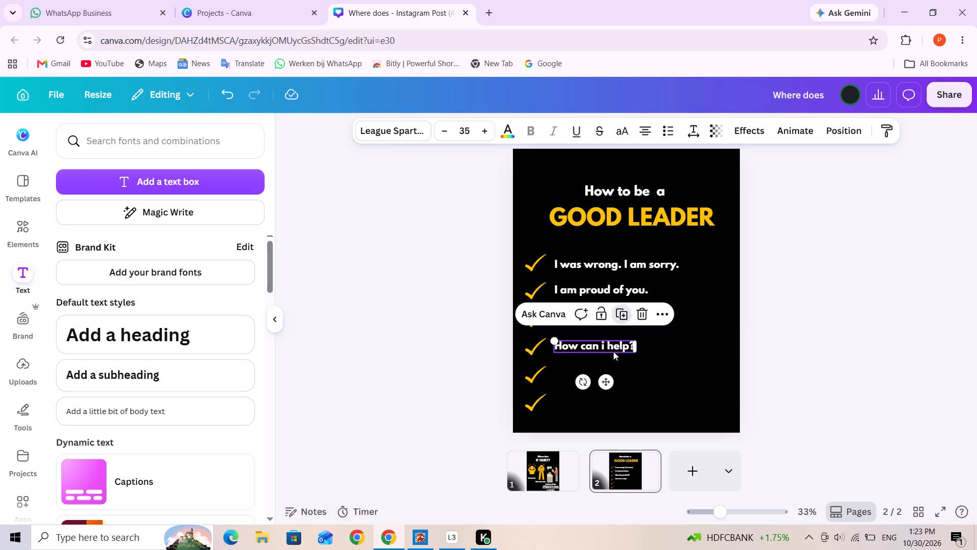
{"action": "triple_click", "coordinate": [599, 372]}
{"action": "left_click", "coordinate": [599, 372]}
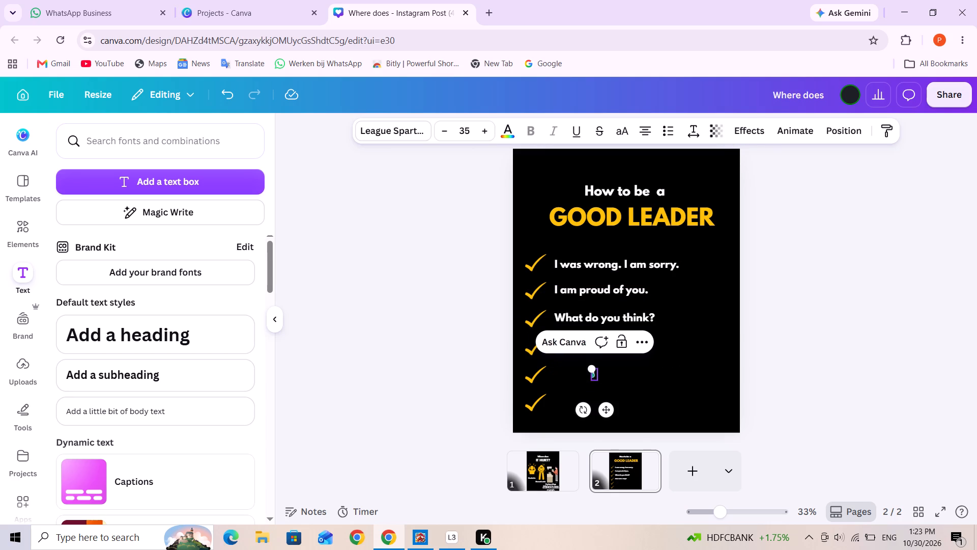
{"action": "key", "text": "space"}
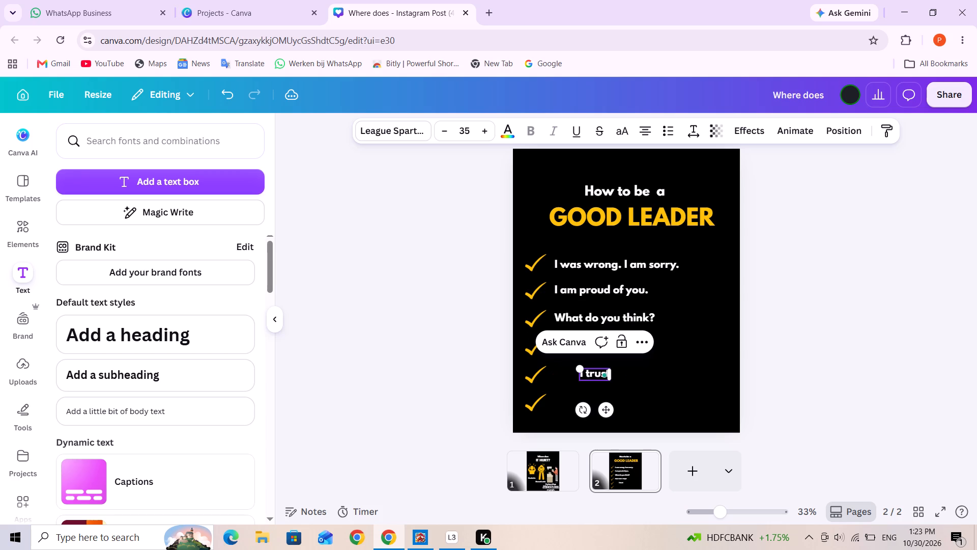
{"action": "type", "text": "you."}
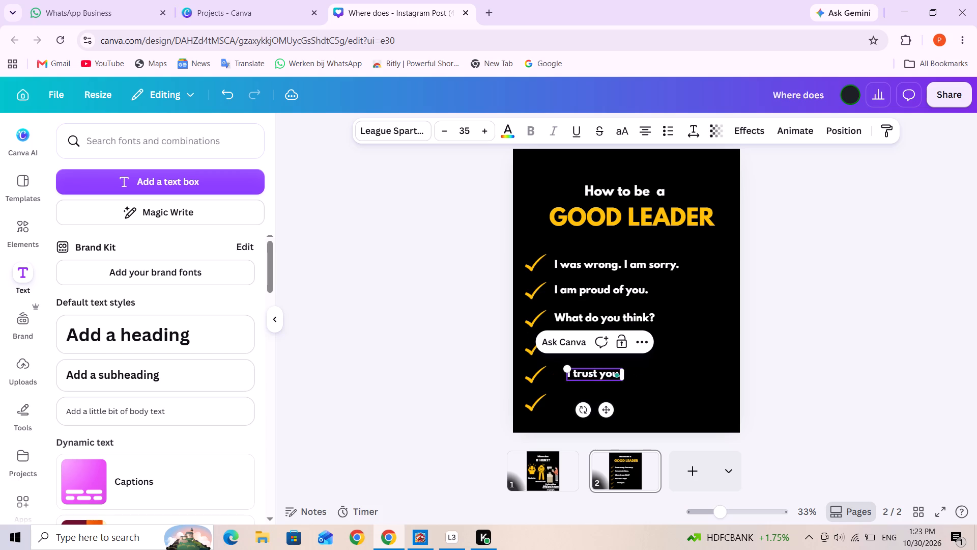
{"action": "left_click", "coordinate": [712, 402]}
Move the "I trust you." text so its left edge aligns with the phrases above.
{"action": "left_click_drag", "start_coordinate": [602, 380], "coordinate": [592, 380]}
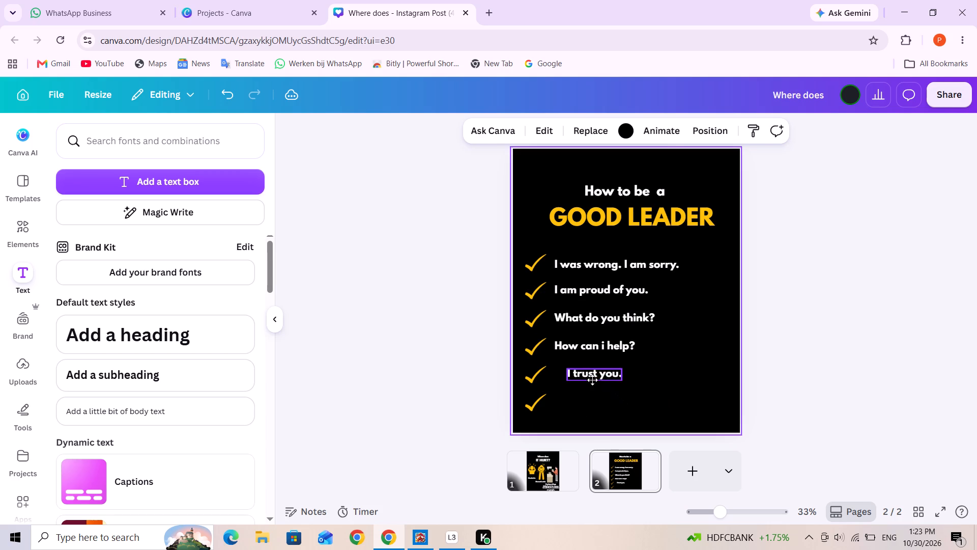
{"action": "left_click_drag", "start_coordinate": [592, 380], "coordinate": [590, 379]}
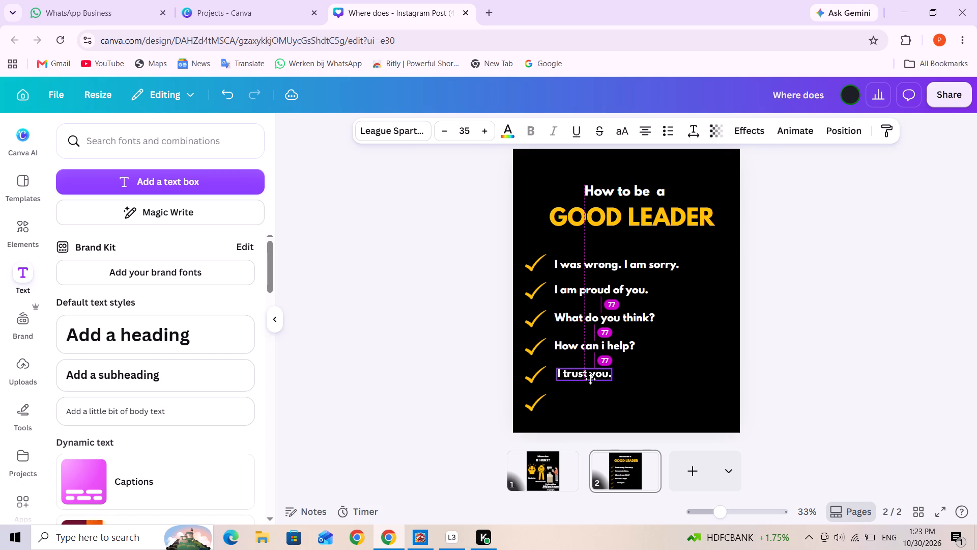
{"action": "left_click_drag", "start_coordinate": [590, 379], "coordinate": [588, 379]}
{"action": "left_click", "coordinate": [694, 388]}
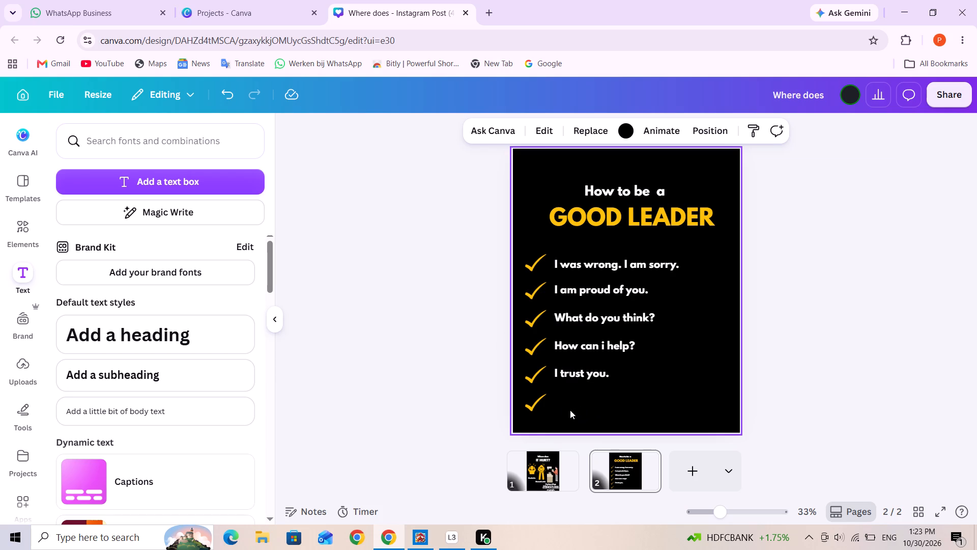
Duplicate the "I trust you." text beside the sixth tick and reword the copy as "Lead by example.".
{"action": "left_click", "coordinate": [589, 369]}
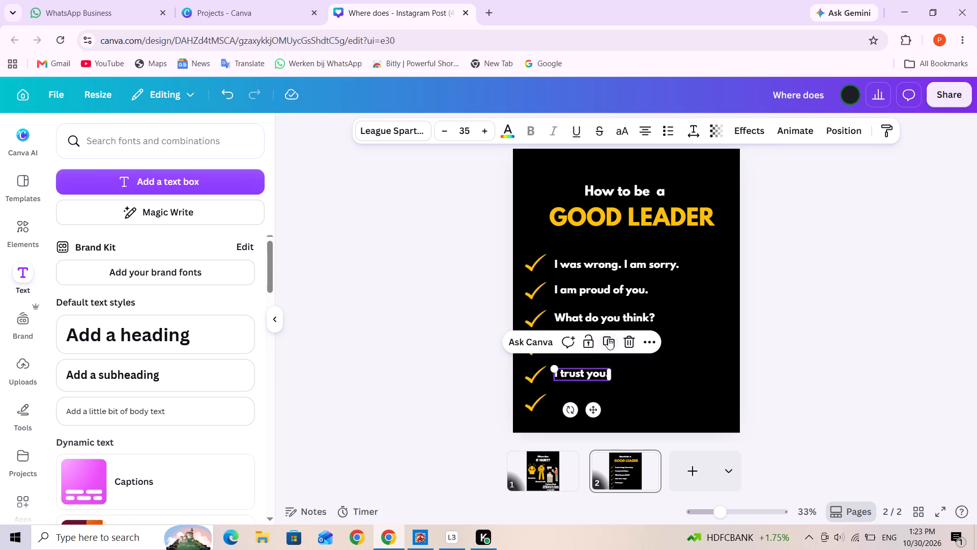
{"action": "left_click", "coordinate": [608, 338]}
{"action": "triple_click", "coordinate": [584, 402]}
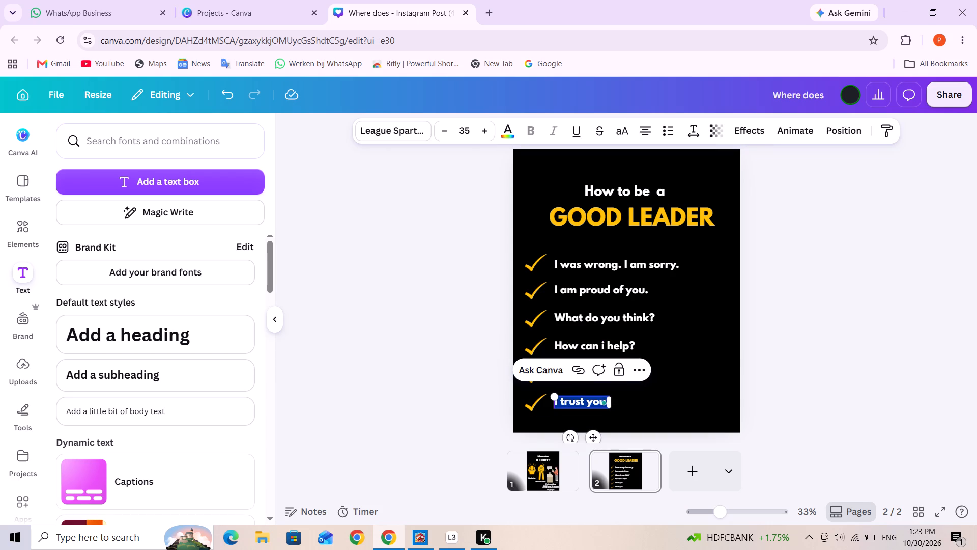
{"action": "type", "text": "ead by example"}
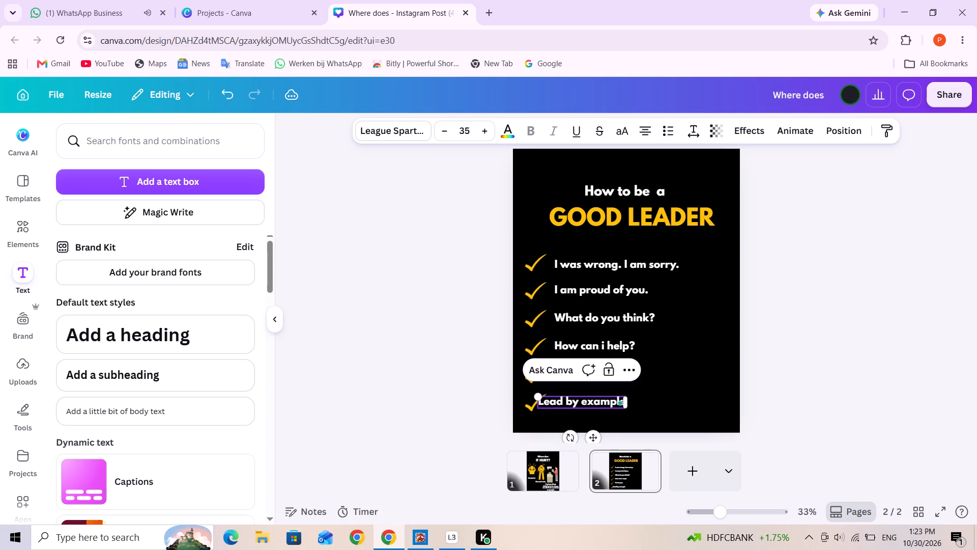
{"action": "key", "text": "period"}
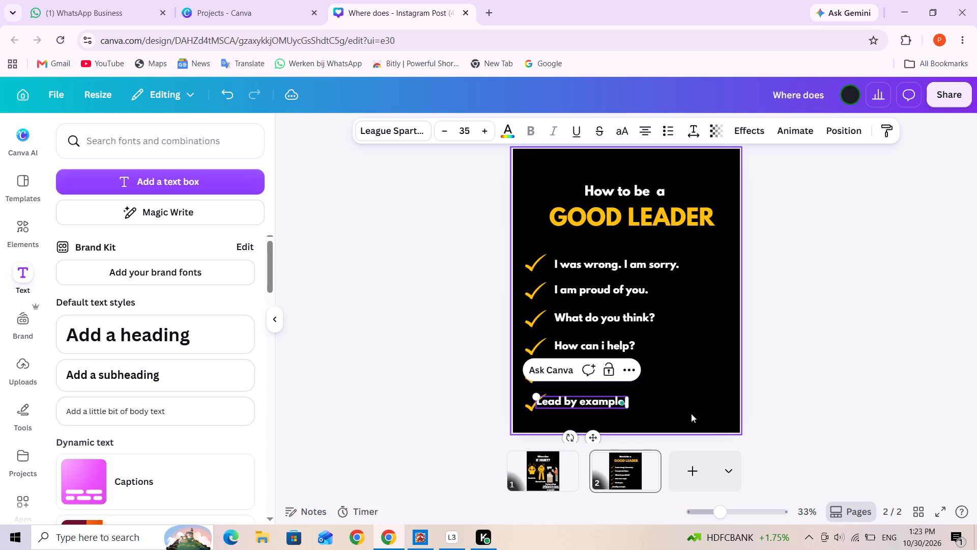
{"action": "left_click", "coordinate": [692, 411]}
Move the "Lead by example." text clear of the sixth tick, with its left edge aligned with the phrases above.
{"action": "left_click_drag", "start_coordinate": [608, 407], "coordinate": [629, 407]}
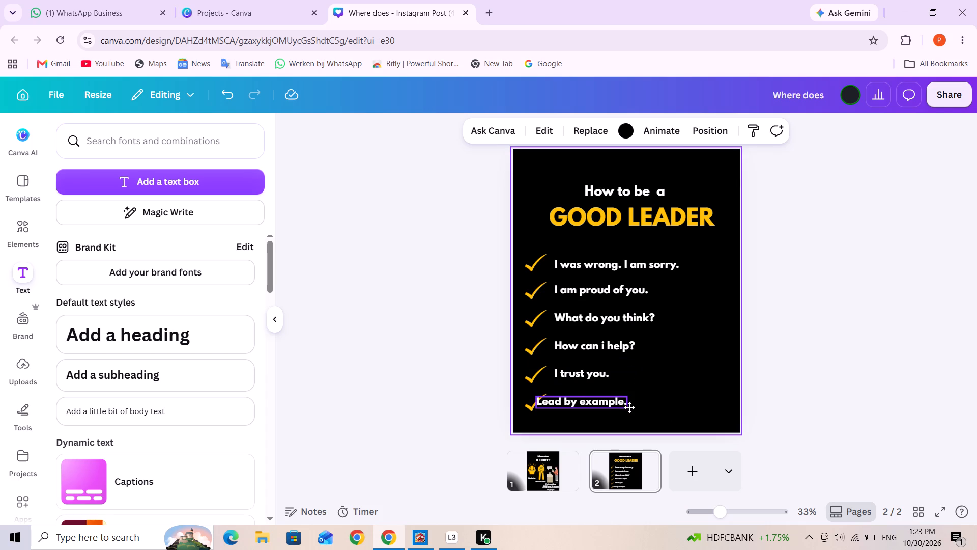
{"action": "left_click_drag", "start_coordinate": [629, 407], "coordinate": [626, 407]}
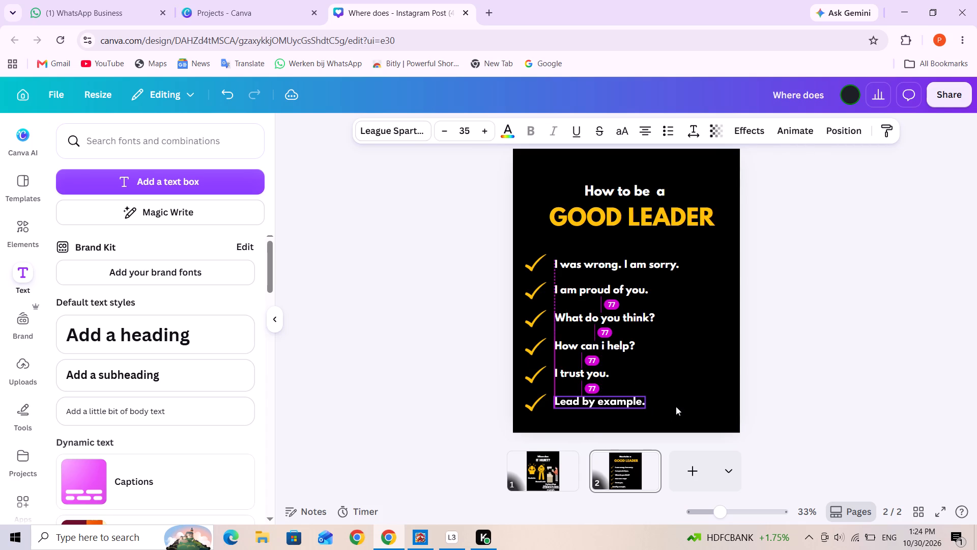
{"action": "left_click", "coordinate": [676, 406]}
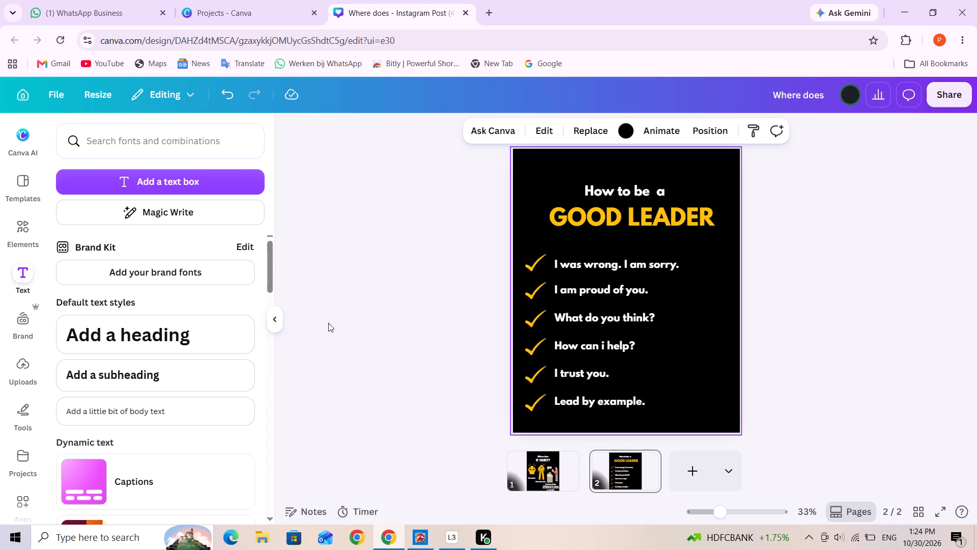
Search the graphics elements for "goal".
{"action": "left_click", "coordinate": [22, 237]}
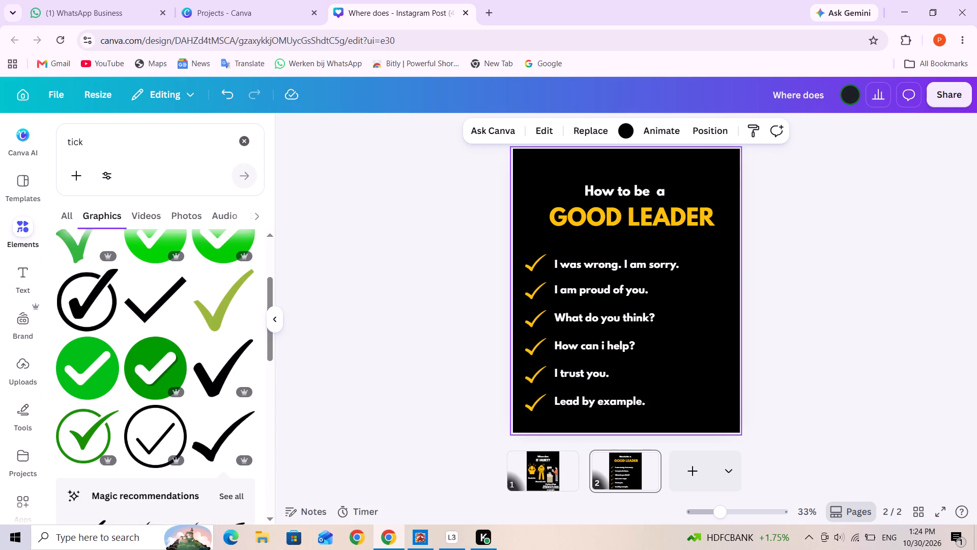
{"action": "triple_click", "coordinate": [113, 145]}
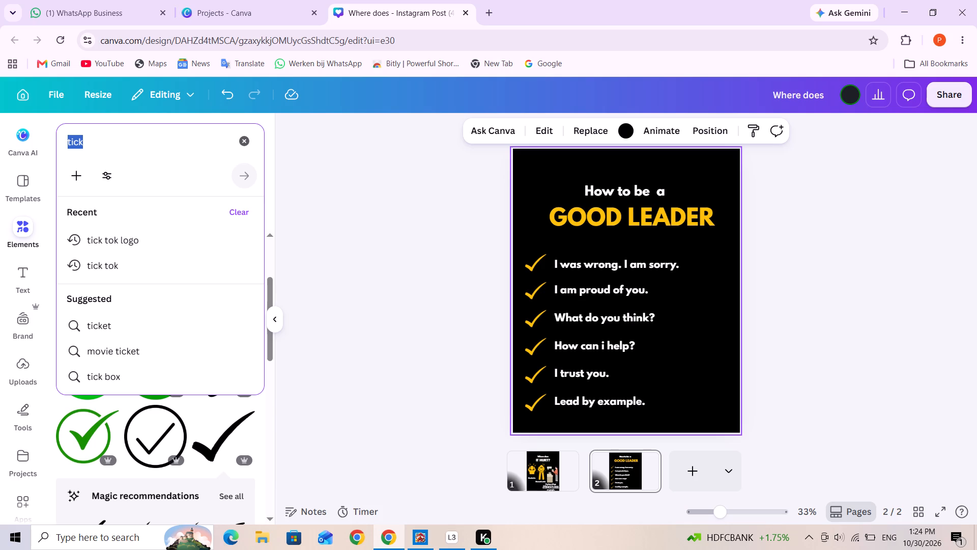
{"action": "type", "text": "goal"}
{"action": "key", "text": "Return"}
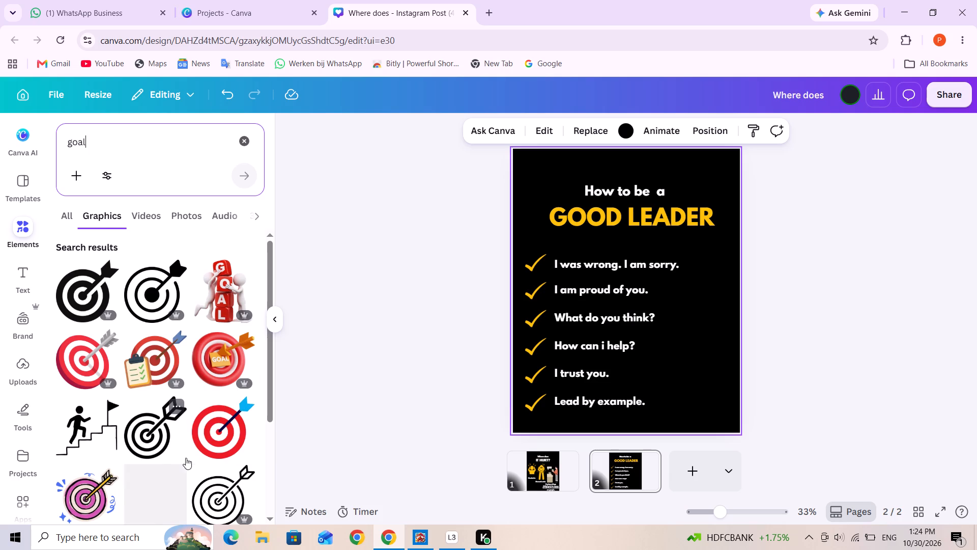
Browse the goal graphics for an illustration that suits the leadership page.
{"action": "scroll", "coordinate": [182, 427], "scroll_direction": "down", "scroll_amount": 2}
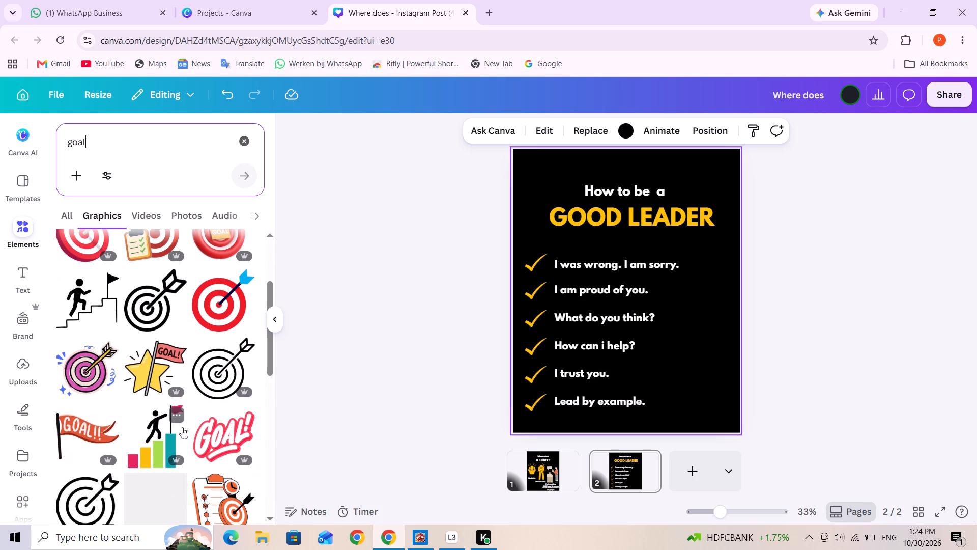
{"action": "scroll", "coordinate": [182, 427], "scroll_direction": "down", "scroll_amount": 3}
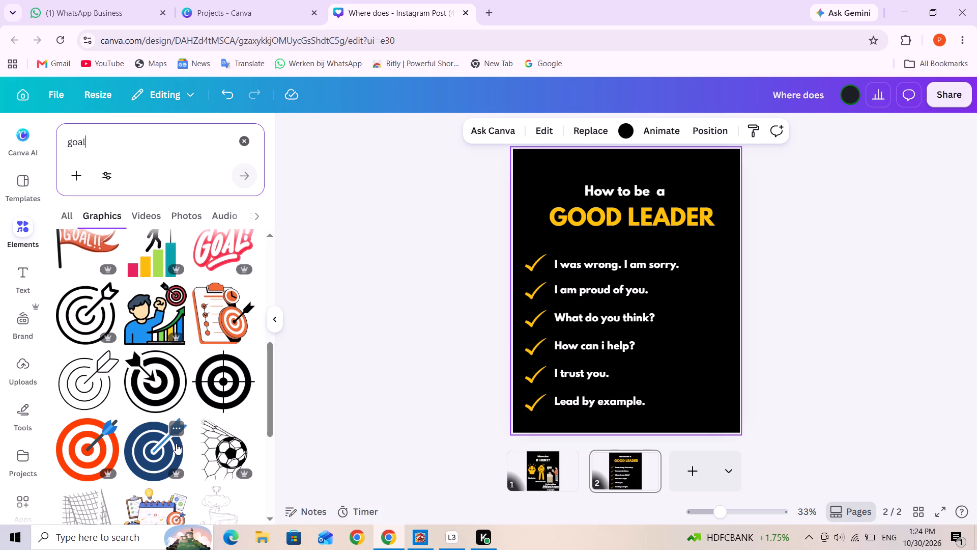
{"action": "scroll", "coordinate": [172, 450], "scroll_direction": "down", "scroll_amount": 2}
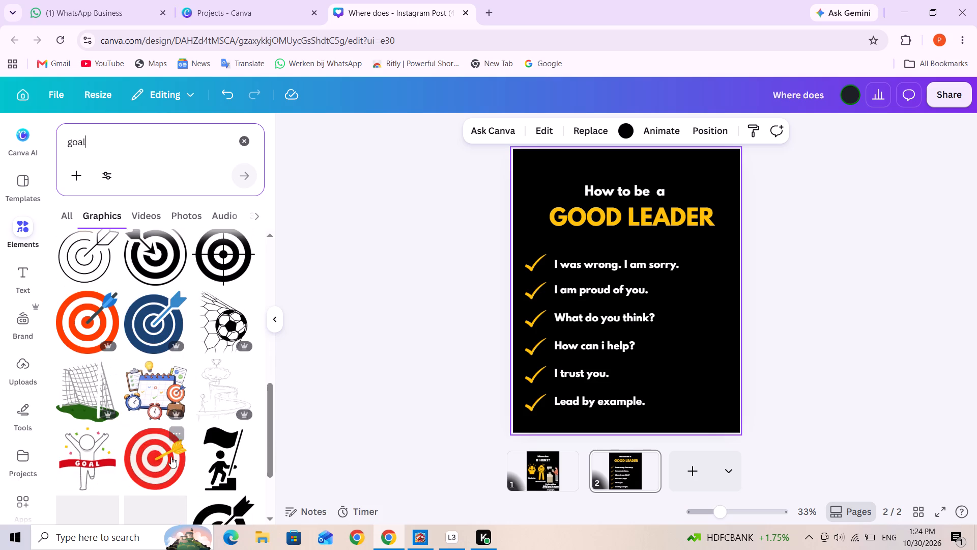
{"action": "scroll", "coordinate": [171, 457], "scroll_direction": "down", "scroll_amount": 2}
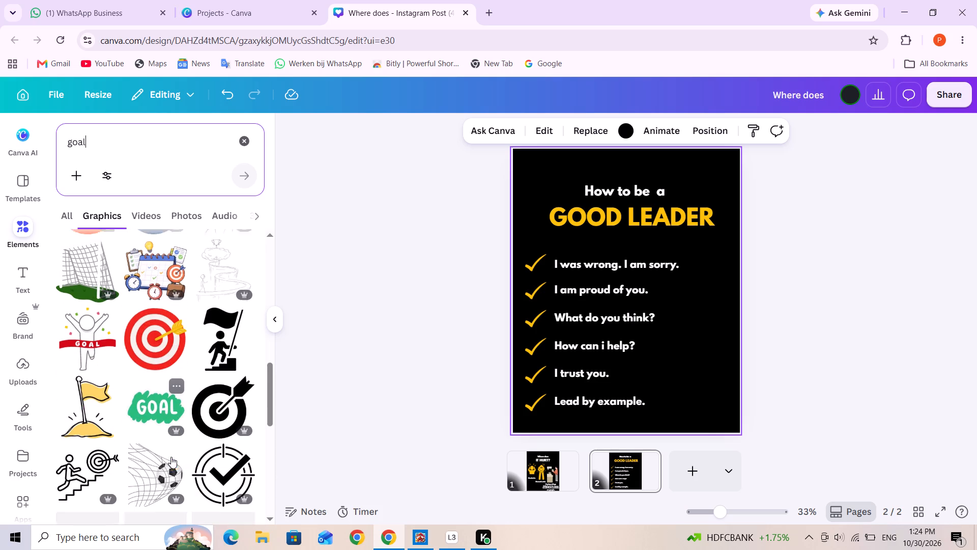
{"action": "scroll", "coordinate": [171, 457], "scroll_direction": "down", "scroll_amount": 4}
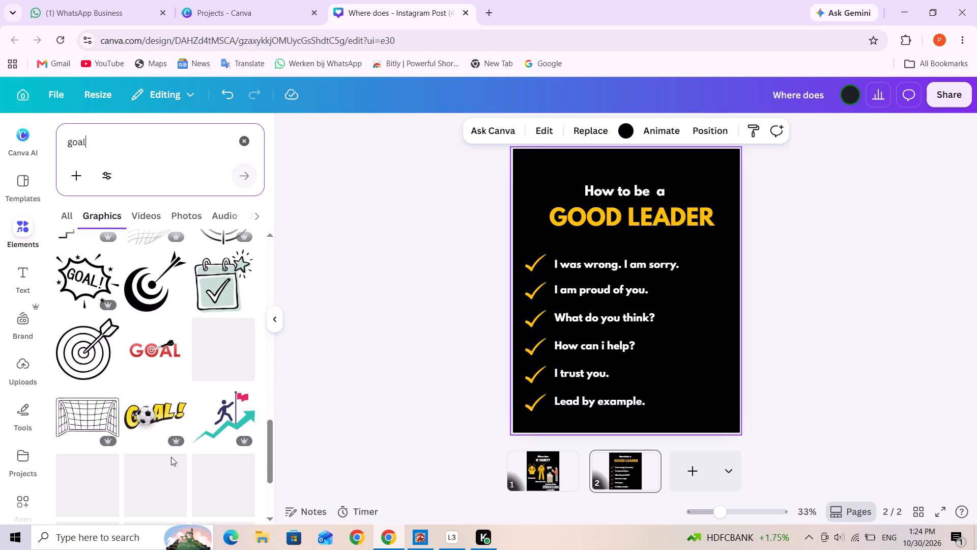
{"action": "scroll", "coordinate": [171, 455], "scroll_direction": "down", "scroll_amount": 4}
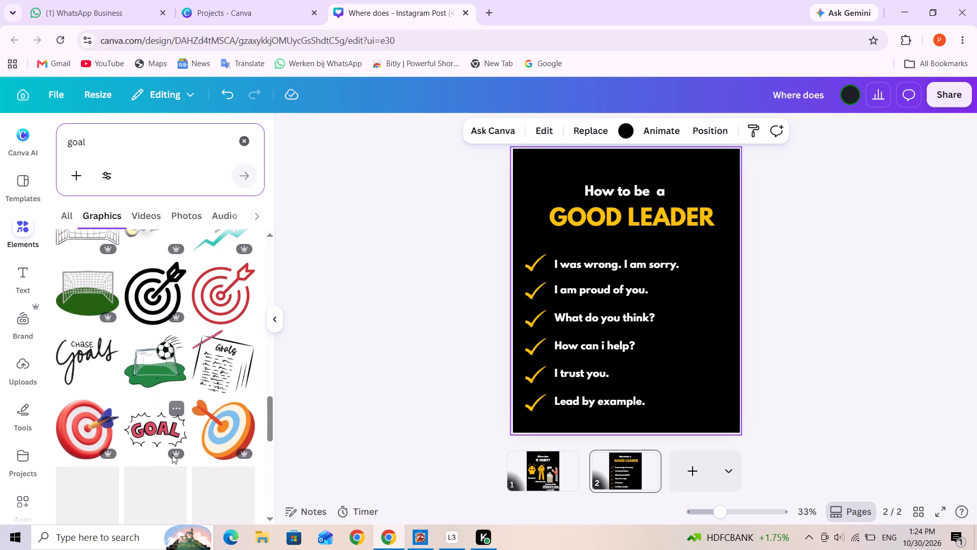
{"action": "scroll", "coordinate": [172, 455], "scroll_direction": "down", "scroll_amount": 2}
{"action": "scroll", "coordinate": [157, 365], "scroll_direction": "down", "scroll_amount": 1}
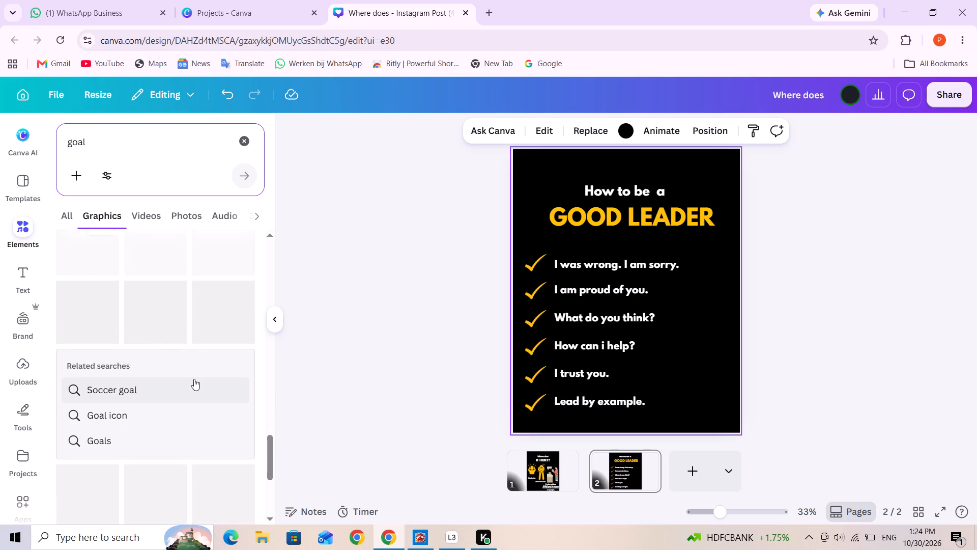
{"action": "scroll", "coordinate": [196, 378], "scroll_direction": "up", "scroll_amount": 3}
{"action": "scroll", "coordinate": [194, 382], "scroll_direction": "down", "scroll_amount": 5}
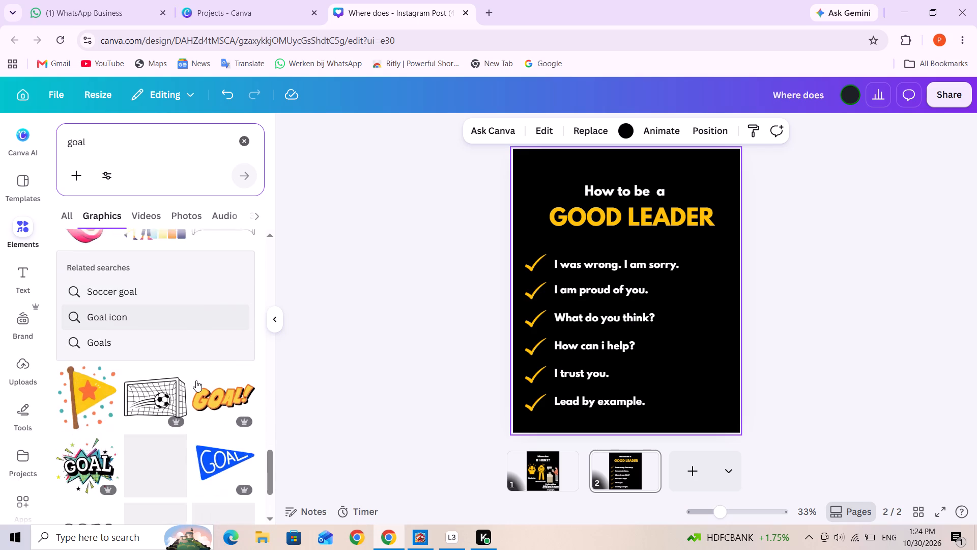
{"action": "scroll", "coordinate": [196, 380], "scroll_direction": "up", "scroll_amount": 3}
{"action": "scroll", "coordinate": [196, 380], "scroll_direction": "down", "scroll_amount": 5}
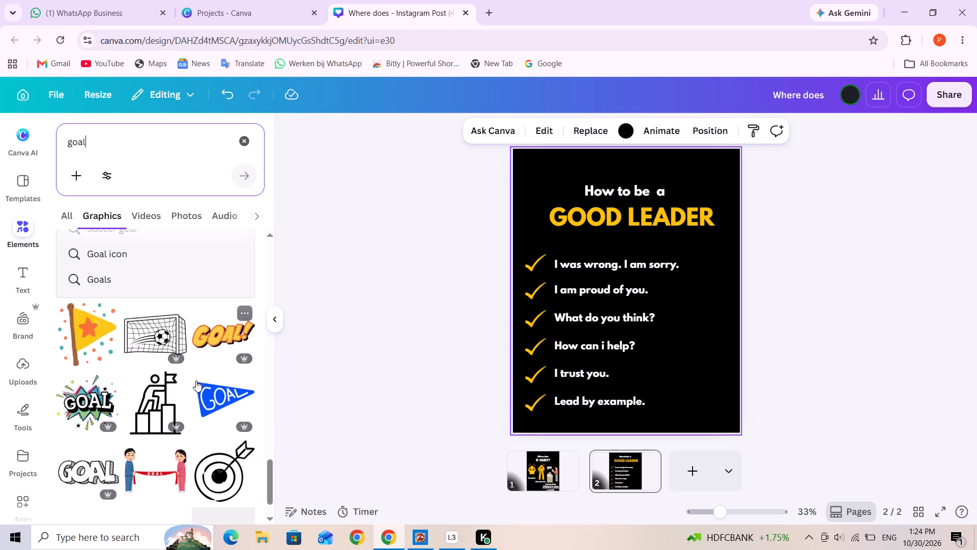
{"action": "scroll", "coordinate": [196, 380], "scroll_direction": "down", "scroll_amount": 4}
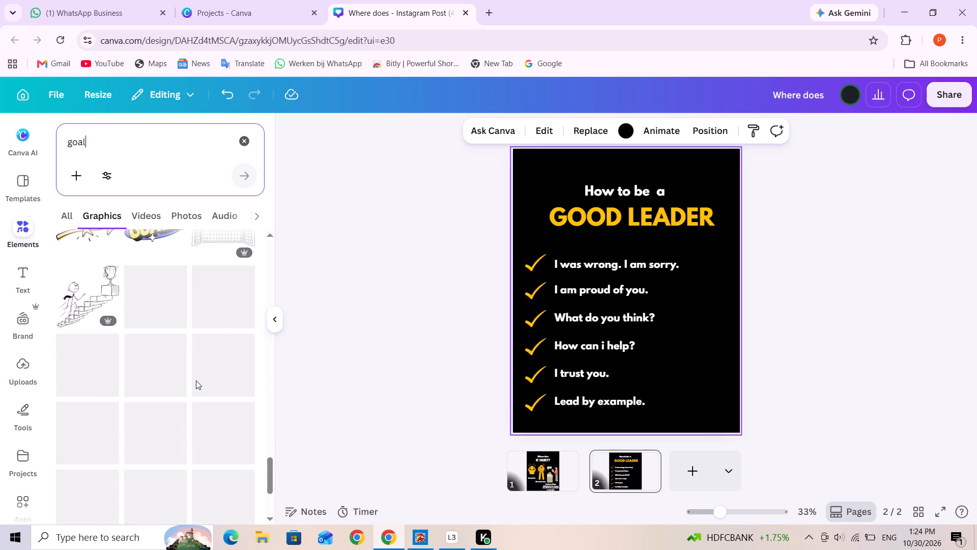
{"action": "scroll", "coordinate": [196, 380], "scroll_direction": "up", "scroll_amount": 2}
{"action": "scroll", "coordinate": [196, 380], "scroll_direction": "down", "scroll_amount": 2}
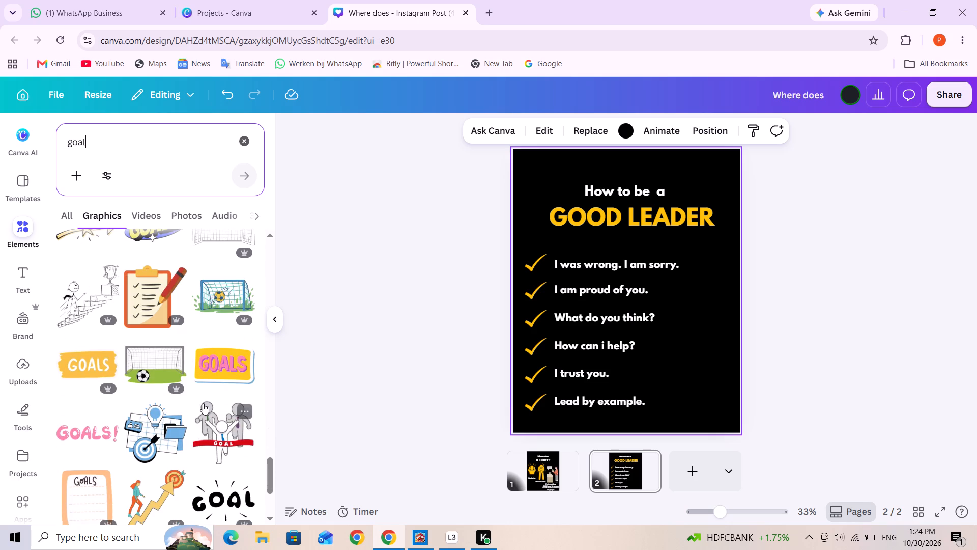
{"action": "scroll", "coordinate": [203, 403], "scroll_direction": "down", "scroll_amount": 6}
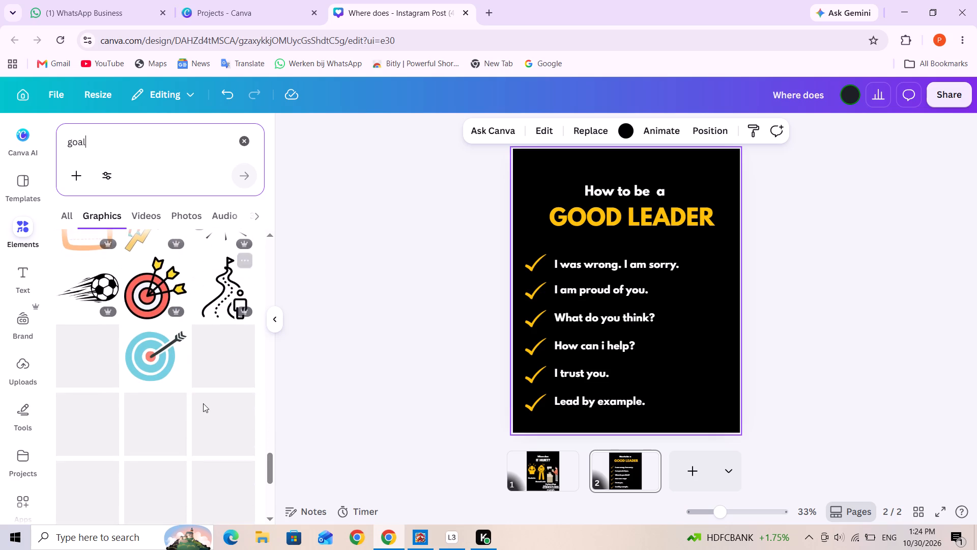
{"action": "scroll", "coordinate": [203, 403], "scroll_direction": "down", "scroll_amount": 2}
{"action": "scroll", "coordinate": [193, 364], "scroll_direction": "up", "scroll_amount": 1}
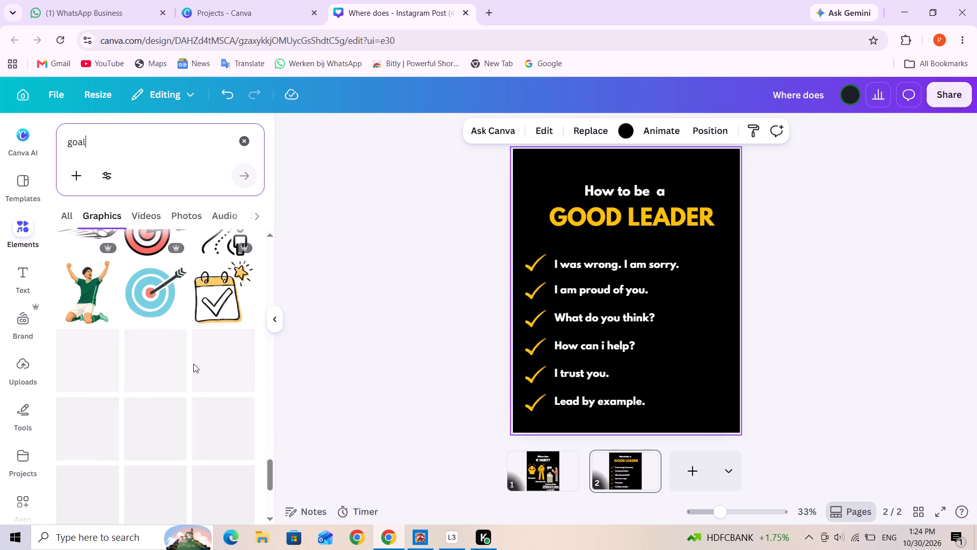
{"action": "scroll", "coordinate": [193, 364], "scroll_direction": "up", "scroll_amount": 1}
{"action": "scroll", "coordinate": [200, 448], "scroll_direction": "down", "scroll_amount": 1}
{"action": "scroll", "coordinate": [193, 442], "scroll_direction": "up", "scroll_amount": 1}
{"action": "scroll", "coordinate": [188, 439], "scroll_direction": "down", "scroll_amount": 1}
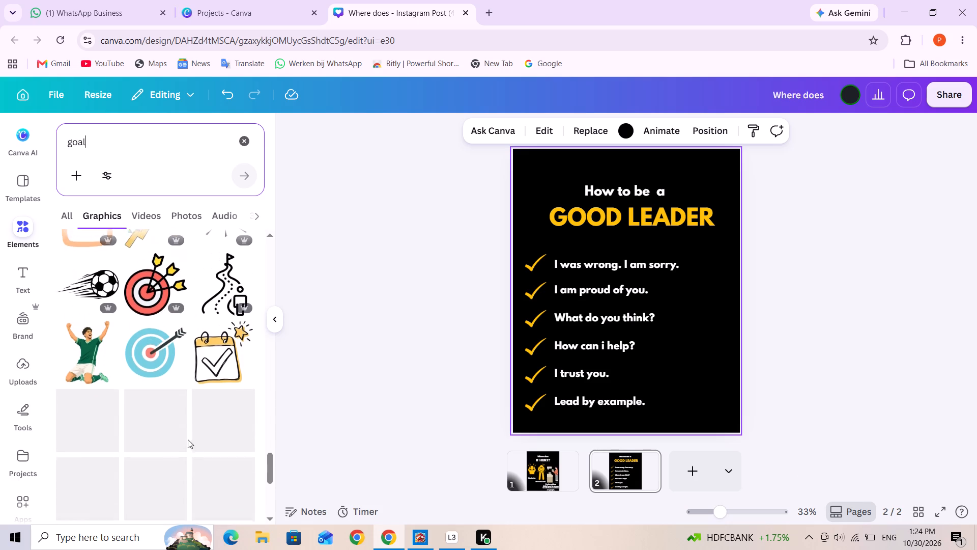
{"action": "scroll", "coordinate": [121, 369], "scroll_direction": "down", "scroll_amount": 1}
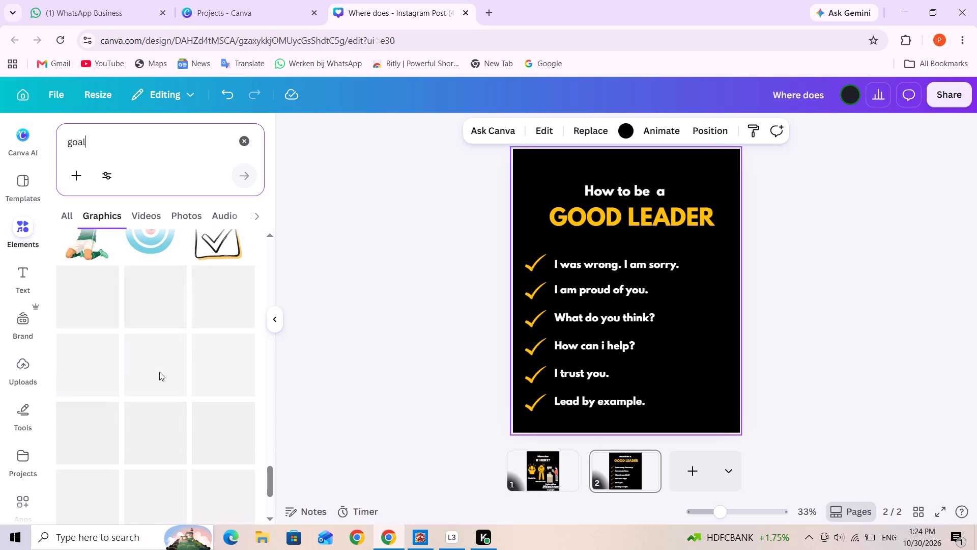
{"action": "scroll", "coordinate": [163, 375], "scroll_direction": "up", "scroll_amount": 3}
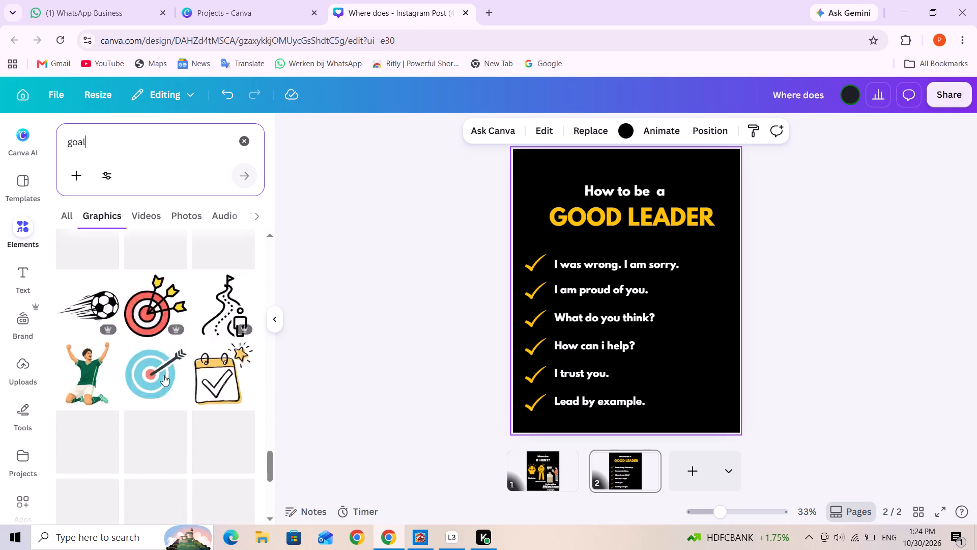
{"action": "scroll", "coordinate": [163, 375], "scroll_direction": "down", "scroll_amount": 2}
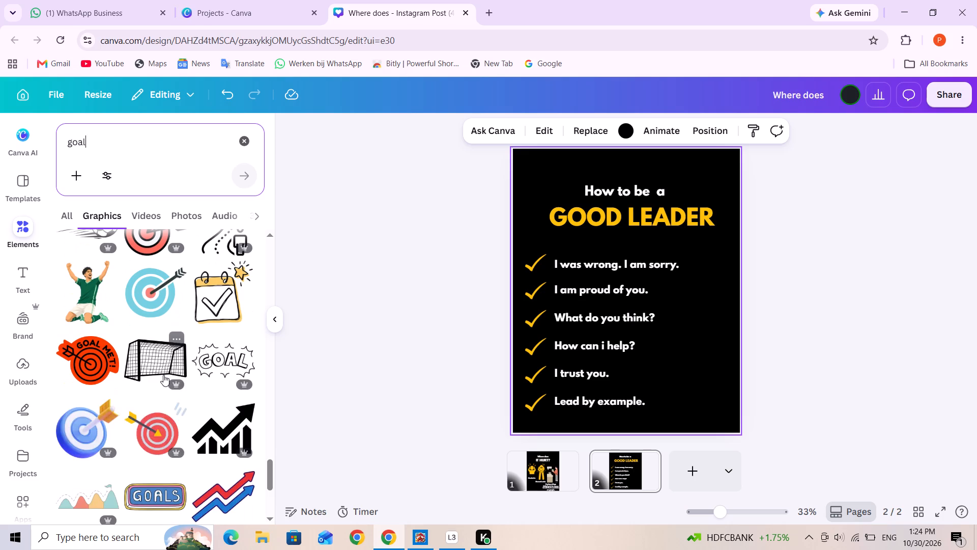
{"action": "scroll", "coordinate": [163, 375], "scroll_direction": "down", "scroll_amount": 4}
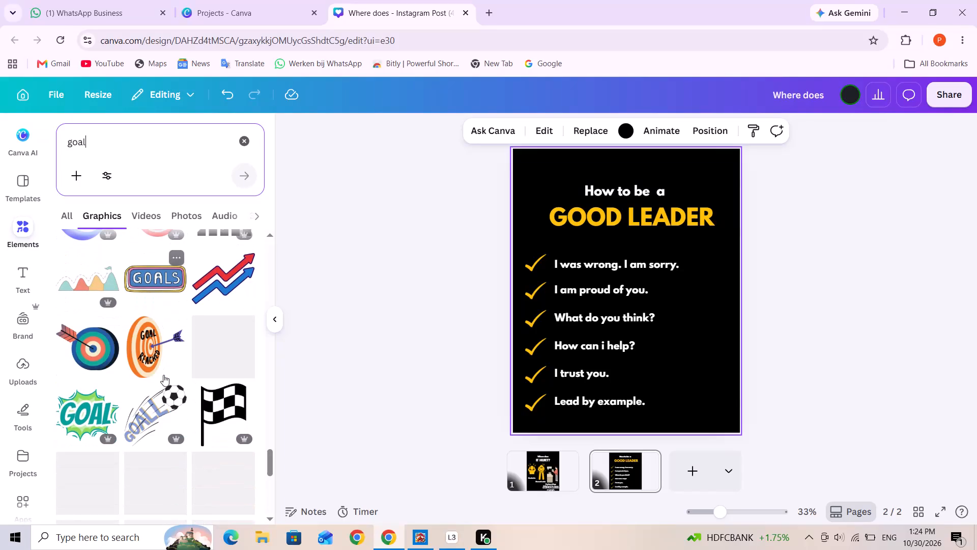
{"action": "scroll", "coordinate": [163, 375], "scroll_direction": "up", "scroll_amount": 6}
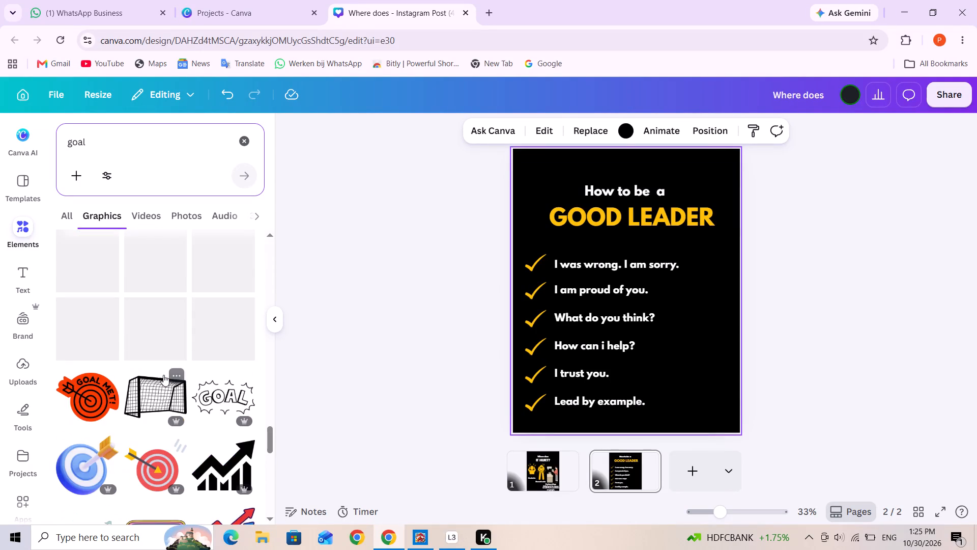
{"action": "scroll", "coordinate": [163, 375], "scroll_direction": "up", "scroll_amount": 12}
{"action": "scroll", "coordinate": [163, 375], "scroll_direction": "up", "scroll_amount": 12}
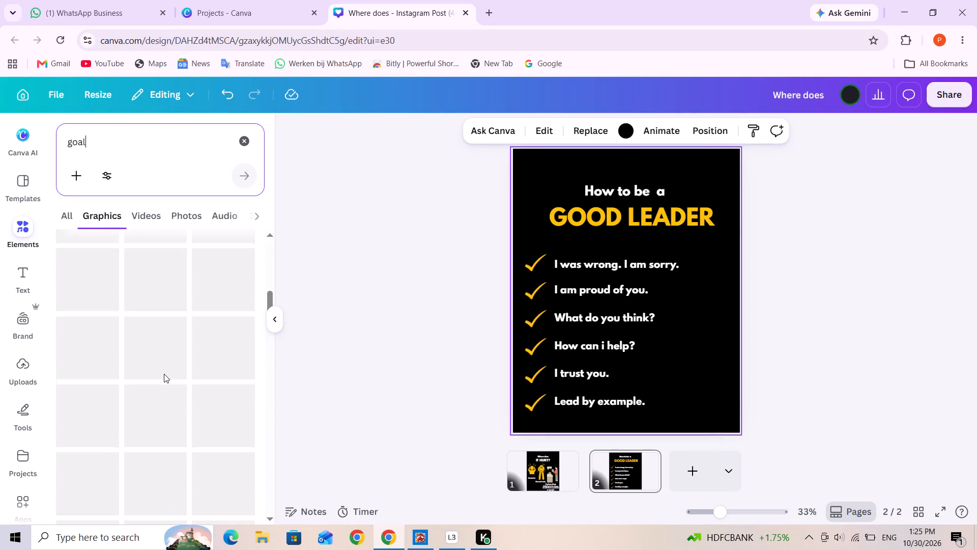
{"action": "scroll", "coordinate": [164, 374], "scroll_direction": "up", "scroll_amount": 11}
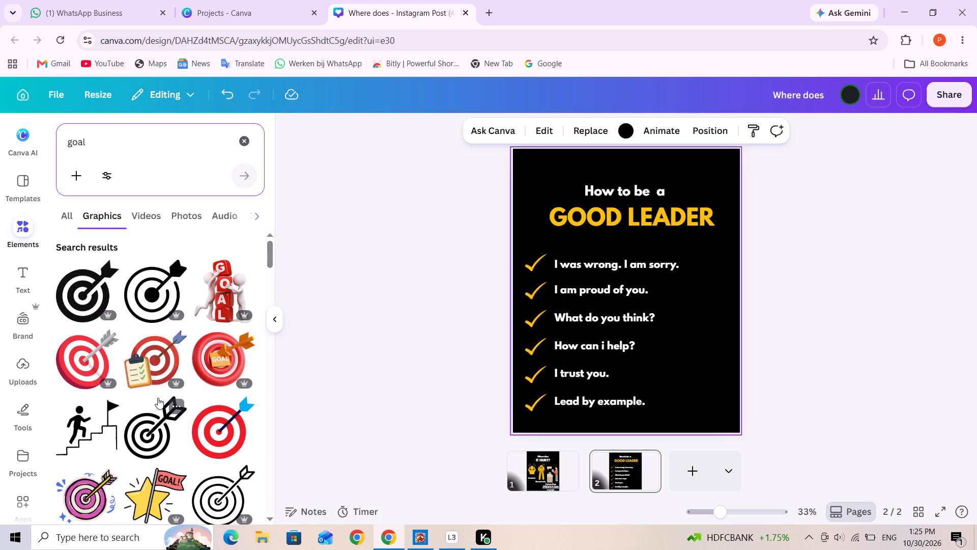
Add the graphic of a figure climbing steps with a flag and place it in the empty area beside the lower ticked phrases.
{"action": "scroll", "coordinate": [158, 400], "scroll_direction": "down", "scroll_amount": 3}
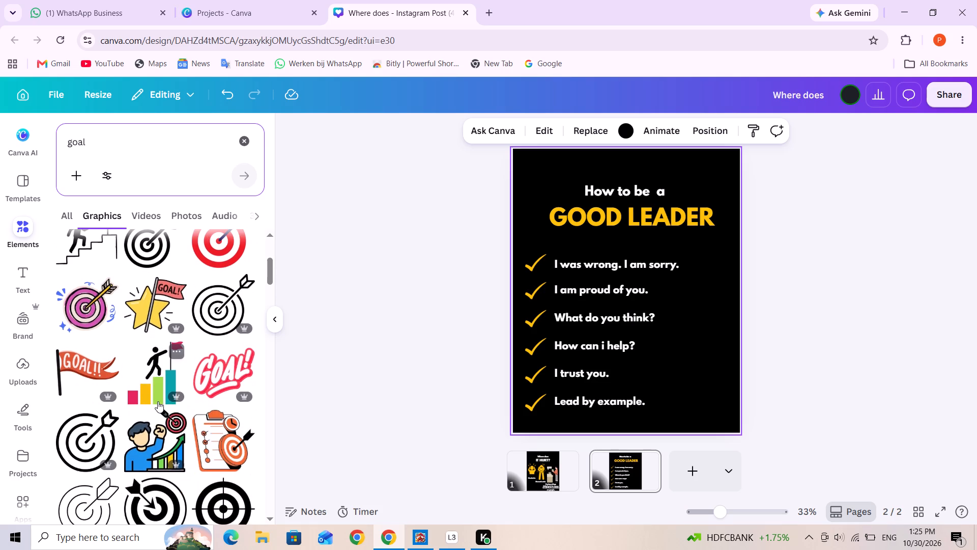
{"action": "scroll", "coordinate": [158, 401], "scroll_direction": "down", "scroll_amount": 4}
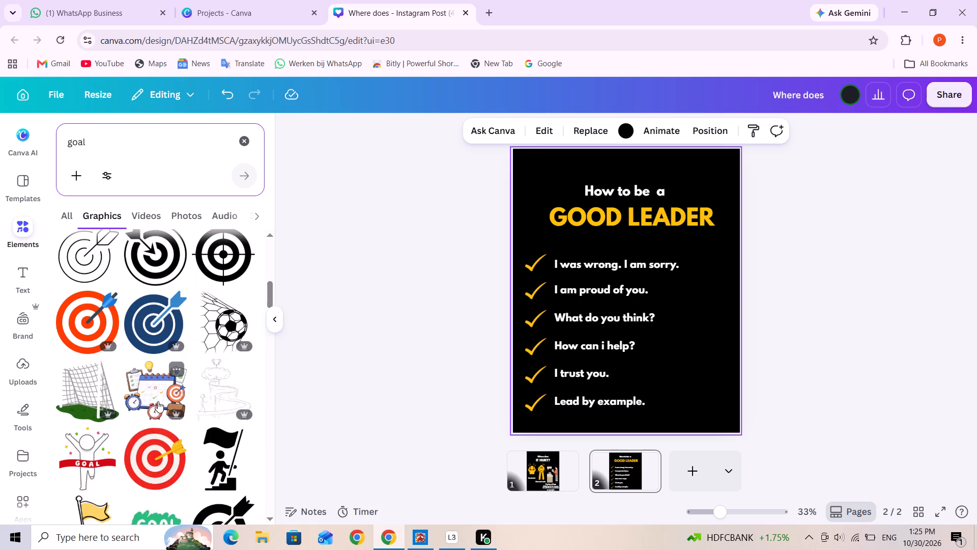
{"action": "scroll", "coordinate": [158, 401], "scroll_direction": "down", "scroll_amount": 2}
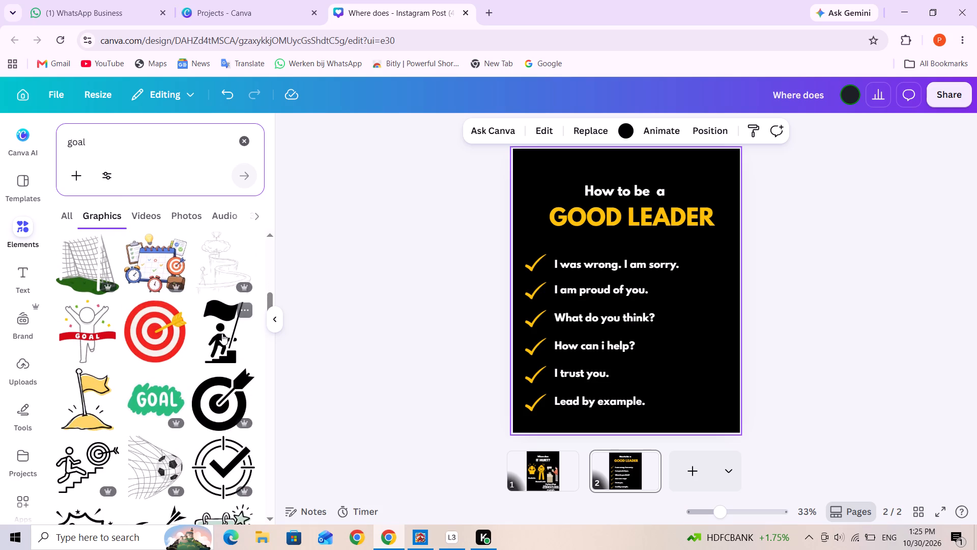
{"action": "left_click", "coordinate": [222, 333]}
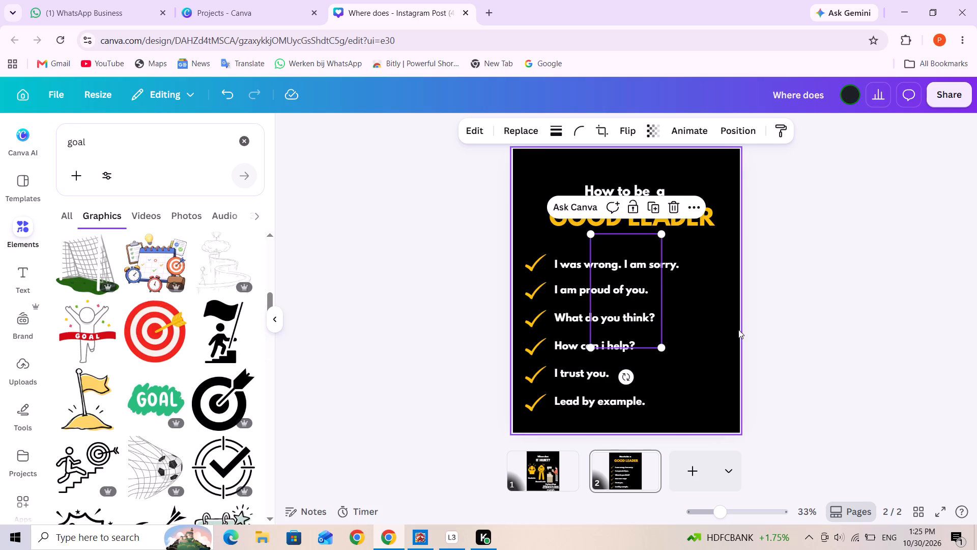
{"action": "left_click", "coordinate": [797, 326]}
{"action": "left_click_drag", "start_coordinate": [651, 277], "coordinate": [698, 328]}
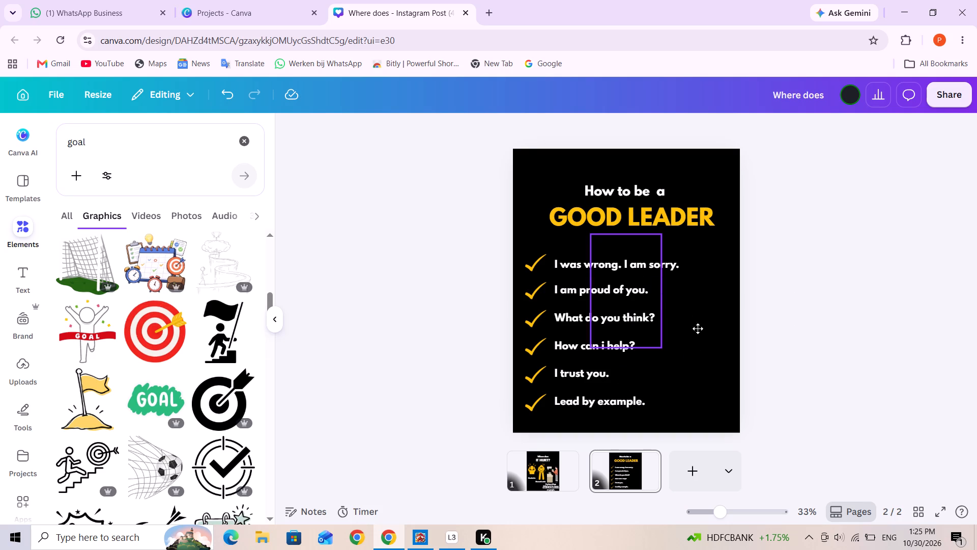
{"action": "left_click_drag", "start_coordinate": [698, 328], "coordinate": [722, 332]}
Recolour the flag-climber graphic from black to the yellow used for the "GOOD LEADER" heading.
{"action": "left_click", "coordinate": [711, 354]}
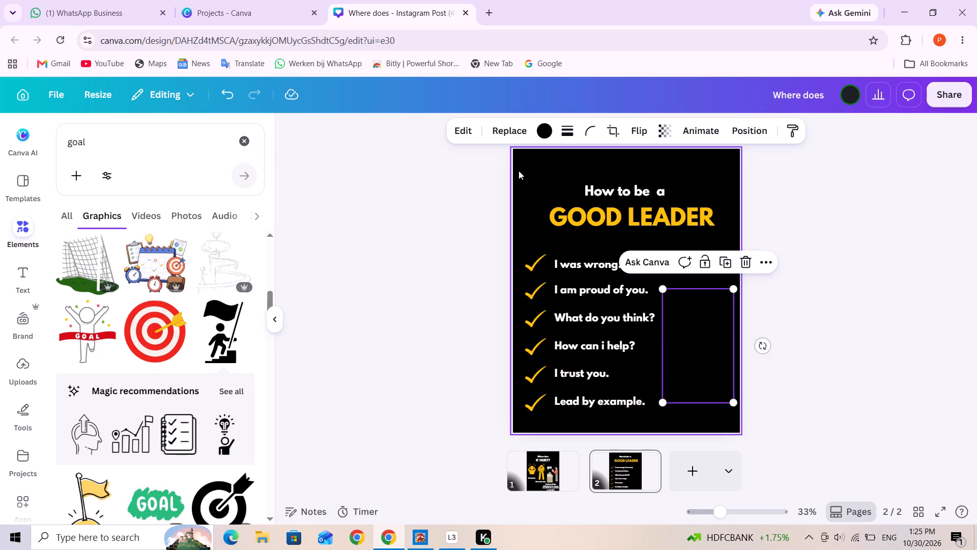
{"action": "left_click", "coordinate": [832, 363]}
{"action": "left_click", "coordinate": [713, 358]}
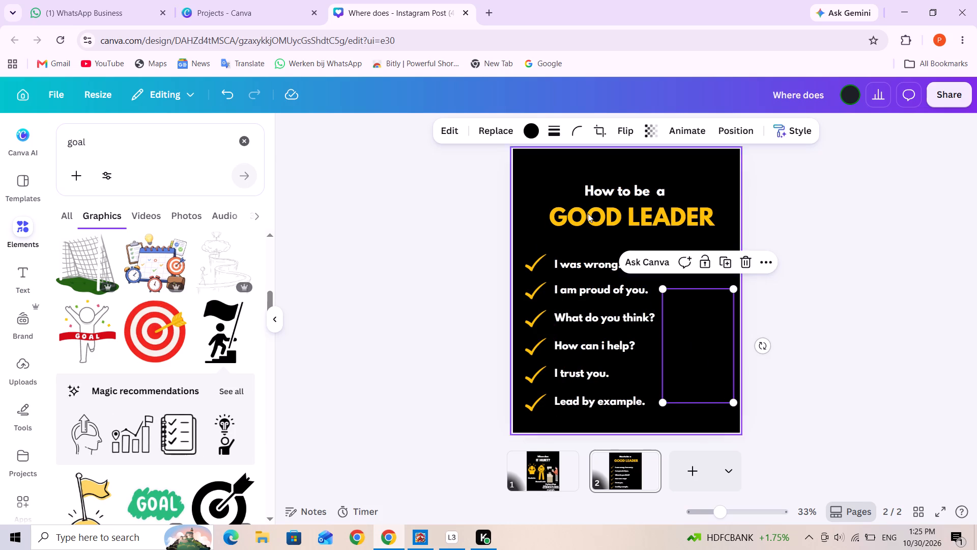
{"action": "left_click", "coordinate": [532, 135]}
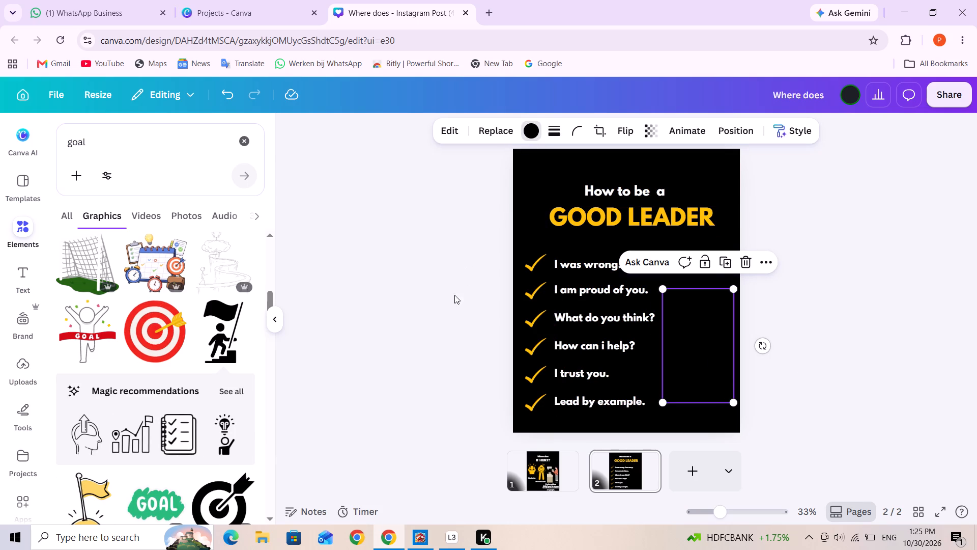
{"action": "left_click", "coordinate": [120, 226]}
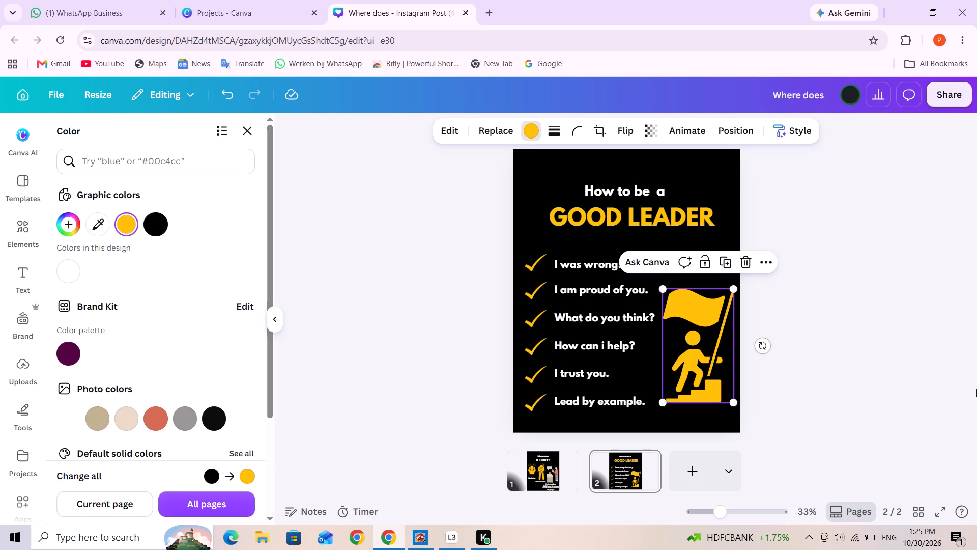
{"action": "left_click", "coordinate": [881, 368]}
{"action": "left_click", "coordinate": [880, 368]}
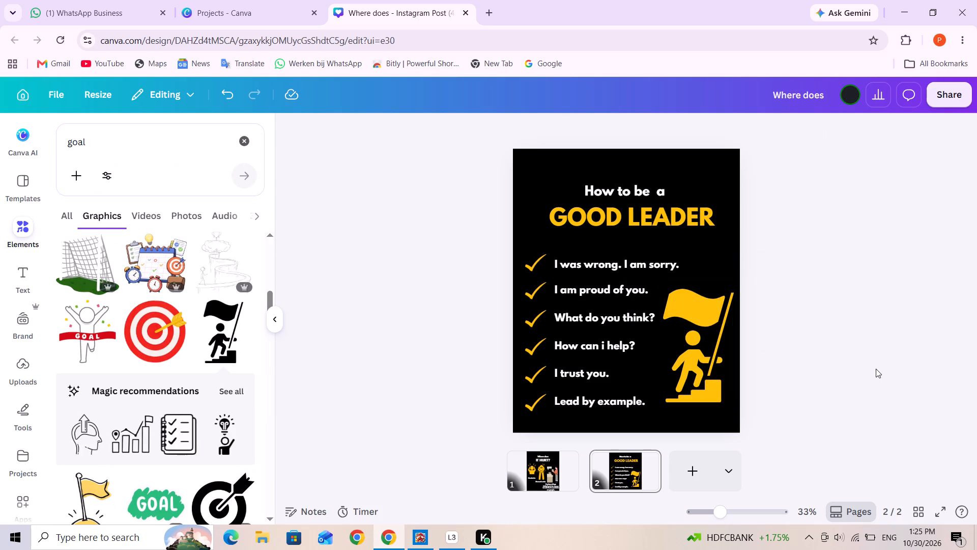
Add a third page to the design after the "GOOD LEADER" page.
{"action": "left_click", "coordinate": [700, 472]}
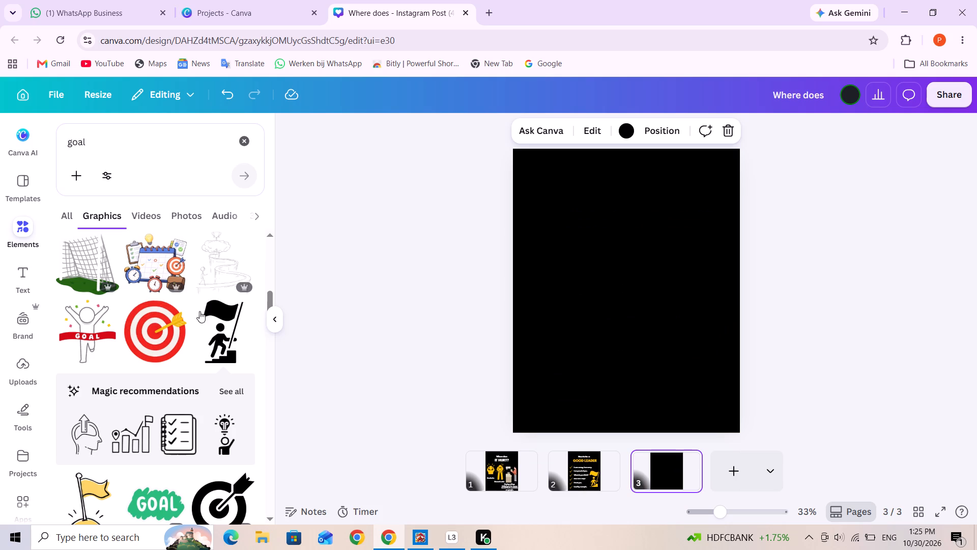
{"action": "left_click", "coordinate": [648, 309]}
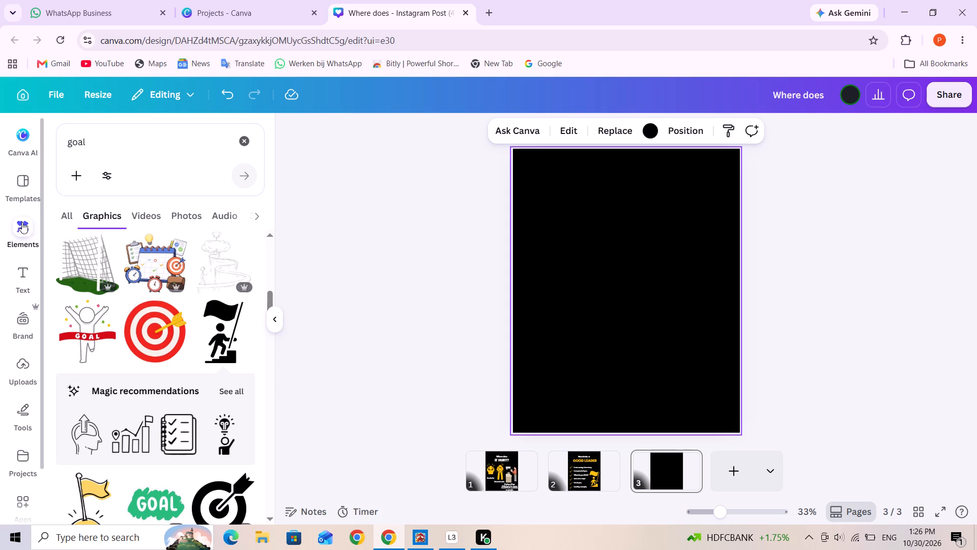
Draw a roughly horizontal straight line about 959 long across the top of the new page.
{"action": "left_click", "coordinate": [20, 415]}
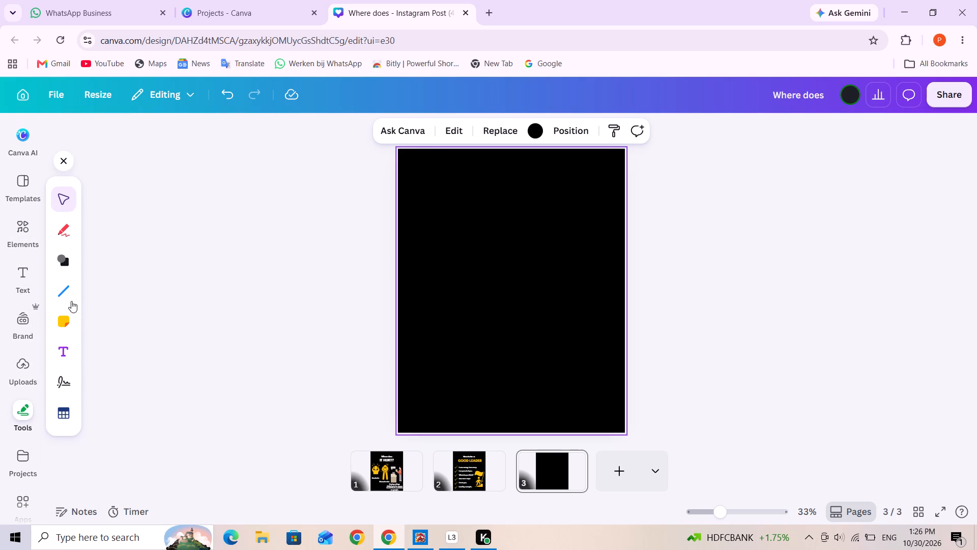
{"action": "left_click", "coordinate": [66, 293]}
{"action": "left_click", "coordinate": [95, 280]}
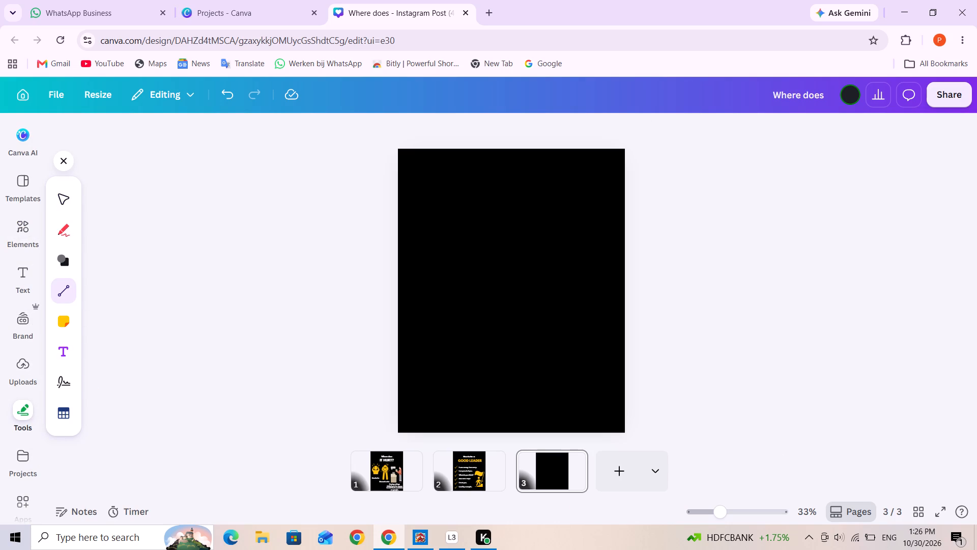
{"action": "left_click_drag", "start_coordinate": [409, 170], "coordinate": [562, 169]}
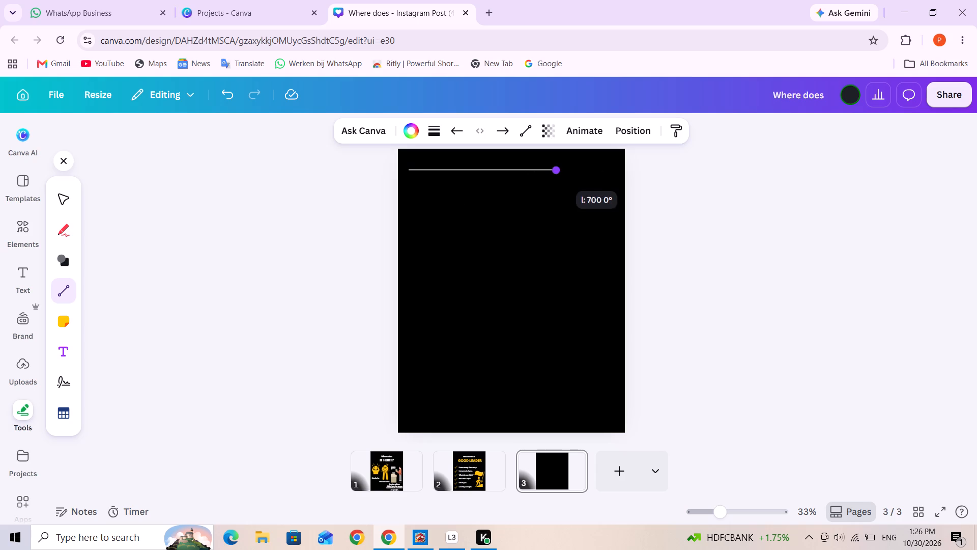
{"action": "left_click_drag", "start_coordinate": [562, 169], "coordinate": [609, 167]}
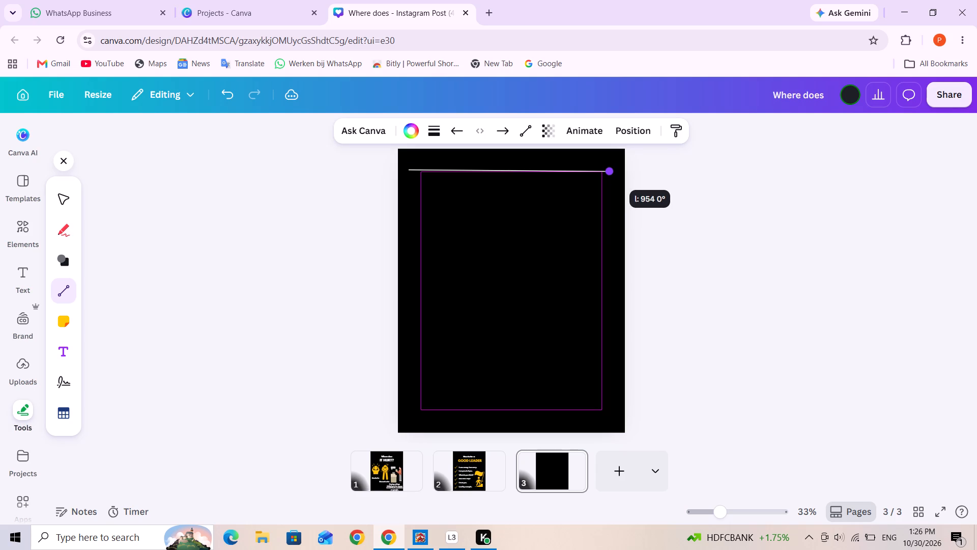
{"action": "left_click_drag", "start_coordinate": [609, 167], "coordinate": [610, 168]}
{"action": "left_click_drag", "start_coordinate": [610, 168], "coordinate": [610, 167]}
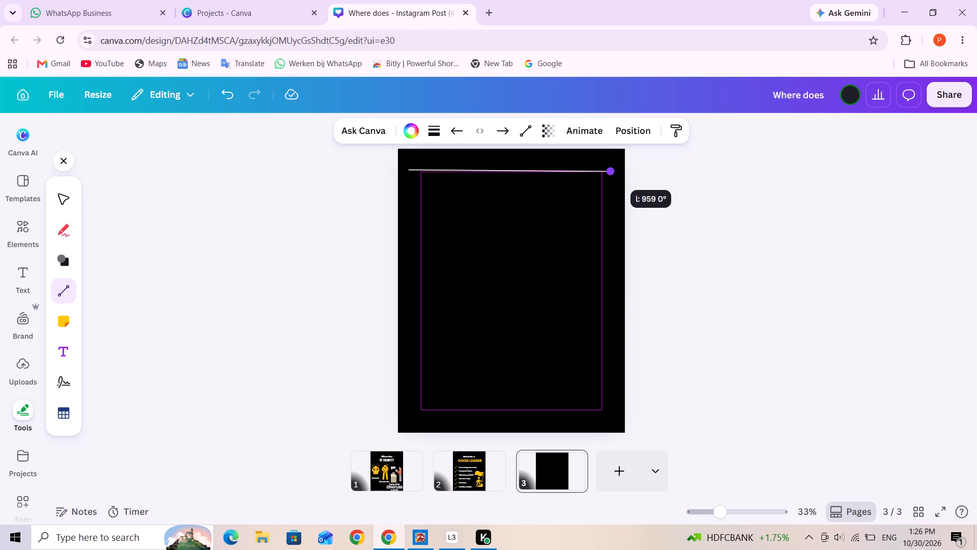
{"action": "left_click_drag", "start_coordinate": [610, 167], "coordinate": [610, 166]}
{"action": "left_click", "coordinate": [570, 202]}
Level the line at the top of the page to 0° by adjusting its two endpoints, making it about 950 long.
{"action": "left_click", "coordinate": [495, 163]}
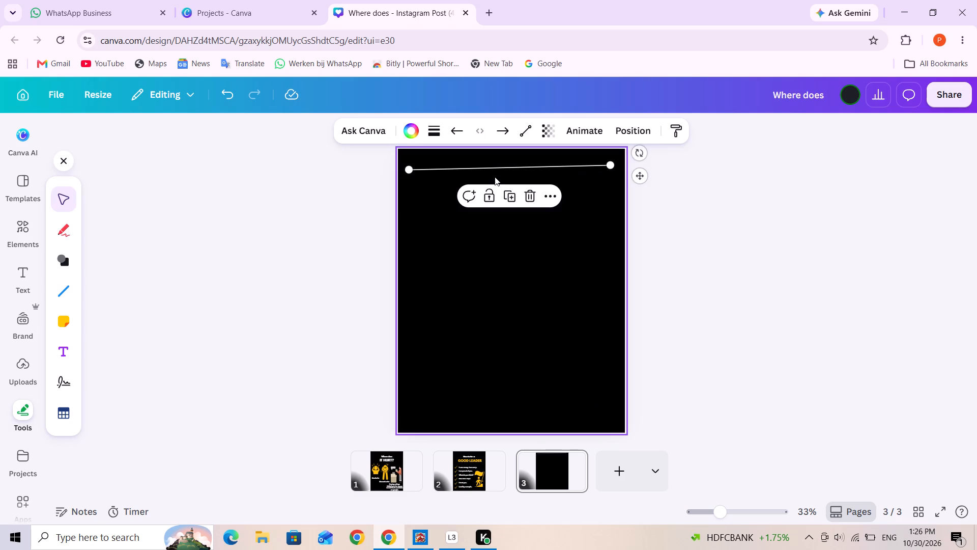
{"action": "left_click", "coordinate": [481, 258]}
{"action": "left_click", "coordinate": [501, 165]}
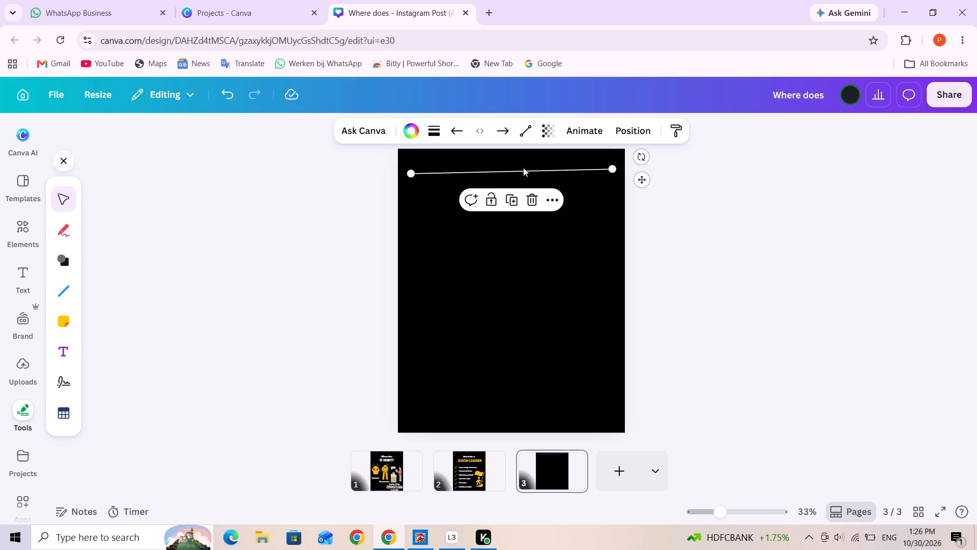
{"action": "left_click_drag", "start_coordinate": [614, 167], "coordinate": [613, 172]}
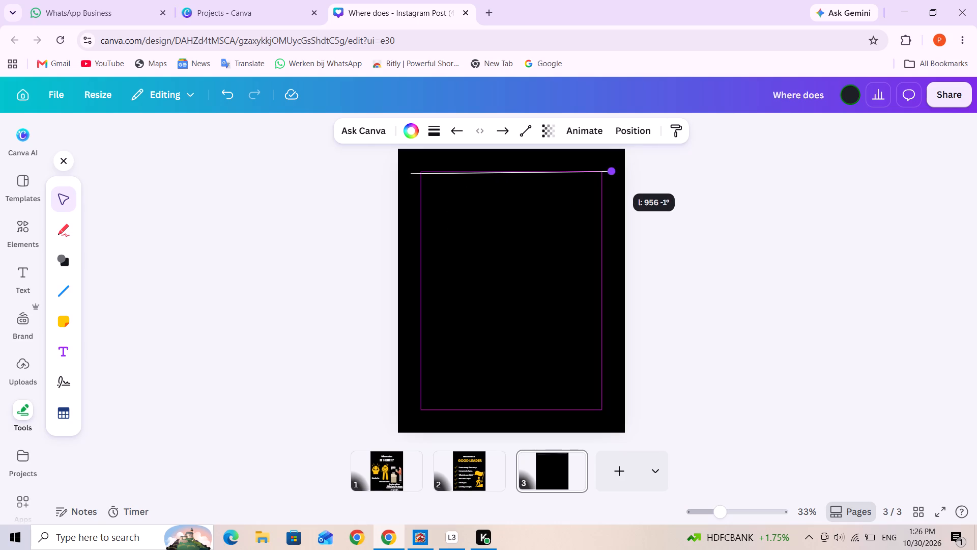
{"action": "left_click_drag", "start_coordinate": [613, 172], "coordinate": [613, 174]}
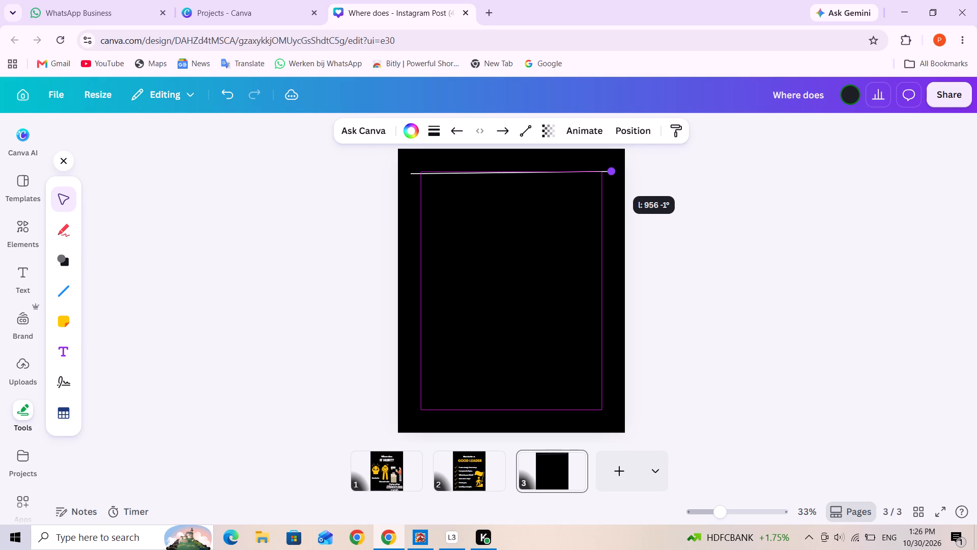
{"action": "left_click_drag", "start_coordinate": [613, 174], "coordinate": [614, 174]}
{"action": "left_click", "coordinate": [647, 210]}
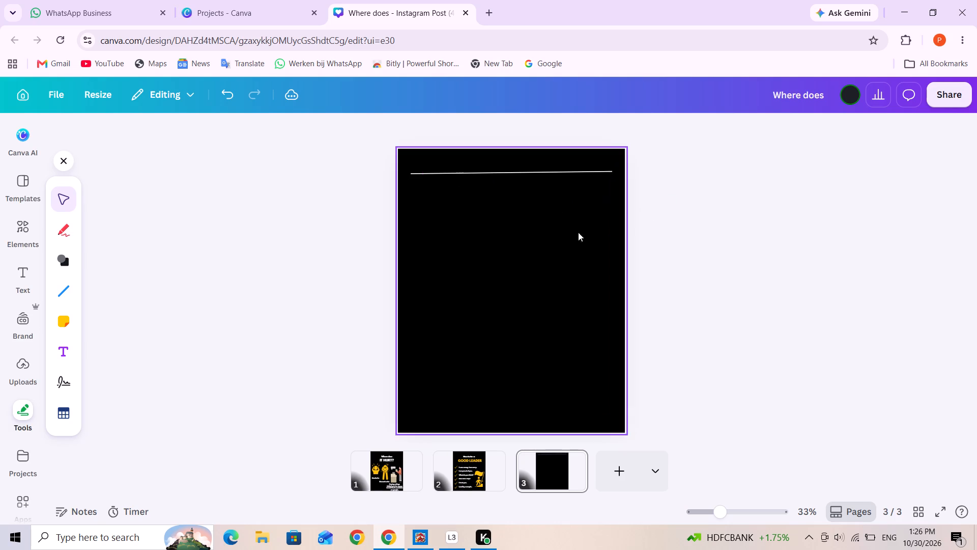
{"action": "left_click", "coordinate": [428, 171]}
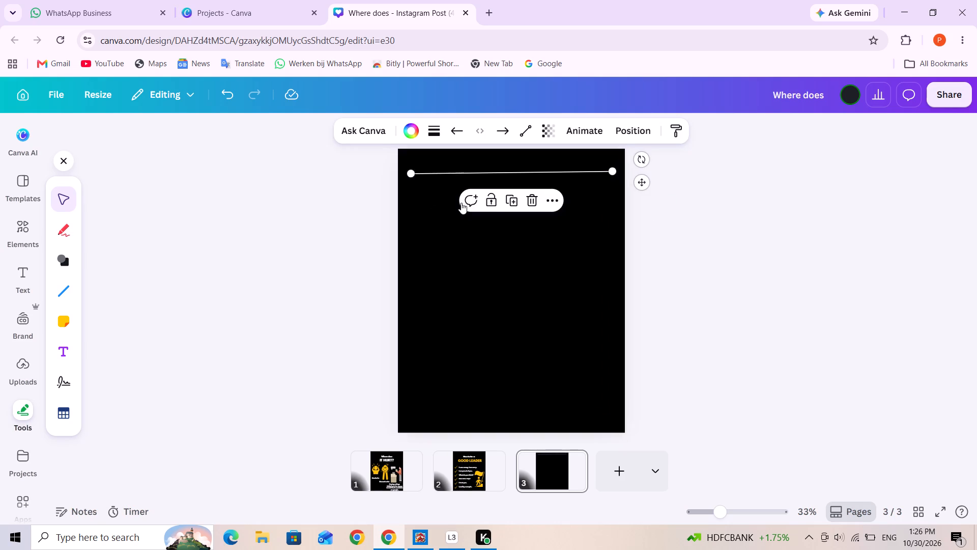
{"action": "left_click", "coordinate": [410, 173]}
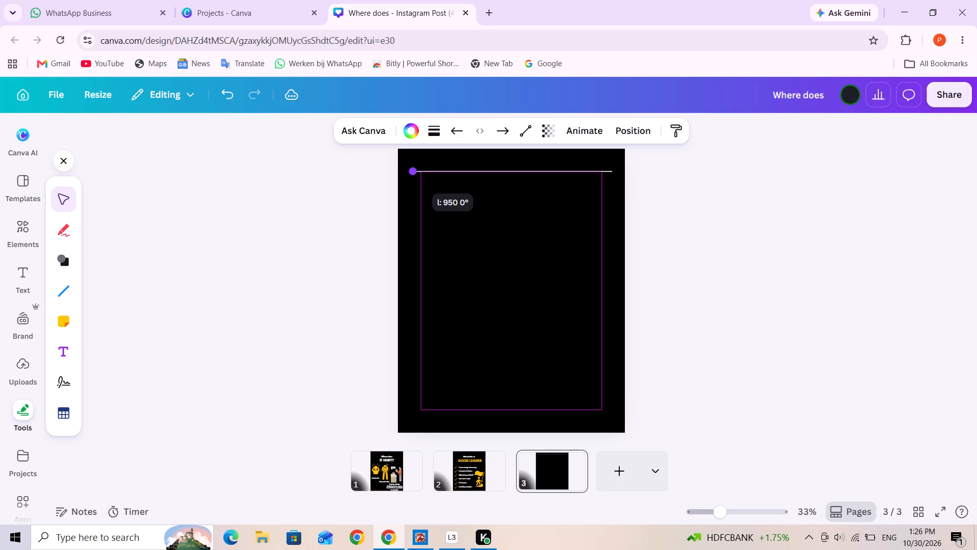
{"action": "left_click", "coordinate": [533, 231]}
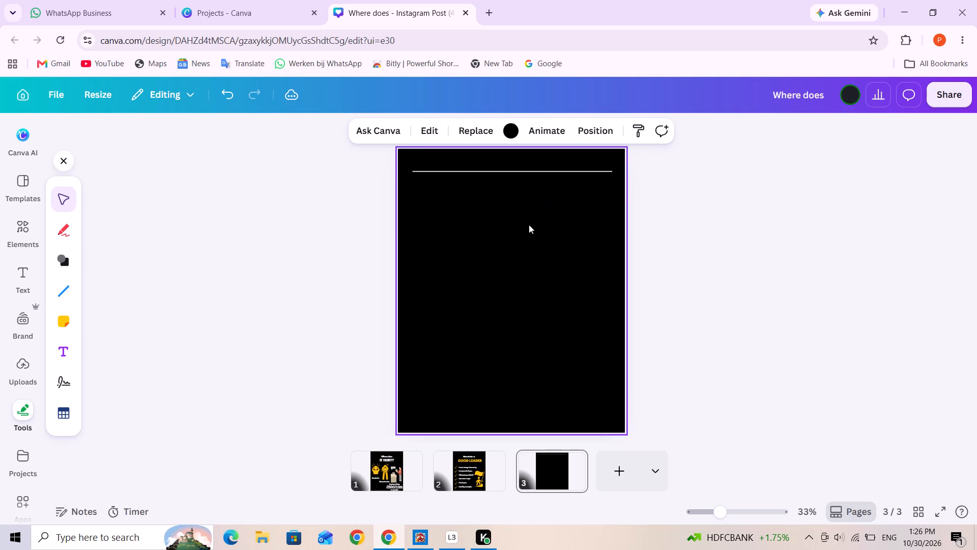
Shift and shorten the horizontal line so both ends meet the side margin guides of the page.
{"action": "left_click", "coordinate": [526, 172]}
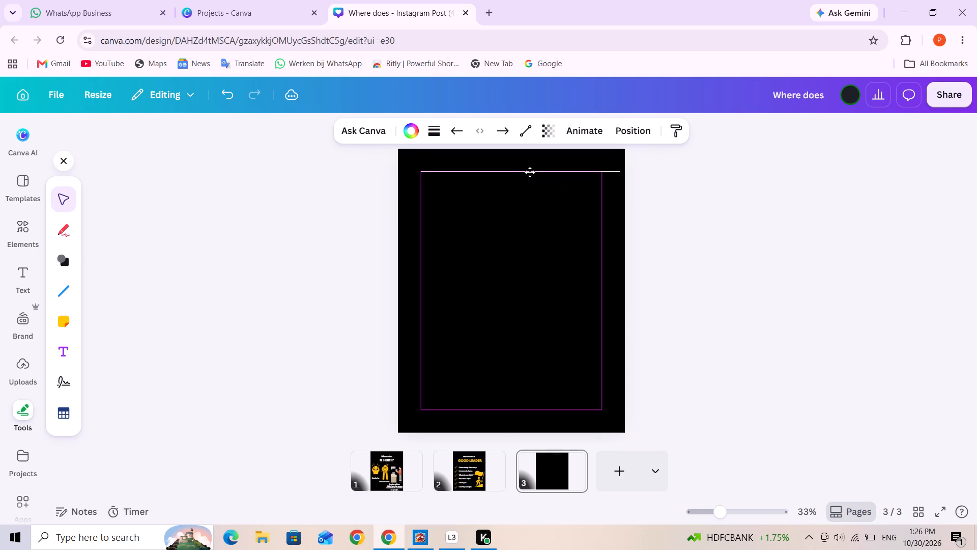
{"action": "left_click_drag", "start_coordinate": [610, 172], "coordinate": [603, 172]}
{"action": "left_click", "coordinate": [584, 235]}
{"action": "left_click", "coordinate": [419, 170]}
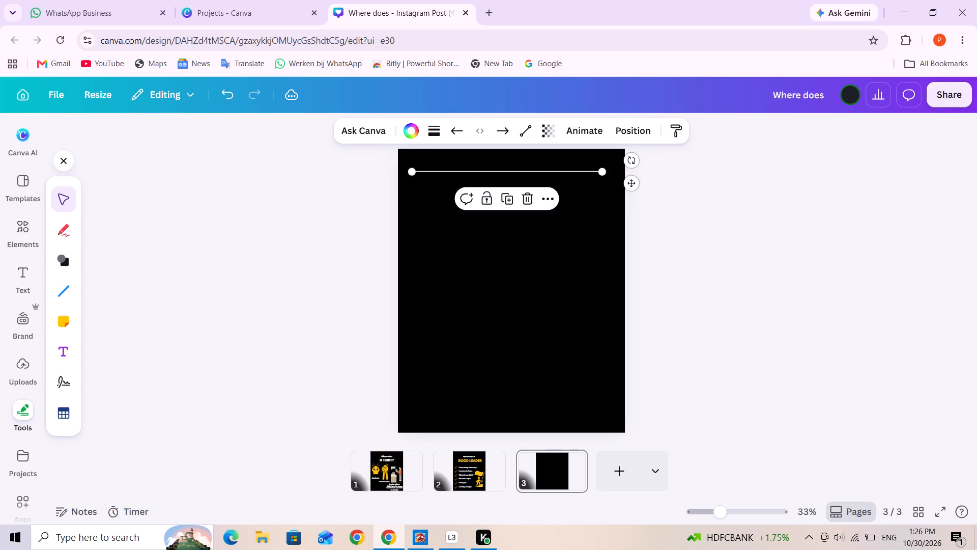
{"action": "left_click_drag", "start_coordinate": [412, 171], "coordinate": [421, 172]}
{"action": "left_click", "coordinate": [471, 262]}
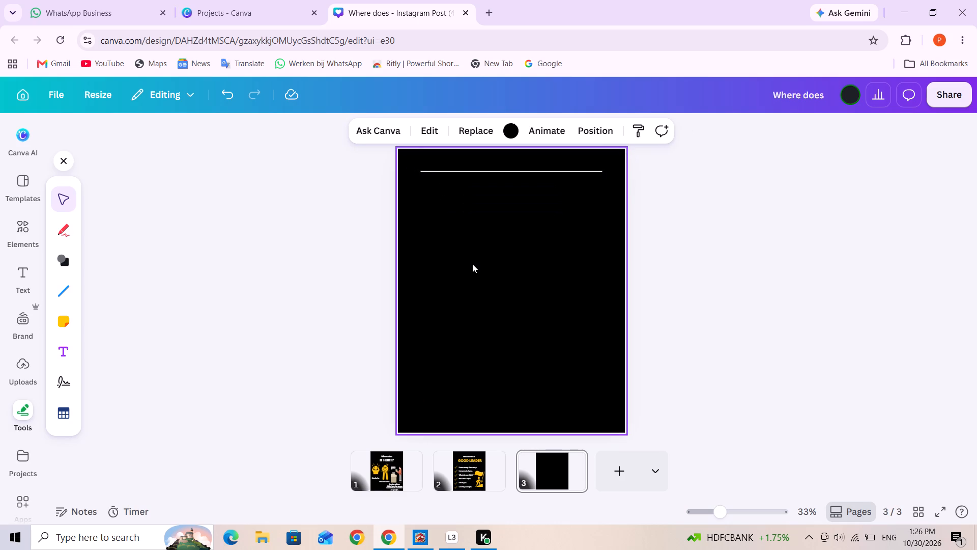
Set the stroke weight of the horizontal line to 14.
{"action": "left_click", "coordinate": [457, 171]}
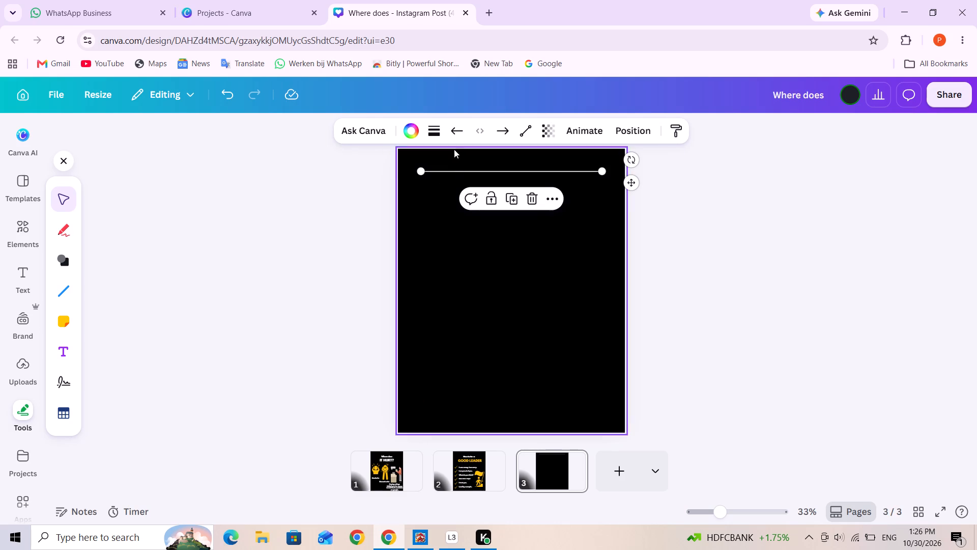
{"action": "left_click", "coordinate": [437, 131]}
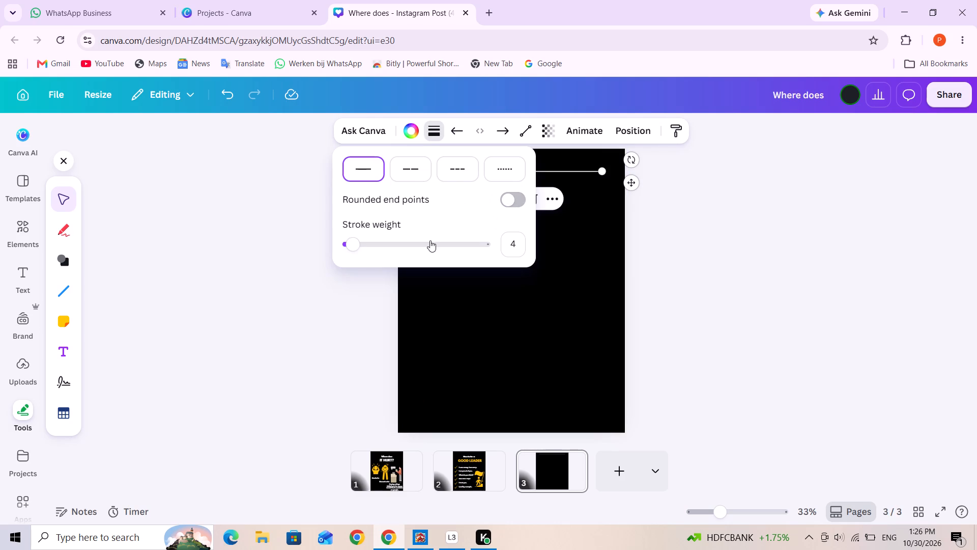
{"action": "left_click_drag", "start_coordinate": [354, 243], "coordinate": [365, 243]}
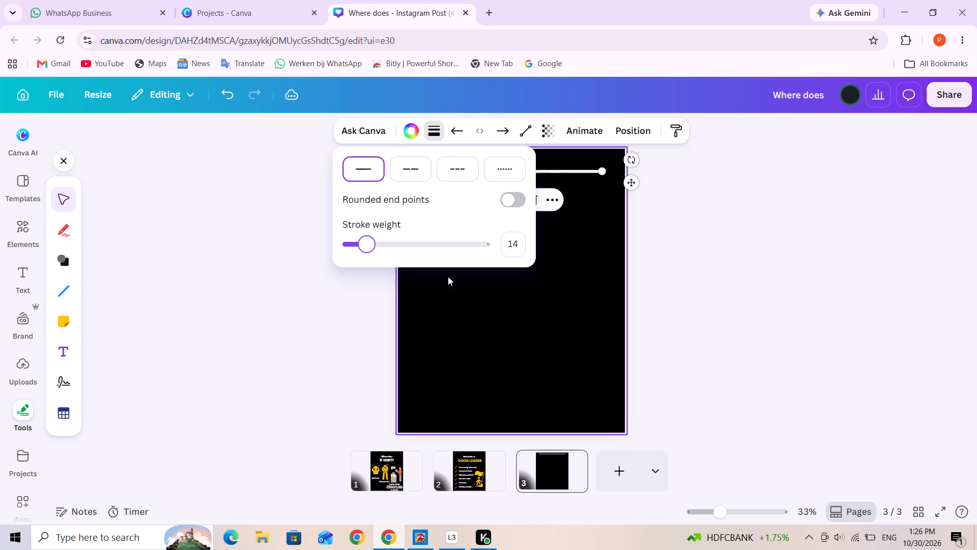
{"action": "left_click", "coordinate": [497, 289]}
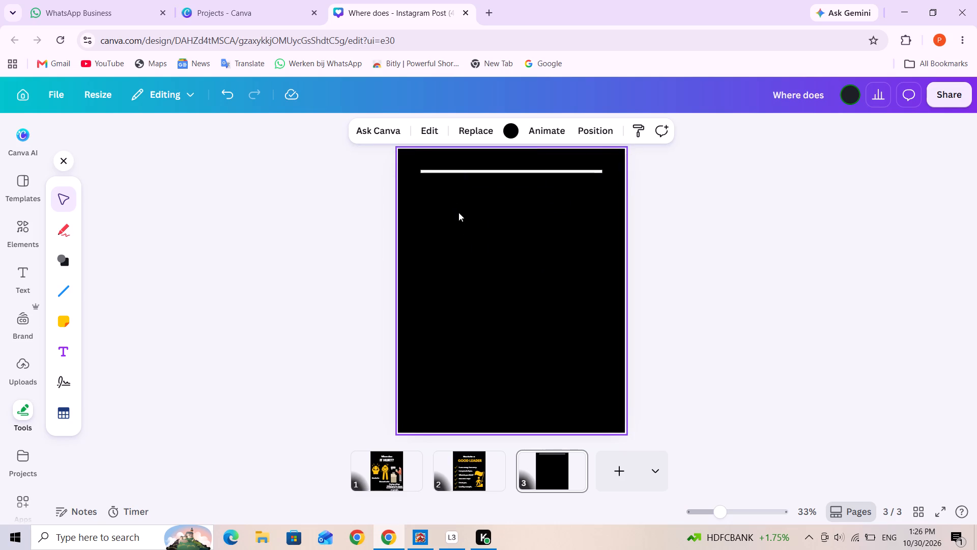
Add a subheading text box reading "Don't put much pressure on yourself to have it ALL FIGURED OUT".
{"action": "left_click", "coordinate": [14, 280]}
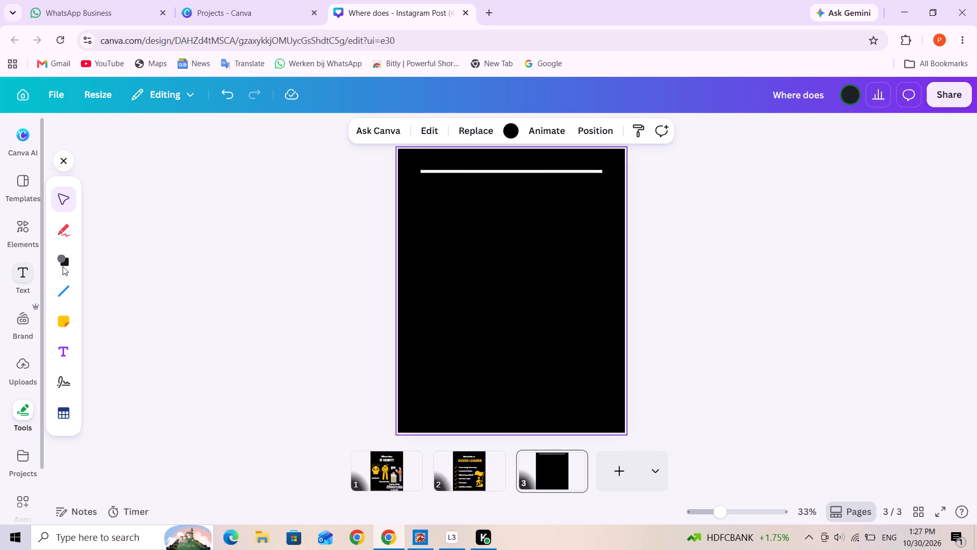
{"action": "left_click", "coordinate": [136, 379]}
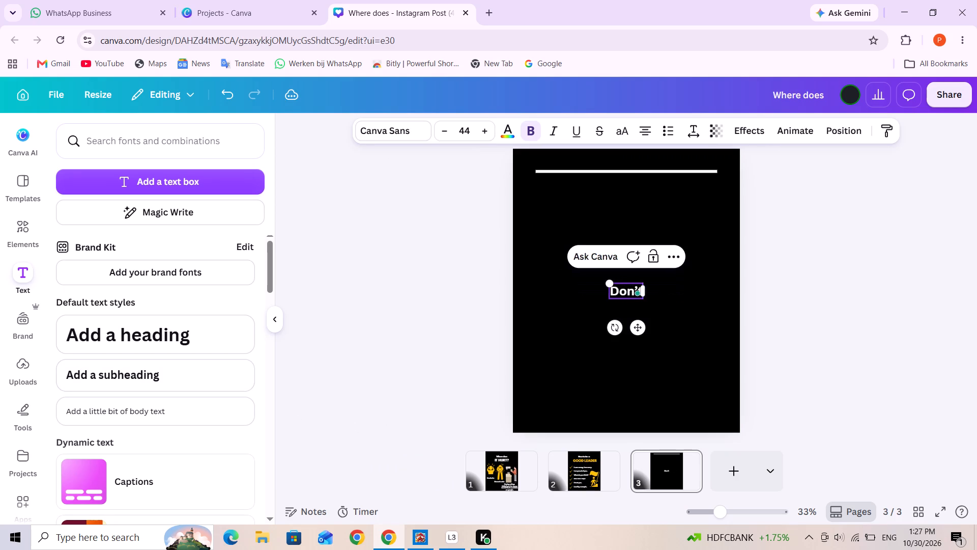
{"action": "key", "text": "space"}
{"action": "type", "text": "put much"}
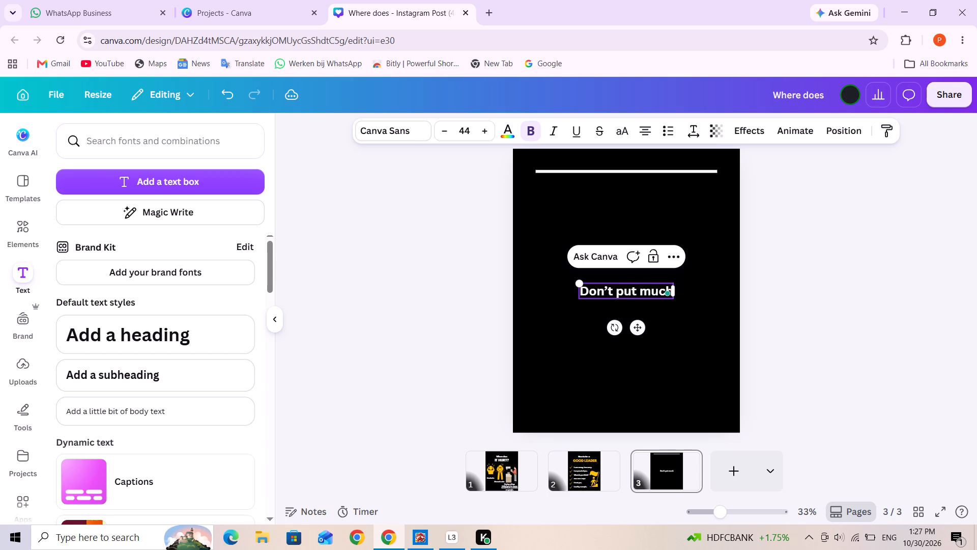
{"action": "key", "text": "space"}
{"action": "type", "text": "pressure on yourself"}
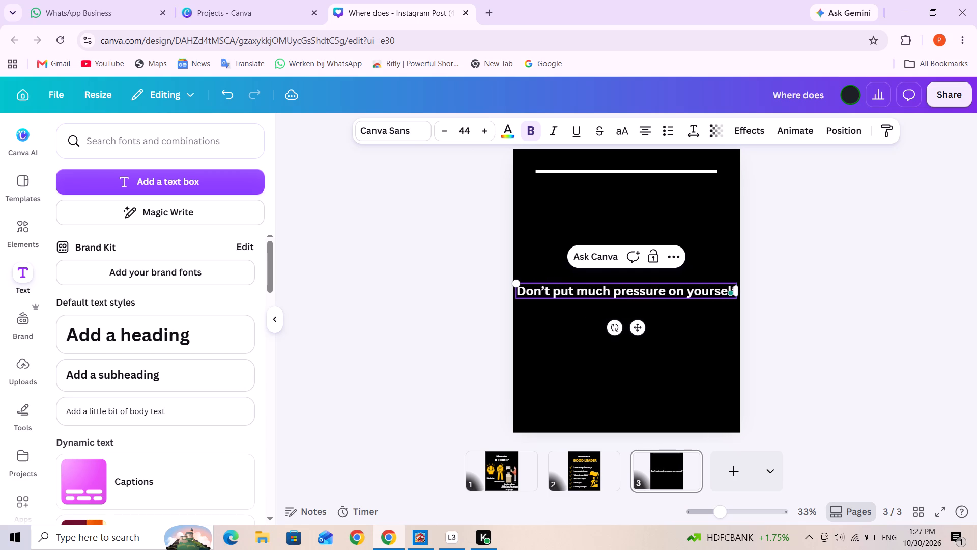
{"action": "key", "text": "space"}
{"action": "type", "text": "to have it"}
{"action": "key", "text": "space"}
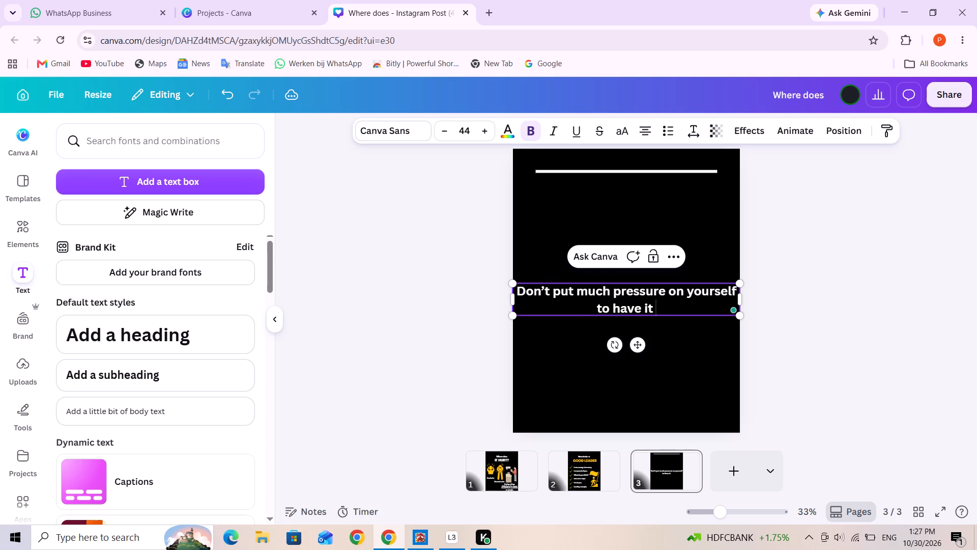
{"action": "type", "text": "LL"}
{"action": "key", "text": "space"}
{"action": "type", "text": "FIGURED OUT"}
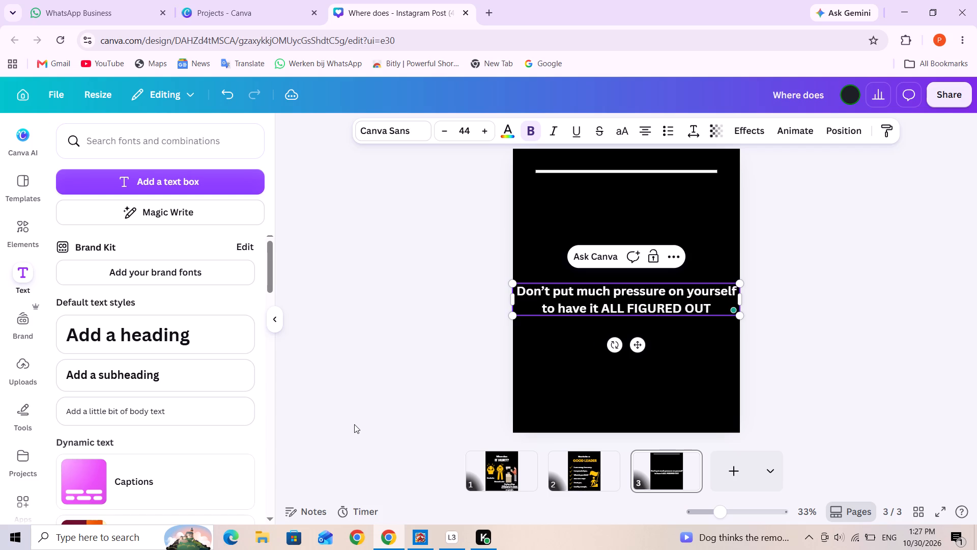
Continue the quote with "at the beginning. Make room to grow and develop with TIME AND EXPERIENCE".
{"action": "key", "text": "space"}
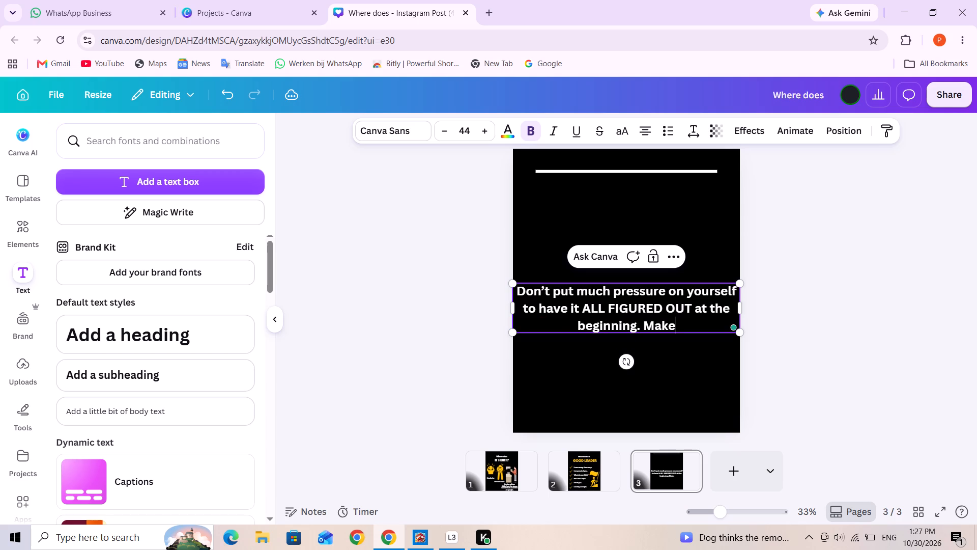
{"action": "key", "text": "space"}
{"action": "type", "text": "room to grow"}
{"action": "key", "text": "space"}
{"action": "type", "text": "and develop"}
{"action": "key", "text": "space"}
{"action": "type", "text": "wih"}
{"action": "key", "text": "BackSpace"}
{"action": "type", "text": "th"}
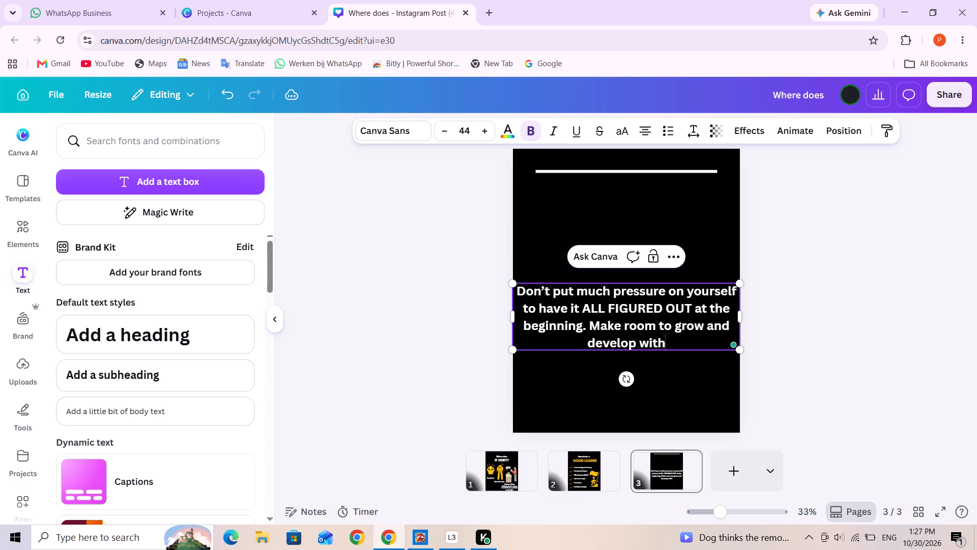
{"action": "key", "text": "space"}
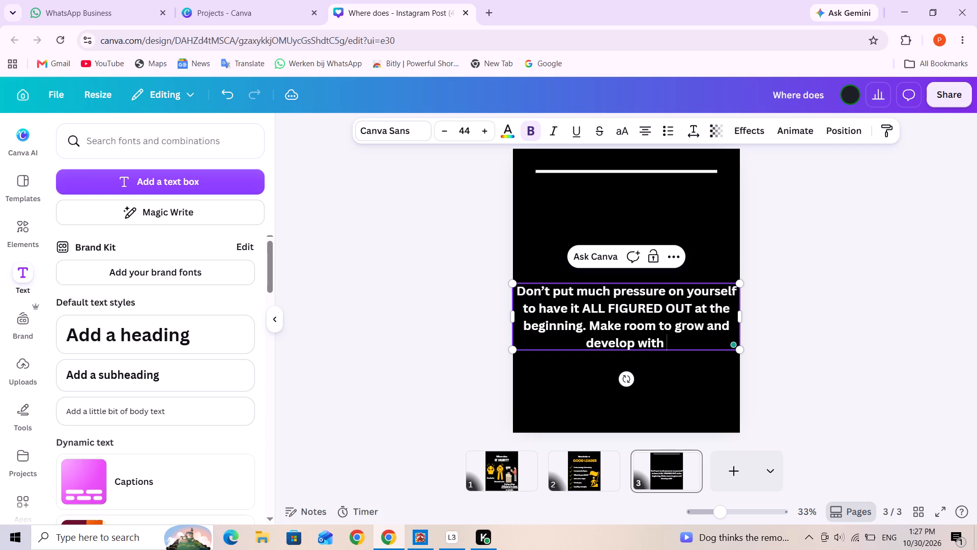
{"action": "type", "text": "TIME"}
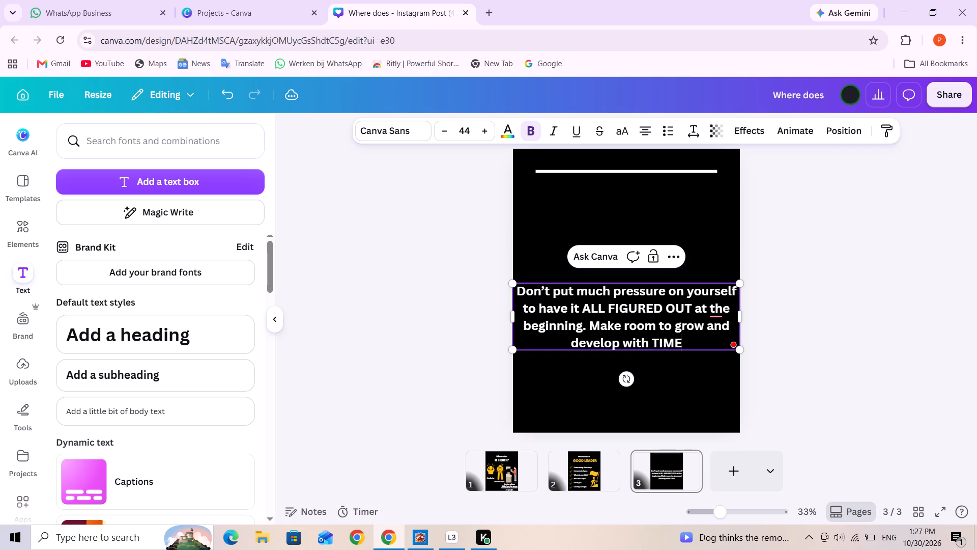
{"action": "key", "text": "space"}
{"action": "type", "text": "AND"}
{"action": "key", "text": "space"}
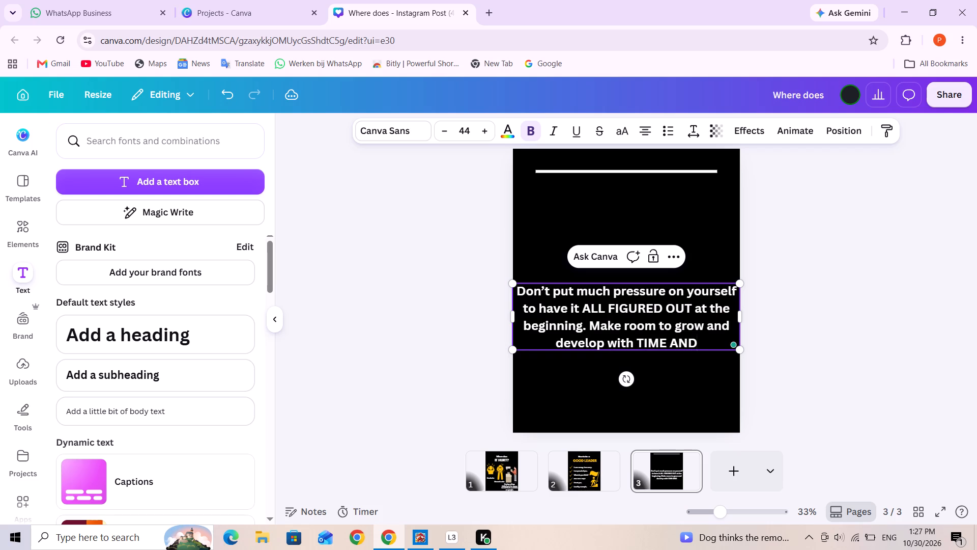
{"action": "type", "text": "EXPERIENCE"}
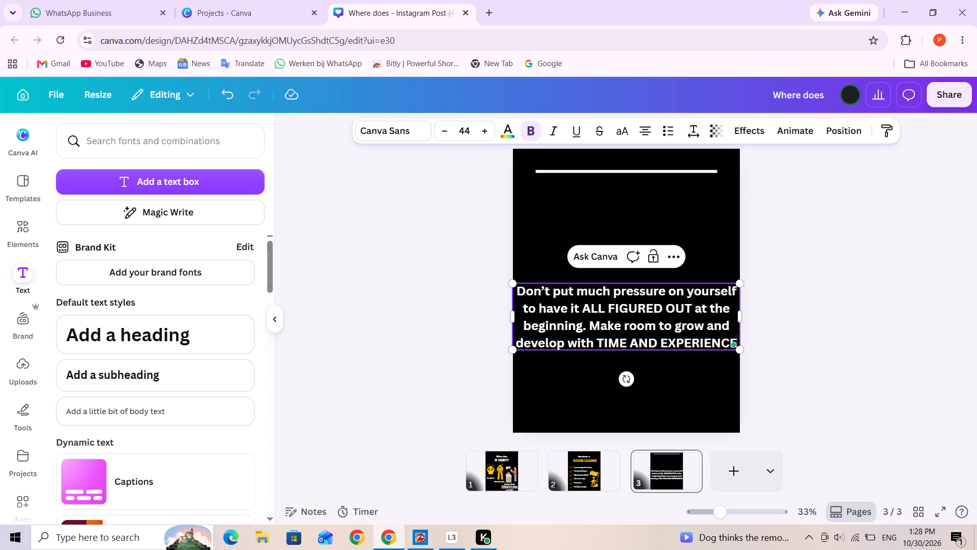
End the quote text with a period.
{"action": "key", "text": "period"}
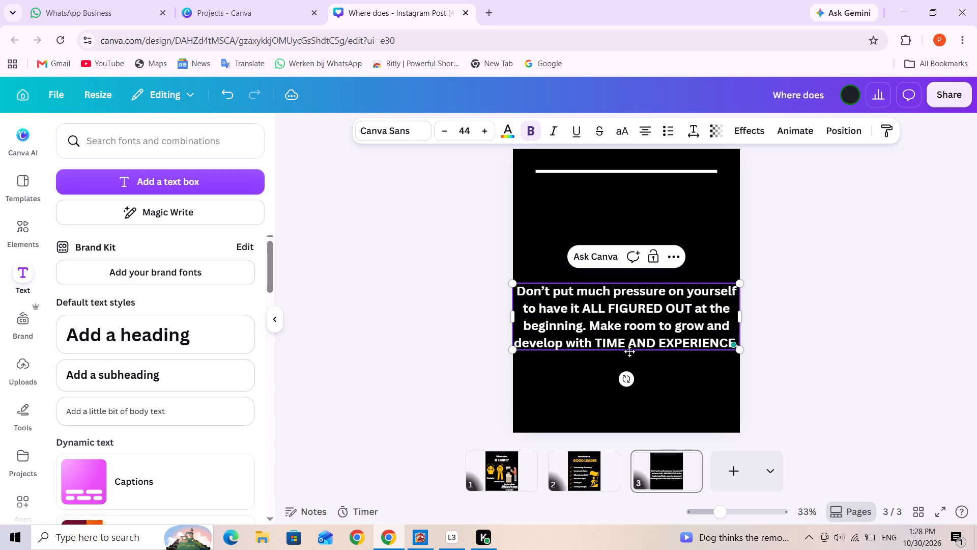
Format the whole quote in League Spartan at font size 25.
{"action": "triple_click", "coordinate": [629, 351]}
{"action": "triple_click", "coordinate": [629, 344]}
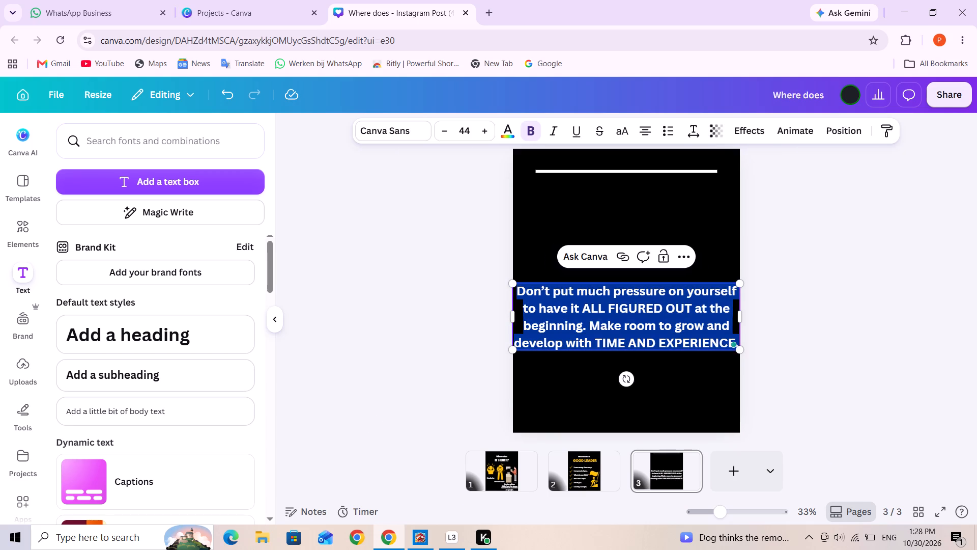
{"action": "left_click", "coordinate": [629, 344]}
{"action": "left_click", "coordinate": [410, 128]}
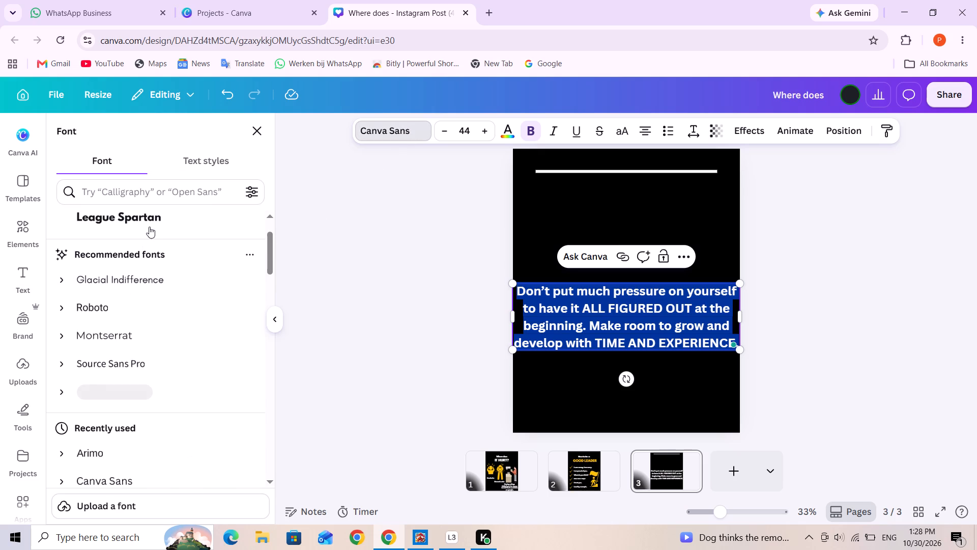
{"action": "left_click", "coordinate": [153, 221]}
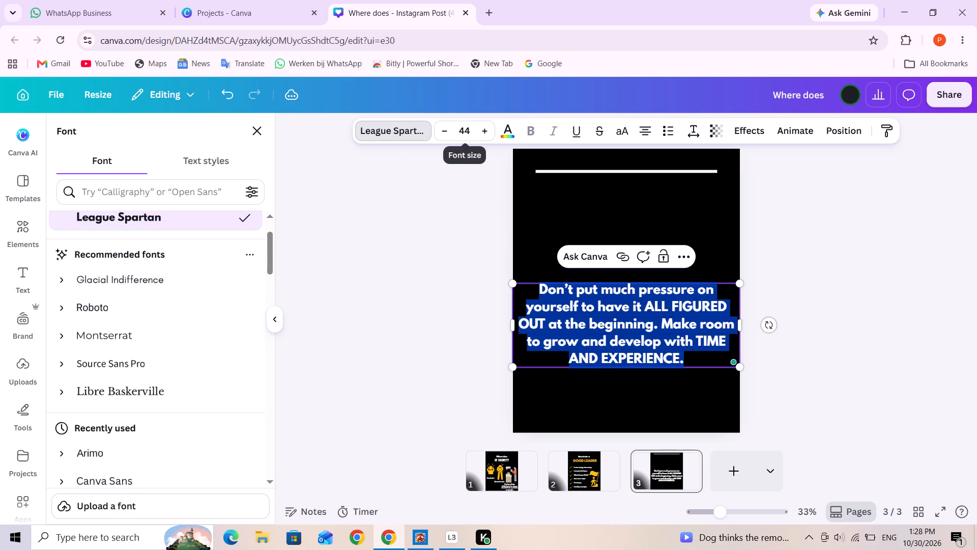
{"action": "left_click", "coordinate": [462, 128]}
{"action": "key", "text": "2"}
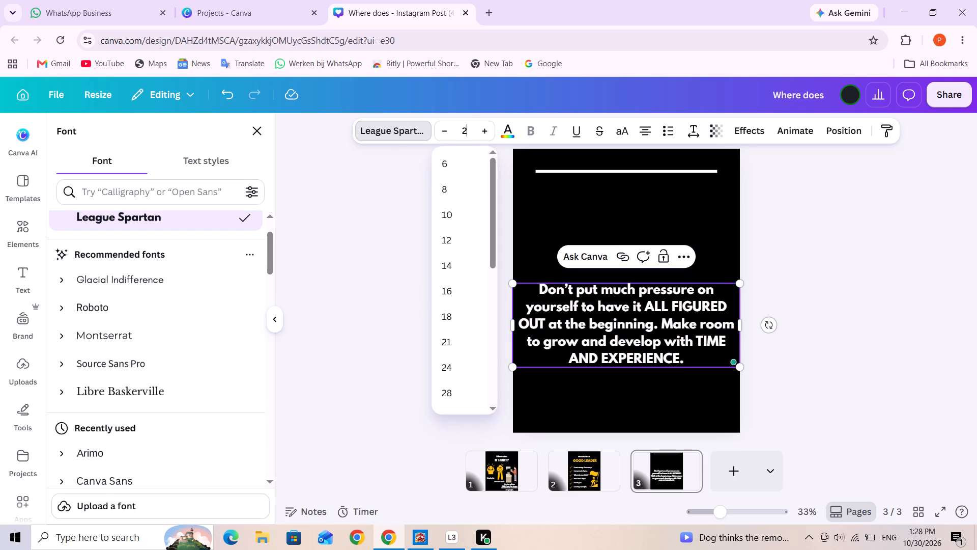
{"action": "key", "text": "5"}
{"action": "key", "text": "Return"}
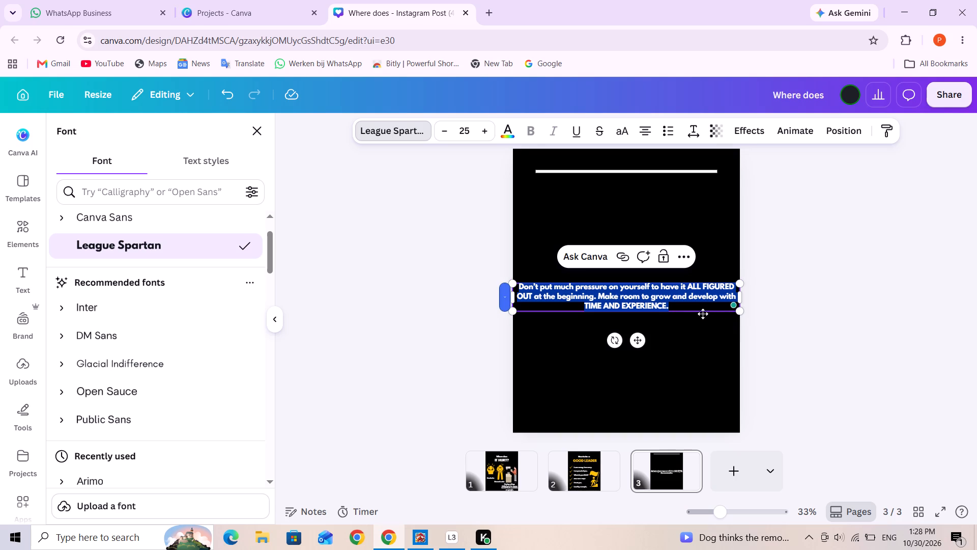
Narrow the quote text box to about 944 wide and center it horizontally just beneath the white line.
{"action": "left_click", "coordinate": [701, 284]}
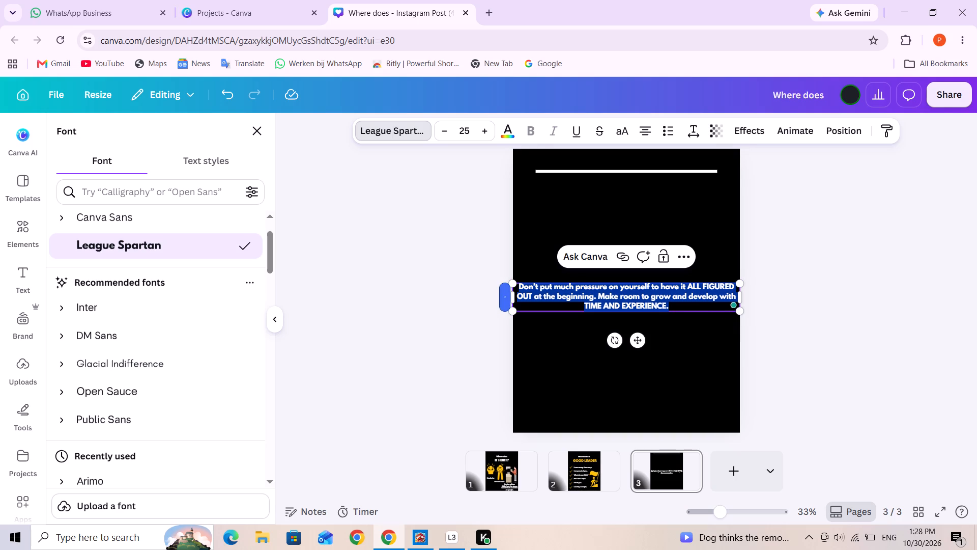
{"action": "left_click", "coordinate": [704, 289]}
{"action": "left_click_drag", "start_coordinate": [742, 295], "coordinate": [713, 296]}
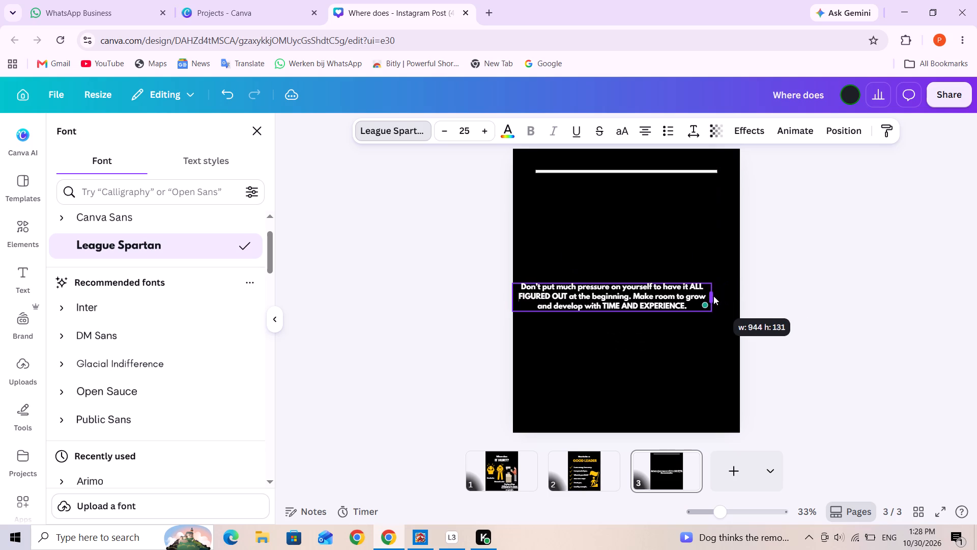
{"action": "left_click", "coordinate": [789, 320]}
{"action": "left_click", "coordinate": [677, 350]}
{"action": "left_click_drag", "start_coordinate": [651, 307], "coordinate": [682, 250]}
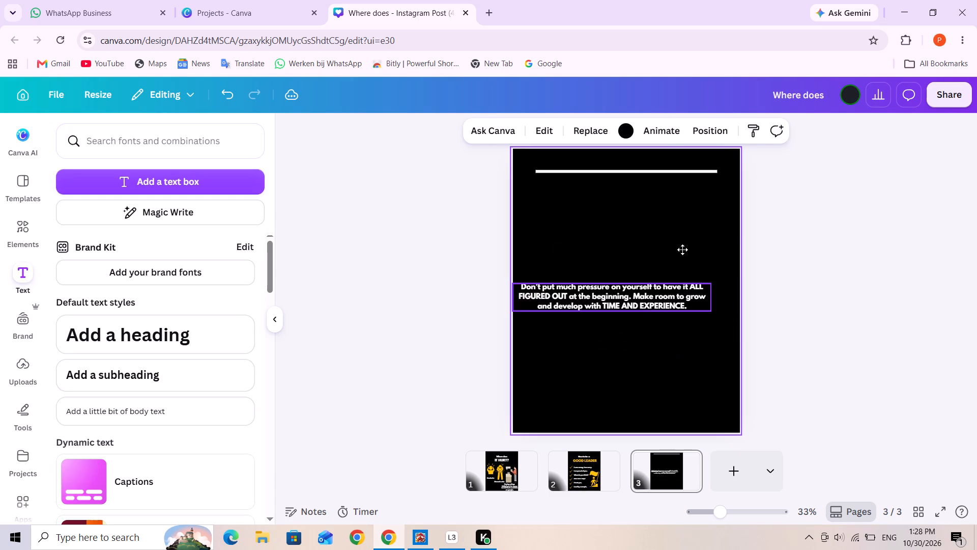
{"action": "left_click_drag", "start_coordinate": [682, 250], "coordinate": [667, 211]}
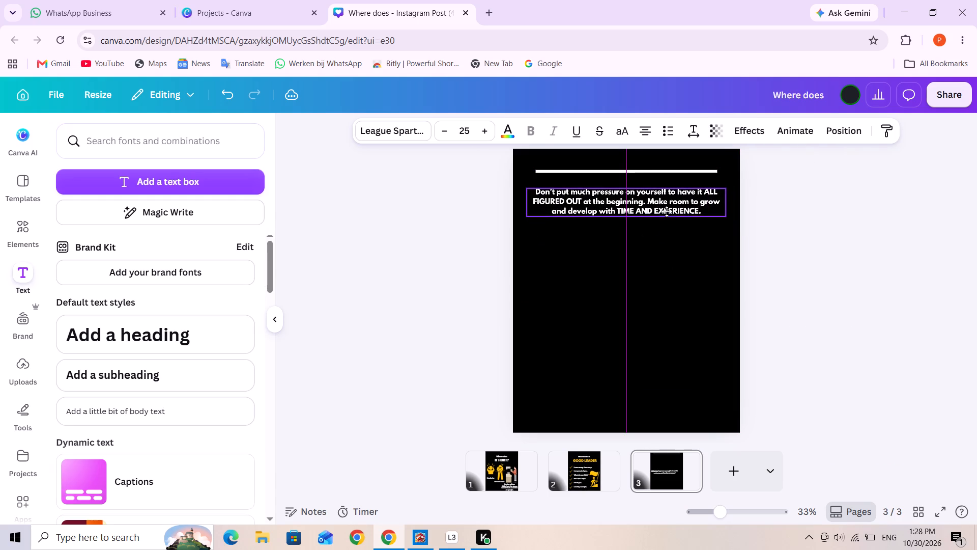
{"action": "left_click_drag", "start_coordinate": [667, 211], "coordinate": [672, 209]}
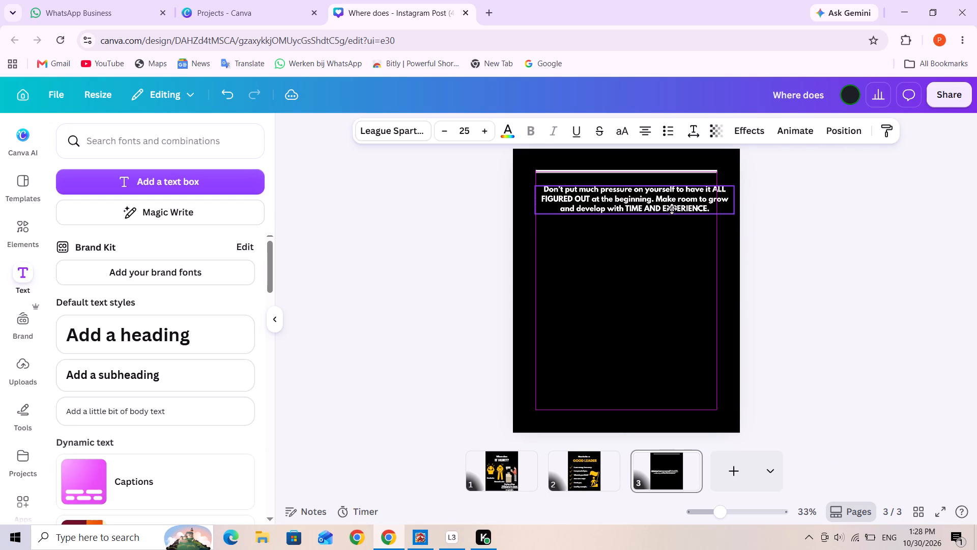
{"action": "left_click_drag", "start_coordinate": [672, 209], "coordinate": [668, 207]}
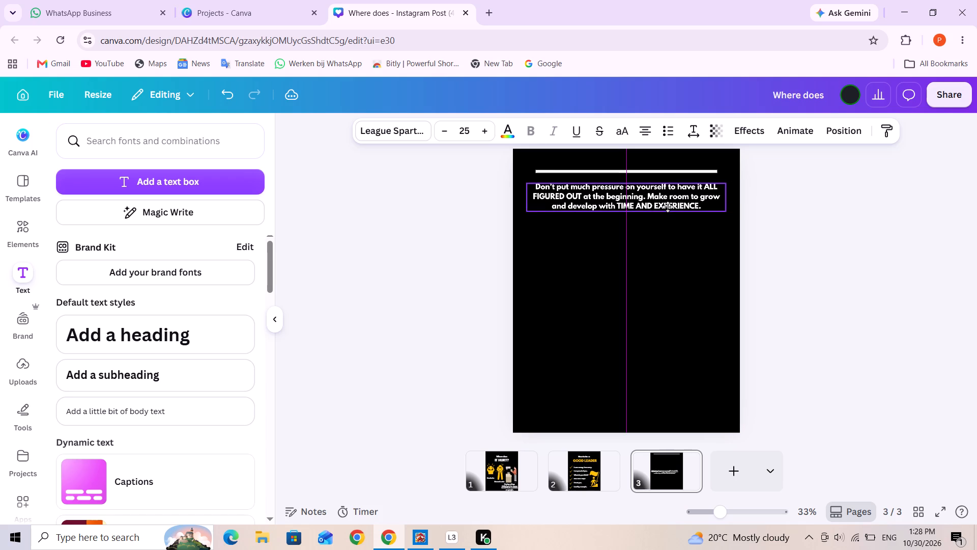
{"action": "left_click_drag", "start_coordinate": [668, 207], "coordinate": [668, 206]}
{"action": "left_click", "coordinate": [696, 263]}
Duplicate the white horizontal line and place the copy just below the quote, aligned with the original line.
{"action": "left_click", "coordinate": [677, 171]}
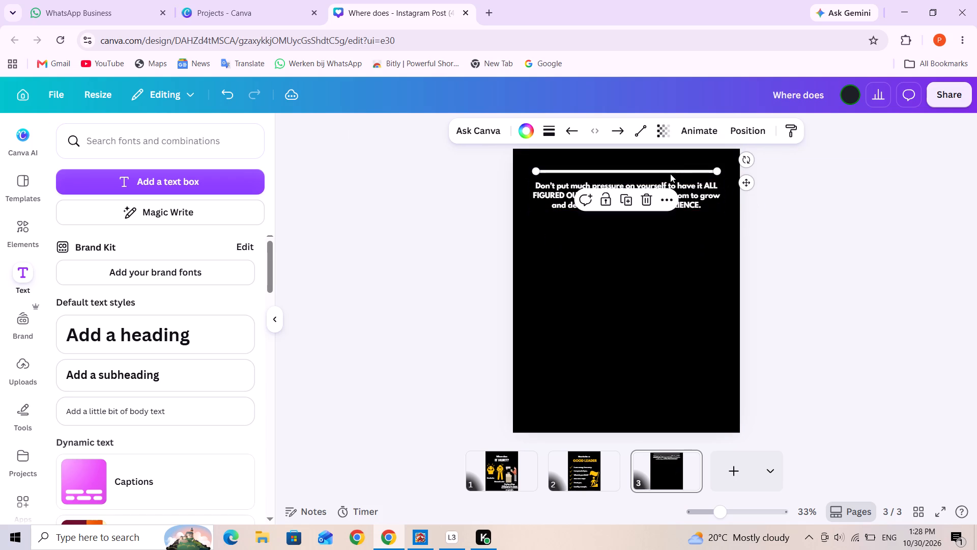
{"action": "left_click", "coordinate": [628, 201]}
{"action": "left_click_drag", "start_coordinate": [648, 171], "coordinate": [645, 194]}
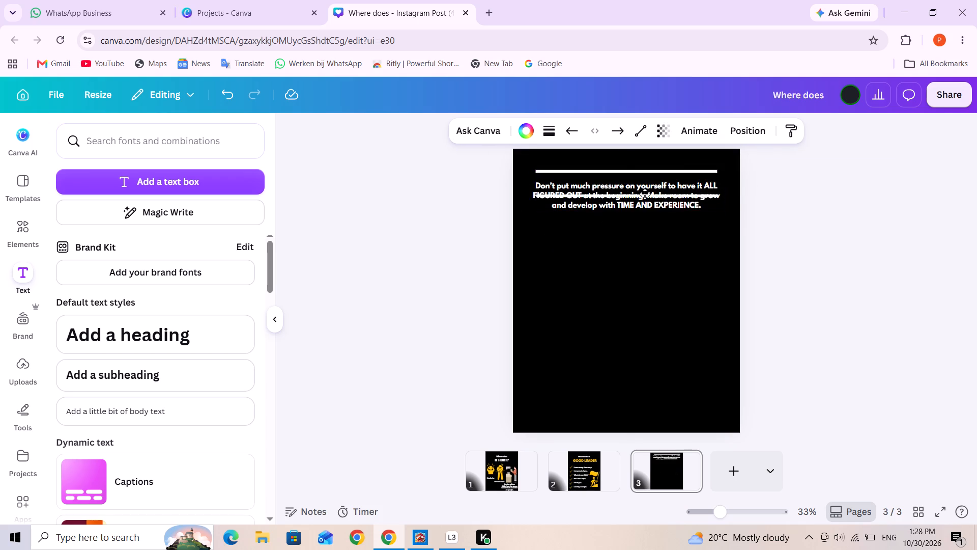
{"action": "left_click_drag", "start_coordinate": [645, 194], "coordinate": [642, 215]}
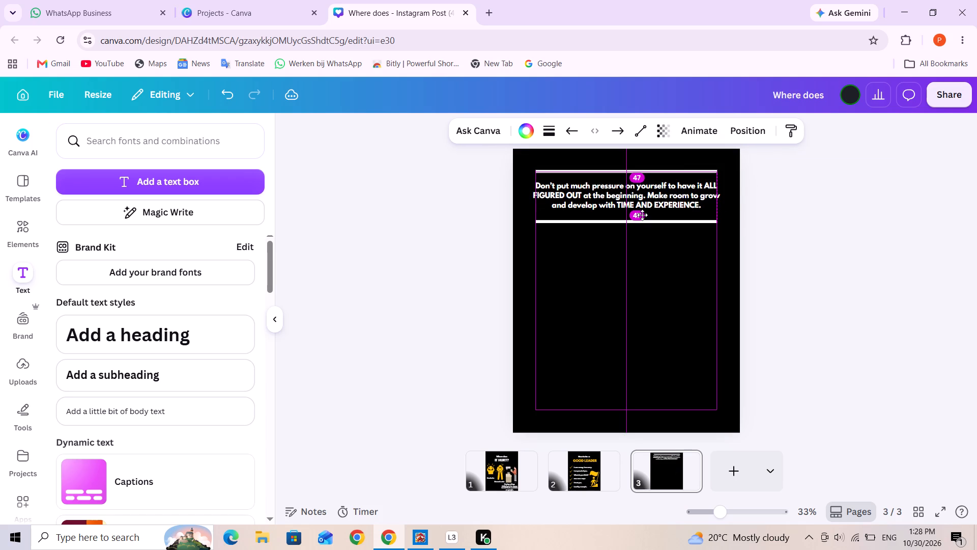
{"action": "left_click_drag", "start_coordinate": [642, 215], "coordinate": [643, 214]}
{"action": "left_click_drag", "start_coordinate": [643, 214], "coordinate": [643, 213]}
{"action": "left_click", "coordinate": [647, 262]}
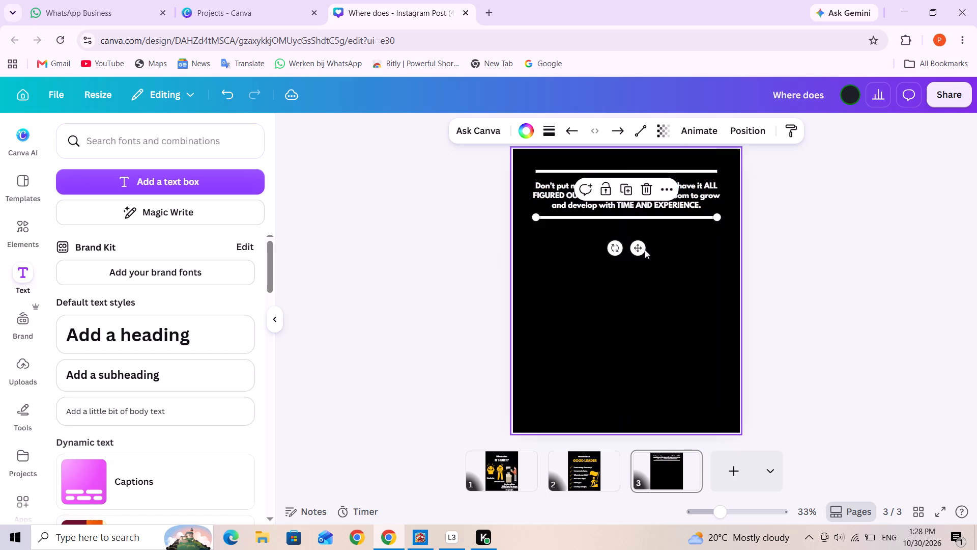
Recolor both horizontal lines, below and above the quote, with the yellow already used in the design.
{"action": "left_click", "coordinate": [640, 221]}
{"action": "left_click", "coordinate": [536, 135]}
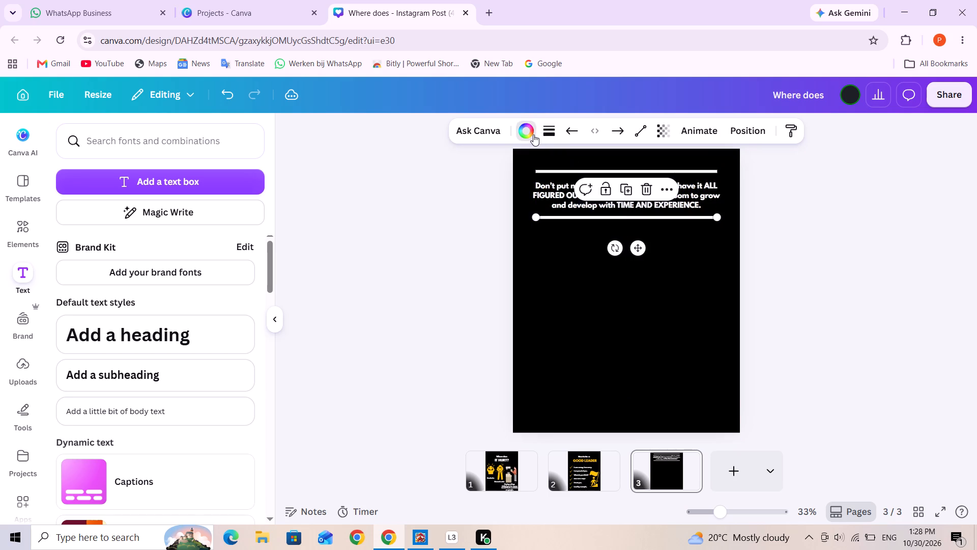
{"action": "left_click", "coordinate": [74, 267]}
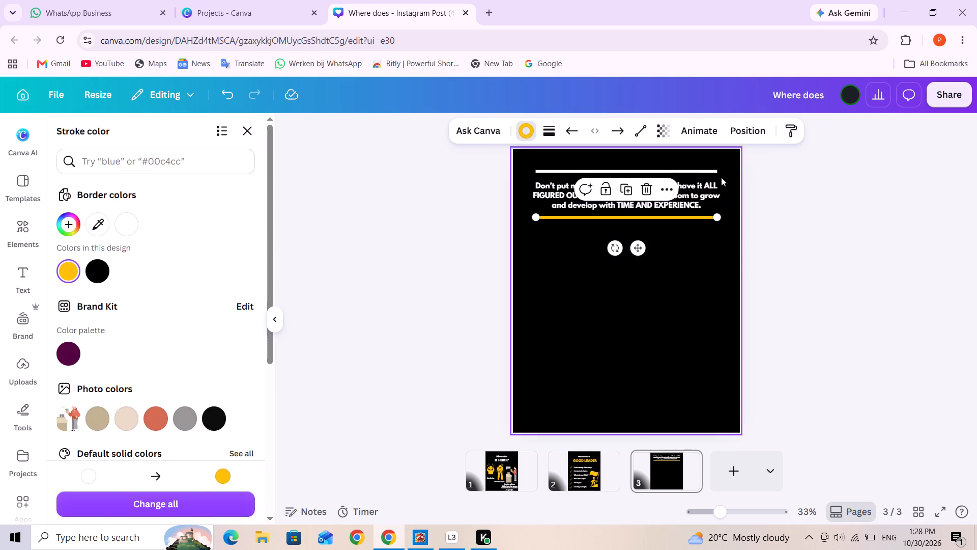
{"action": "left_click", "coordinate": [708, 174]}
{"action": "left_click", "coordinate": [69, 268]}
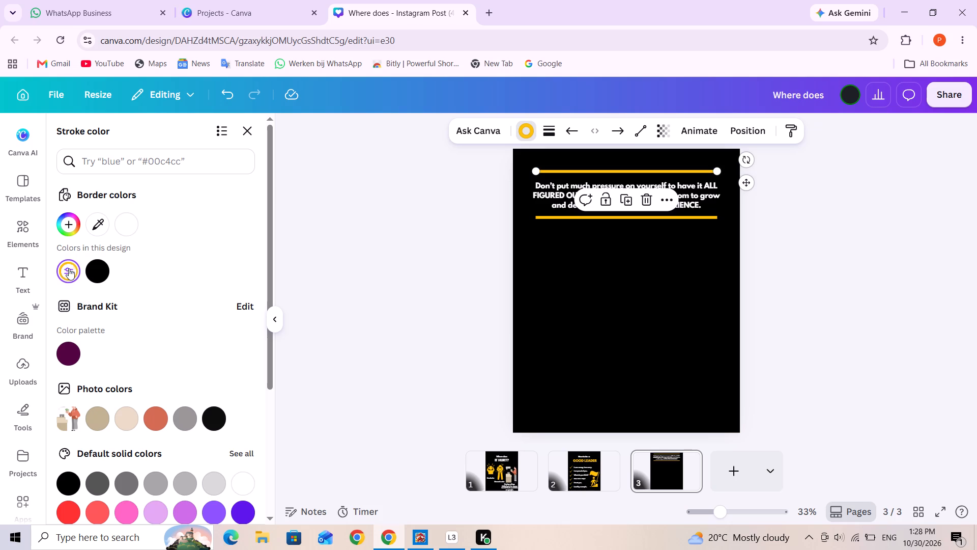
{"action": "left_click", "coordinate": [670, 341]}
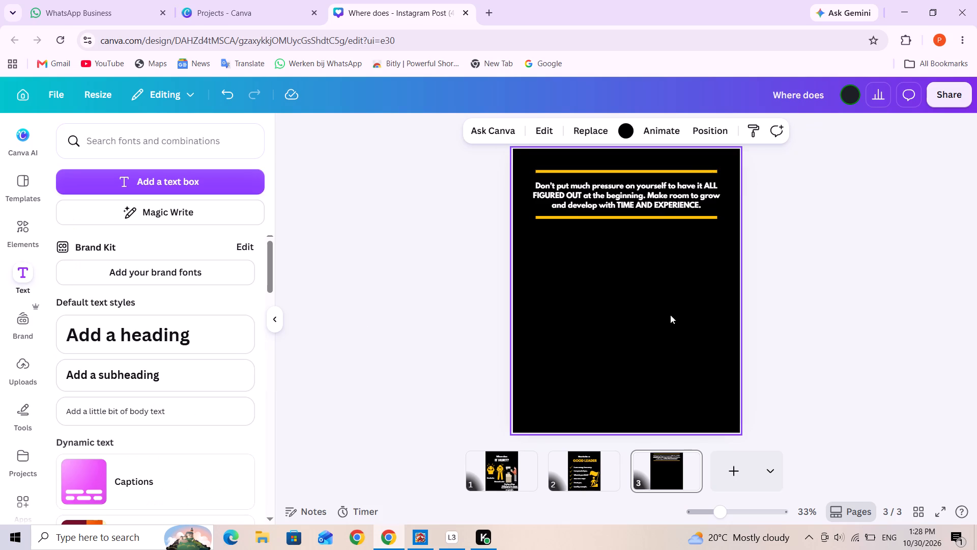
Duplicate the yellow line below the quote and rotate the copy until it stands vertical.
{"action": "left_click", "coordinate": [612, 218]}
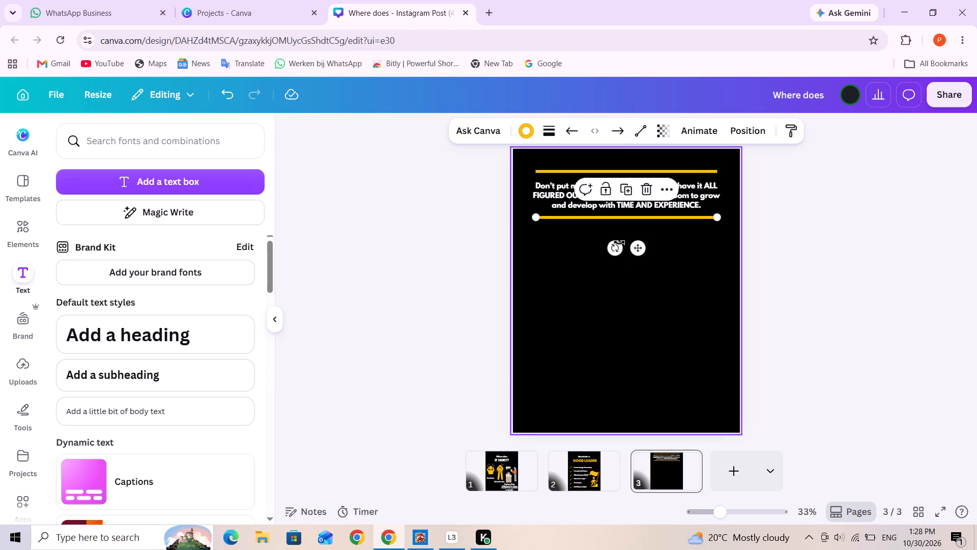
{"action": "left_click", "coordinate": [623, 188]}
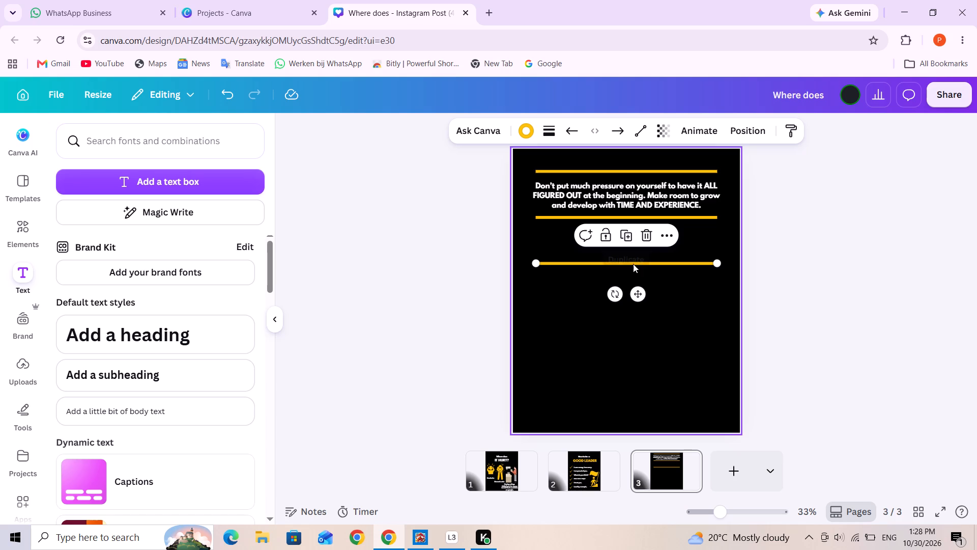
{"action": "left_click_drag", "start_coordinate": [634, 264], "coordinate": [625, 282]}
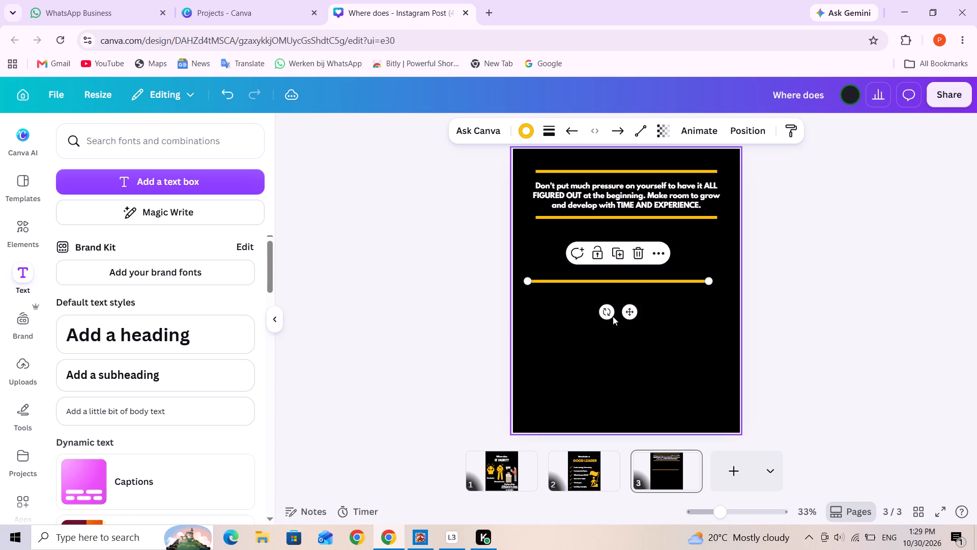
{"action": "left_click_drag", "start_coordinate": [612, 316], "coordinate": [592, 280]}
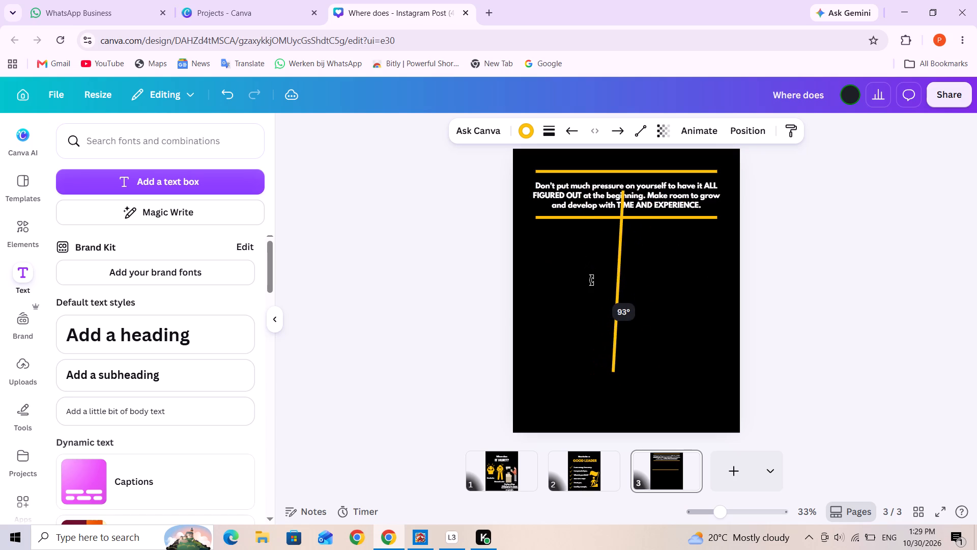
{"action": "left_click_drag", "start_coordinate": [592, 280], "coordinate": [594, 282]}
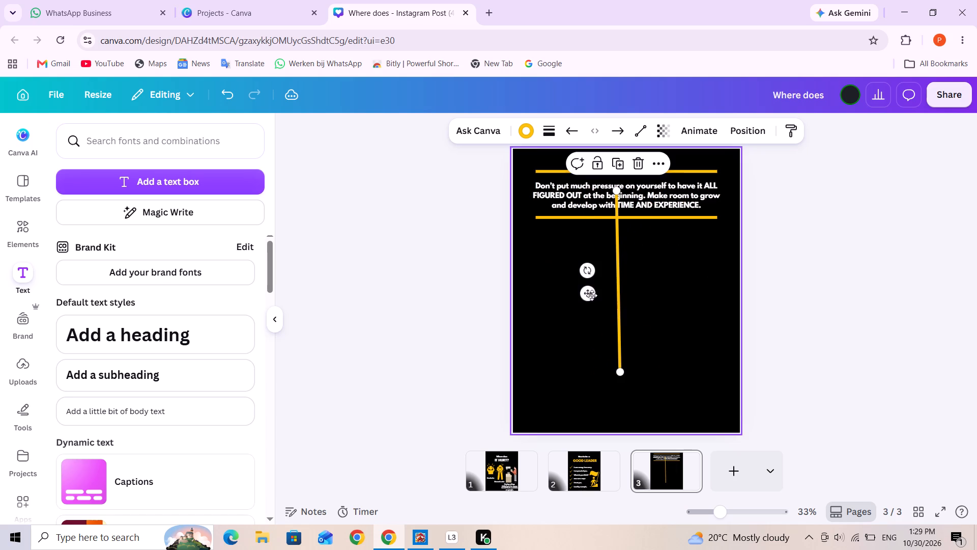
{"action": "left_click", "coordinate": [589, 293]}
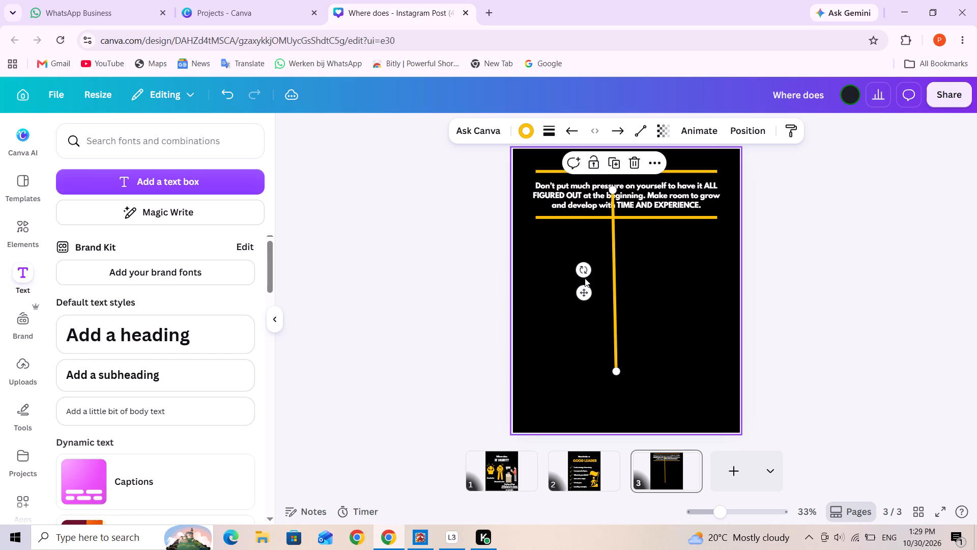
{"action": "left_click_drag", "start_coordinate": [583, 276], "coordinate": [588, 281]}
{"action": "left_click", "coordinate": [703, 292]}
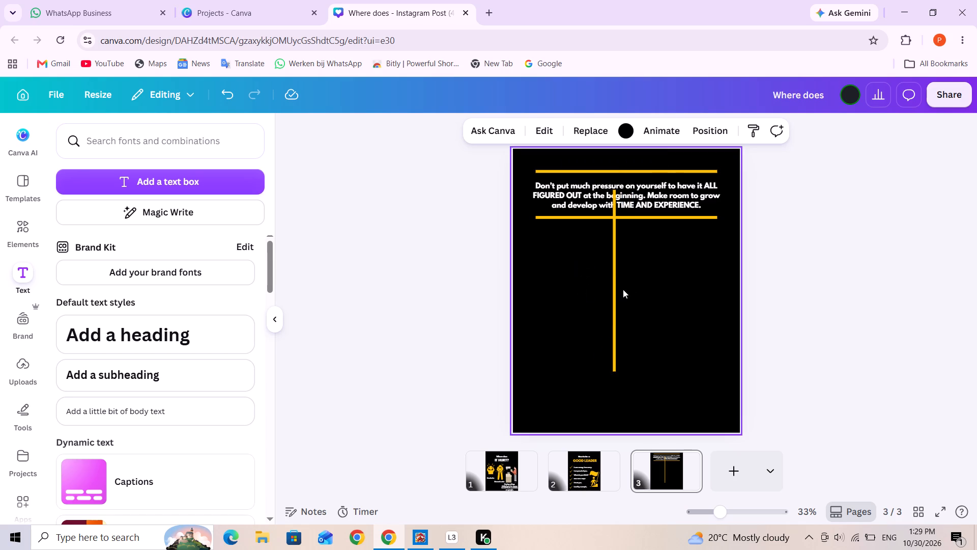
Move the vertical line near the page's left edge and extend it down to the bottom margin, about 1,213 long at 90°.
{"action": "left_click_drag", "start_coordinate": [617, 290], "coordinate": [524, 271]}
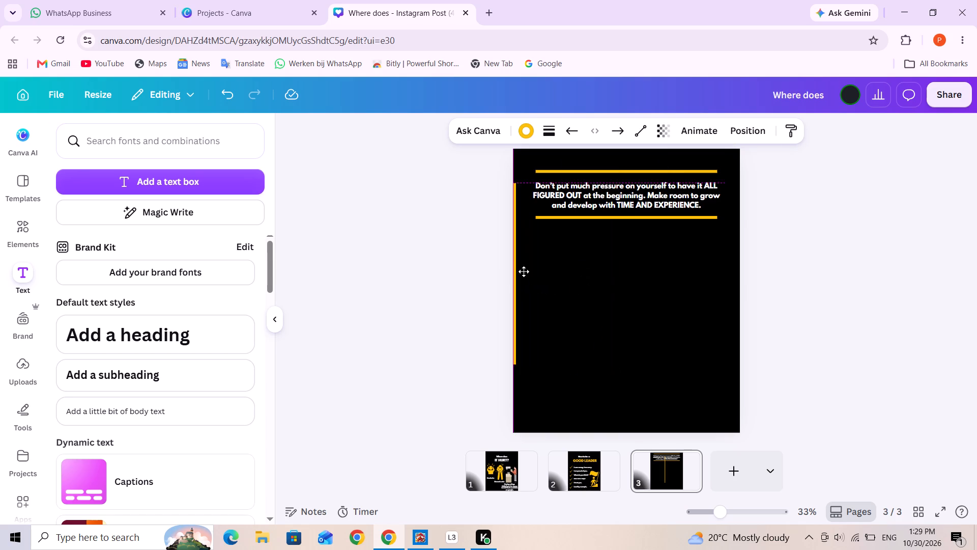
{"action": "left_click_drag", "start_coordinate": [524, 271], "coordinate": [525, 256]}
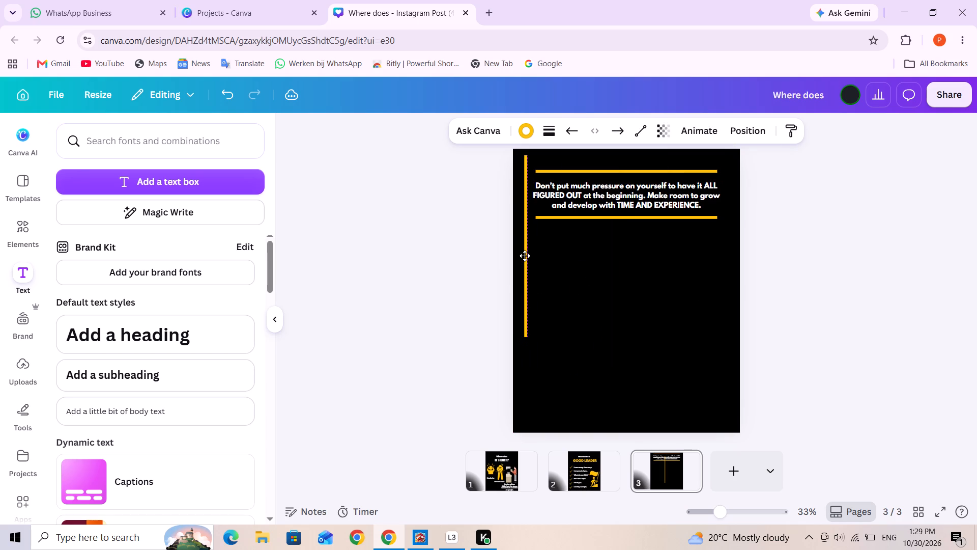
{"action": "left_click_drag", "start_coordinate": [525, 256], "coordinate": [523, 255]}
{"action": "left_click_drag", "start_coordinate": [521, 336], "coordinate": [521, 338]}
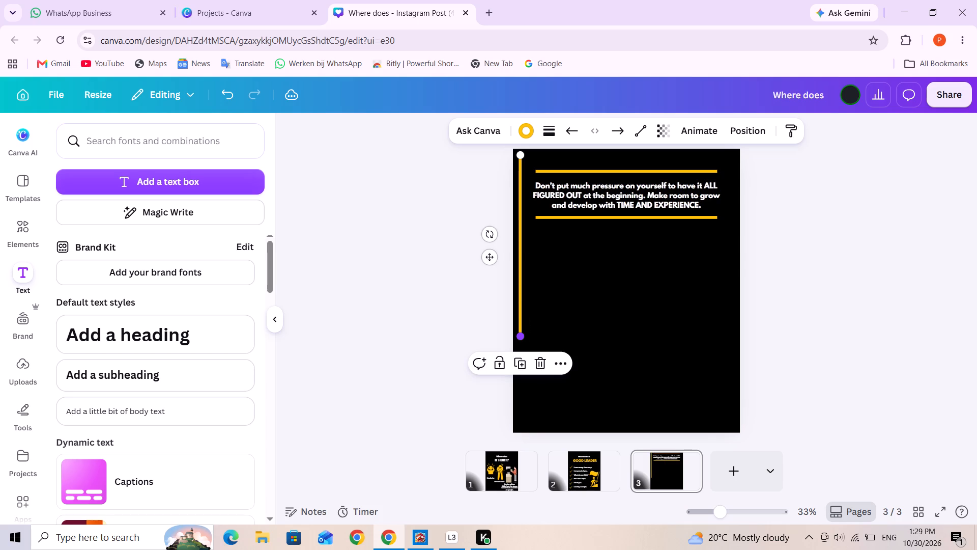
{"action": "left_click_drag", "start_coordinate": [521, 338], "coordinate": [516, 392]}
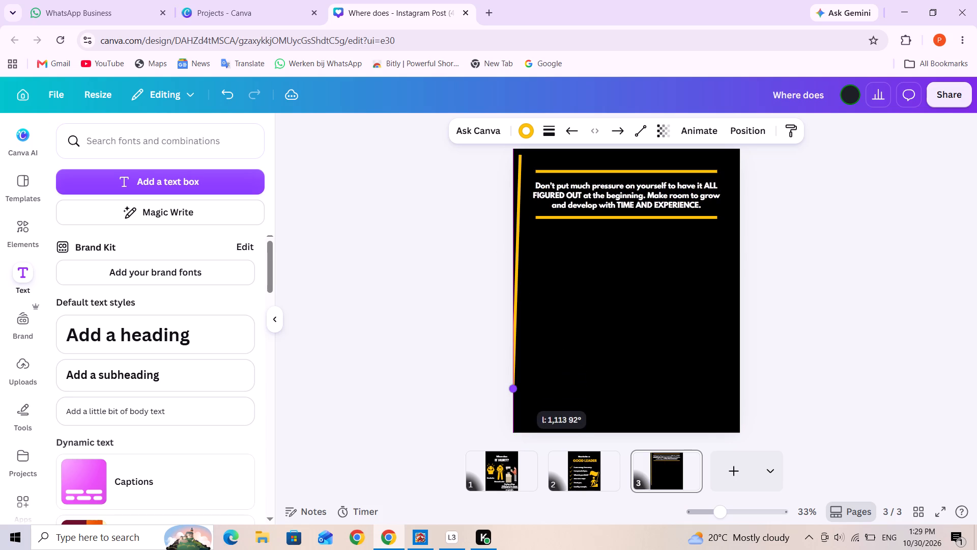
{"action": "left_click_drag", "start_coordinate": [516, 392], "coordinate": [519, 413]}
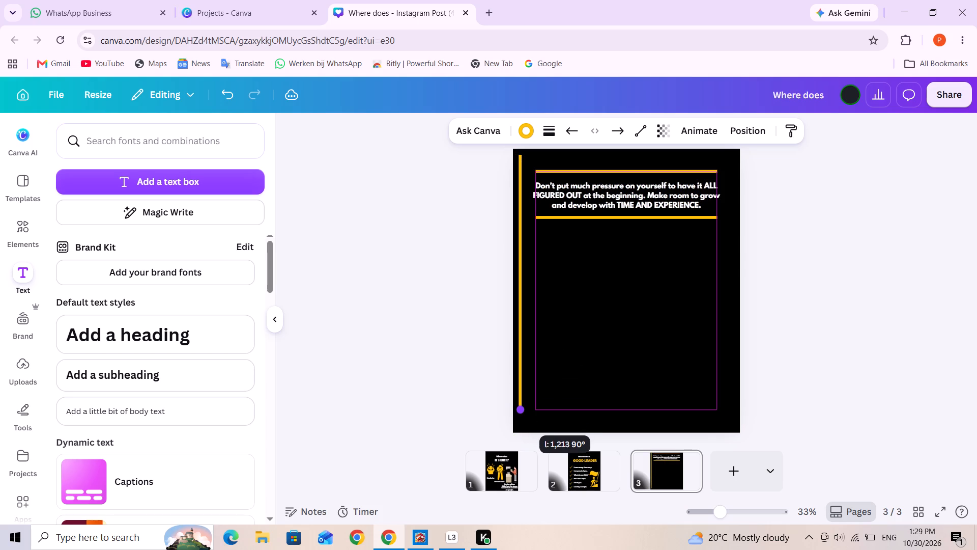
{"action": "left_click_drag", "start_coordinate": [519, 413], "coordinate": [519, 413]}
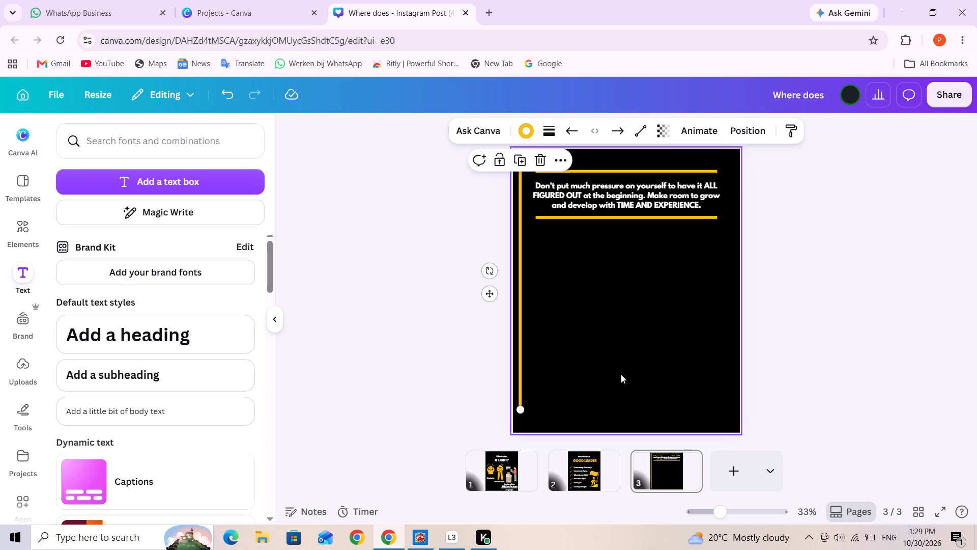
{"action": "left_click", "coordinate": [621, 373]}
Duplicate the vertical yellow line and place the copy near the page's right edge, level with the original.
{"action": "left_click", "coordinate": [522, 336]}
{"action": "left_click", "coordinate": [520, 160]}
{"action": "left_click_drag", "start_coordinate": [524, 316], "coordinate": [526, 316]}
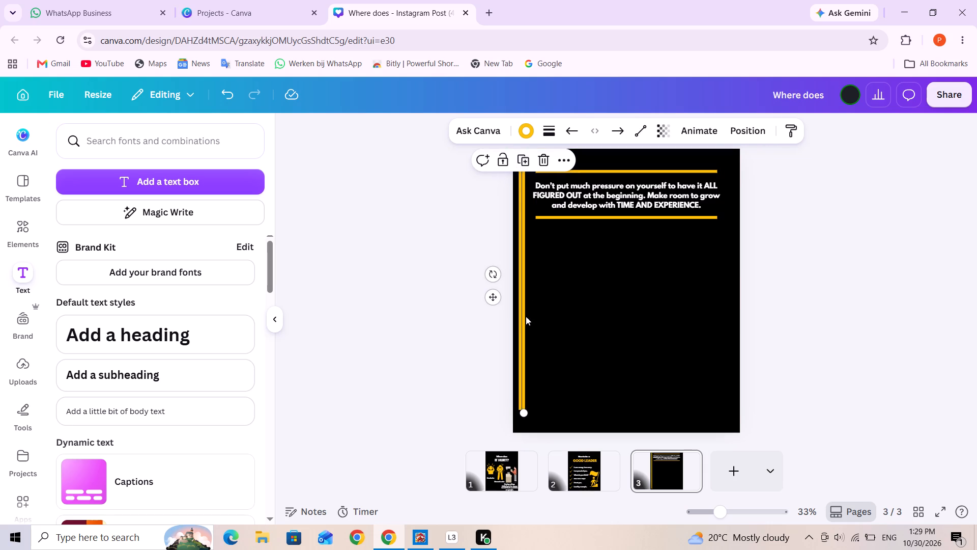
{"action": "left_click_drag", "start_coordinate": [526, 316], "coordinate": [727, 313]}
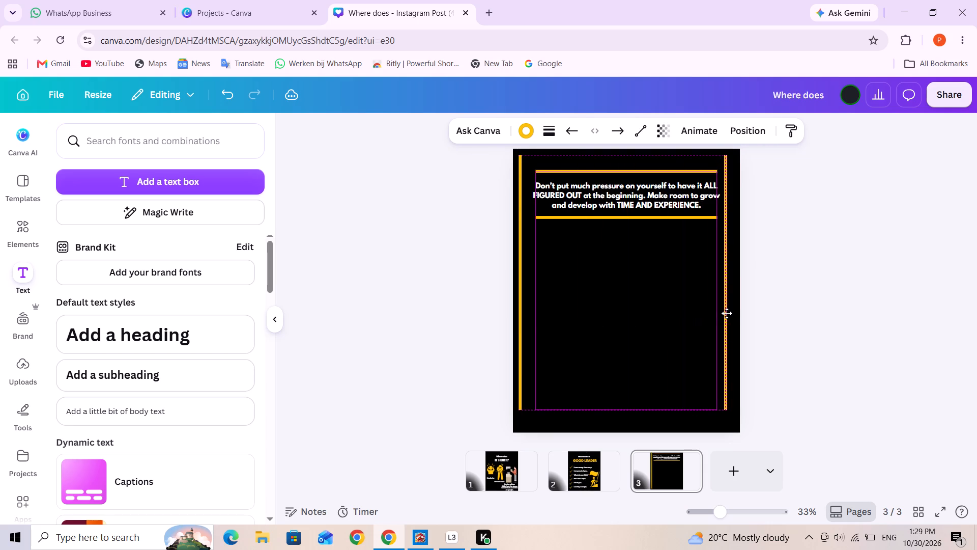
{"action": "left_click_drag", "start_coordinate": [727, 313], "coordinate": [734, 313]}
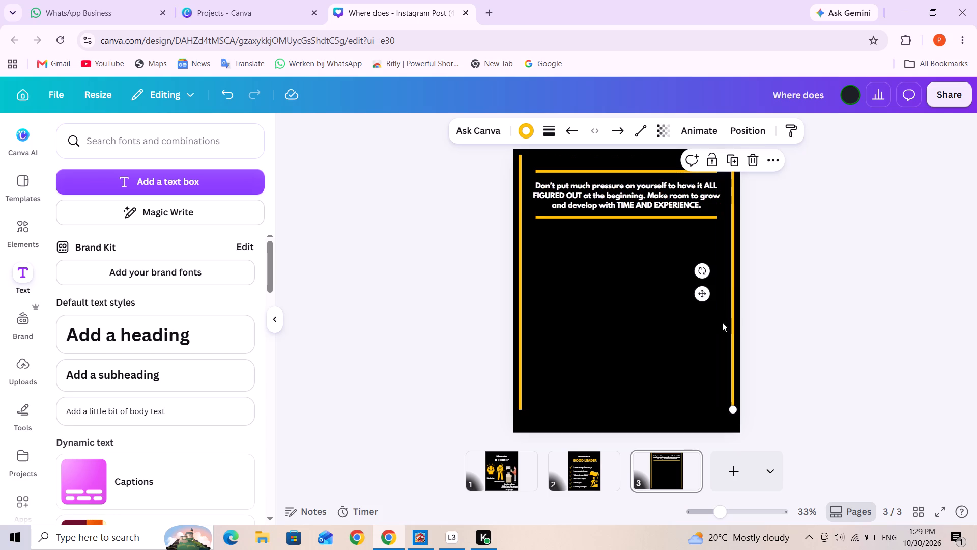
{"action": "left_click", "coordinate": [644, 413]}
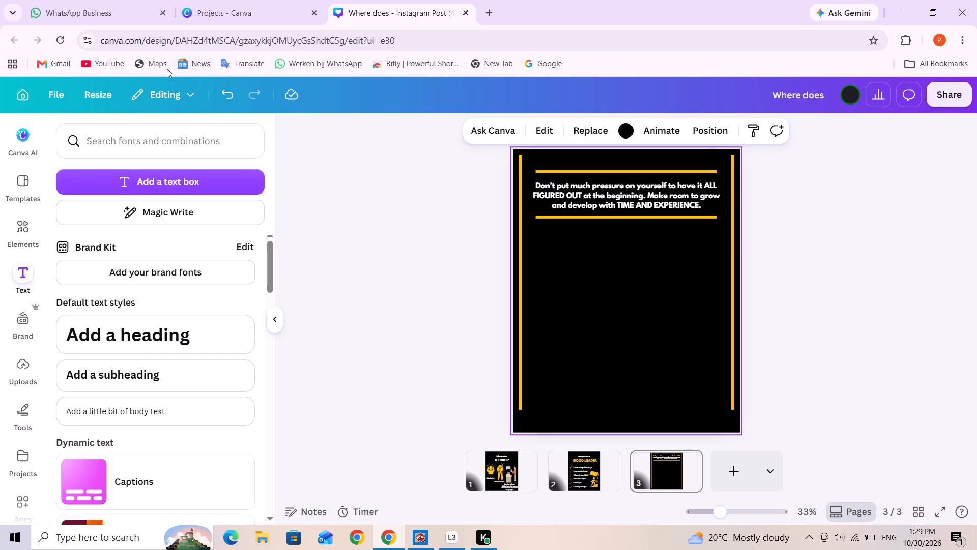
Search the graphics library for 2019, and correct the search term to 2010.
{"action": "left_click", "coordinate": [13, 213]}
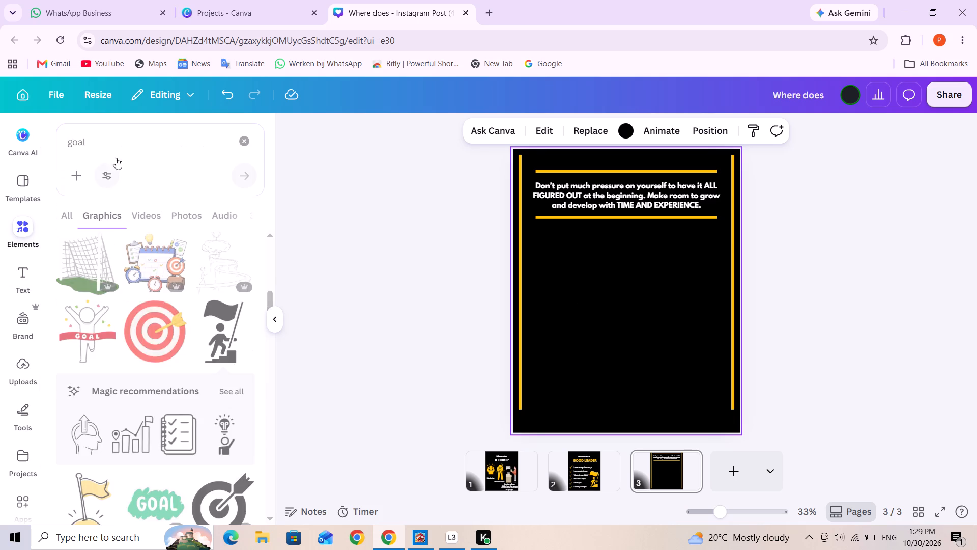
{"action": "triple_click", "coordinate": [106, 137]}
{"action": "type", "text": "2019"}
{"action": "key", "text": "Return"}
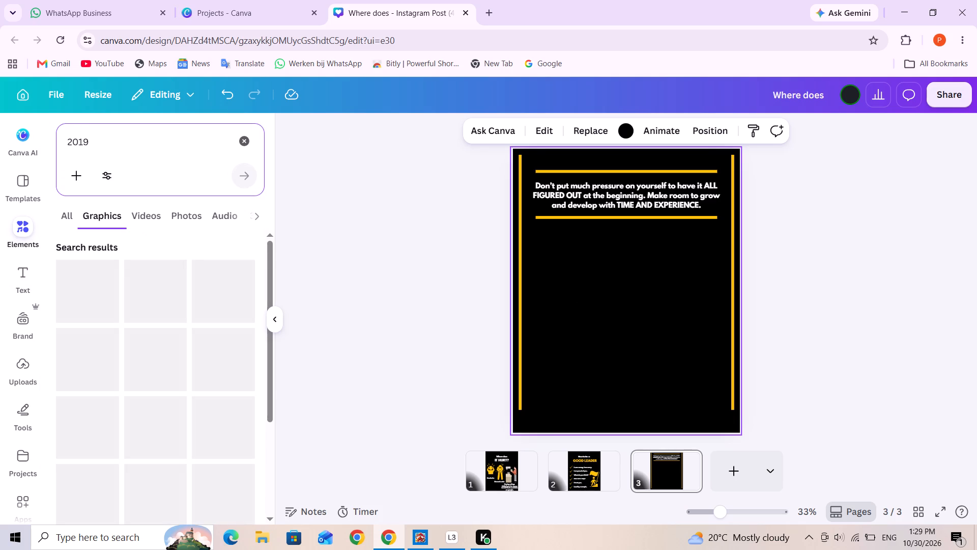
{"action": "left_click", "coordinate": [101, 146]}
{"action": "key", "text": "BackSpace"}
{"action": "key", "text": "0"}
{"action": "key", "text": "Return"}
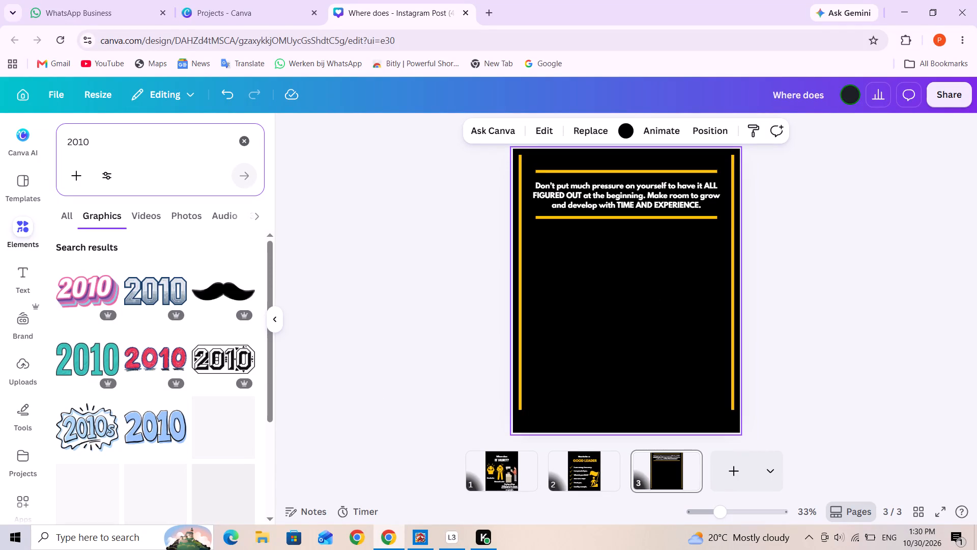
{"action": "triple_click", "coordinate": [121, 149]}
{"action": "left_click", "coordinate": [121, 149]}
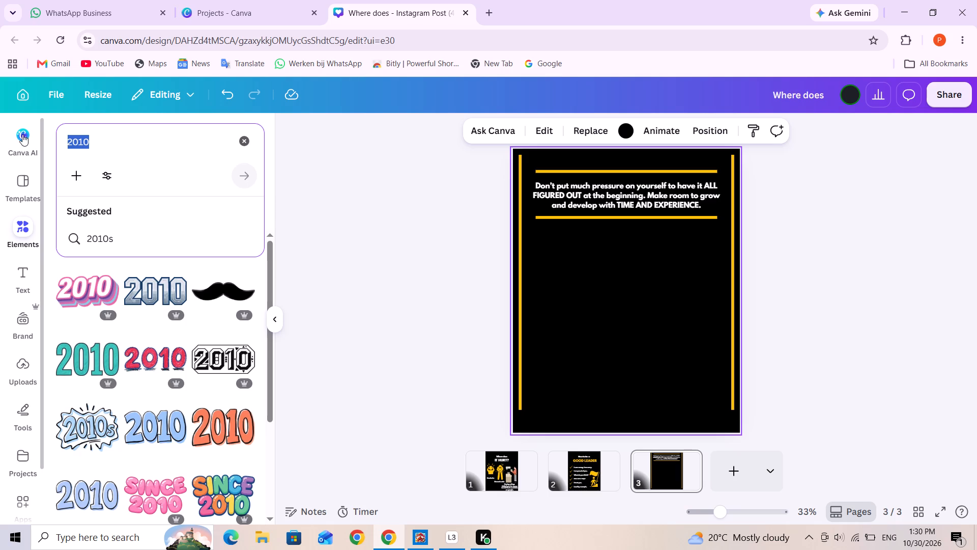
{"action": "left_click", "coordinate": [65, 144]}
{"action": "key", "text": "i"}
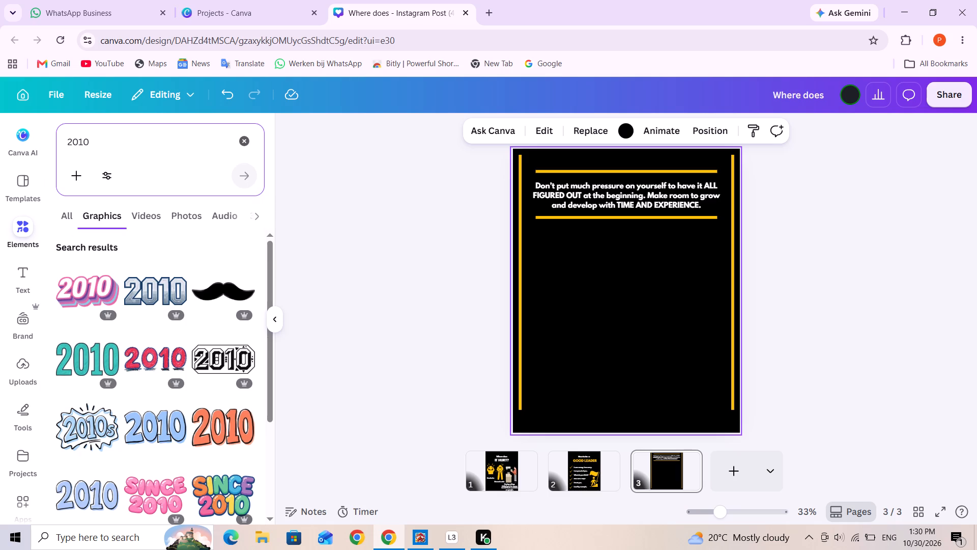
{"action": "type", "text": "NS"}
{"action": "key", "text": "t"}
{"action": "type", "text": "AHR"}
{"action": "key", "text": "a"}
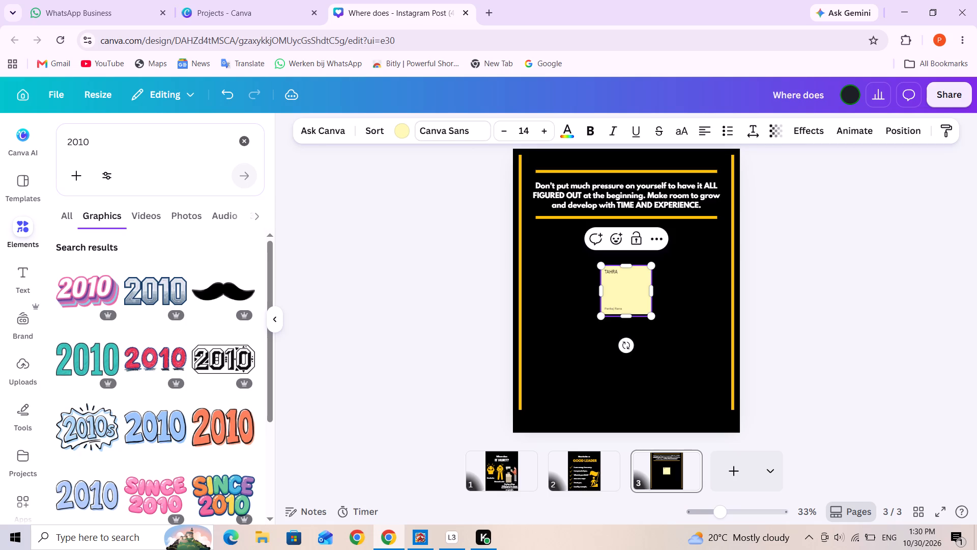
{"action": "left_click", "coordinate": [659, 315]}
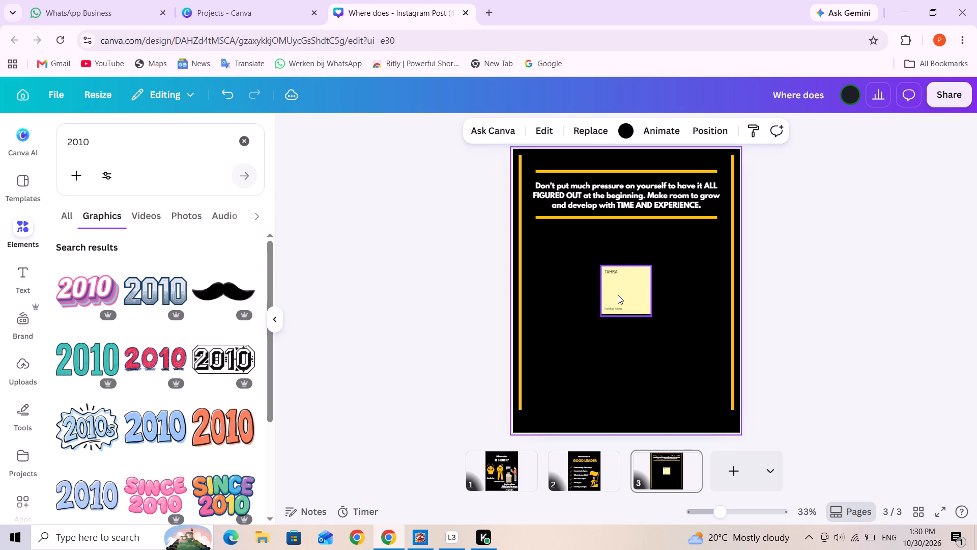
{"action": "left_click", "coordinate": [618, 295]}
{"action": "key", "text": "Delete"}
Search the graphics library for "Instagram in 2010".
{"action": "double_click", "coordinate": [96, 145]}
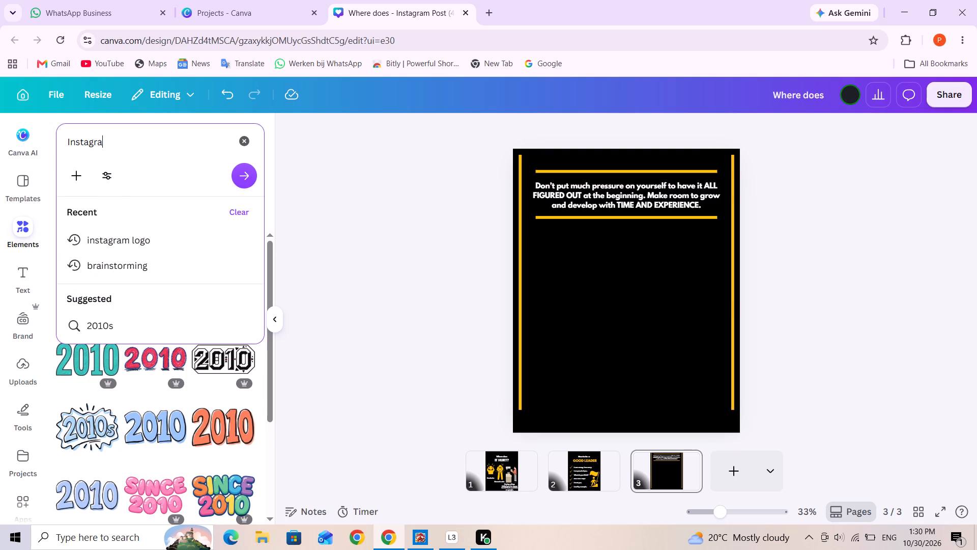
{"action": "key", "text": "Return"}
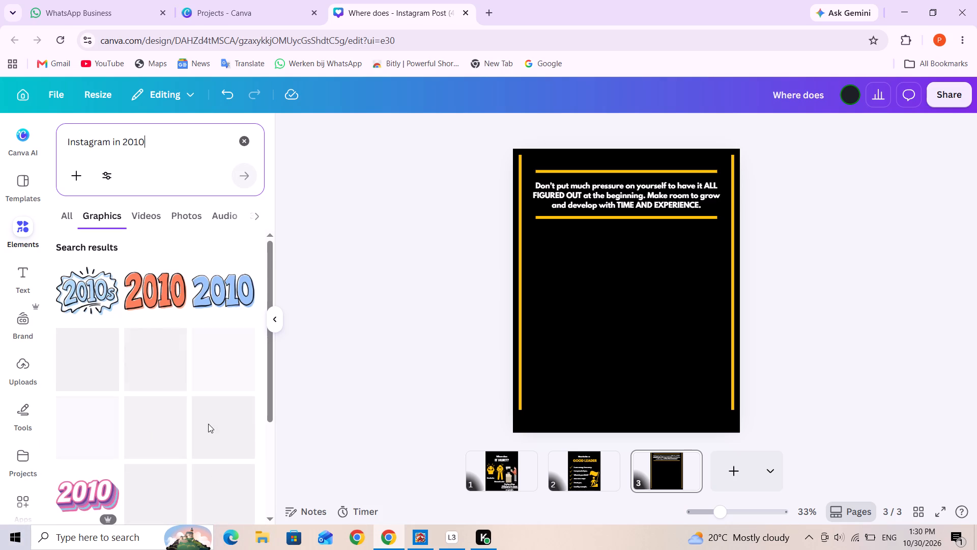
Find the retro pink-and-purple compact camera graphic among the search results and add it to the page.
{"action": "scroll", "coordinate": [208, 424], "scroll_direction": "down", "scroll_amount": 1}
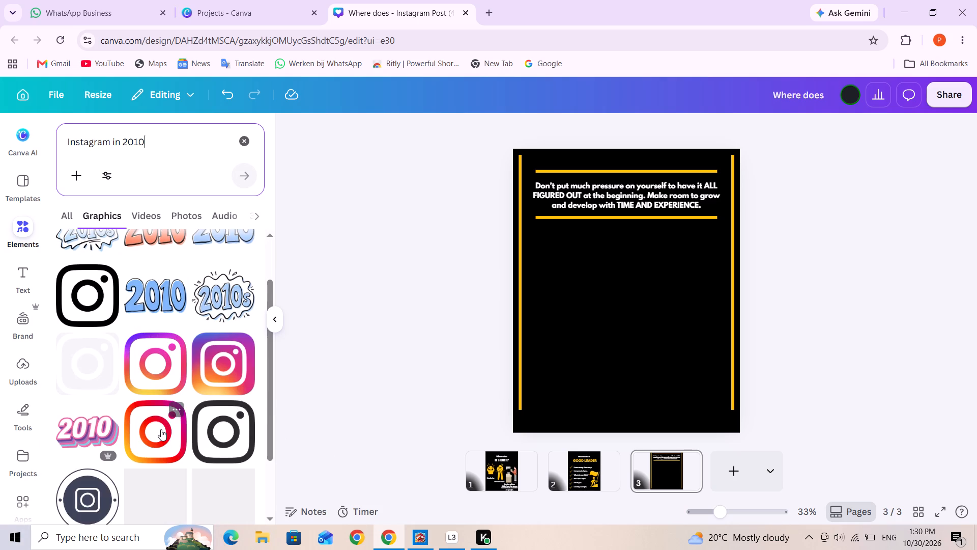
{"action": "scroll", "coordinate": [161, 429], "scroll_direction": "down", "scroll_amount": 2}
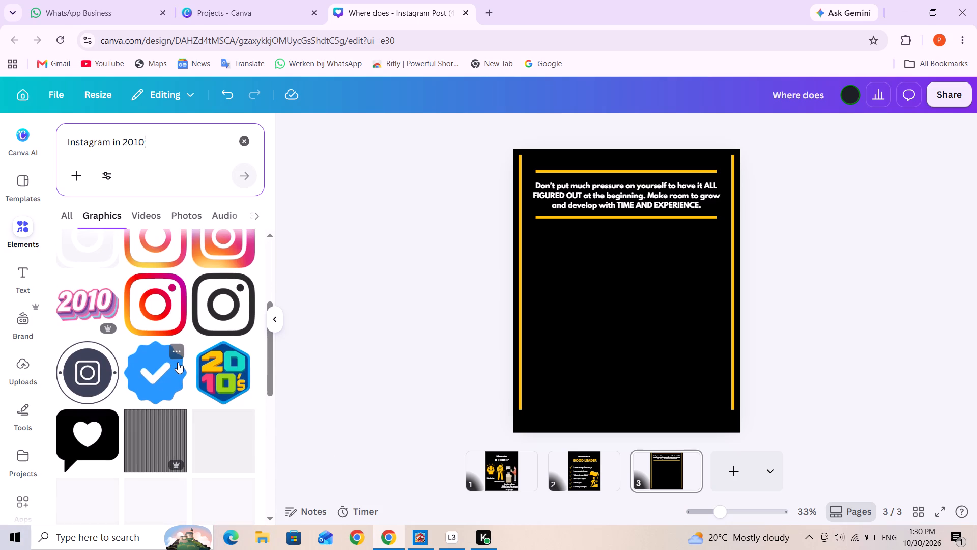
{"action": "scroll", "coordinate": [177, 362], "scroll_direction": "down", "scroll_amount": 2}
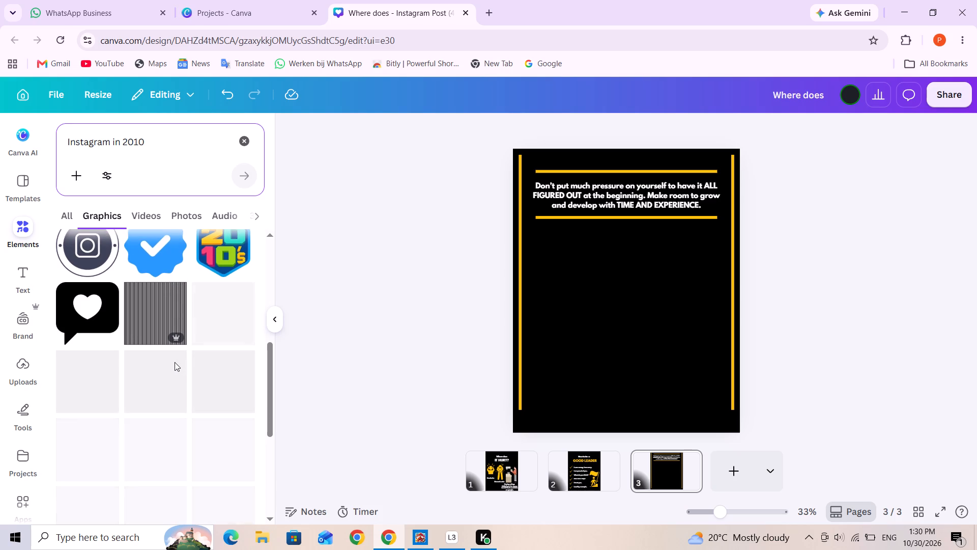
{"action": "scroll", "coordinate": [175, 363], "scroll_direction": "down", "scroll_amount": 1}
{"action": "scroll", "coordinate": [174, 364], "scroll_direction": "up", "scroll_amount": 1}
{"action": "scroll", "coordinate": [176, 364], "scroll_direction": "down", "scroll_amount": 1}
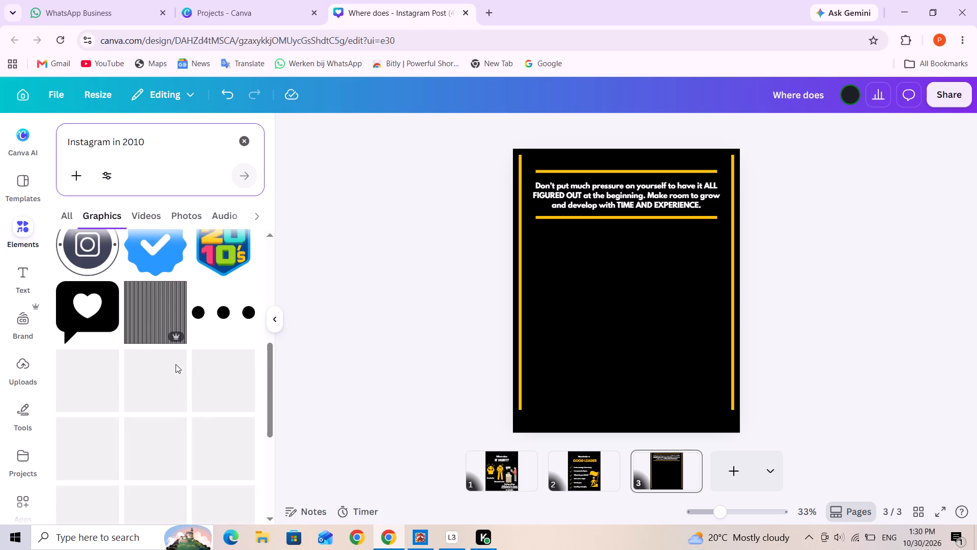
{"action": "scroll", "coordinate": [132, 378], "scroll_direction": "down", "scroll_amount": 1}
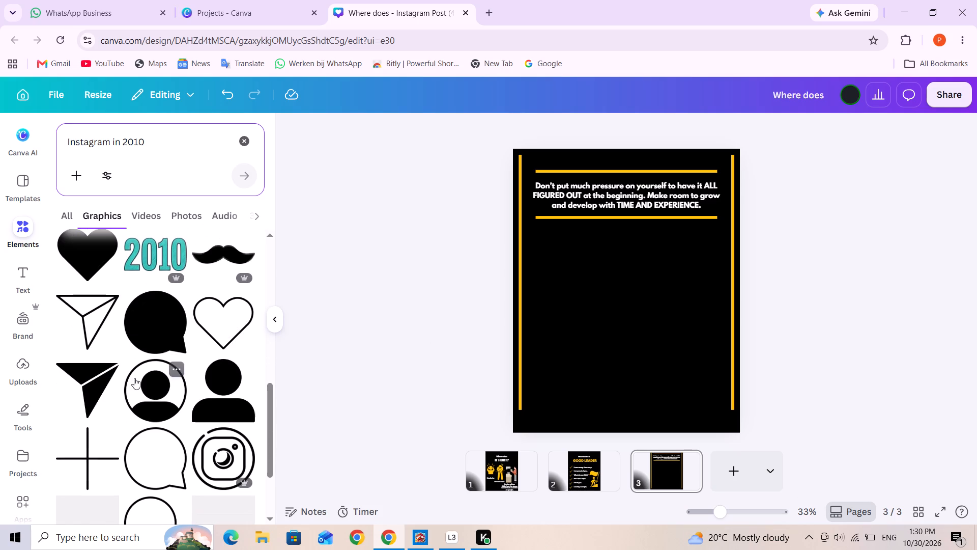
{"action": "scroll", "coordinate": [137, 379], "scroll_direction": "down", "scroll_amount": 2}
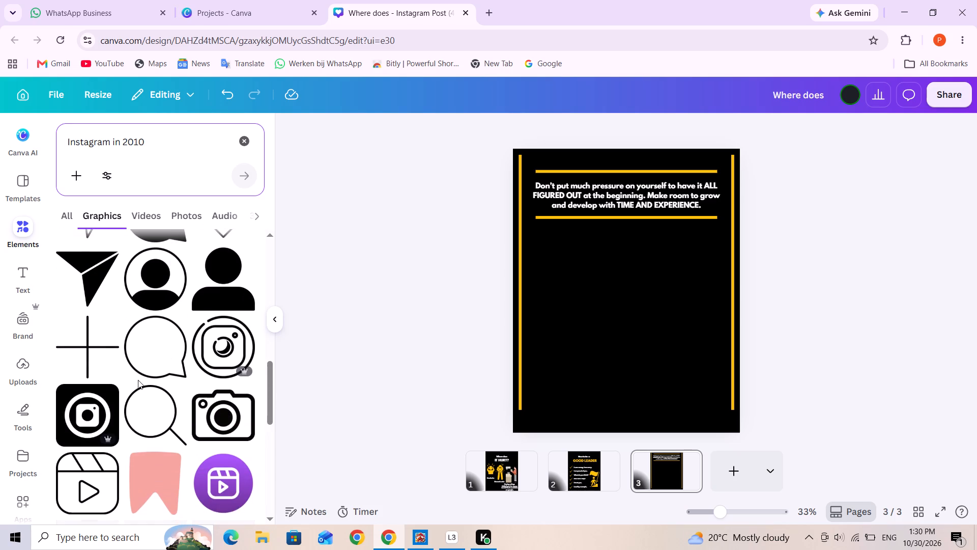
{"action": "scroll", "coordinate": [138, 380], "scroll_direction": "down", "scroll_amount": 2}
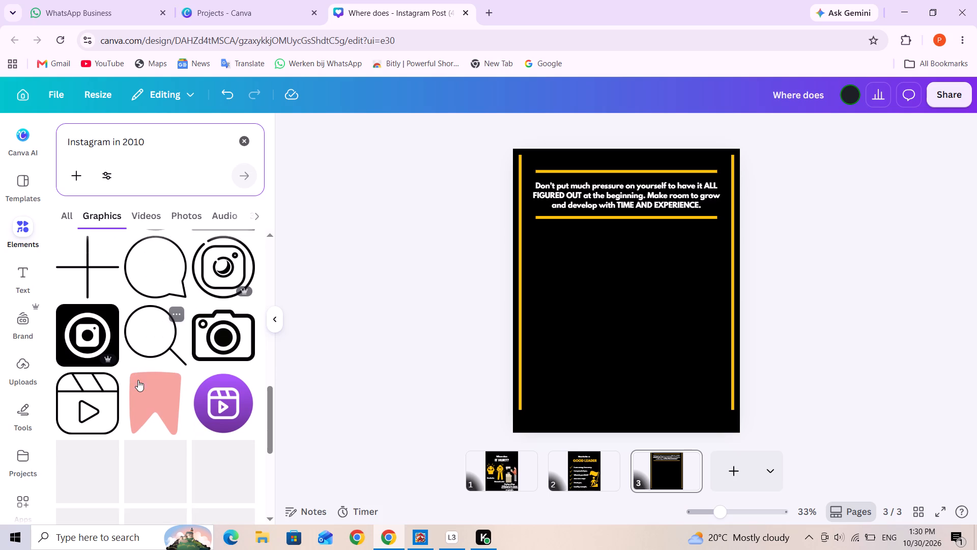
{"action": "scroll", "coordinate": [138, 380], "scroll_direction": "down", "scroll_amount": 2}
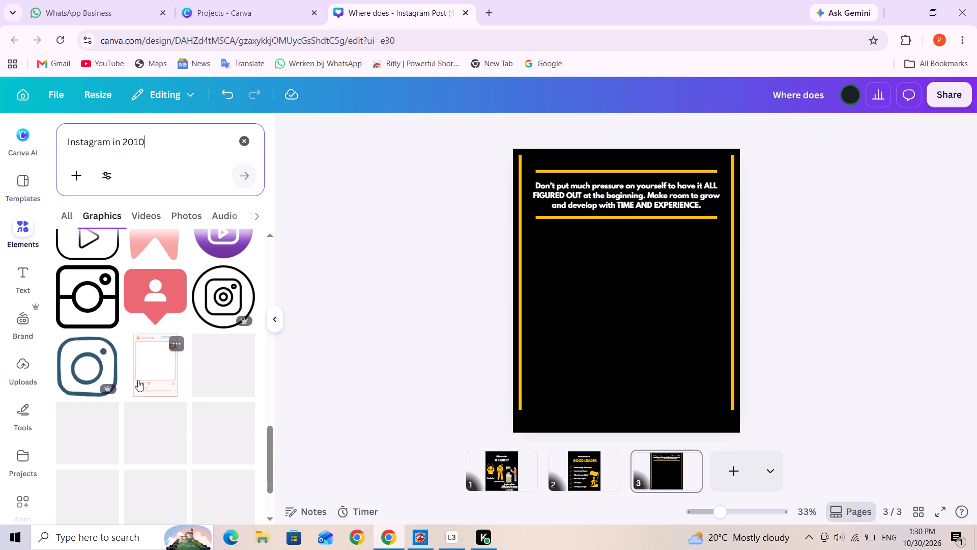
{"action": "scroll", "coordinate": [133, 387], "scroll_direction": "down", "scroll_amount": 1}
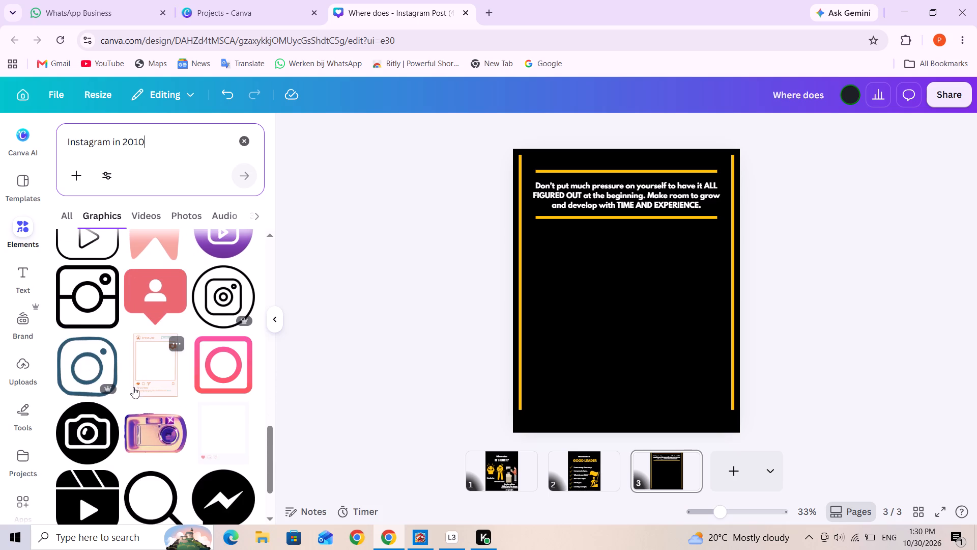
{"action": "scroll", "coordinate": [133, 387], "scroll_direction": "down", "scroll_amount": 2}
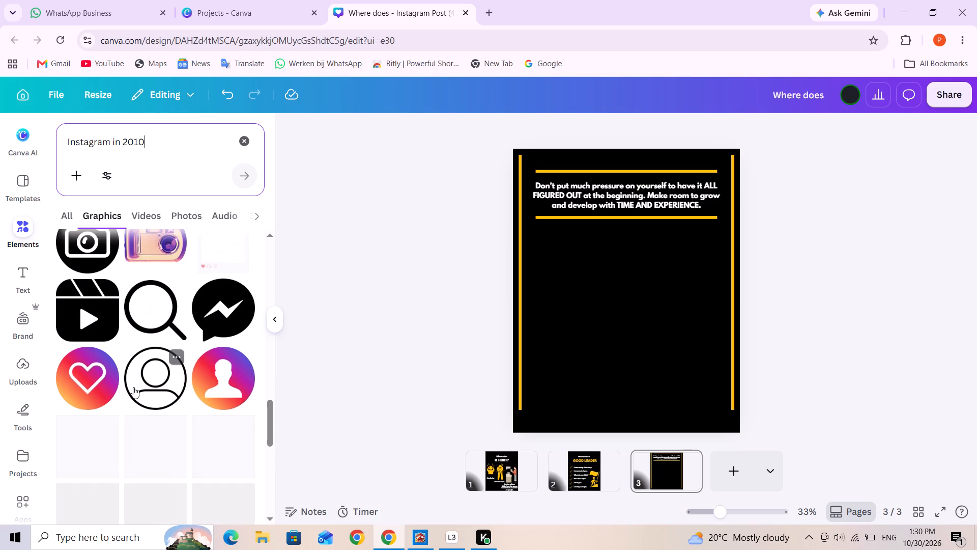
{"action": "scroll", "coordinate": [133, 387], "scroll_direction": "up", "scroll_amount": 1}
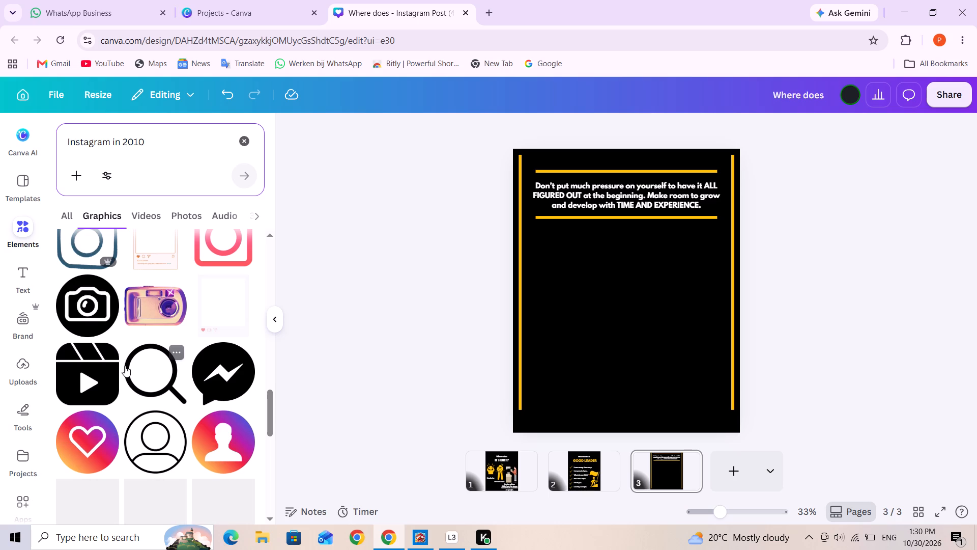
{"action": "left_click", "coordinate": [168, 315]}
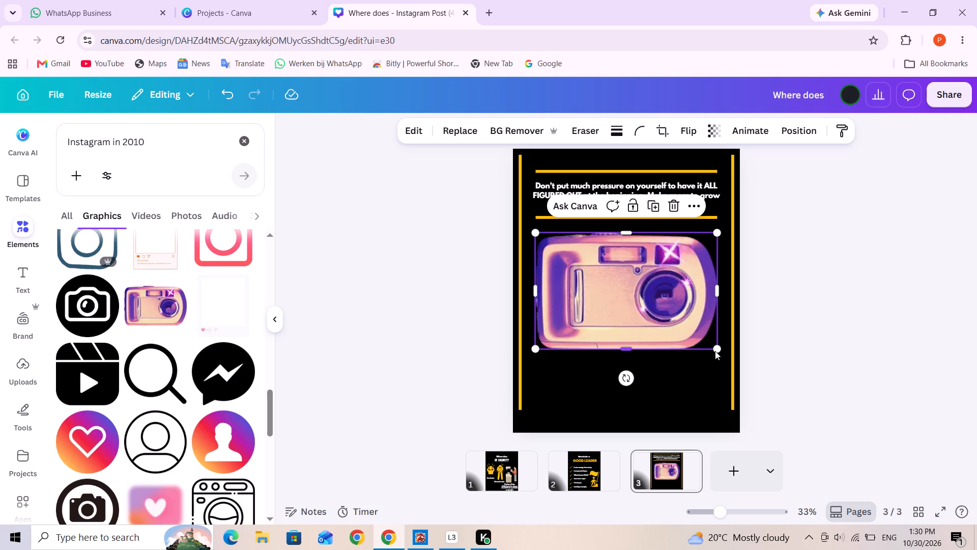
Shrink the camera graphic to a small icon, about 125 by 80, keeping it under the left end of the lower horizontal yellow line.
{"action": "left_click_drag", "start_coordinate": [717, 346], "coordinate": [585, 289]}
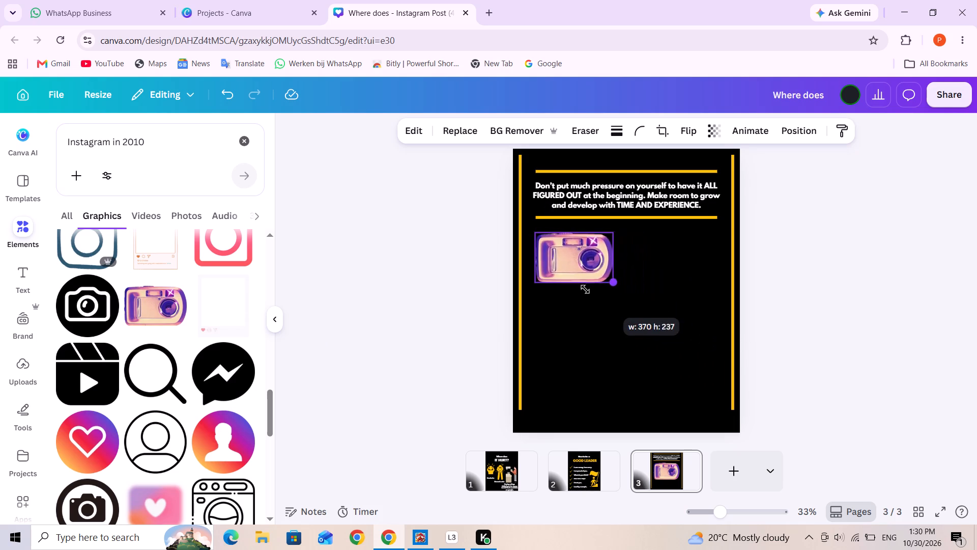
{"action": "left_click_drag", "start_coordinate": [585, 289], "coordinate": [541, 272]}
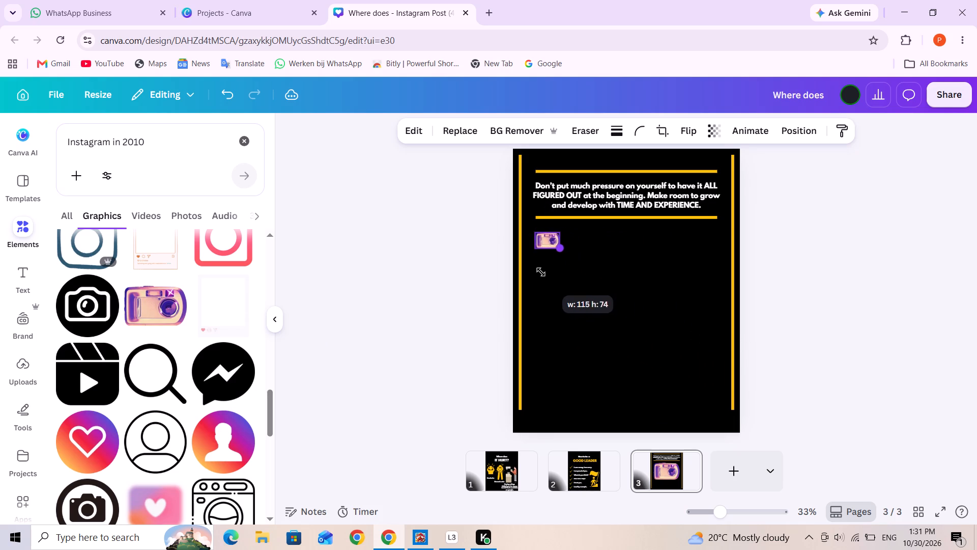
{"action": "left_click_drag", "start_coordinate": [541, 272], "coordinate": [544, 273]}
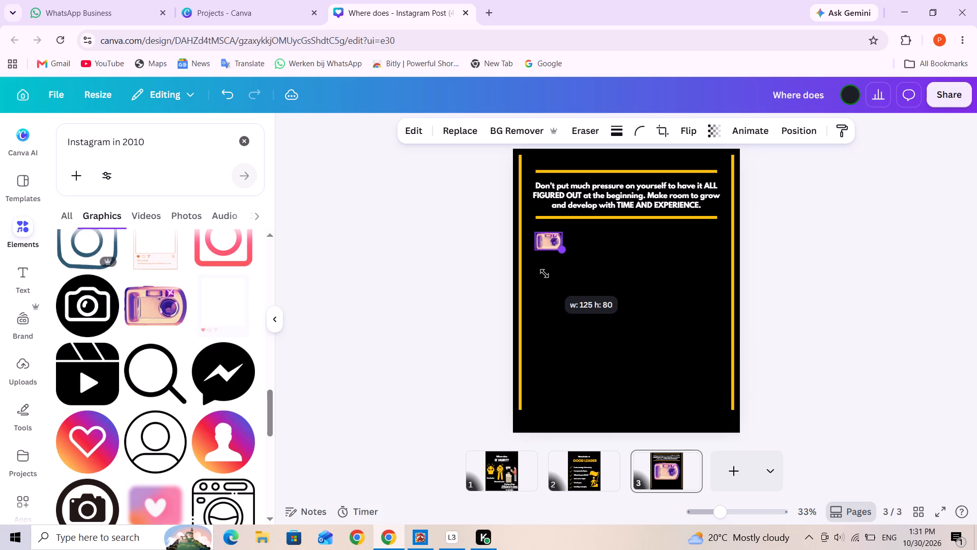
{"action": "left_click_drag", "start_coordinate": [544, 273], "coordinate": [549, 273]}
{"action": "left_click", "coordinate": [594, 282]}
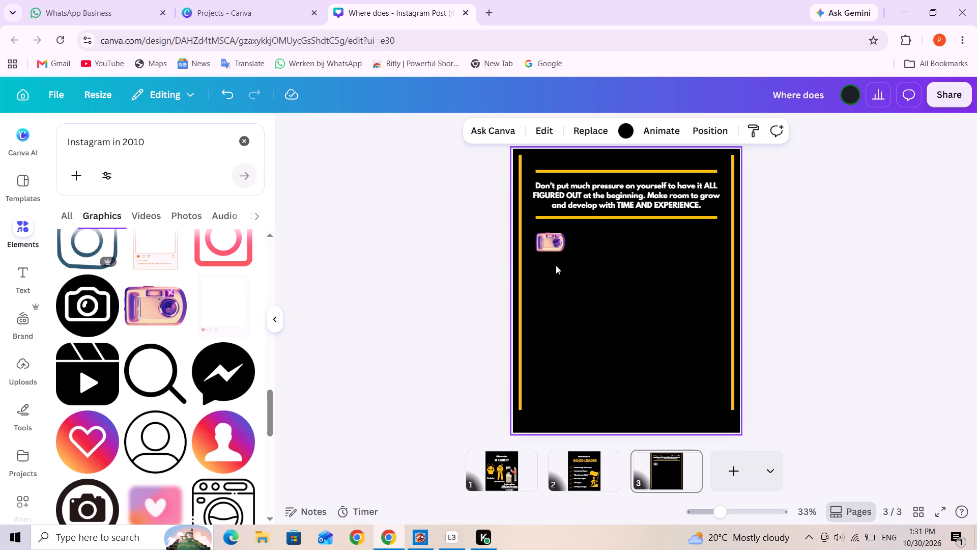
Open the text options for adding text to the page.
{"action": "left_click", "coordinate": [26, 285]}
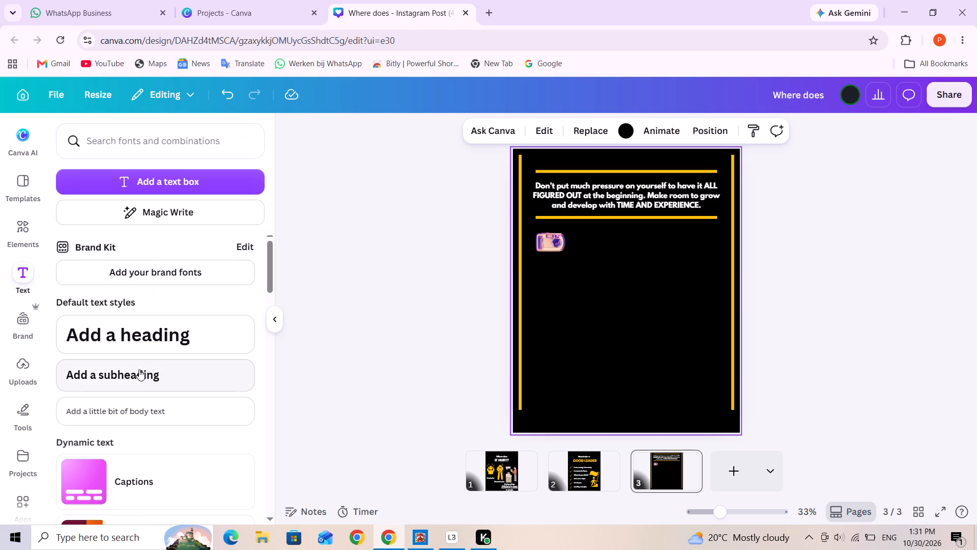
Add a subheading to the page reading "2010".
{"action": "left_click", "coordinate": [139, 372]}
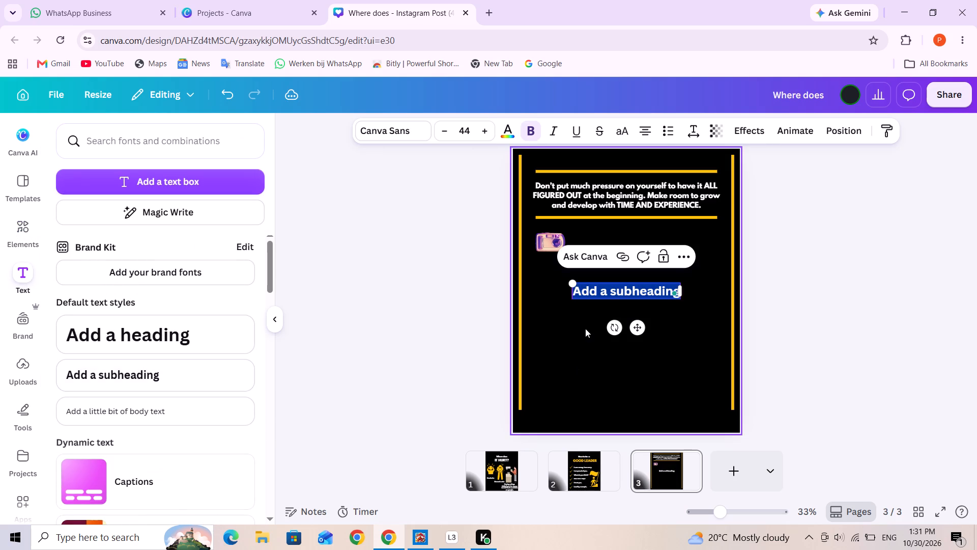
{"action": "type", "text": "2010"}
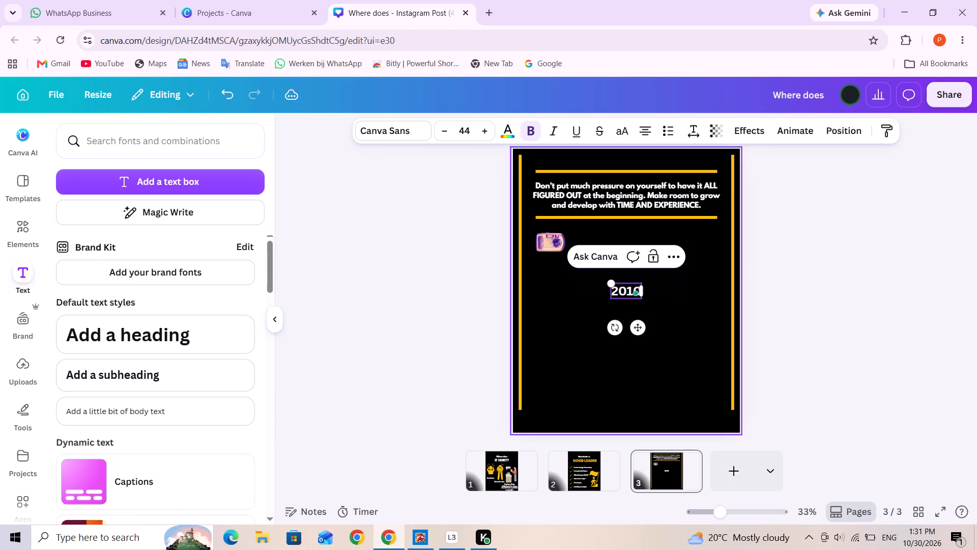
Format the 2010 text in the design's yellow with the League Spartan font at size 35.
{"action": "triple_click", "coordinate": [626, 290]}
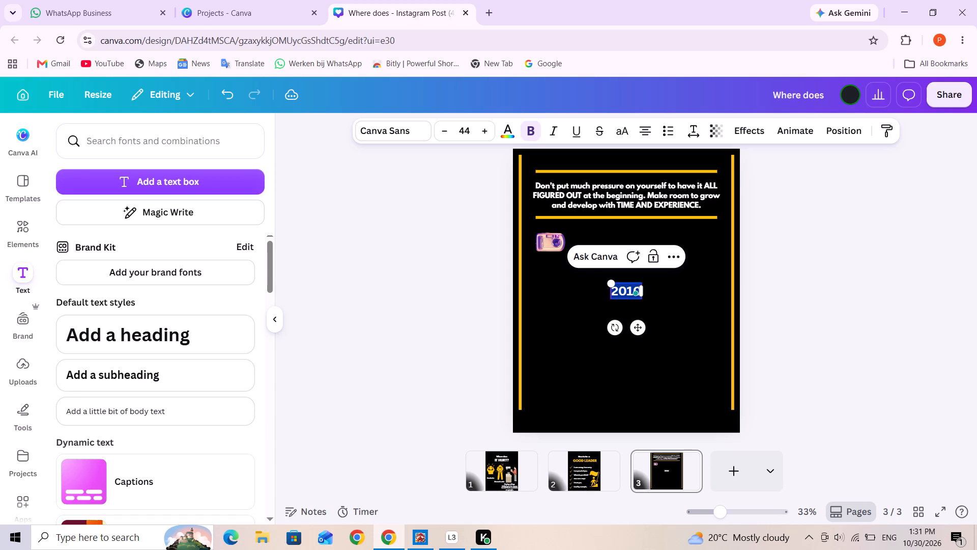
{"action": "left_click", "coordinate": [508, 131]}
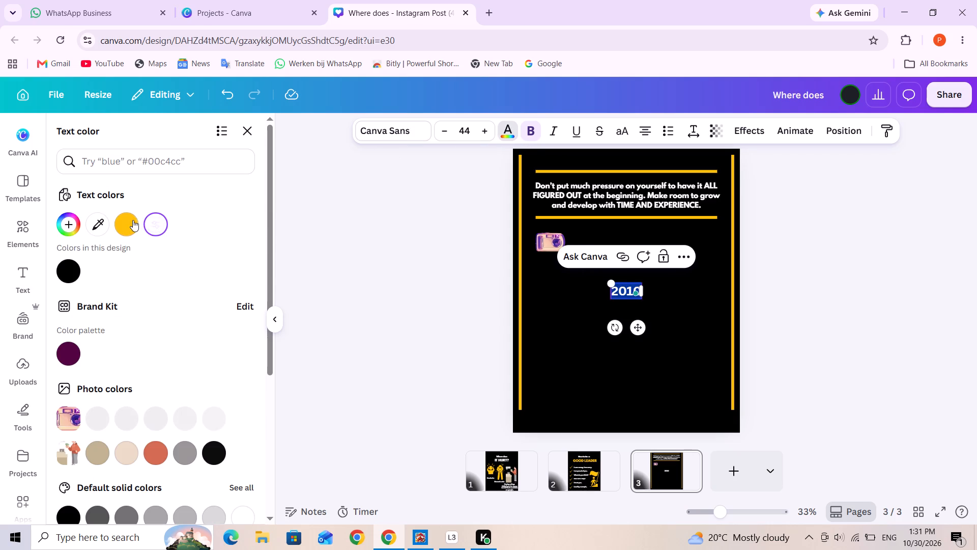
{"action": "left_click", "coordinate": [132, 222]}
{"action": "left_click", "coordinate": [403, 131]}
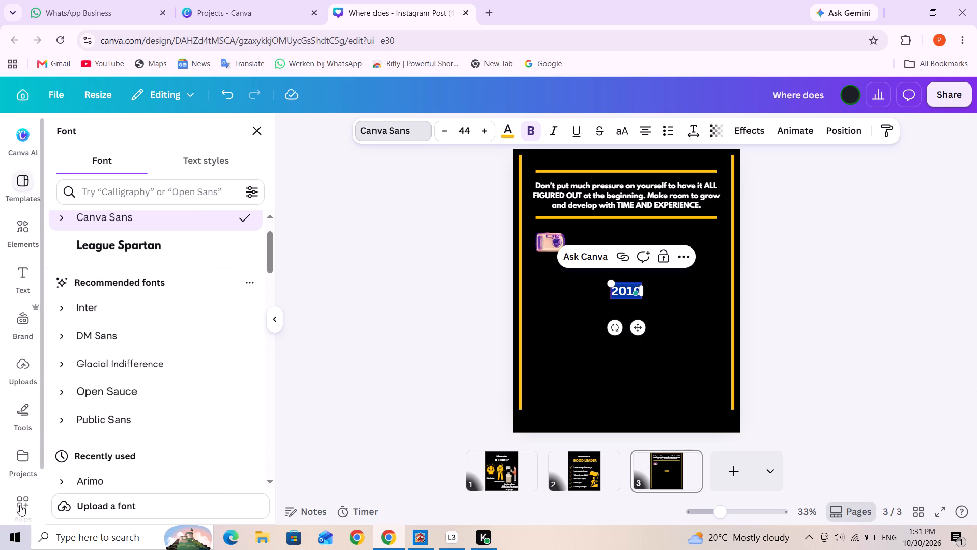
{"action": "left_click", "coordinate": [186, 251]}
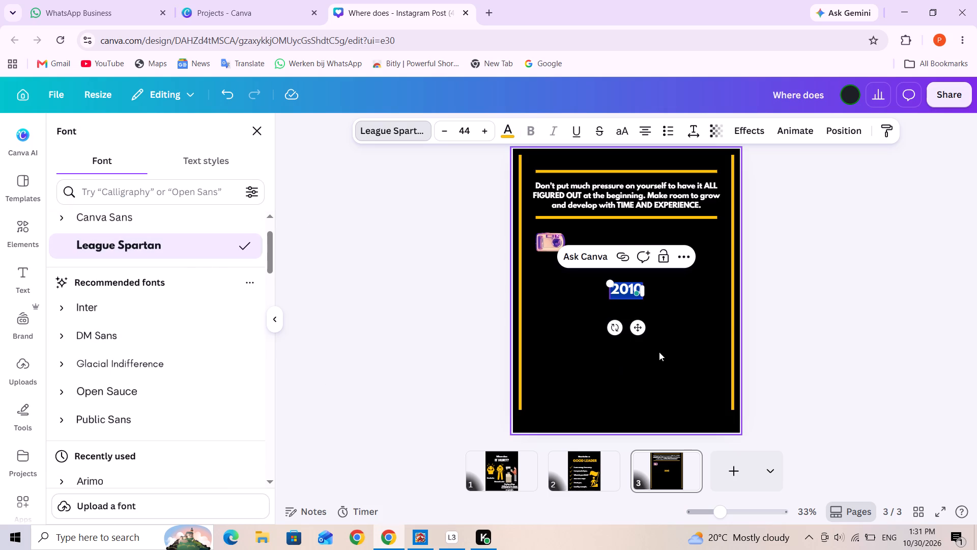
{"action": "left_click", "coordinate": [462, 129]}
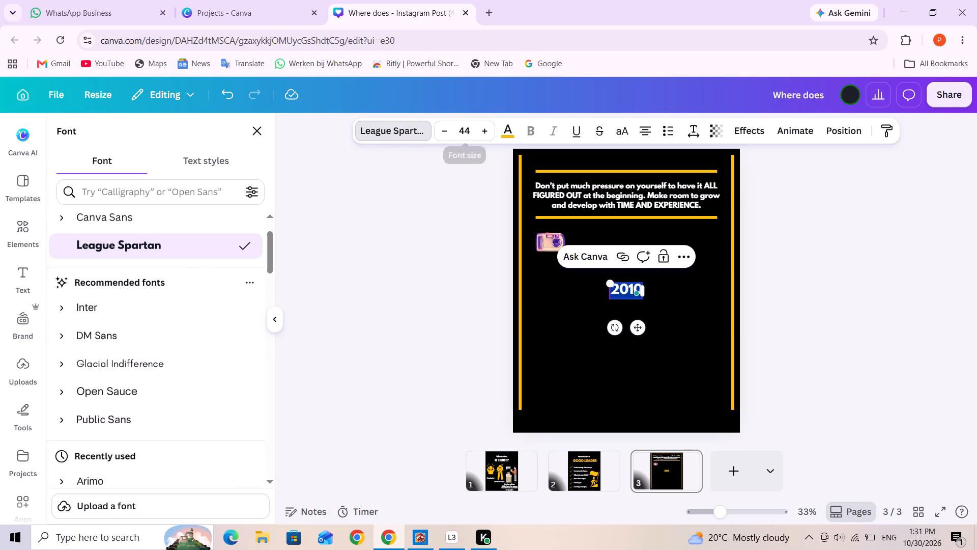
{"action": "type", "text": "35"}
{"action": "key", "text": "Return"}
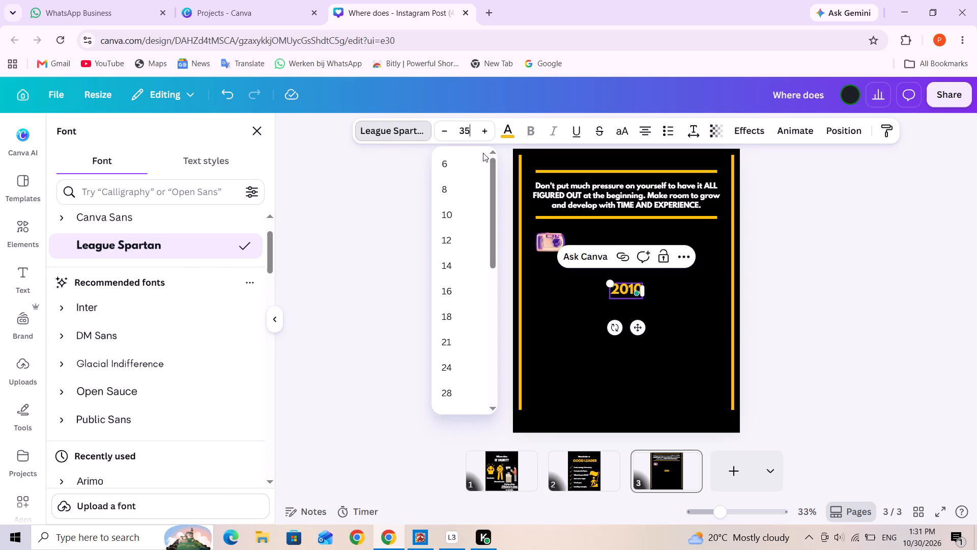
Move the 2010 text directly beneath the retro camera graphic, centred on it.
{"action": "left_click", "coordinate": [677, 319]}
{"action": "left_click_drag", "start_coordinate": [624, 288], "coordinate": [613, 287]}
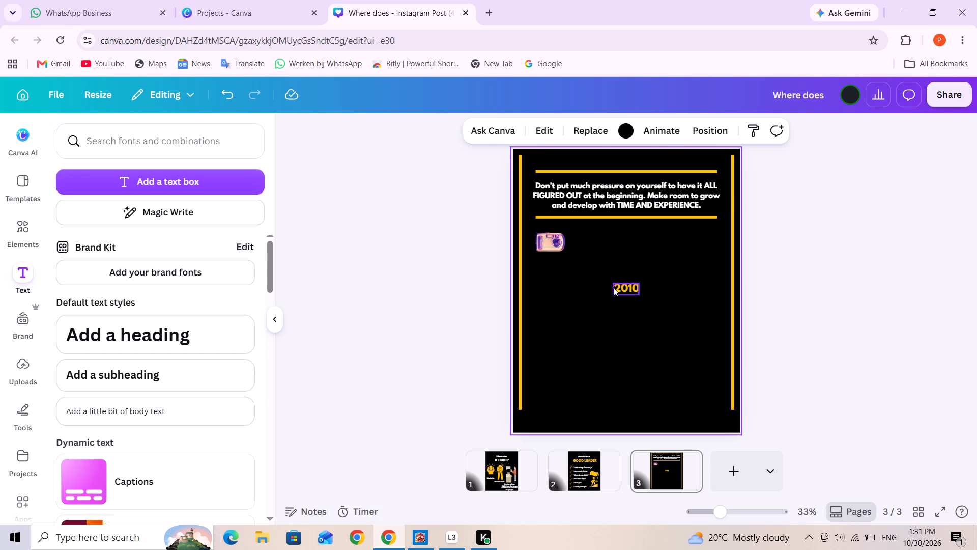
{"action": "left_click_drag", "start_coordinate": [613, 287], "coordinate": [545, 264]}
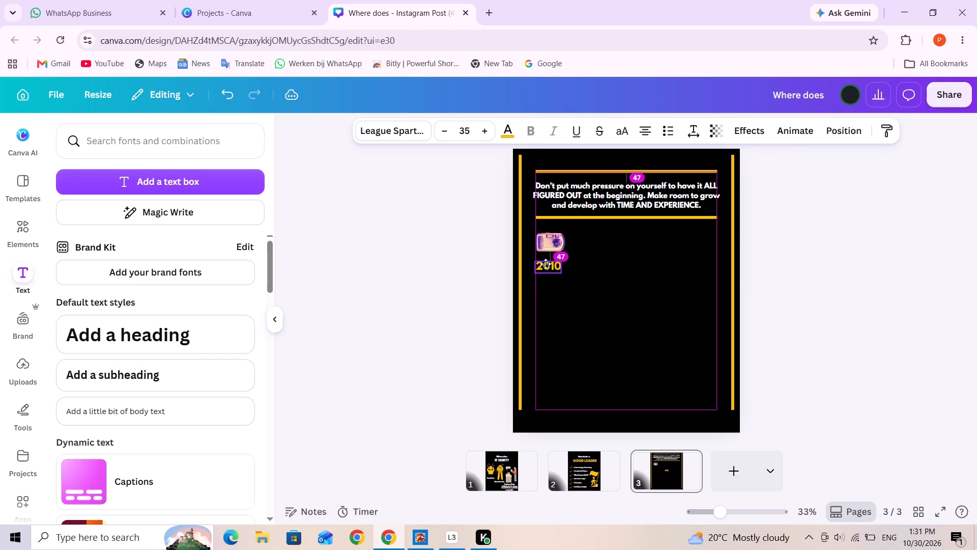
{"action": "left_click_drag", "start_coordinate": [545, 264], "coordinate": [548, 263]}
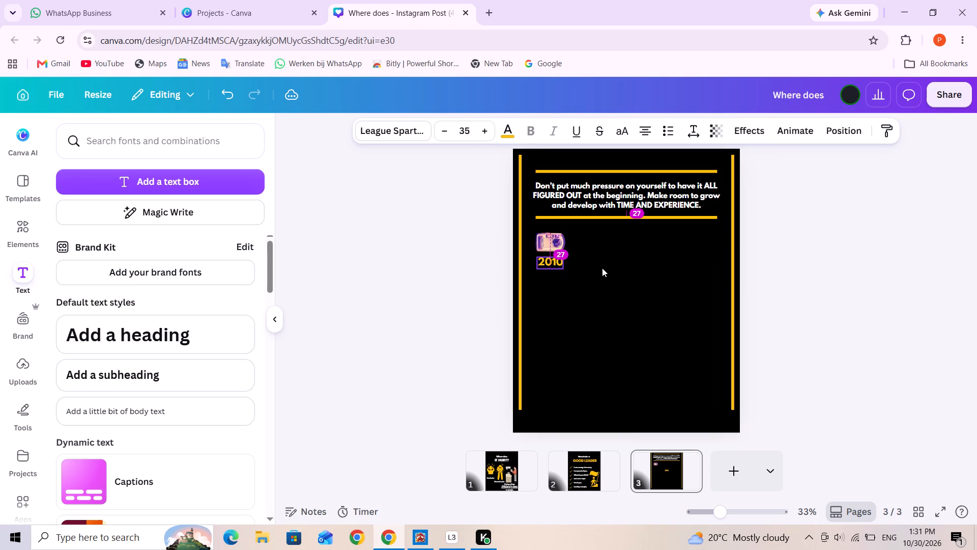
{"action": "left_click", "coordinate": [602, 268]}
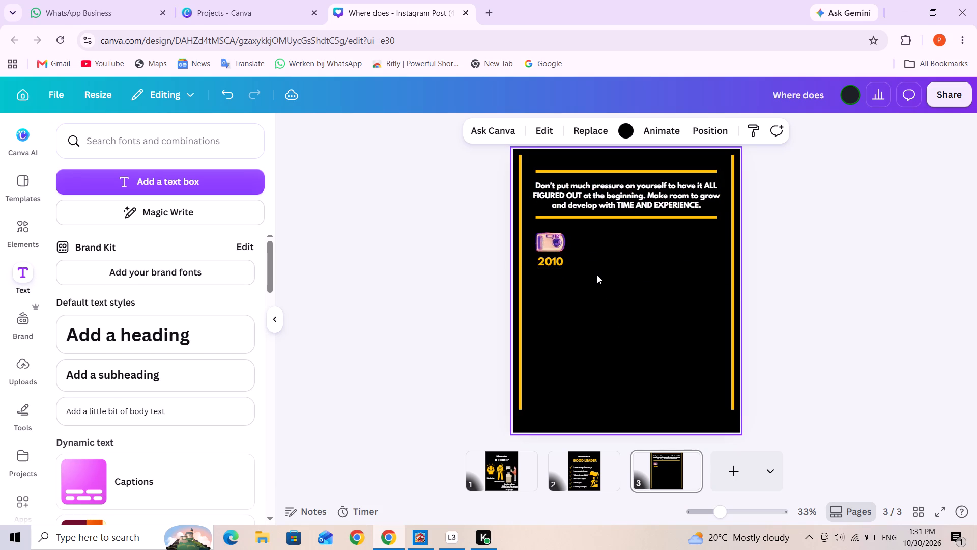
Browse the "Instagram in 2010" graphics results for a second camera image to go with the retro one.
{"action": "left_click", "coordinate": [22, 242]}
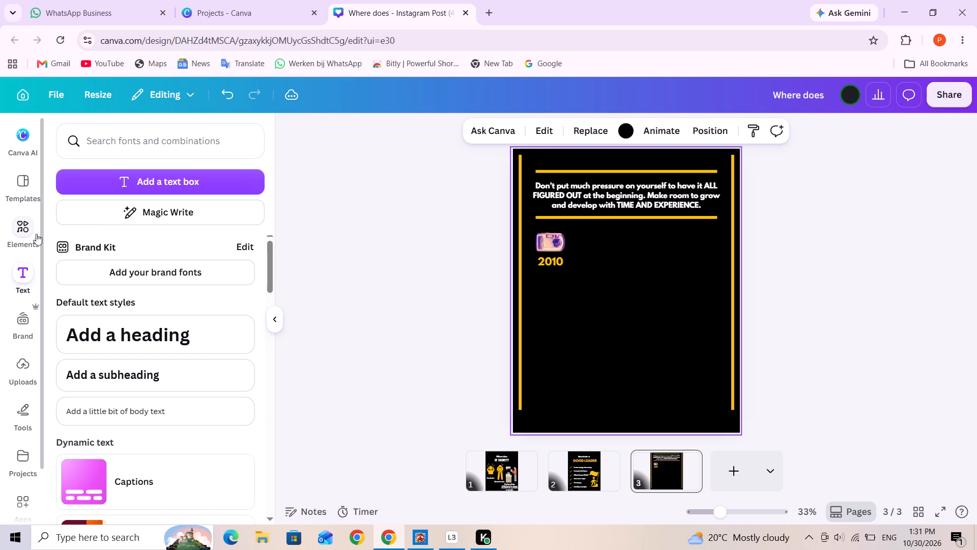
{"action": "scroll", "coordinate": [158, 346], "scroll_direction": "down", "scroll_amount": 4}
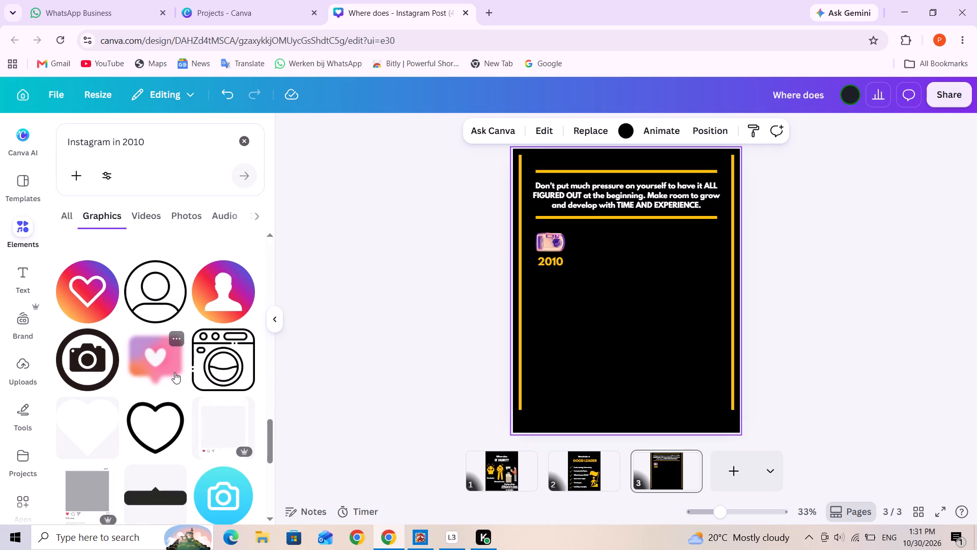
{"action": "scroll", "coordinate": [175, 372], "scroll_direction": "down", "scroll_amount": 1}
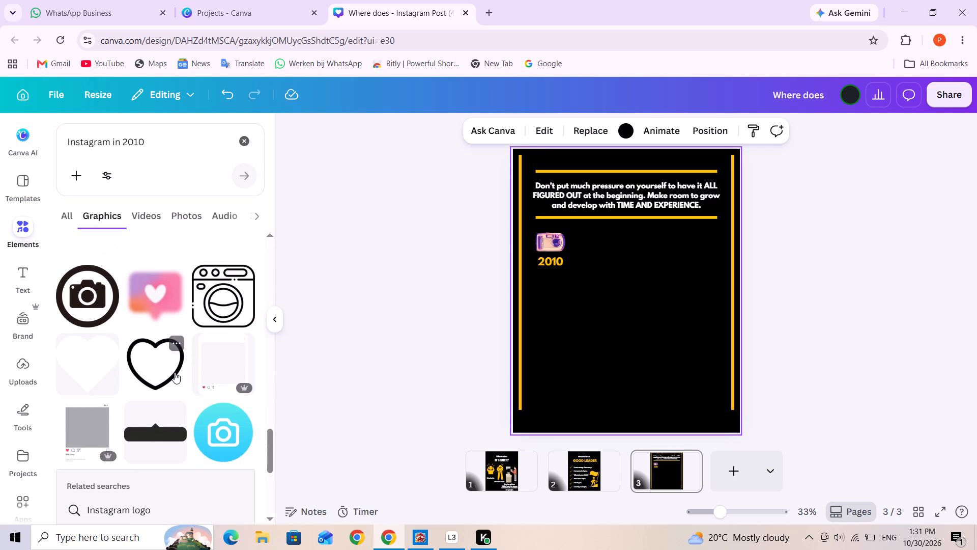
{"action": "scroll", "coordinate": [175, 372], "scroll_direction": "up", "scroll_amount": 3}
{"action": "scroll", "coordinate": [175, 372], "scroll_direction": "down", "scroll_amount": 3}
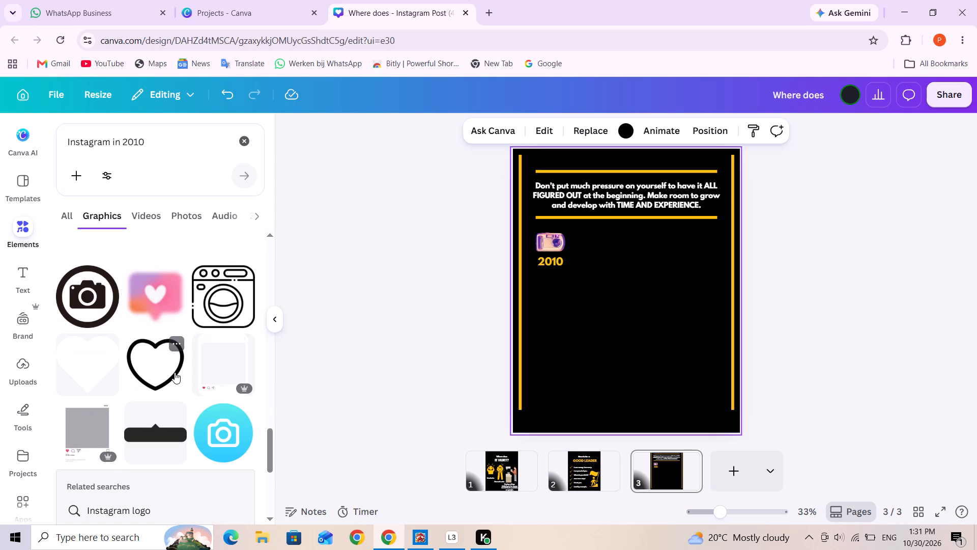
{"action": "scroll", "coordinate": [175, 372], "scroll_direction": "up", "scroll_amount": 11}
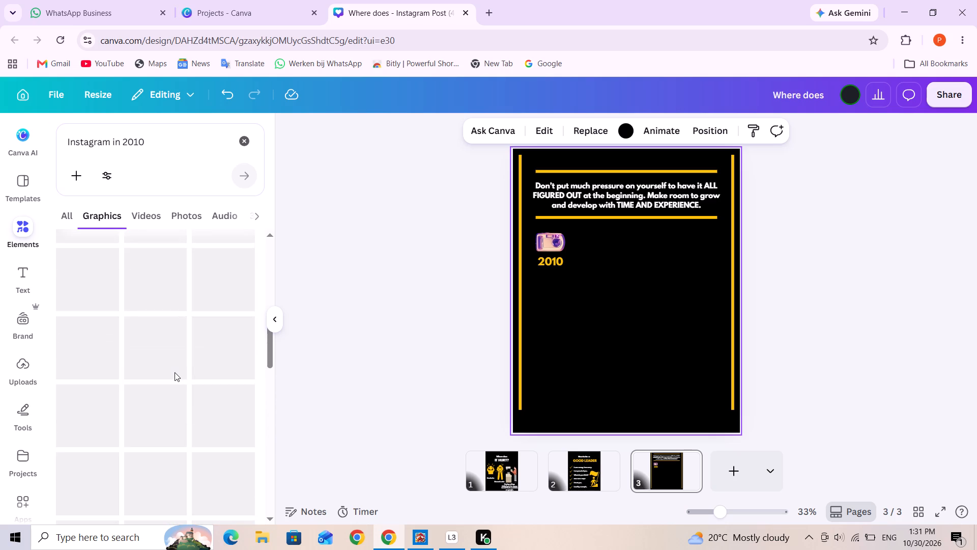
{"action": "scroll", "coordinate": [175, 372], "scroll_direction": "up", "scroll_amount": 7}
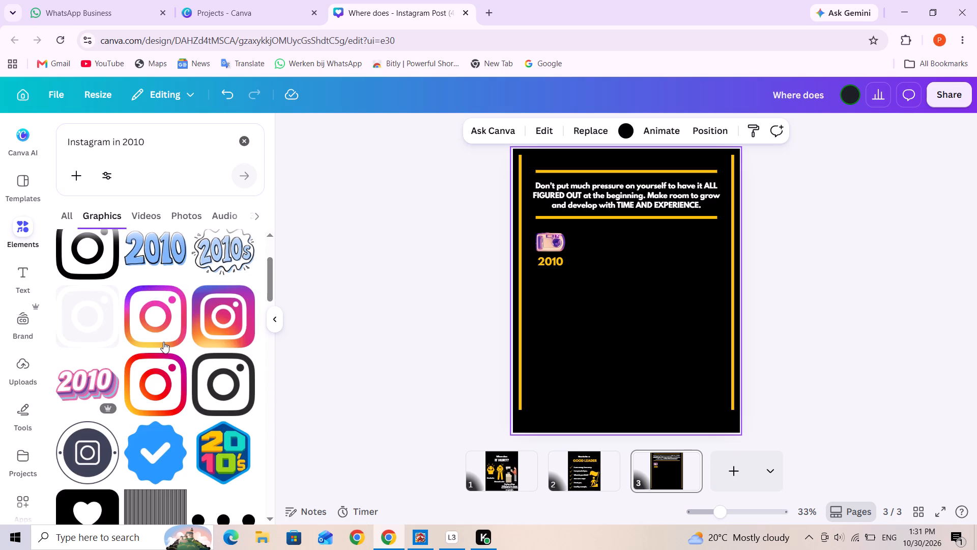
{"action": "scroll", "coordinate": [164, 367], "scroll_direction": "up", "scroll_amount": 4}
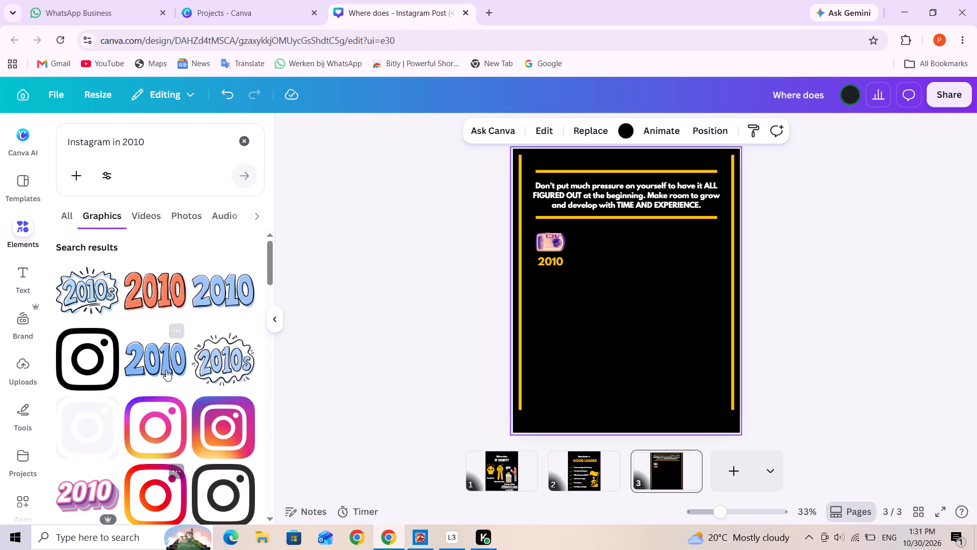
{"action": "scroll", "coordinate": [166, 370], "scroll_direction": "down", "scroll_amount": 2}
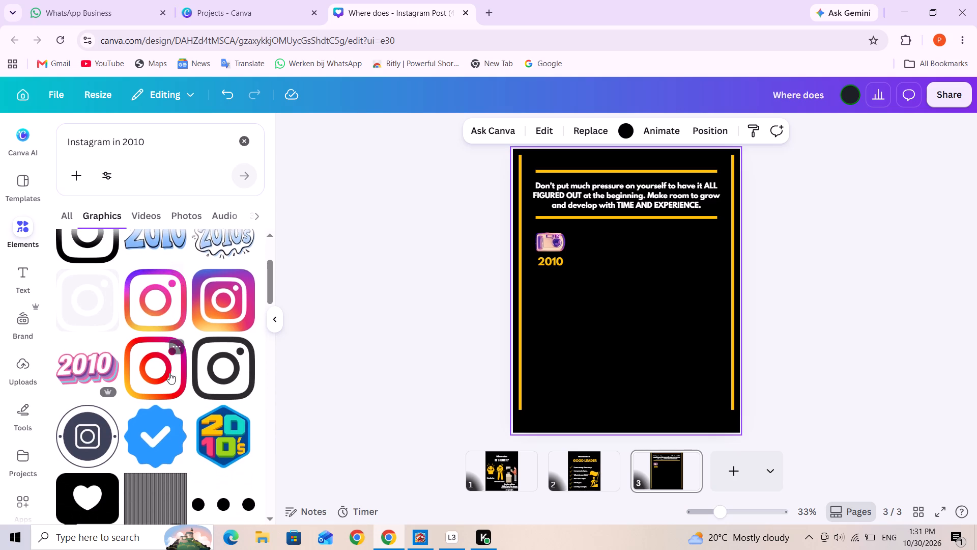
{"action": "scroll", "coordinate": [169, 373], "scroll_direction": "down", "scroll_amount": 6}
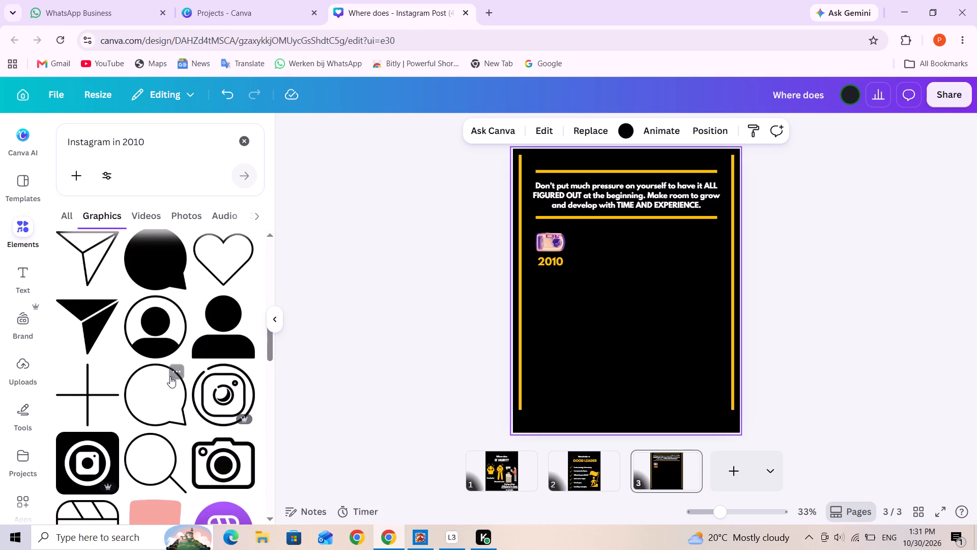
{"action": "scroll", "coordinate": [170, 376], "scroll_direction": "down", "scroll_amount": 2}
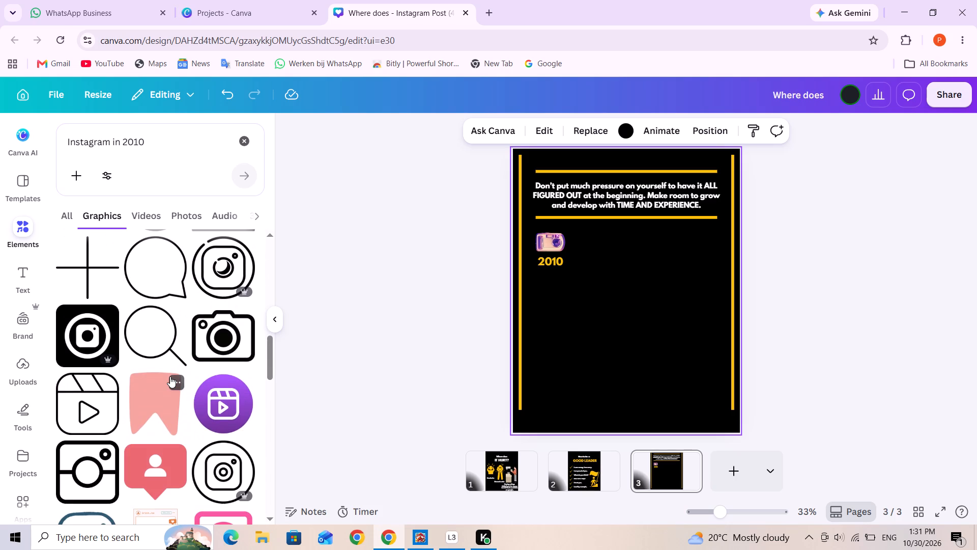
{"action": "scroll", "coordinate": [218, 376], "scroll_direction": "down", "scroll_amount": 3}
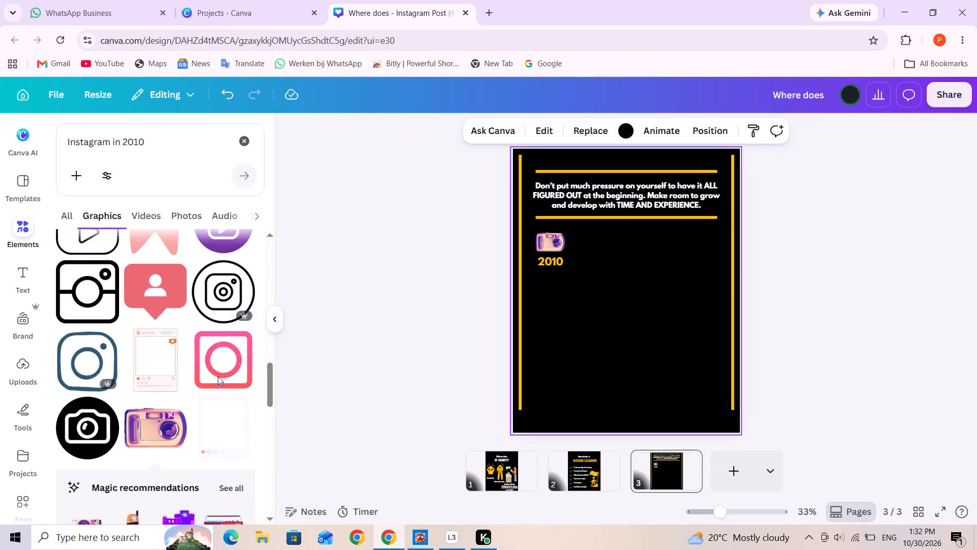
{"action": "scroll", "coordinate": [218, 376], "scroll_direction": "down", "scroll_amount": 2}
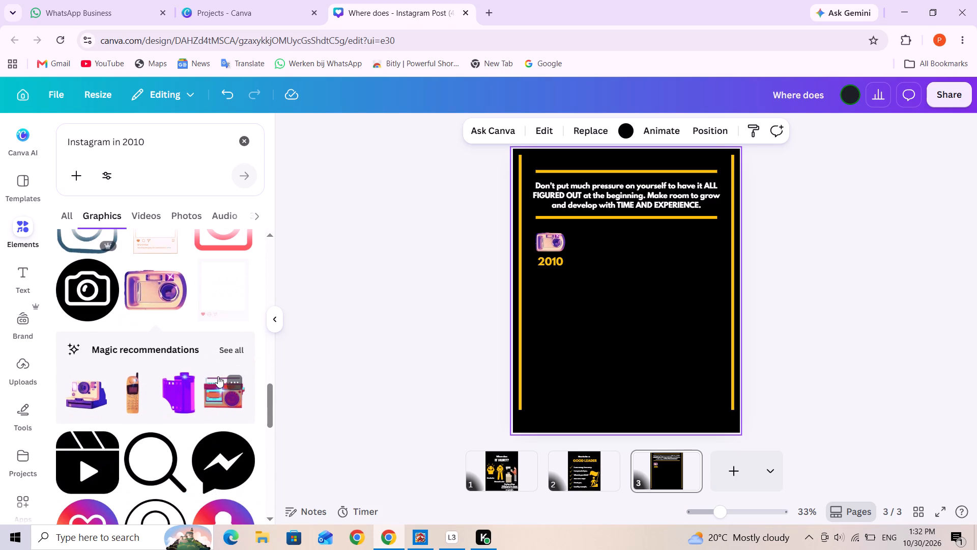
{"action": "scroll", "coordinate": [218, 376], "scroll_direction": "down", "scroll_amount": 2}
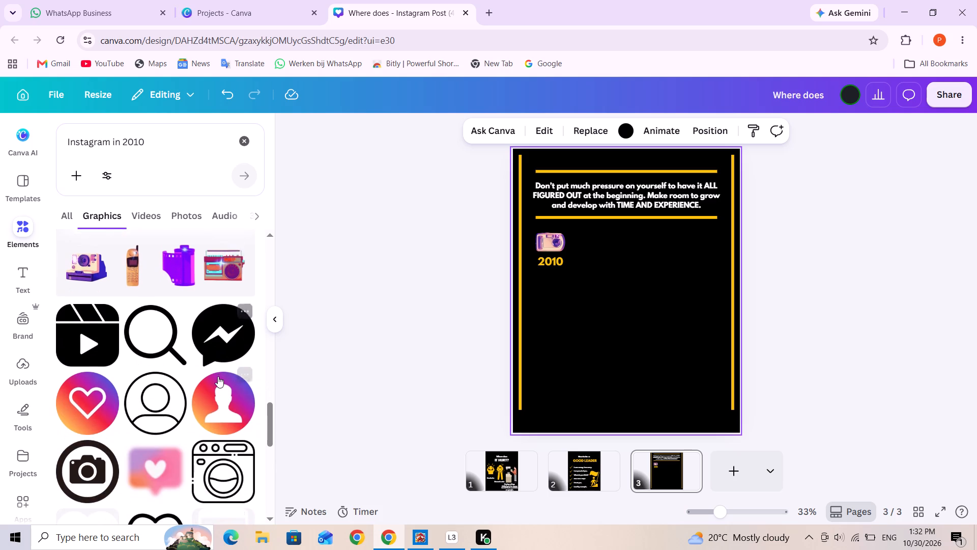
{"action": "scroll", "coordinate": [218, 376], "scroll_direction": "down", "scroll_amount": 7}
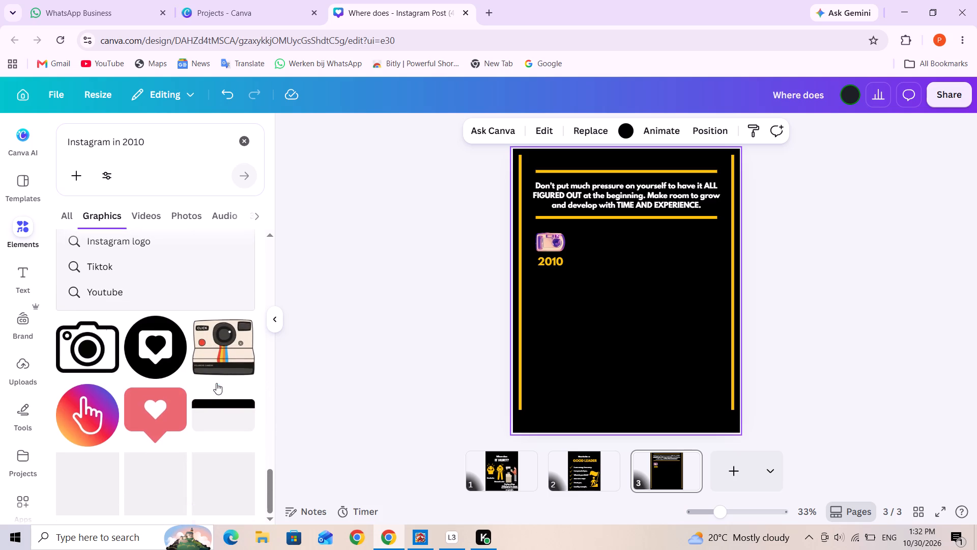
Add the black outline camera graphic, shrink it to the retro camera's height, and place it beside that camera with a gap.
{"action": "left_click", "coordinate": [92, 353]}
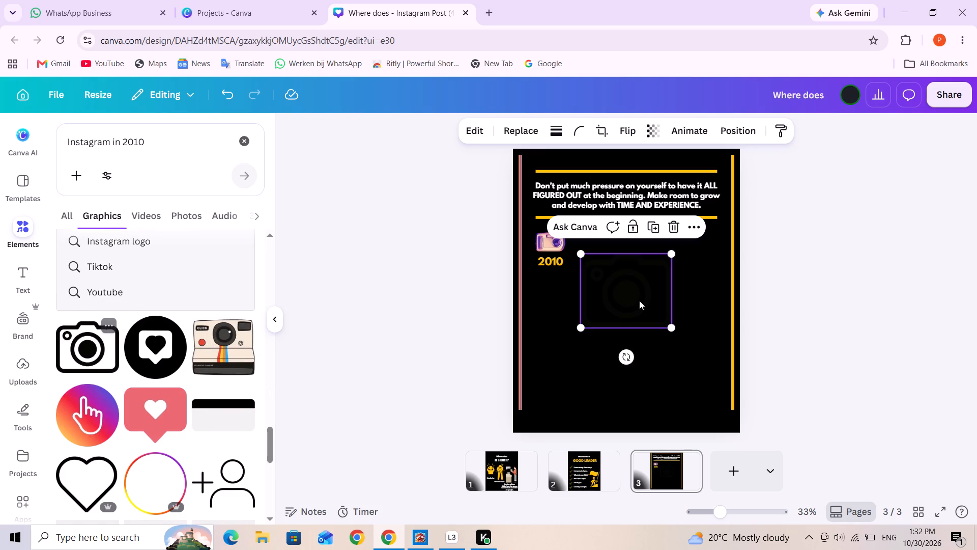
{"action": "left_click_drag", "start_coordinate": [636, 291], "coordinate": [630, 271]}
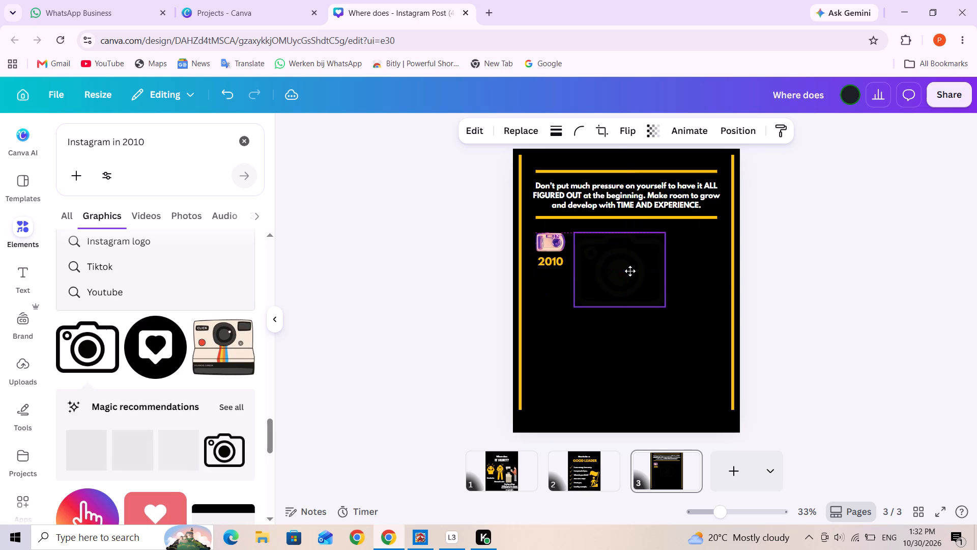
{"action": "left_click_drag", "start_coordinate": [630, 271], "coordinate": [629, 272]}
{"action": "left_click_drag", "start_coordinate": [664, 308], "coordinate": [640, 263]}
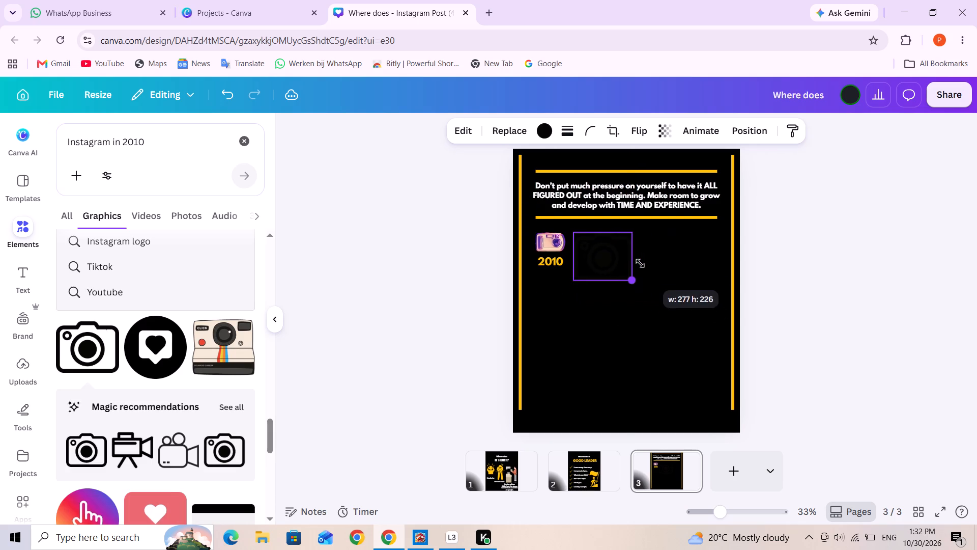
{"action": "left_click_drag", "start_coordinate": [640, 263], "coordinate": [614, 228]}
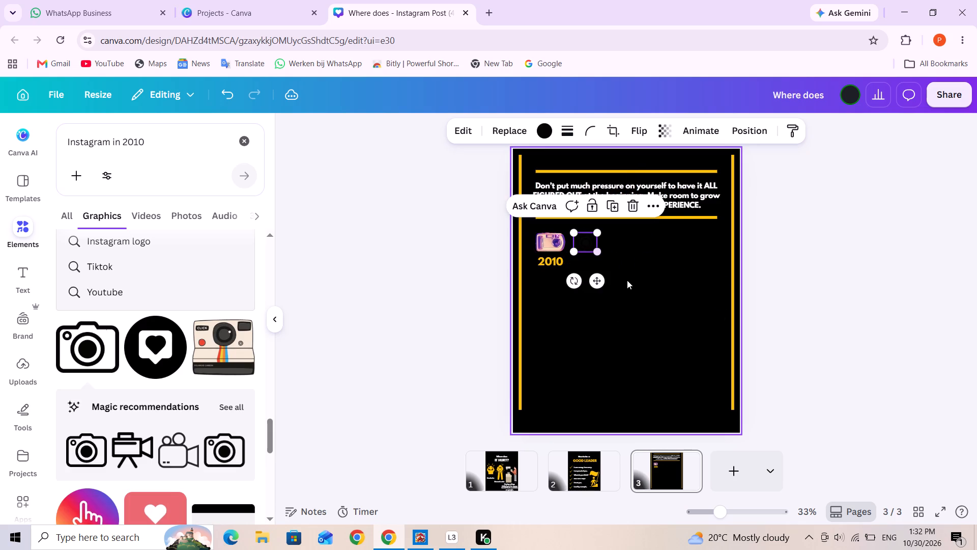
{"action": "left_click", "coordinate": [636, 268]}
{"action": "left_click_drag", "start_coordinate": [587, 244], "coordinate": [599, 246]}
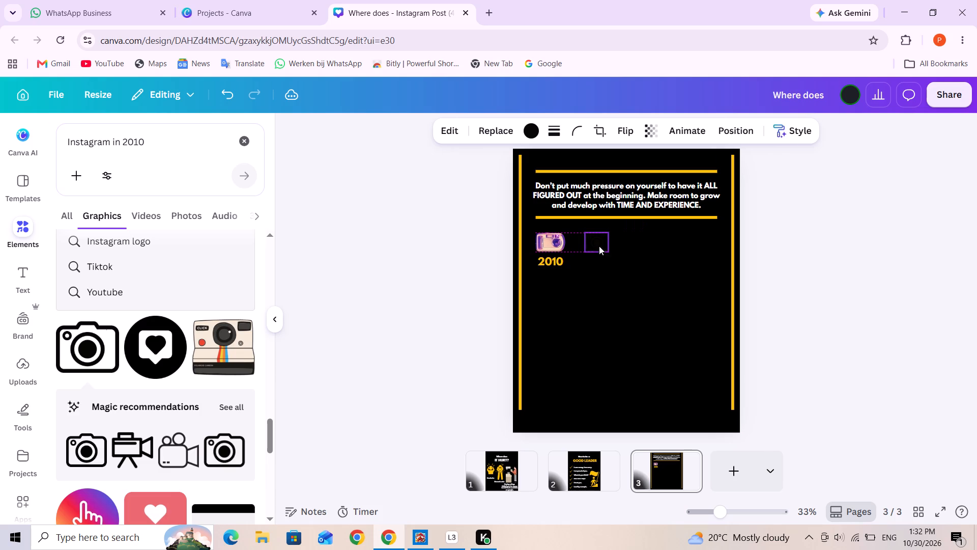
Recolour the outline camera graphic in the design's yellow and nudge it slightly farther from the retro camera.
{"action": "left_click", "coordinate": [530, 129]}
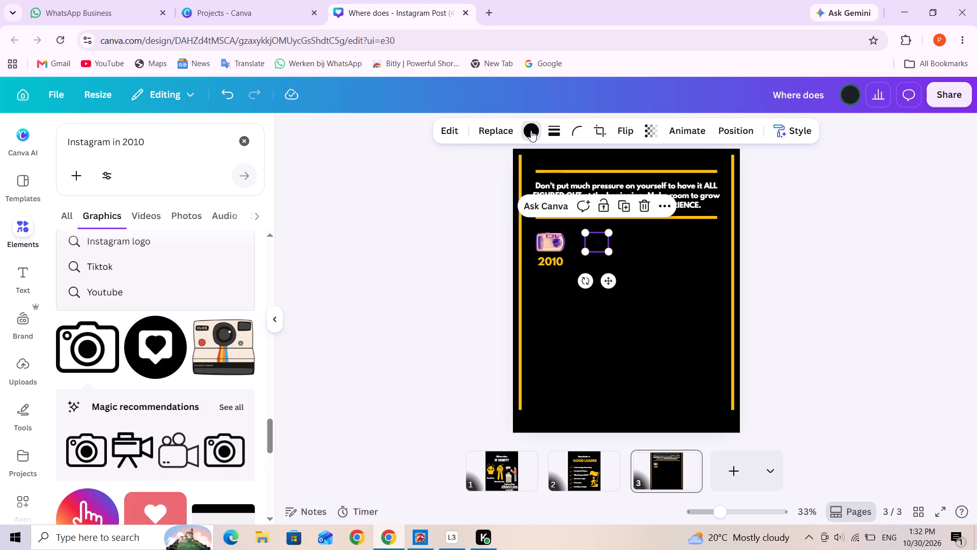
{"action": "left_click", "coordinate": [117, 224]}
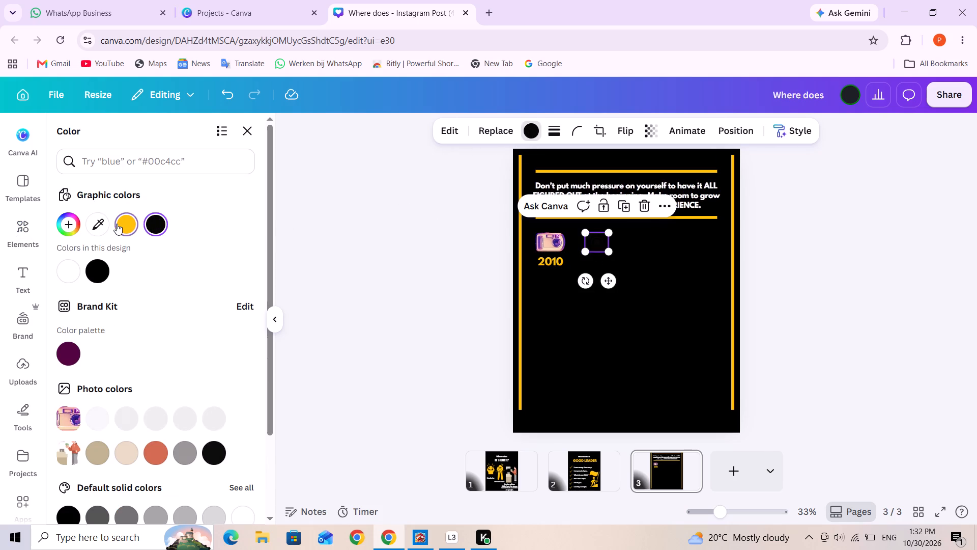
{"action": "left_click", "coordinate": [669, 274]}
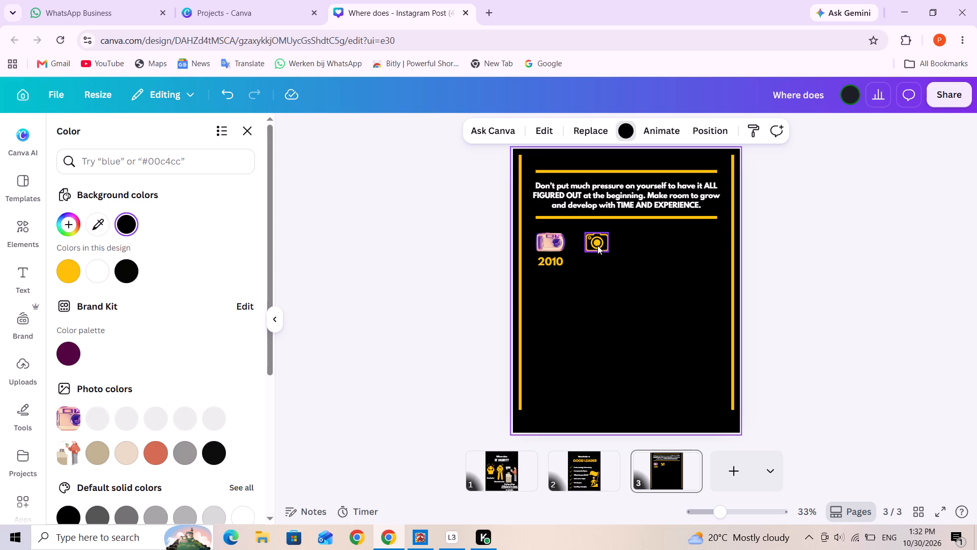
{"action": "left_click", "coordinate": [599, 245]}
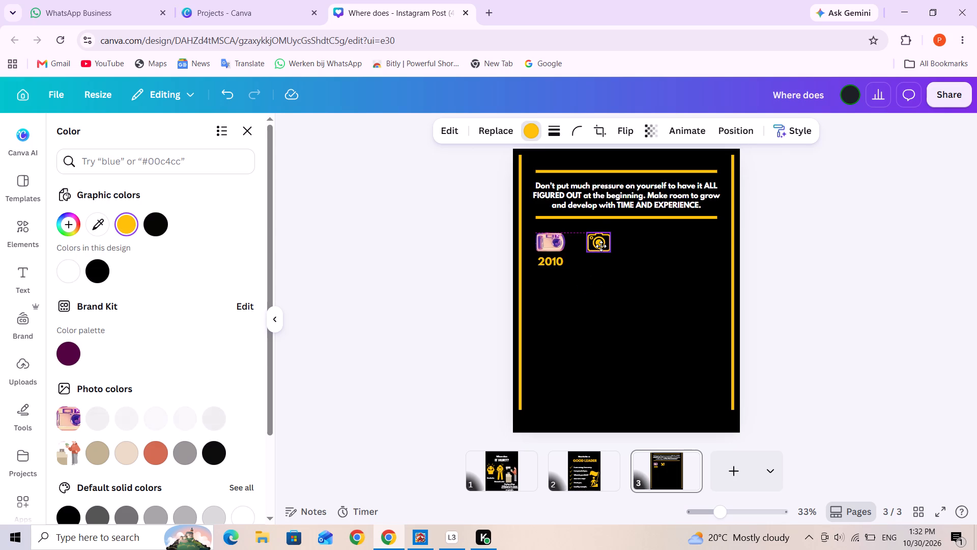
Duplicate the 2010 text and place the copy beneath the yellow outline camera, level with the original.
{"action": "left_click", "coordinate": [549, 264]}
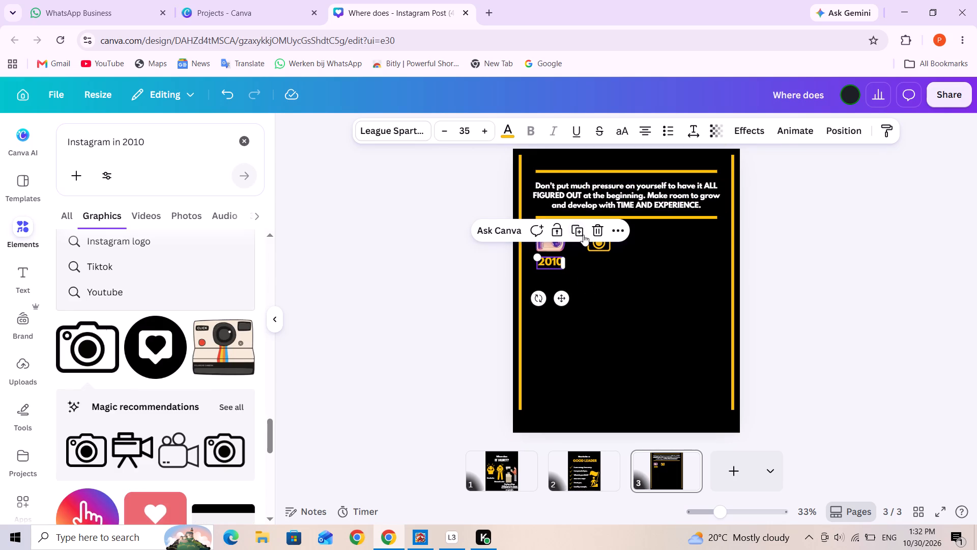
{"action": "left_click", "coordinate": [580, 230]}
{"action": "left_click_drag", "start_coordinate": [554, 266], "coordinate": [598, 263]}
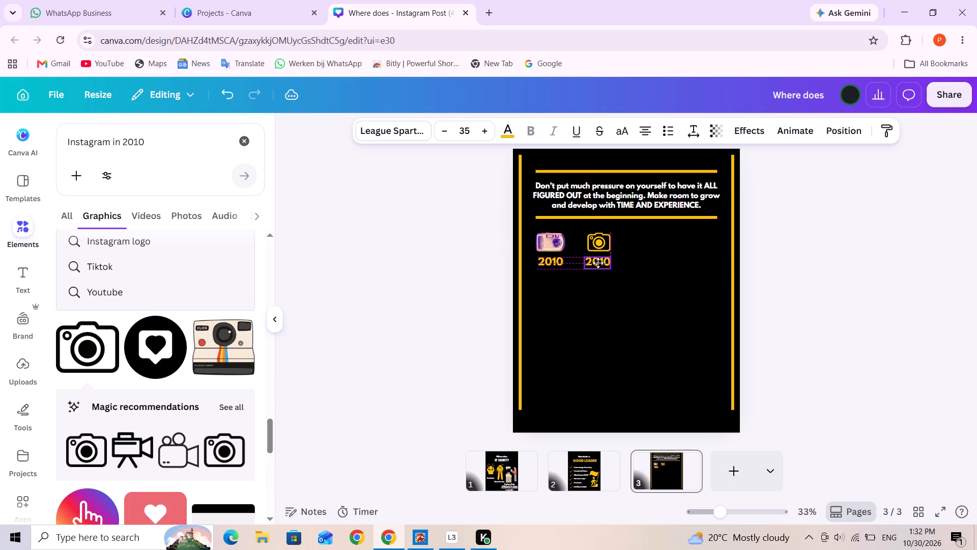
Nudge the second 2010 label slightly right so it sits under the yellow camera icon, level with the first label.
{"action": "left_click_drag", "start_coordinate": [598, 263], "coordinate": [599, 263]}
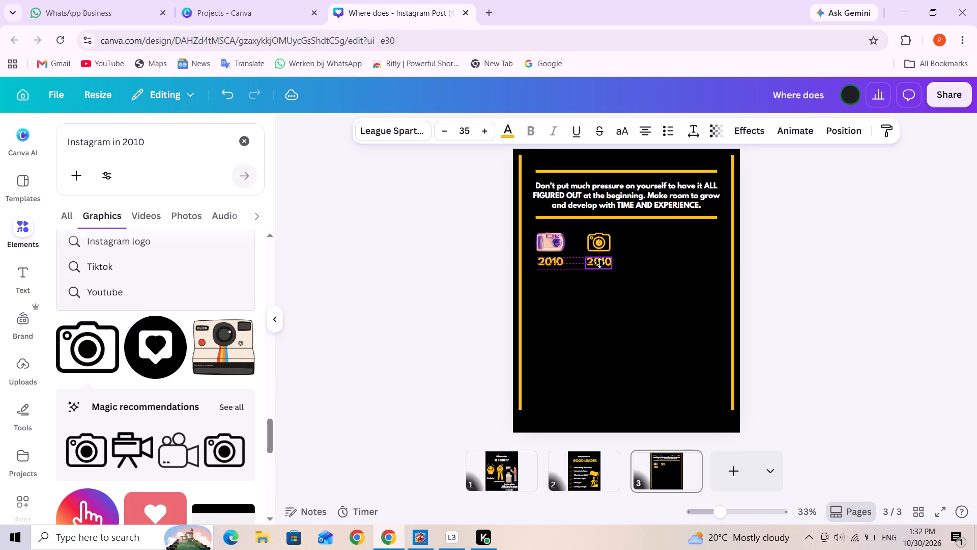
{"action": "left_click_drag", "start_coordinate": [599, 263], "coordinate": [601, 263]}
{"action": "left_click", "coordinate": [601, 263]}
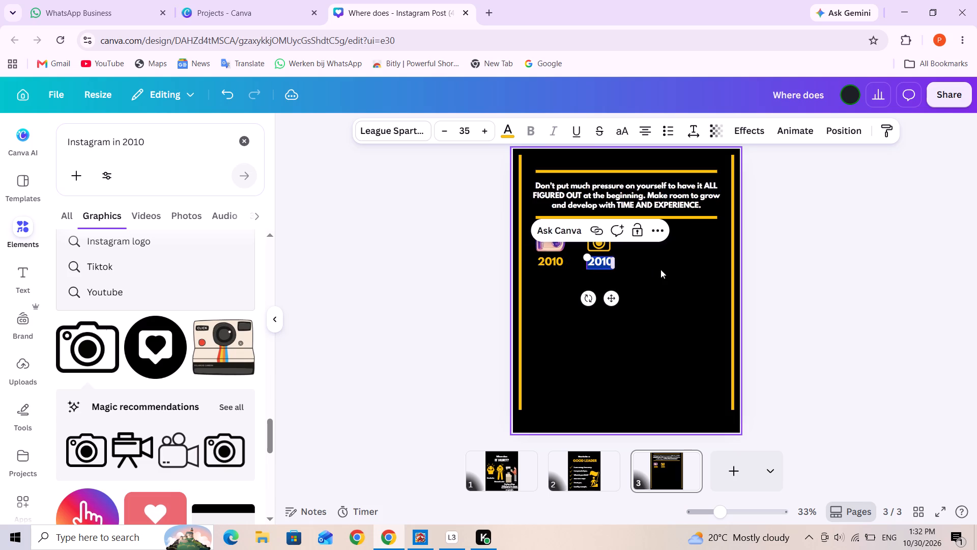
{"action": "left_click", "coordinate": [660, 269]}
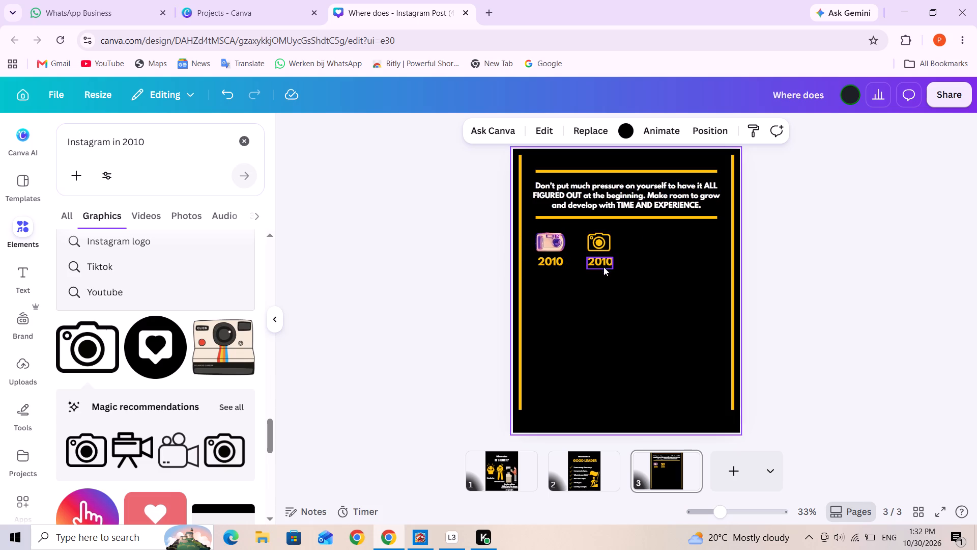
Look through the "Instagram in 2010" graphics for another camera or Instagram icon for the timeline.
{"action": "scroll", "coordinate": [152, 410], "scroll_direction": "down", "scroll_amount": 2}
{"action": "scroll", "coordinate": [156, 411], "scroll_direction": "up", "scroll_amount": 2}
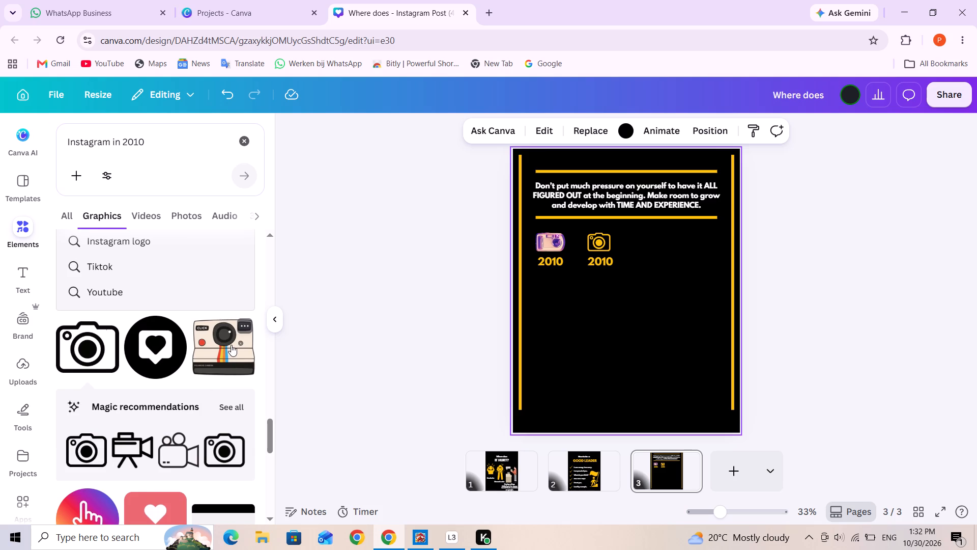
{"action": "scroll", "coordinate": [161, 392], "scroll_direction": "down", "scroll_amount": 2}
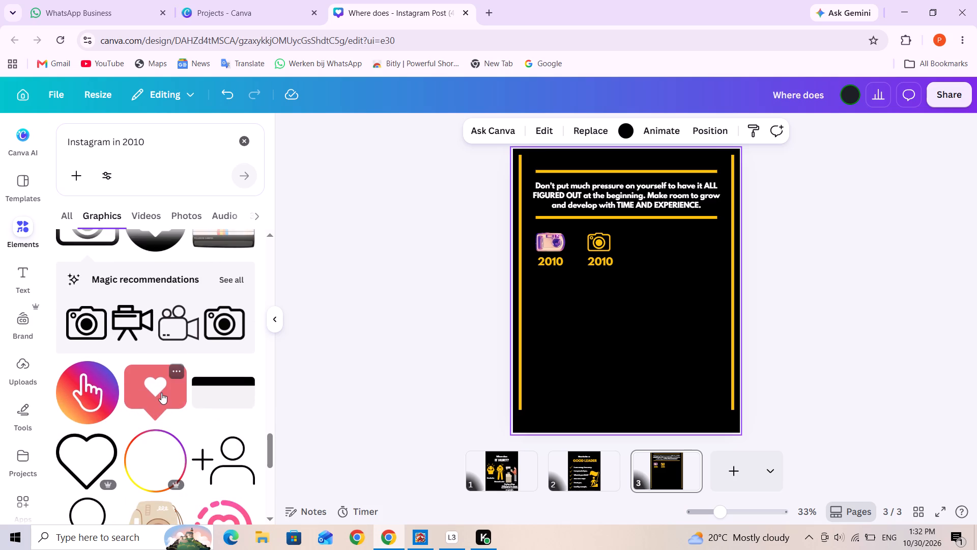
{"action": "scroll", "coordinate": [163, 395], "scroll_direction": "down", "scroll_amount": 7}
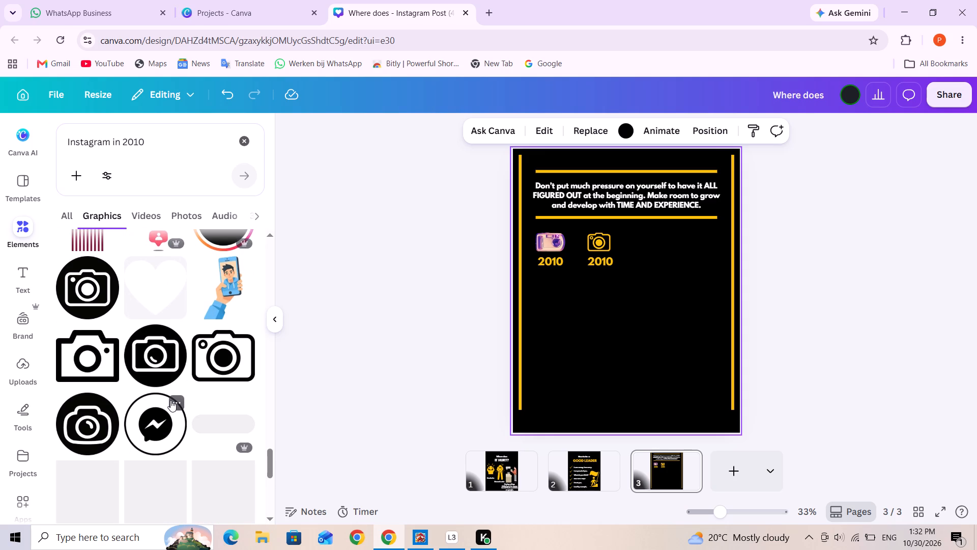
{"action": "scroll", "coordinate": [172, 400], "scroll_direction": "down", "scroll_amount": 1}
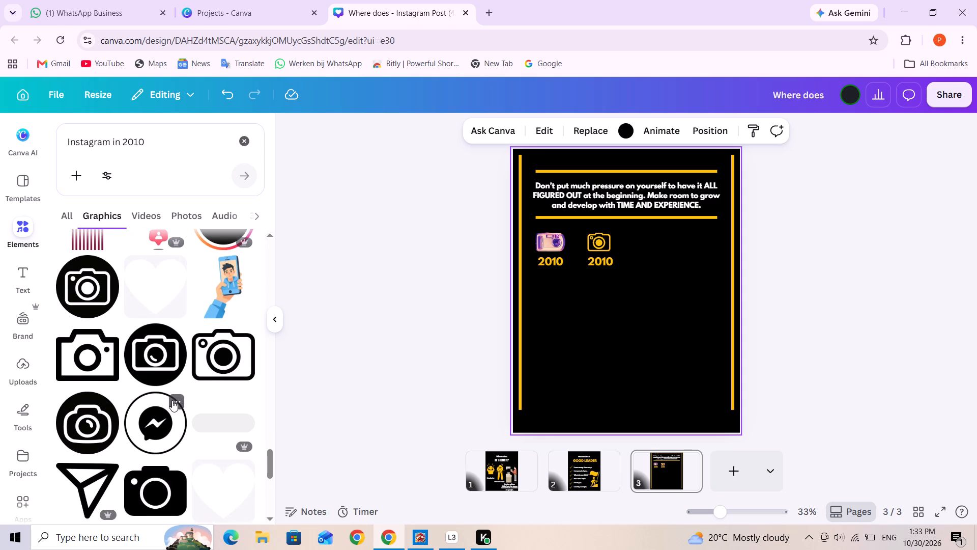
{"action": "scroll", "coordinate": [172, 400], "scroll_direction": "down", "scroll_amount": 3}
{"action": "scroll", "coordinate": [193, 398], "scroll_direction": "up", "scroll_amount": 2}
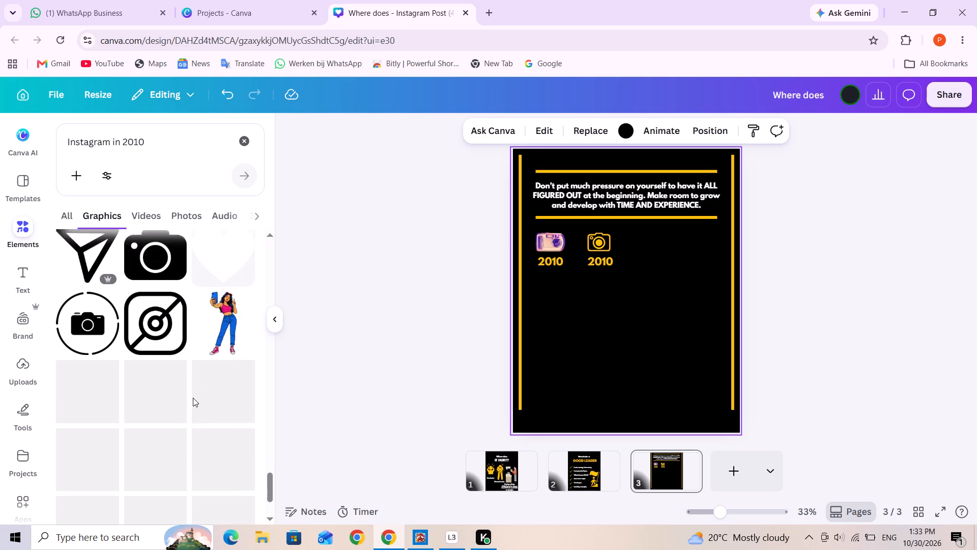
{"action": "scroll", "coordinate": [193, 398], "scroll_direction": "up", "scroll_amount": 3}
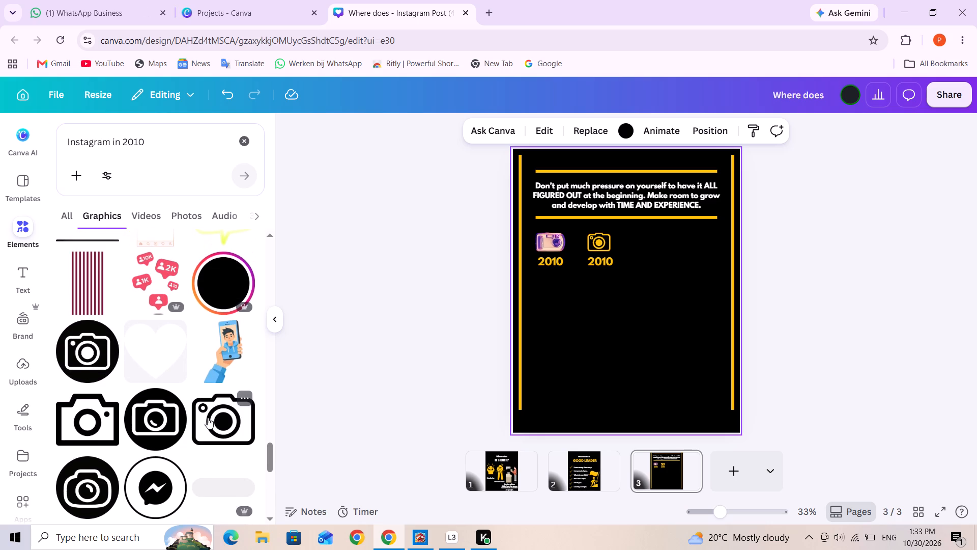
Add the black outlined camera graphic with a round lens from the "Instagram in 2010" graphics to the page.
{"action": "scroll", "coordinate": [208, 418], "scroll_direction": "down", "scroll_amount": 7}
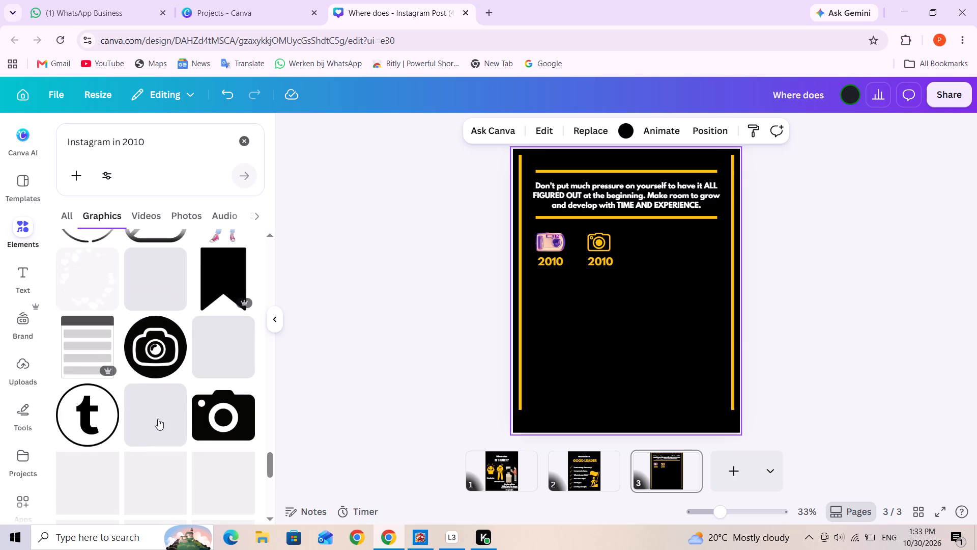
{"action": "scroll", "coordinate": [160, 425], "scroll_direction": "down", "scroll_amount": 4}
{"action": "scroll", "coordinate": [167, 423], "scroll_direction": "up", "scroll_amount": 3}
{"action": "scroll", "coordinate": [171, 428], "scroll_direction": "down", "scroll_amount": 2}
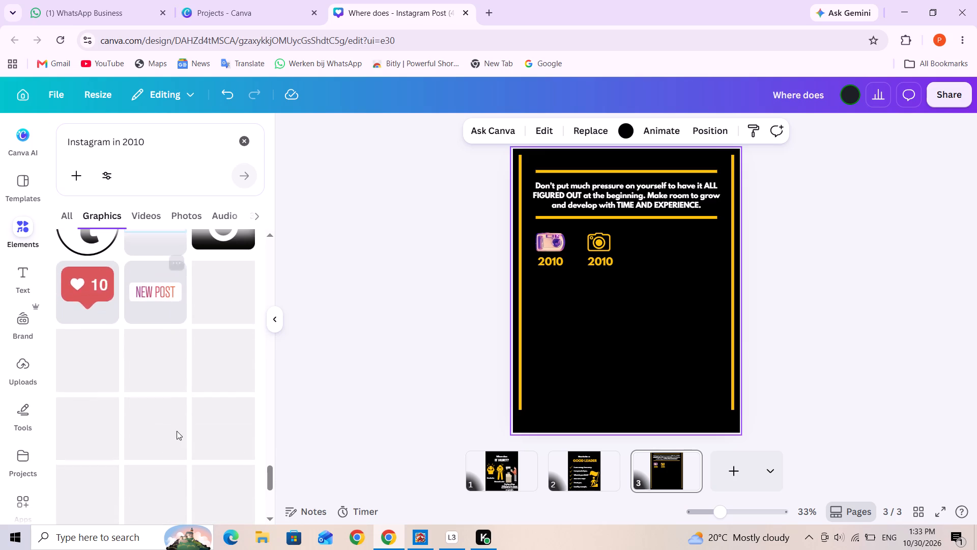
{"action": "scroll", "coordinate": [185, 415], "scroll_direction": "up", "scroll_amount": 2}
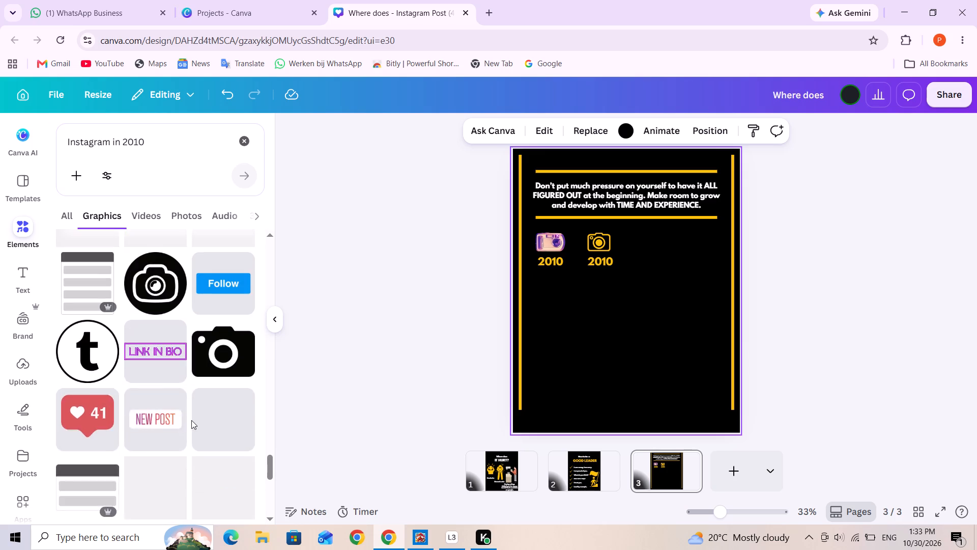
{"action": "scroll", "coordinate": [191, 420], "scroll_direction": "up", "scroll_amount": 5}
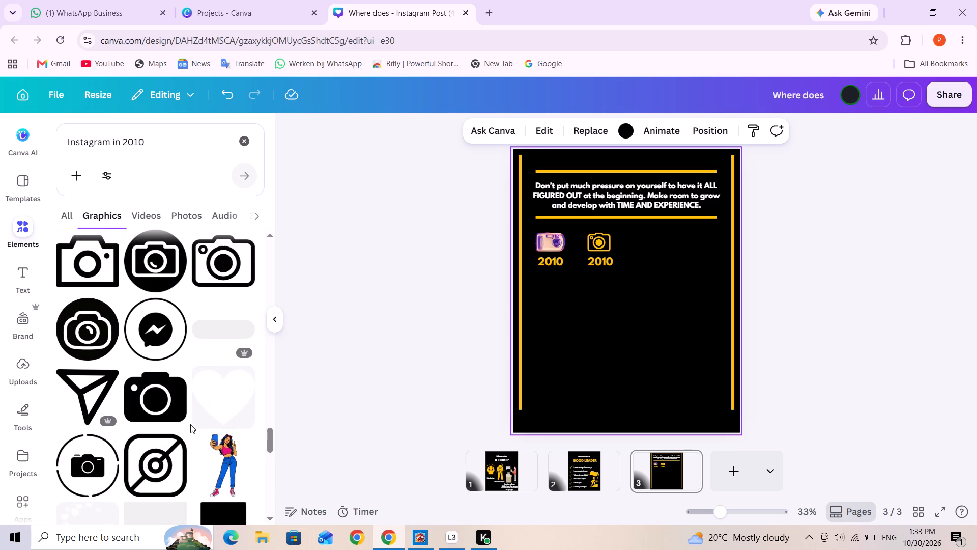
{"action": "scroll", "coordinate": [190, 424], "scroll_direction": "up", "scroll_amount": 1}
{"action": "left_click", "coordinate": [216, 323]}
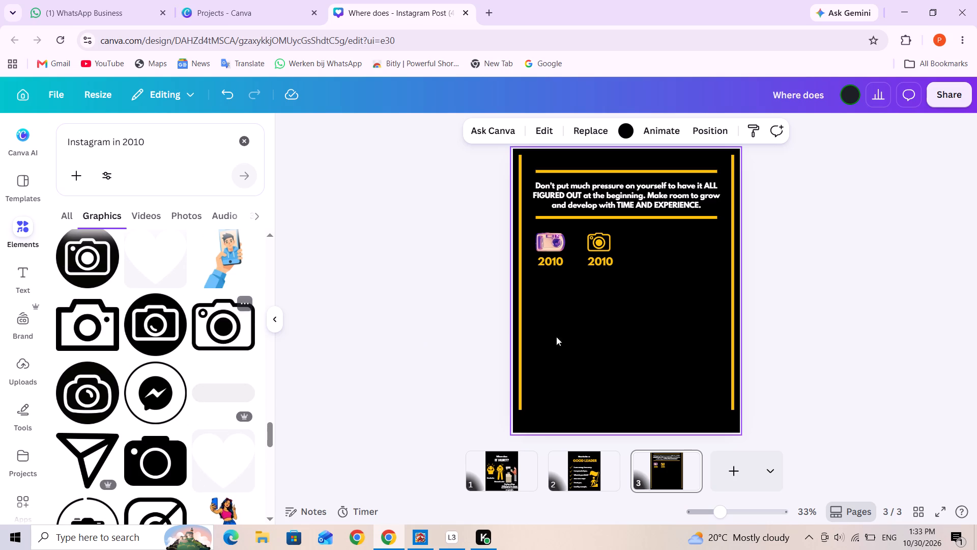
Shrink the new camera graphic to icon size and place it beside the yellow camera icon, level with the row.
{"action": "left_click_drag", "start_coordinate": [645, 293], "coordinate": [689, 273]}
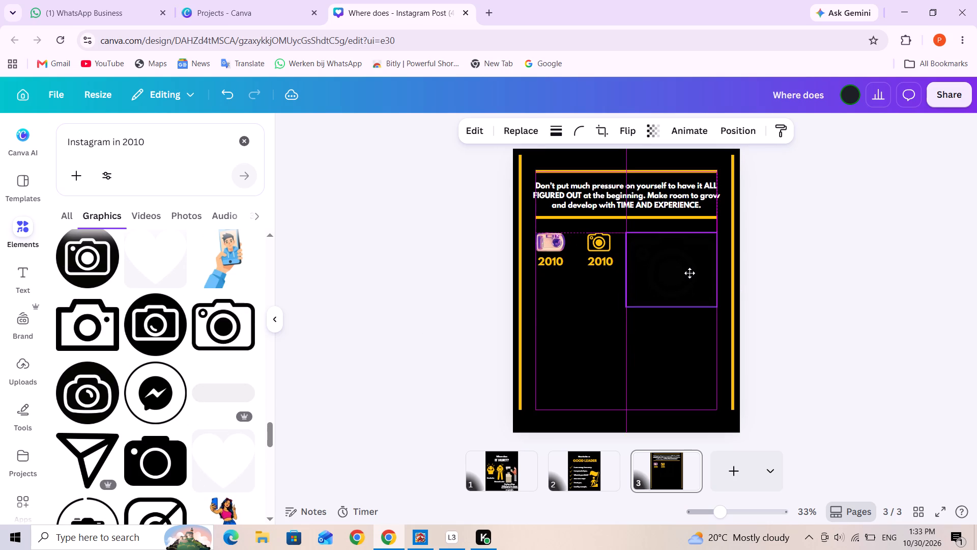
{"action": "left_click_drag", "start_coordinate": [689, 273], "coordinate": [690, 273]}
{"action": "left_click_drag", "start_coordinate": [718, 308], "coordinate": [717, 308]}
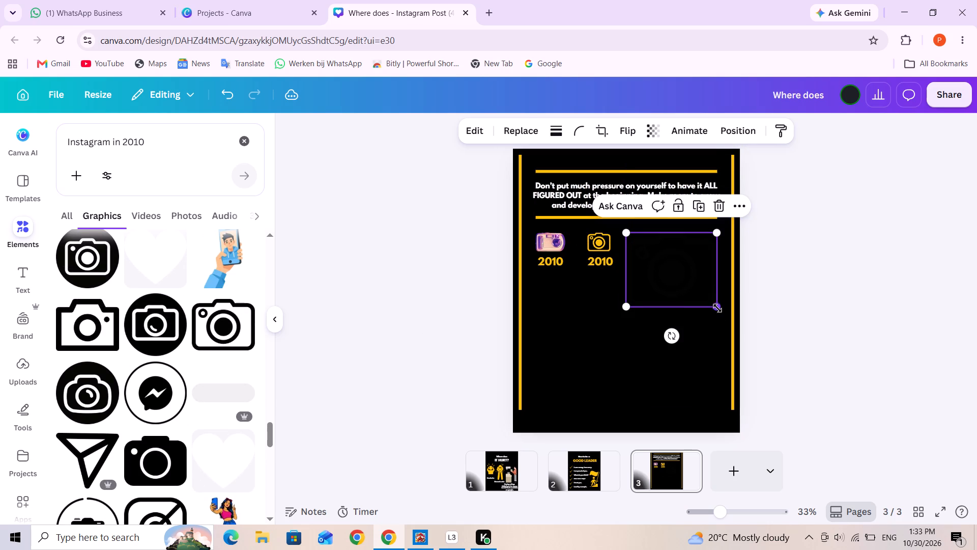
{"action": "left_click_drag", "start_coordinate": [717, 308], "coordinate": [654, 245]}
{"action": "left_click_drag", "start_coordinate": [639, 245], "coordinate": [646, 246]}
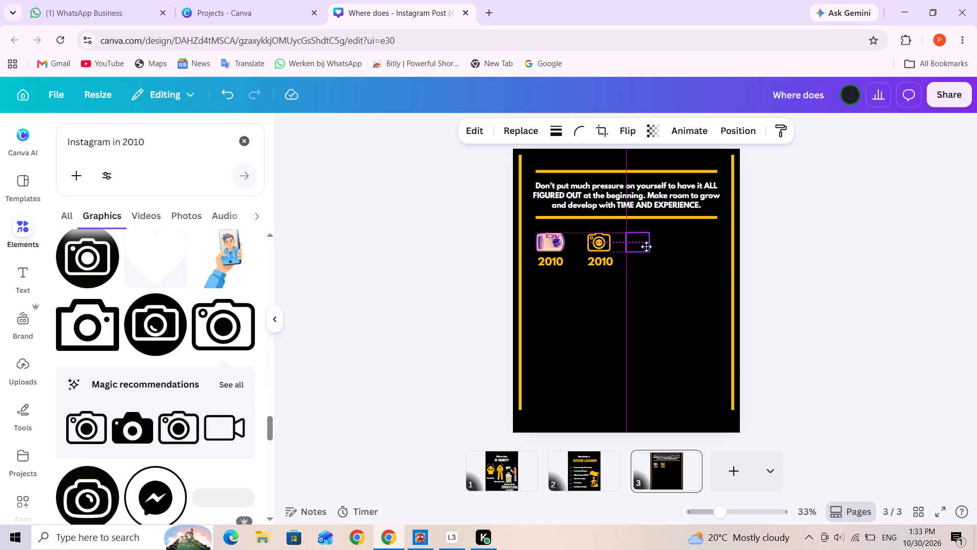
{"action": "left_click_drag", "start_coordinate": [646, 246], "coordinate": [648, 246]}
{"action": "left_click", "coordinate": [687, 255]}
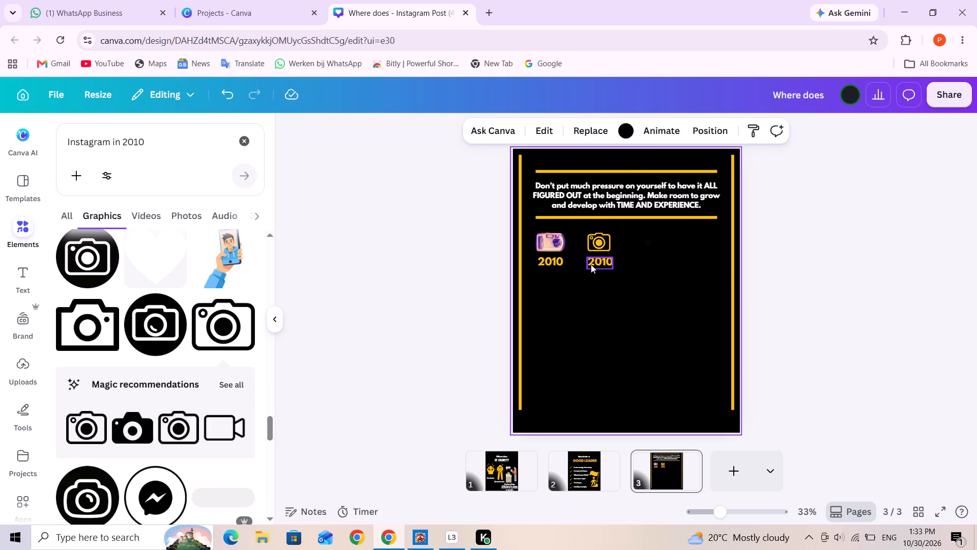
Duplicate the second 2010 label under the new camera graphic and change the copy's text to "2011".
{"action": "left_click", "coordinate": [593, 263]}
{"action": "left_click", "coordinate": [622, 232]}
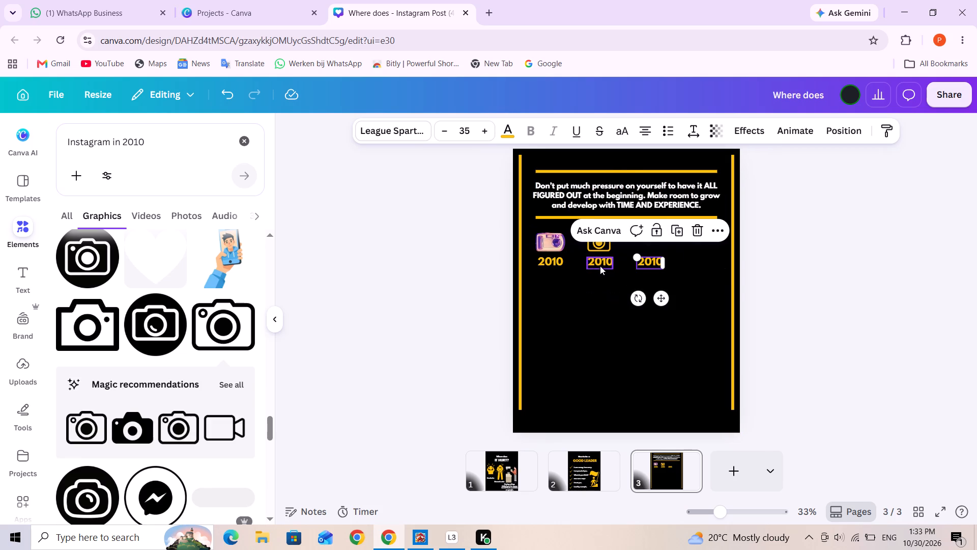
{"action": "left_click", "coordinate": [653, 262]}
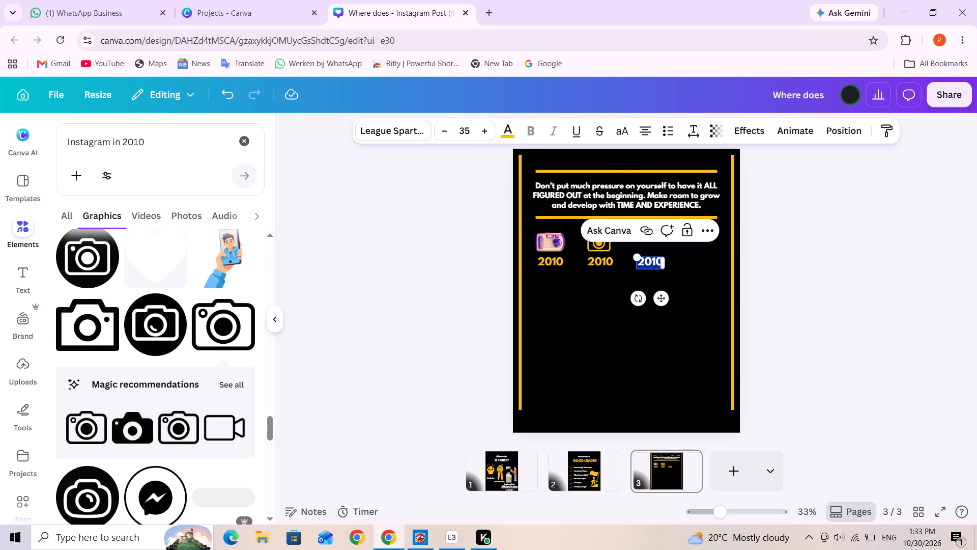
{"action": "left_click", "coordinate": [658, 263]}
{"action": "key", "text": "Right"}
{"action": "key", "text": "Right"}
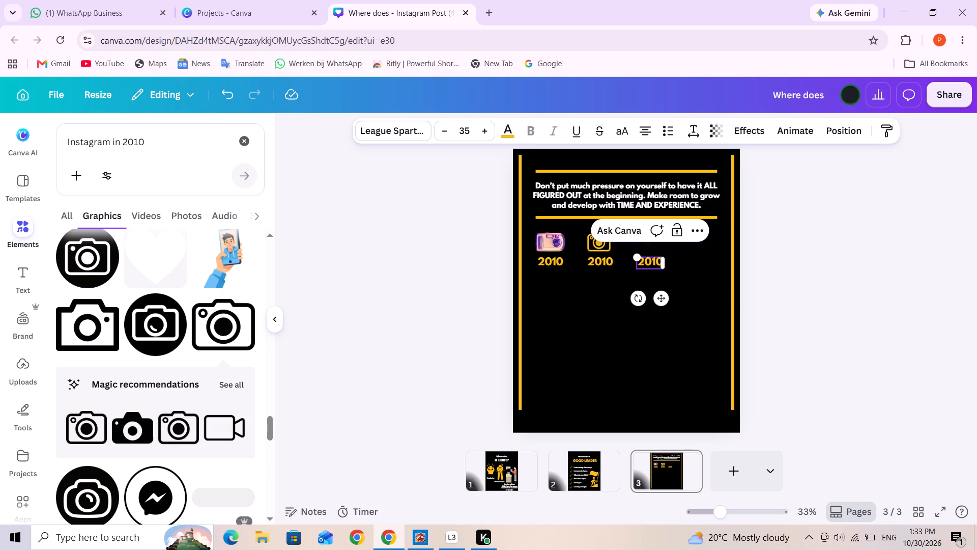
{"action": "key", "text": "BackSpace"}
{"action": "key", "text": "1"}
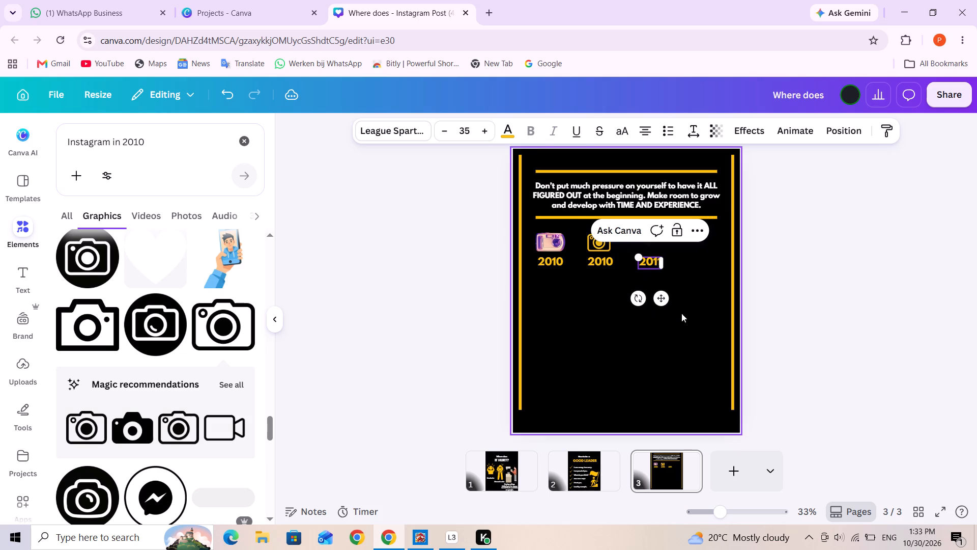
{"action": "left_click", "coordinate": [691, 314]}
Recolor the first black colour of the camera graphic above 2011 to the design's yellow and open its second colour for editing.
{"action": "left_click", "coordinate": [656, 242]}
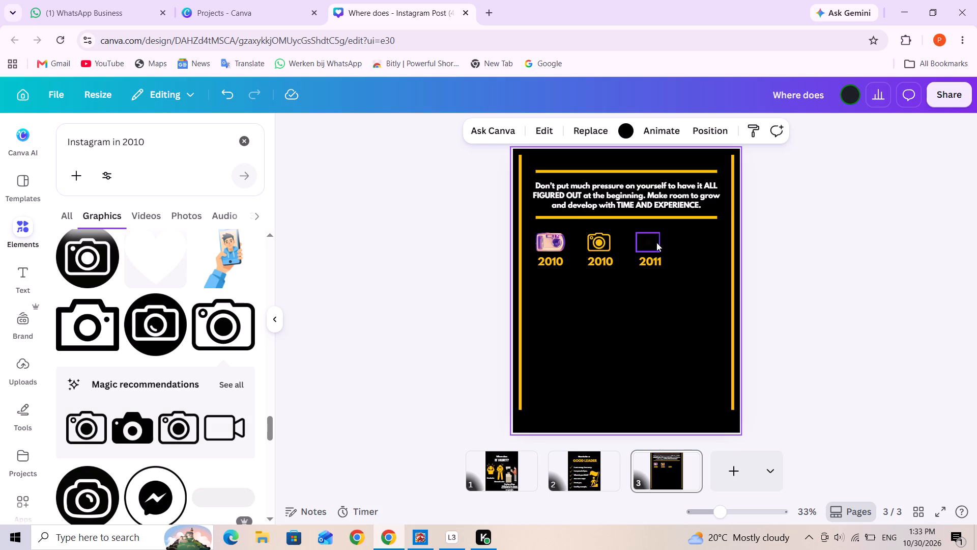
{"action": "left_click", "coordinate": [524, 132]}
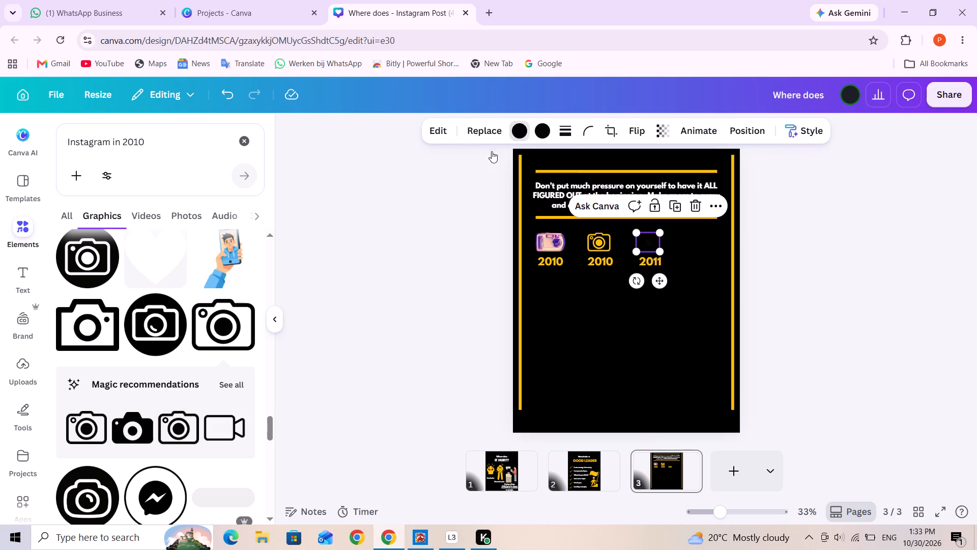
{"action": "left_click", "coordinate": [127, 227]}
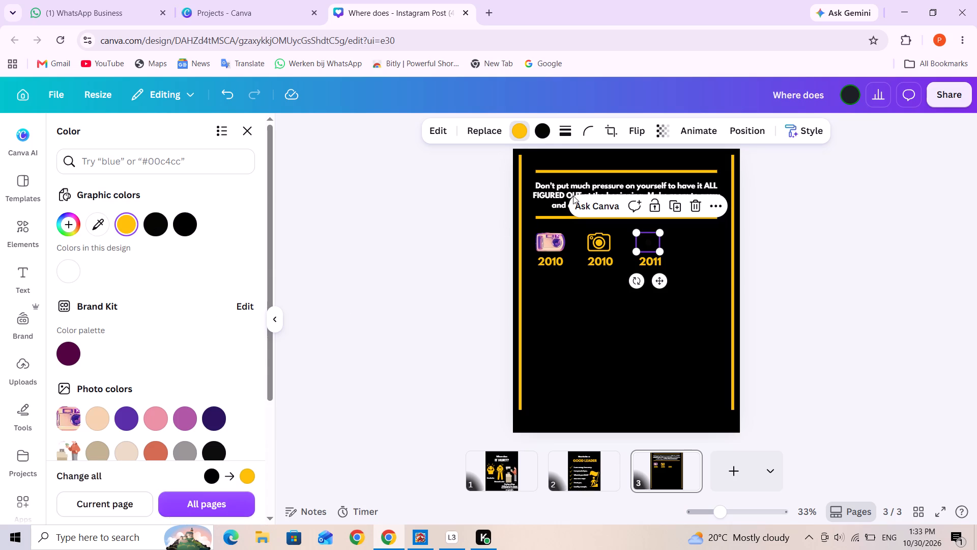
{"action": "left_click", "coordinate": [549, 131]}
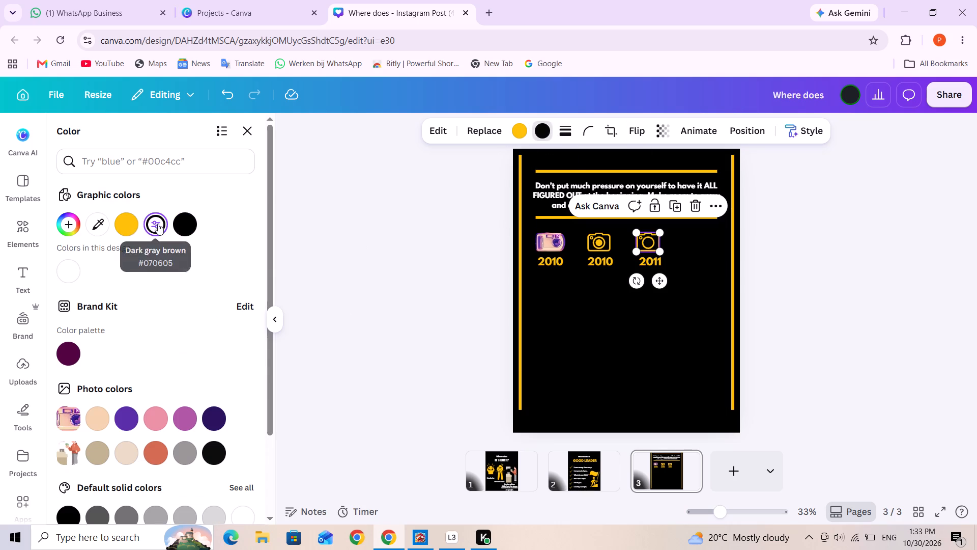
Recolor the remaining dark part of the camera icon above 2011 with yellow #fec007 and centre the icon over its label.
{"action": "left_click", "coordinate": [129, 225]}
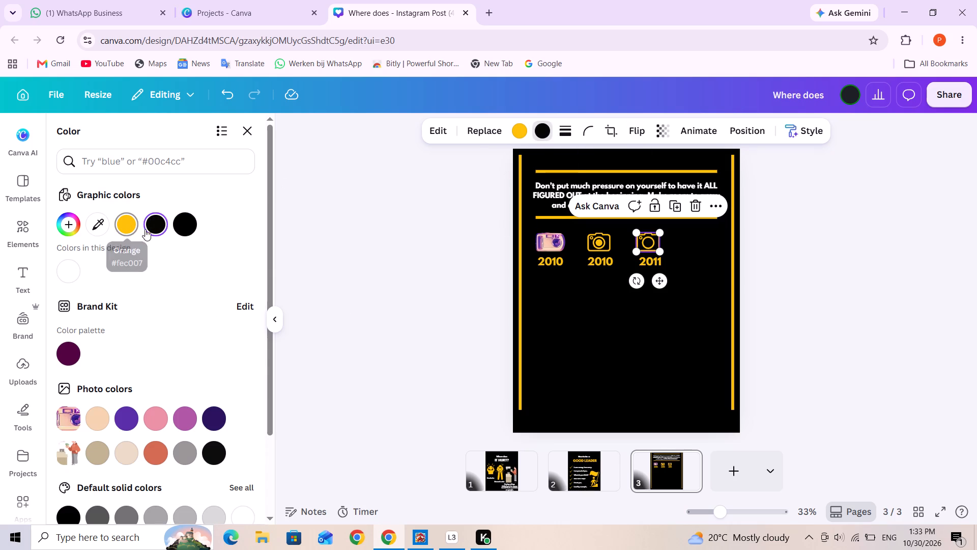
{"action": "left_click", "coordinate": [647, 335]}
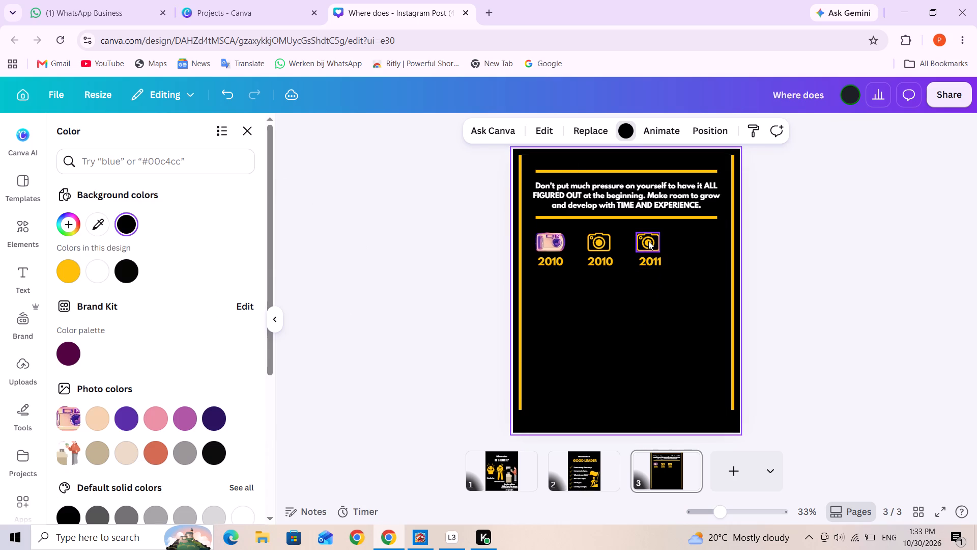
{"action": "left_click_drag", "start_coordinate": [648, 241], "coordinate": [654, 242]}
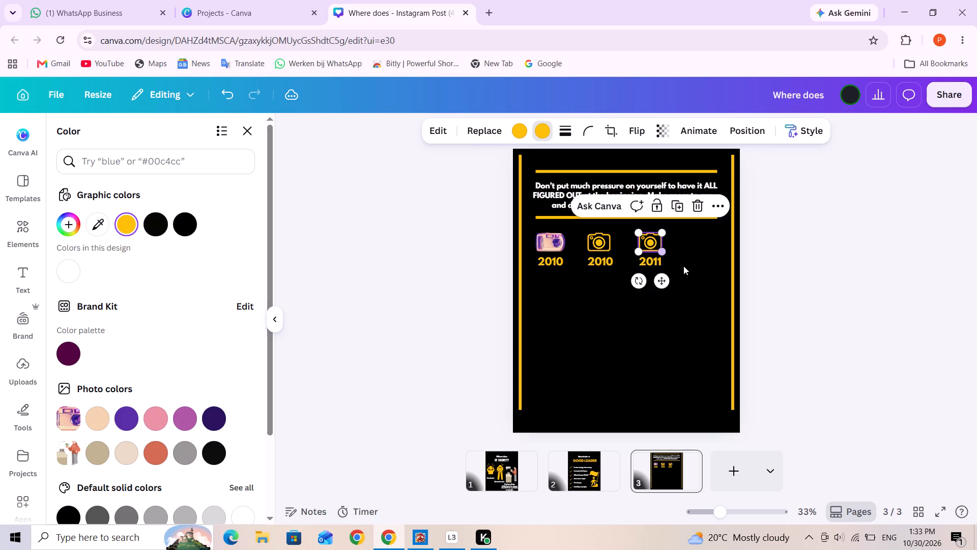
{"action": "left_click", "coordinate": [656, 261]}
{"action": "left_click", "coordinate": [658, 227]}
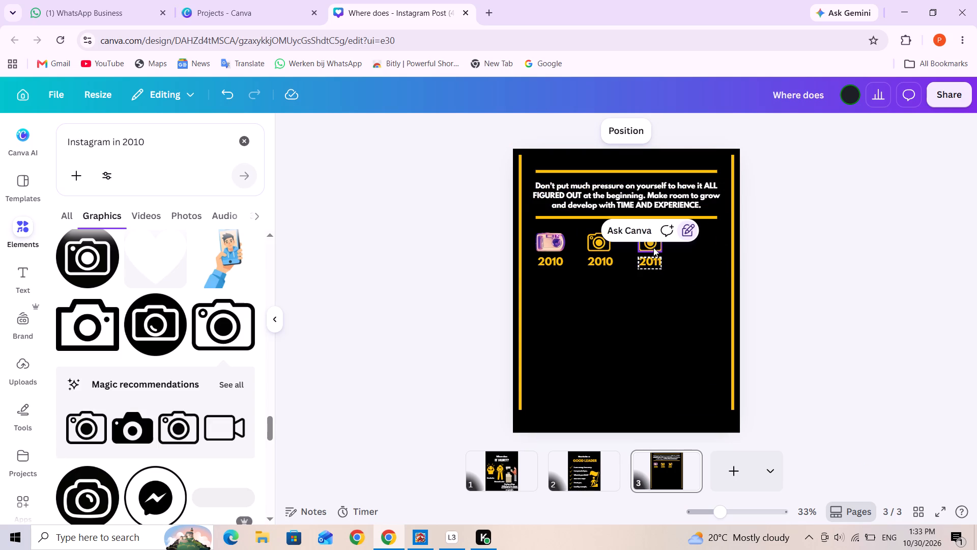
Duplicate the 2011 year label into the fourth spot of the timeline row and change the copy's text to 2016.
{"action": "key", "text": "ctrl+z"}
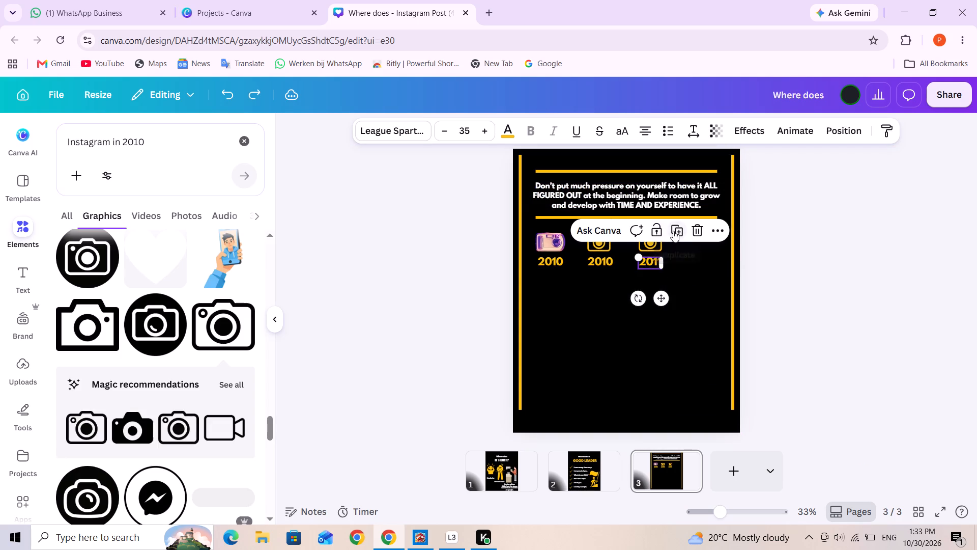
{"action": "left_click", "coordinate": [675, 231]}
{"action": "left_click", "coordinate": [701, 261]}
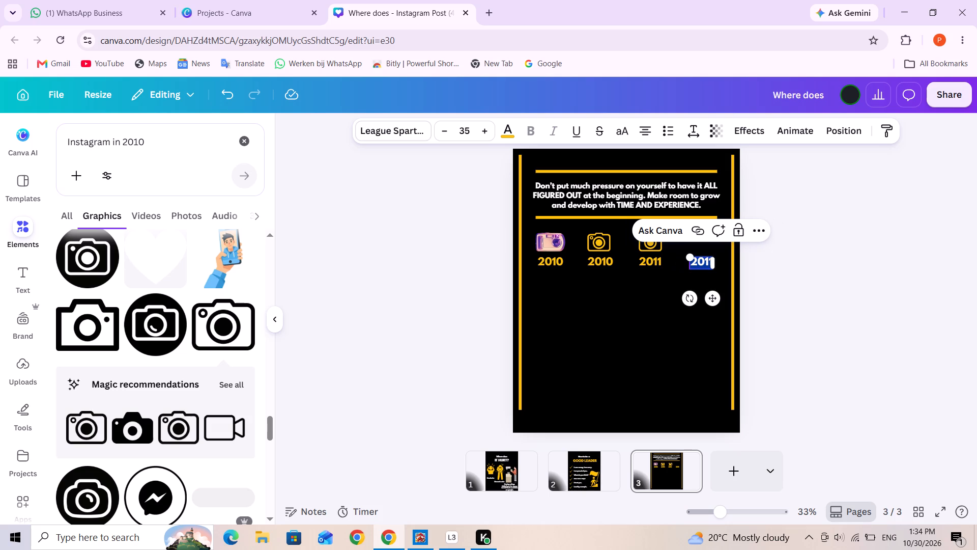
{"action": "left_click", "coordinate": [702, 262]}
{"action": "key", "text": "Right"}
{"action": "key", "text": "Right"}
{"action": "key", "text": "Right"}
{"action": "key", "text": "Right"}
{"action": "key", "text": "Right"}
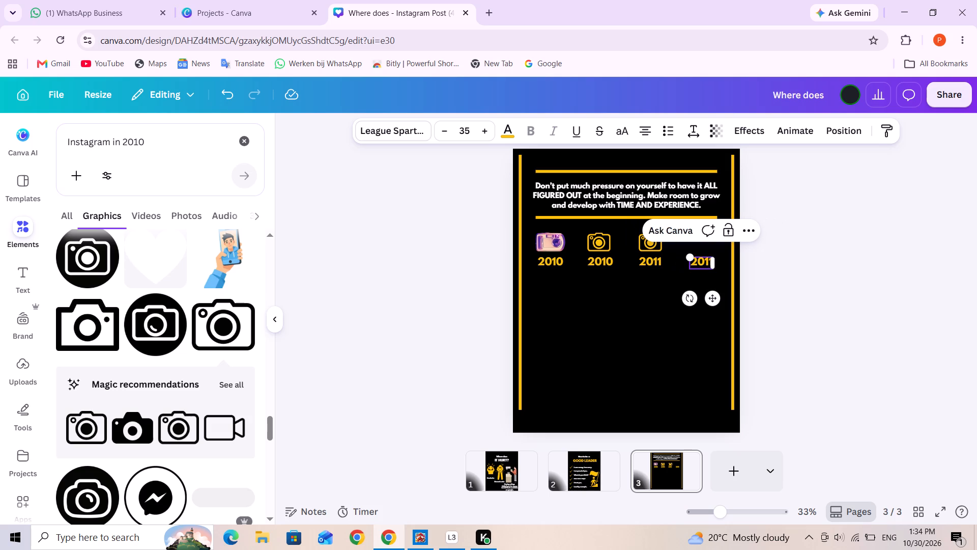
{"action": "key", "text": "BackSpace"}
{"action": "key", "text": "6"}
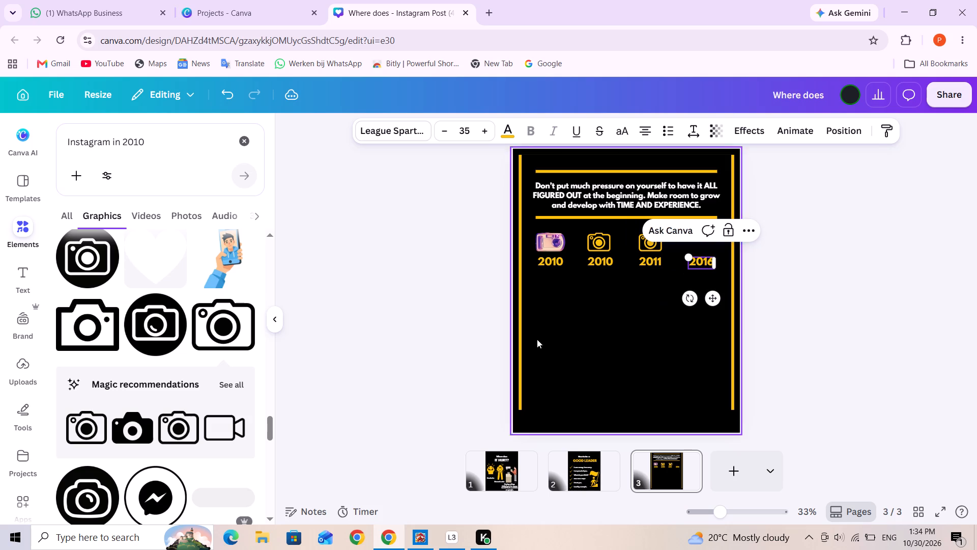
Add the purple-to-orange gradient Instagram logo from the "Instagram in 2010" graphics and shrink it to about 90 by 90.
{"action": "scroll", "coordinate": [111, 415], "scroll_direction": "up", "scroll_amount": 14}
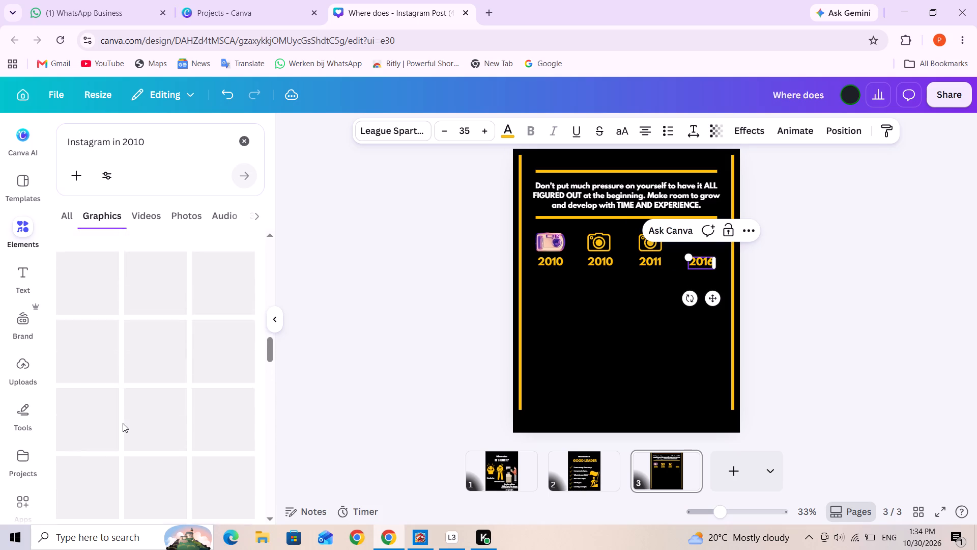
{"action": "scroll", "coordinate": [123, 423], "scroll_direction": "up", "scroll_amount": 14}
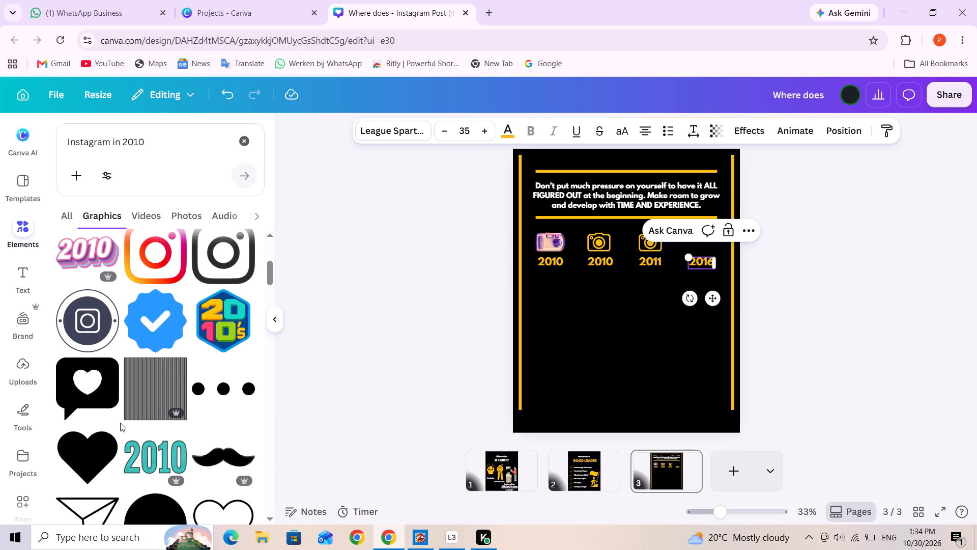
{"action": "scroll", "coordinate": [130, 394], "scroll_direction": "up", "scroll_amount": 2}
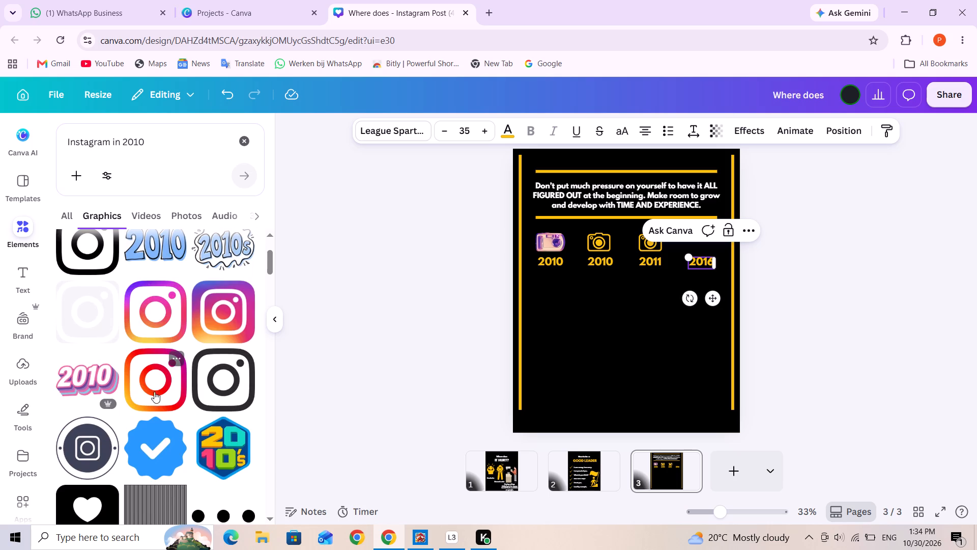
{"action": "scroll", "coordinate": [178, 382], "scroll_direction": "up", "scroll_amount": 5}
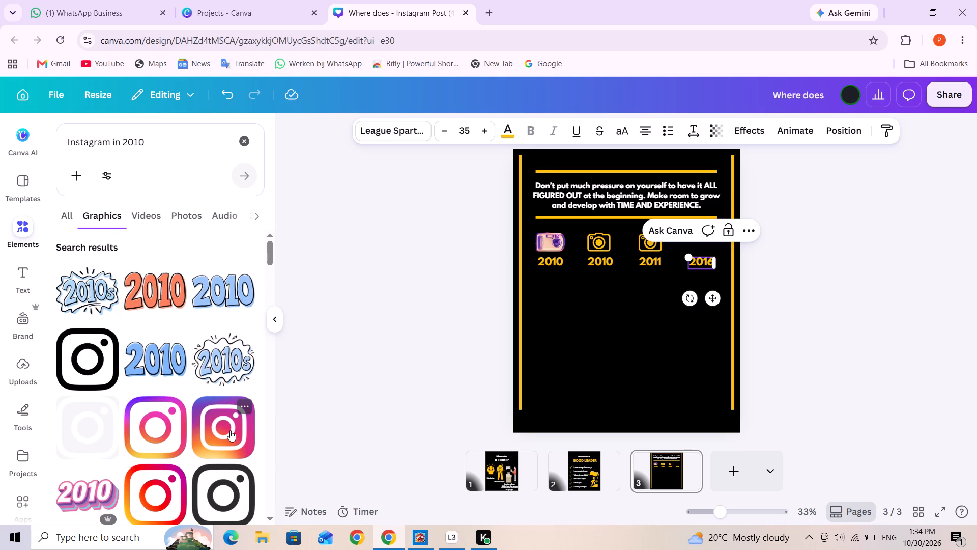
{"action": "left_click", "coordinate": [230, 430]}
{"action": "left_click_drag", "start_coordinate": [677, 339], "coordinate": [687, 365]}
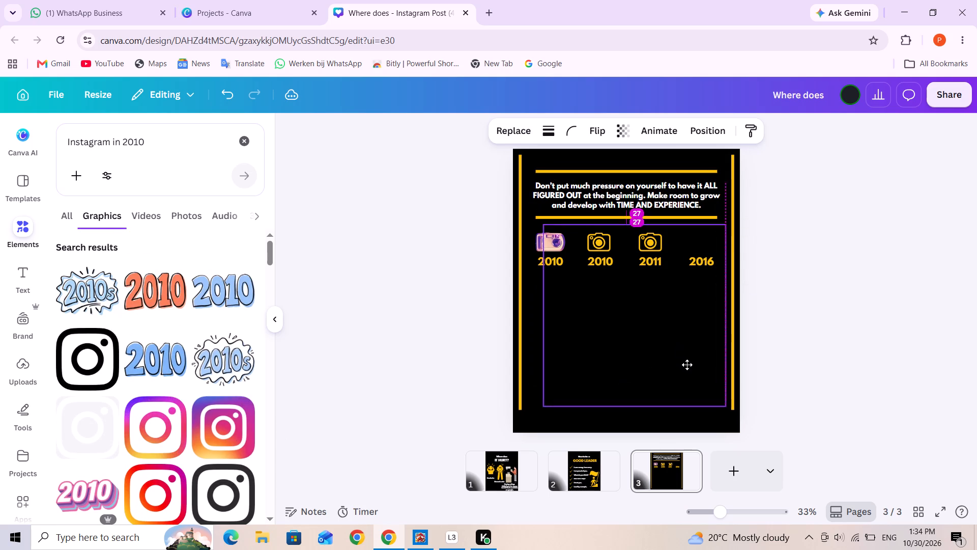
{"action": "left_click_drag", "start_coordinate": [687, 365], "coordinate": [697, 371]}
{"action": "left_click", "coordinate": [697, 371]}
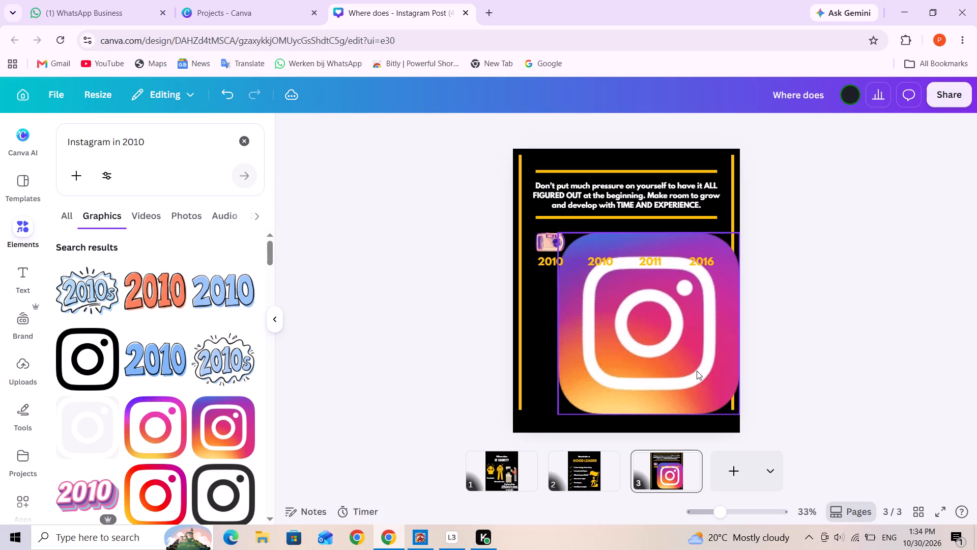
{"action": "left_click", "coordinate": [730, 408]}
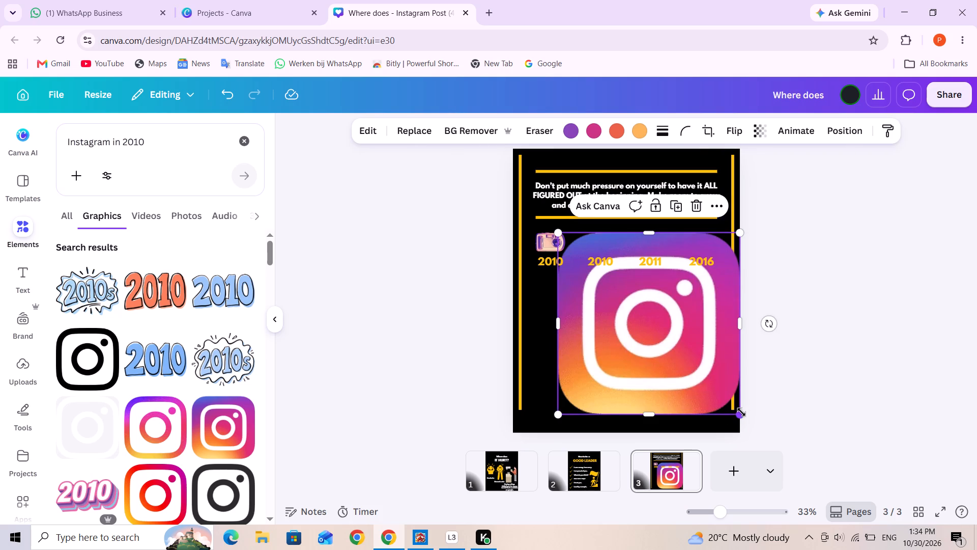
{"action": "left_click_drag", "start_coordinate": [741, 412], "coordinate": [592, 268]}
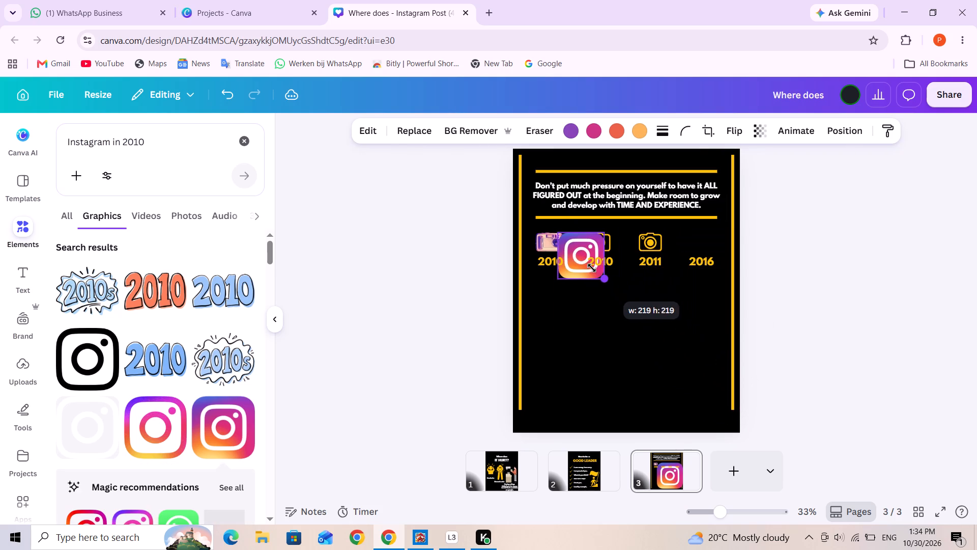
{"action": "left_click_drag", "start_coordinate": [592, 268], "coordinate": [582, 251]}
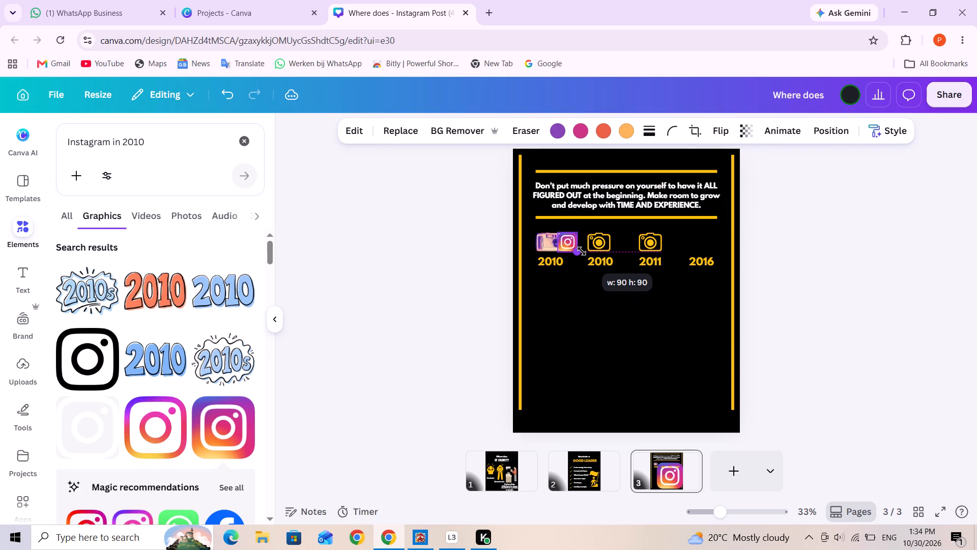
{"action": "left_click_drag", "start_coordinate": [582, 251], "coordinate": [579, 250]}
{"action": "left_click", "coordinate": [638, 359]}
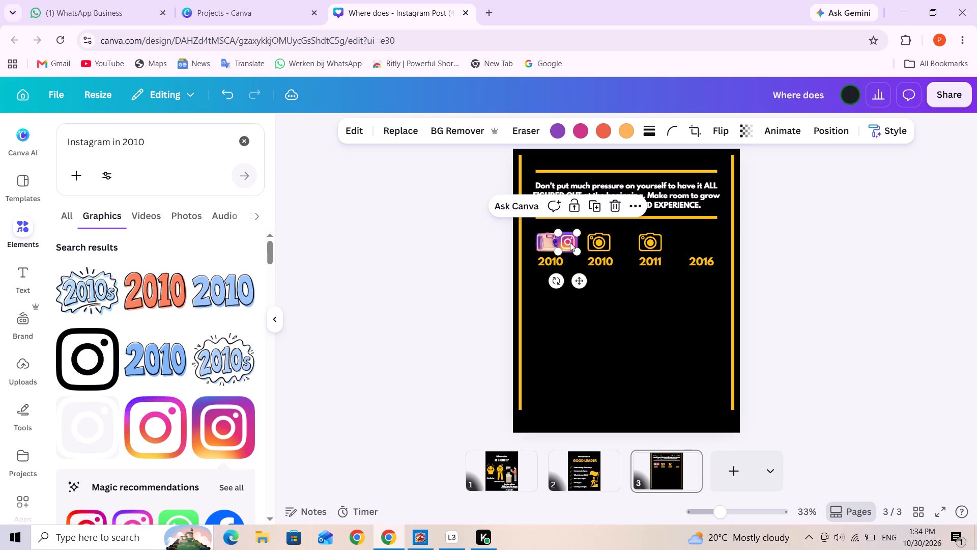
Place the small Instagram logo centred above the 2016 label, level with the camera icons.
{"action": "left_click", "coordinate": [570, 242]}
{"action": "left_click_drag", "start_coordinate": [566, 244], "coordinate": [702, 244]}
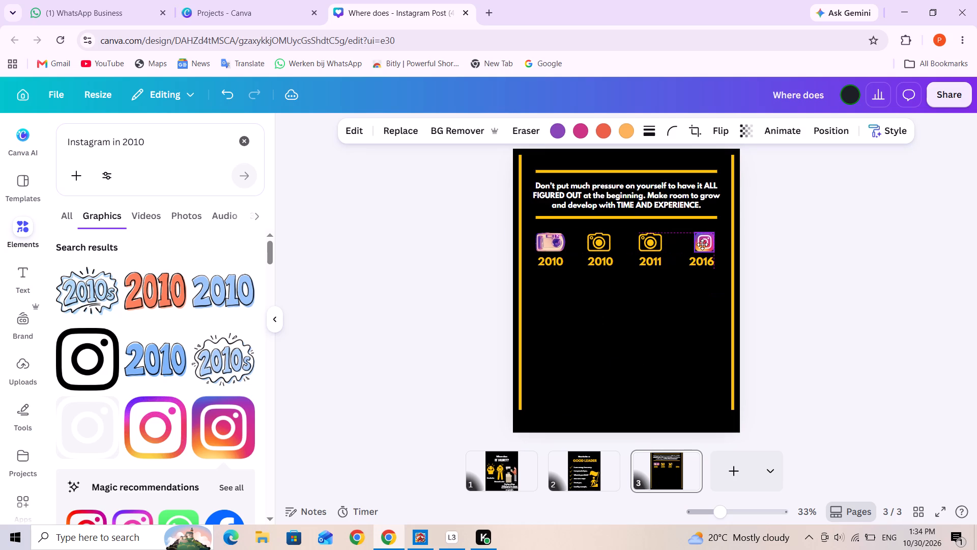
{"action": "left_click_drag", "start_coordinate": [702, 244], "coordinate": [699, 244]}
{"action": "left_click", "coordinate": [710, 358]}
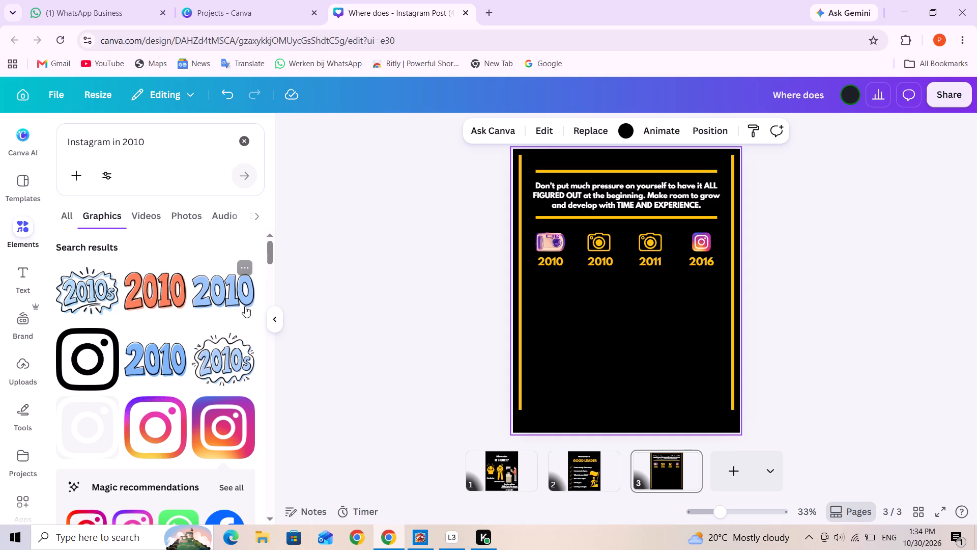
Search the graphics for "blue rebson sports".
{"action": "triple_click", "coordinate": [115, 143]}
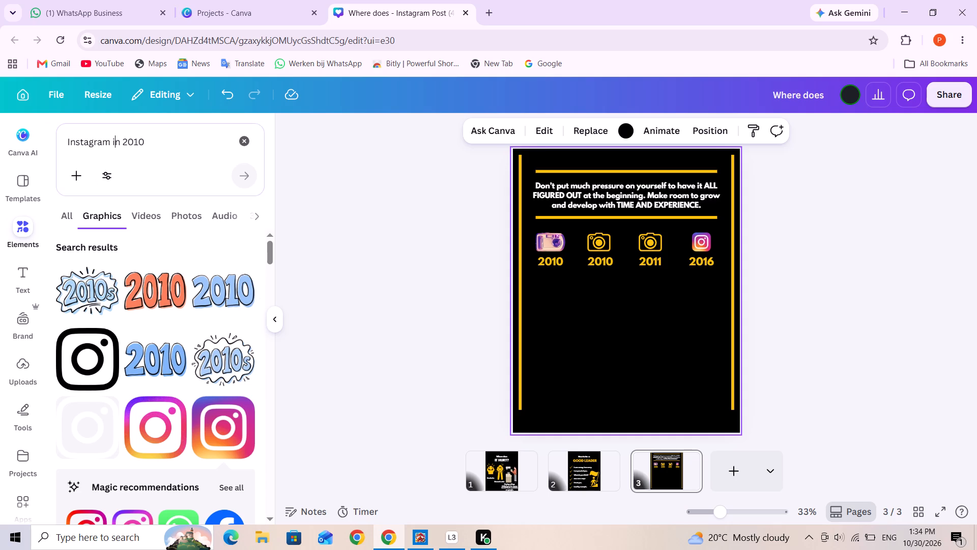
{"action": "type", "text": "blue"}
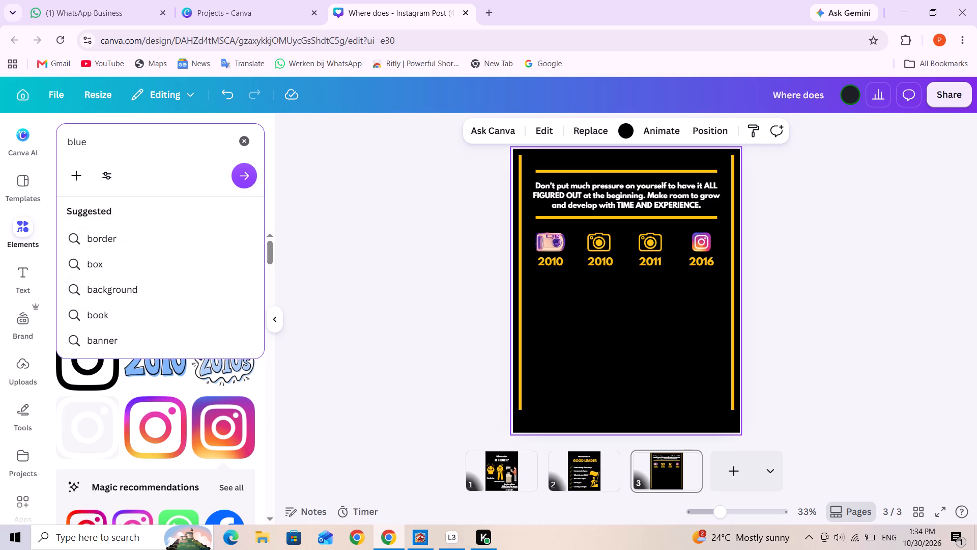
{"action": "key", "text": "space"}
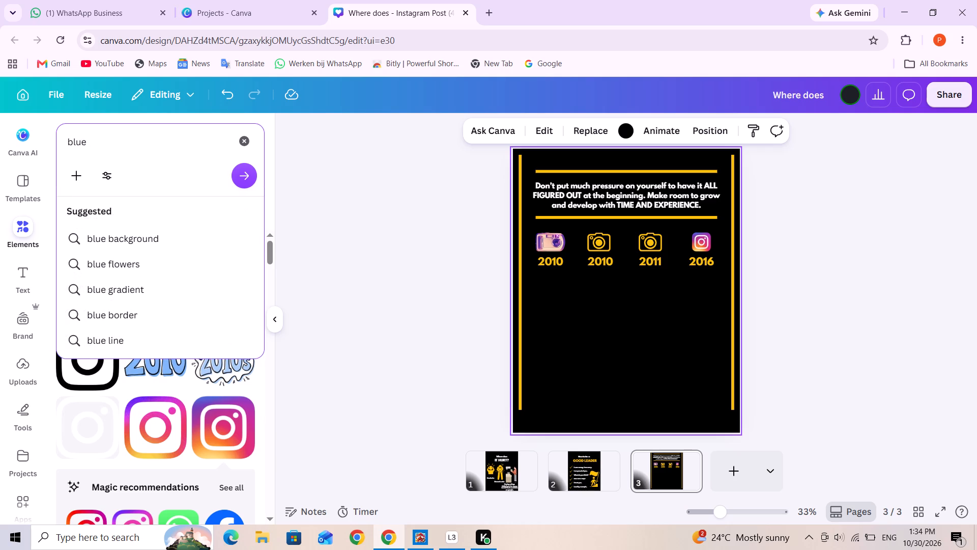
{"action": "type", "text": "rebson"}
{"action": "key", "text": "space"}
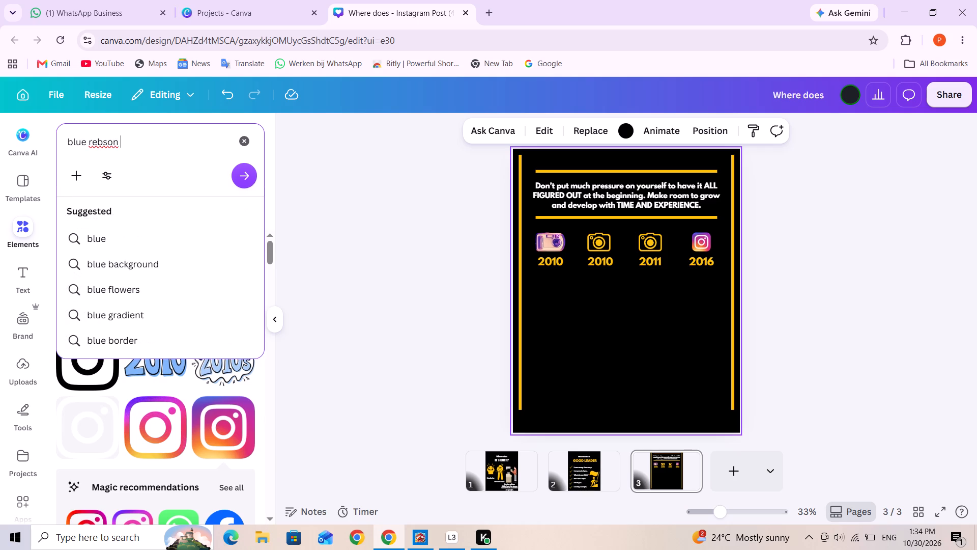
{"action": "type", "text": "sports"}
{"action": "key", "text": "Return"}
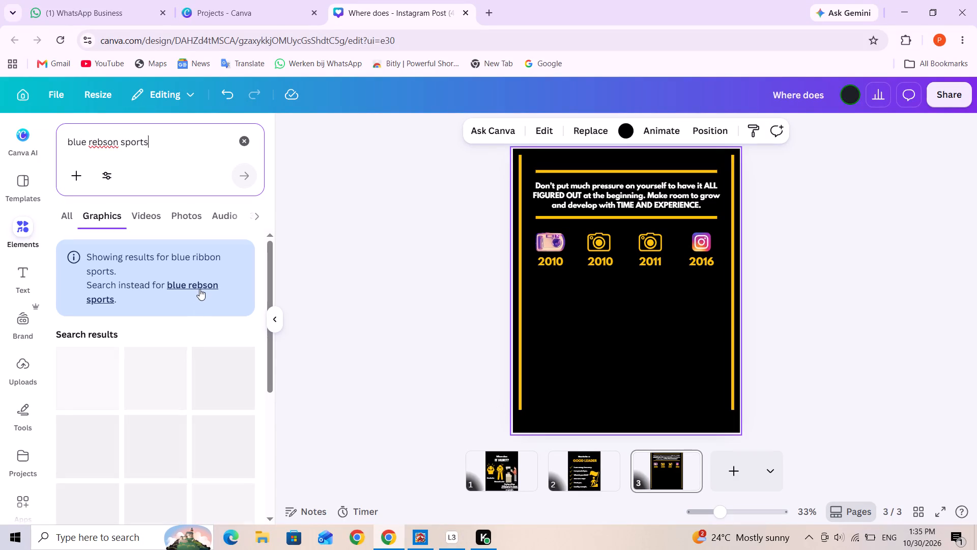
Look through the "blue rebson sports" graphics results for a suitable logo icon for the third page.
{"action": "scroll", "coordinate": [202, 345], "scroll_direction": "down", "scroll_amount": 1}
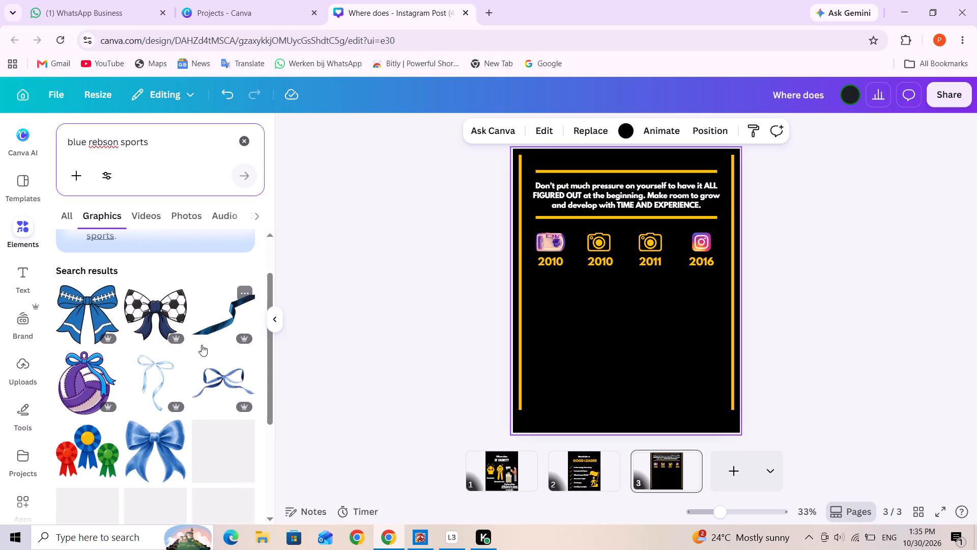
{"action": "scroll", "coordinate": [202, 352], "scroll_direction": "down", "scroll_amount": 3}
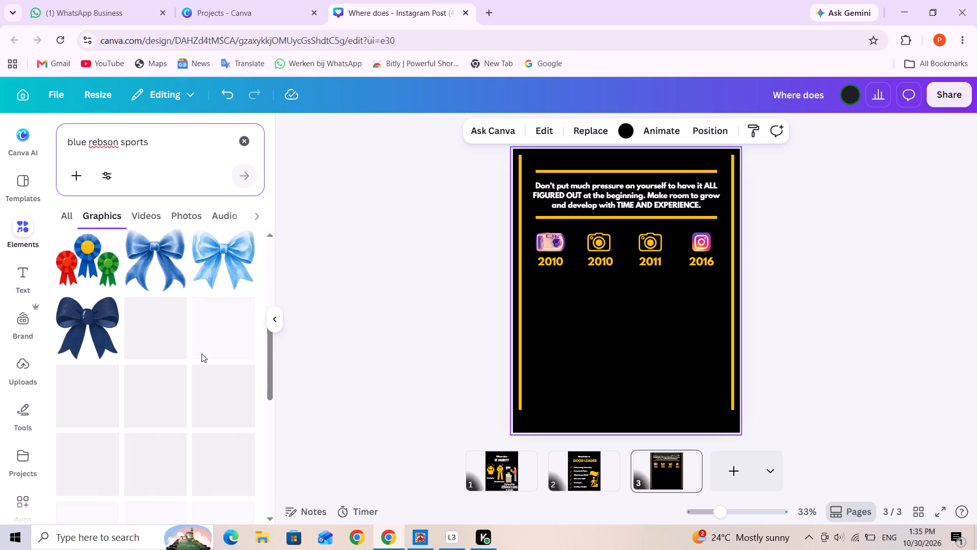
{"action": "scroll", "coordinate": [202, 353], "scroll_direction": "down", "scroll_amount": 2}
{"action": "scroll", "coordinate": [202, 353], "scroll_direction": "up", "scroll_amount": 1}
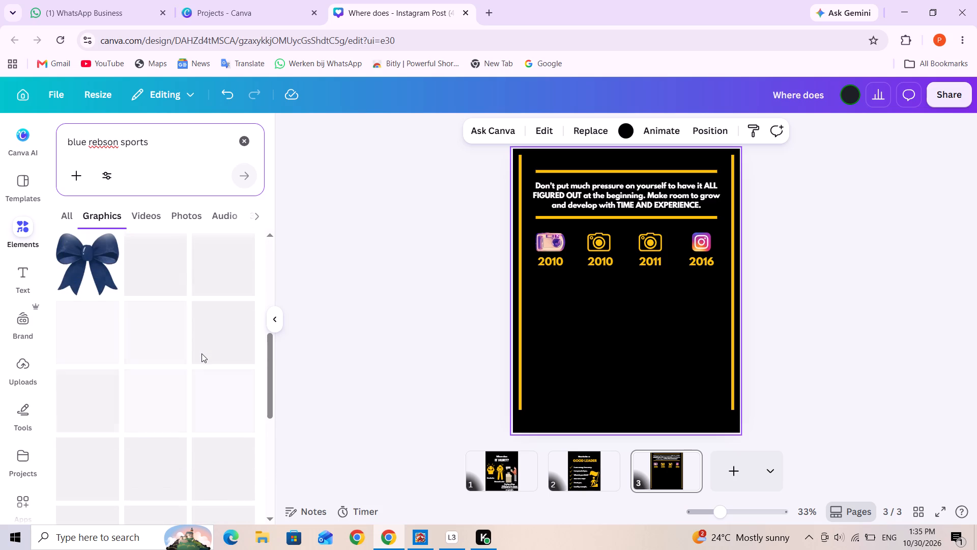
{"action": "scroll", "coordinate": [202, 353], "scroll_direction": "up", "scroll_amount": 5}
{"action": "scroll", "coordinate": [202, 353], "scroll_direction": "down", "scroll_amount": 3}
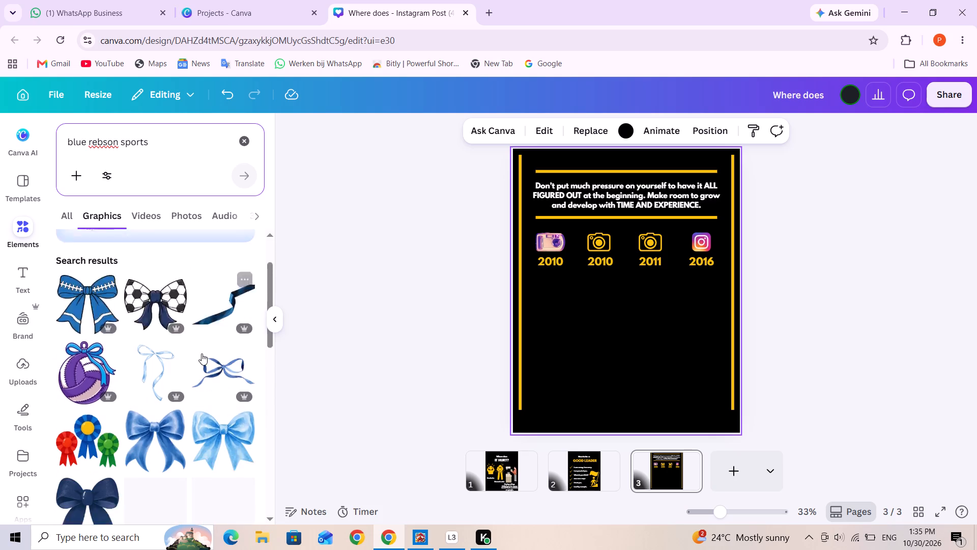
{"action": "scroll", "coordinate": [198, 355], "scroll_direction": "up", "scroll_amount": 4}
{"action": "scroll", "coordinate": [200, 356], "scroll_direction": "down", "scroll_amount": 4}
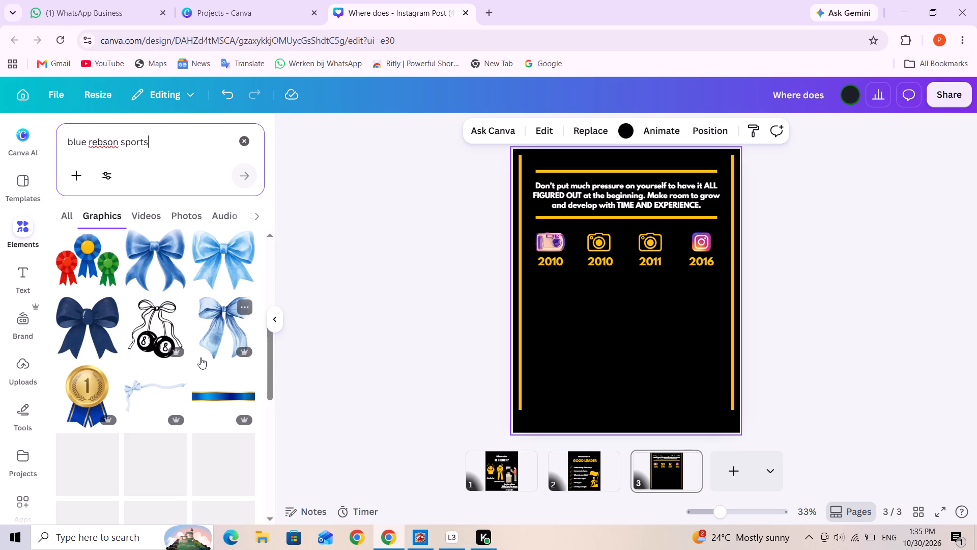
{"action": "scroll", "coordinate": [200, 365], "scroll_direction": "down", "scroll_amount": 4}
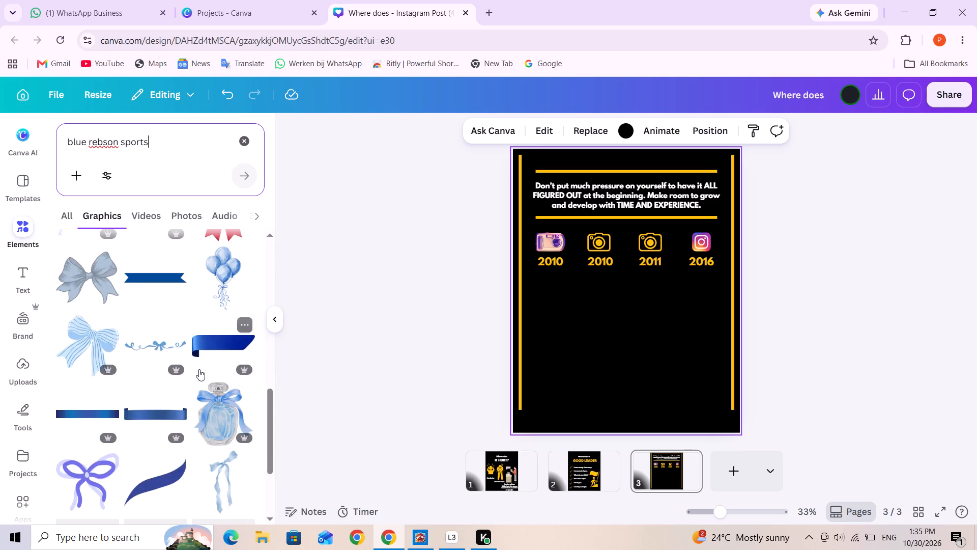
{"action": "scroll", "coordinate": [199, 369], "scroll_direction": "down", "scroll_amount": 6}
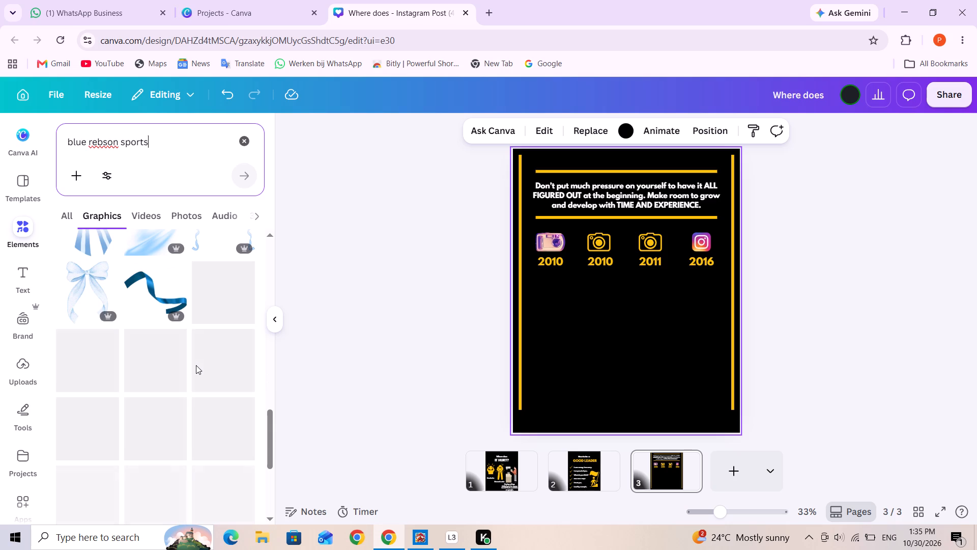
{"action": "scroll", "coordinate": [196, 365], "scroll_direction": "down", "scroll_amount": 3}
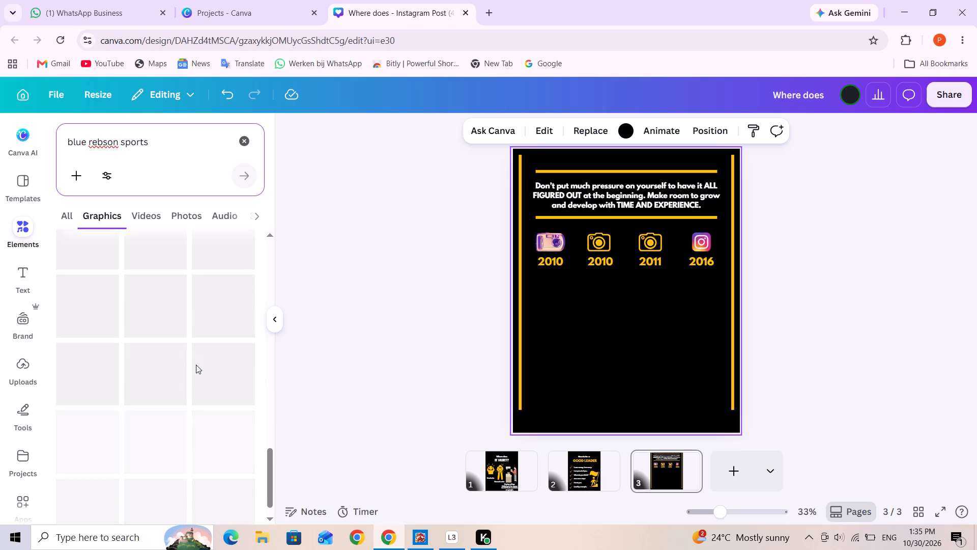
{"action": "scroll", "coordinate": [196, 365], "scroll_direction": "up", "scroll_amount": 15}
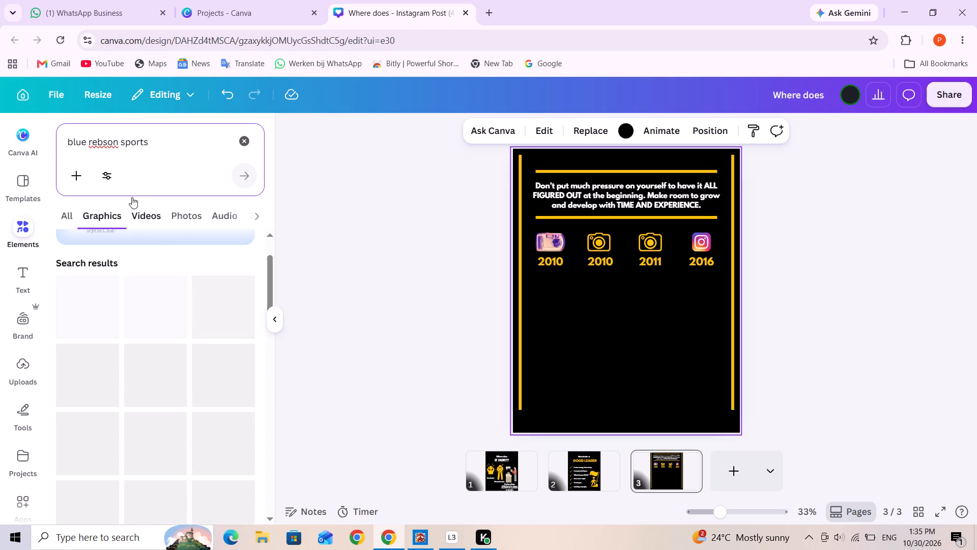
Search the graphics for "BP6".
{"action": "triple_click", "coordinate": [137, 144]}
{"action": "left_click", "coordinate": [137, 144]}
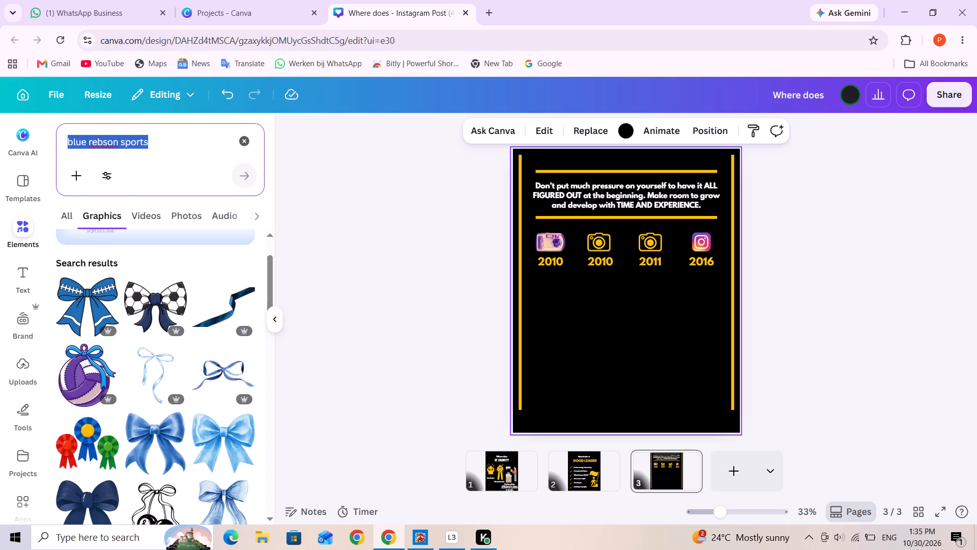
{"action": "key", "text": "b"}
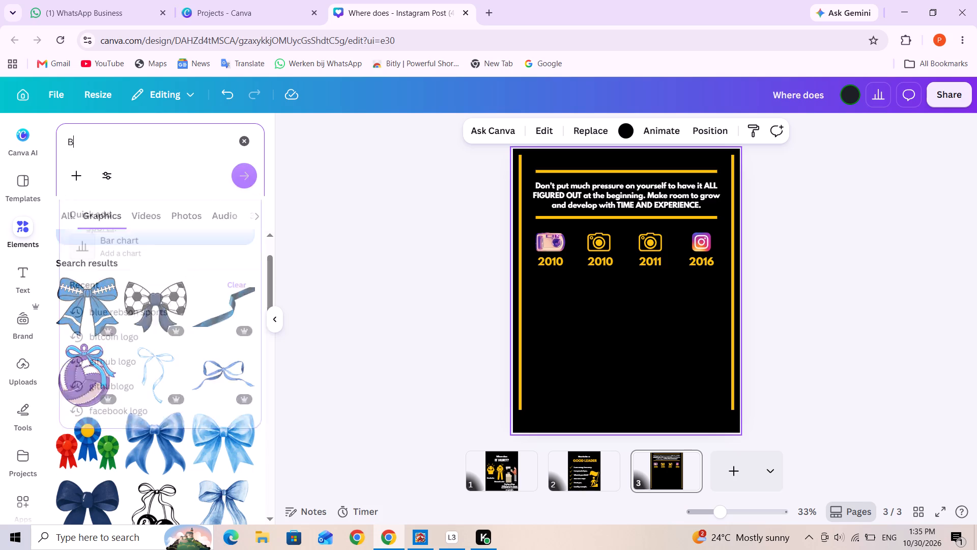
{"action": "type", "text": "P6"}
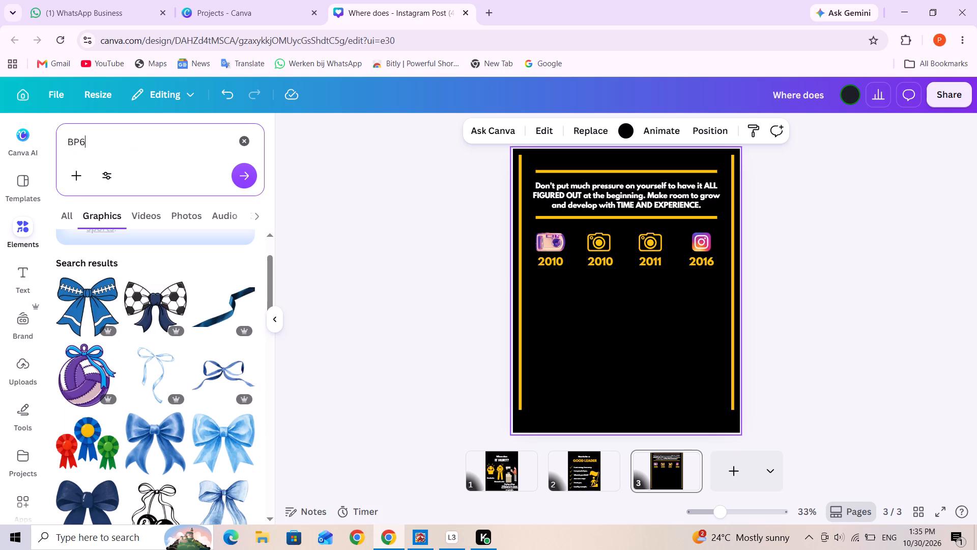
{"action": "key", "text": "Return"}
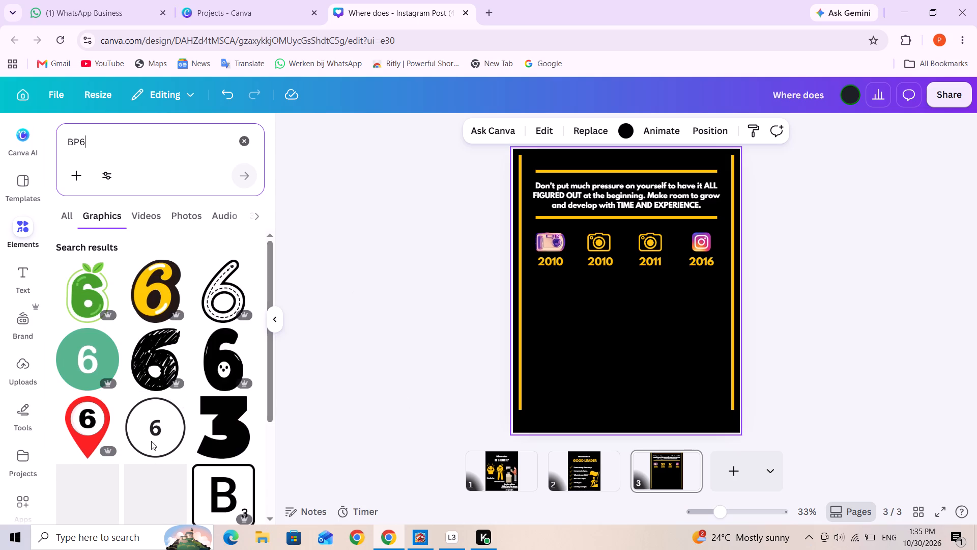
Look through the "BP6" graphics for an icon to use in the next row of the timeline.
{"action": "scroll", "coordinate": [158, 424], "scroll_direction": "down", "scroll_amount": 4}
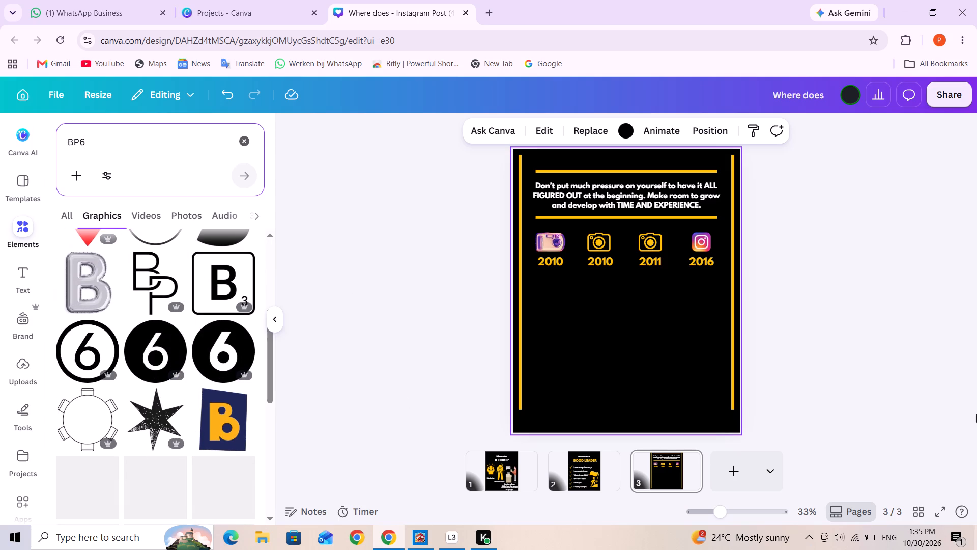
{"action": "scroll", "coordinate": [109, 399], "scroll_direction": "down", "scroll_amount": 1}
{"action": "scroll", "coordinate": [109, 399], "scroll_direction": "up", "scroll_amount": 1}
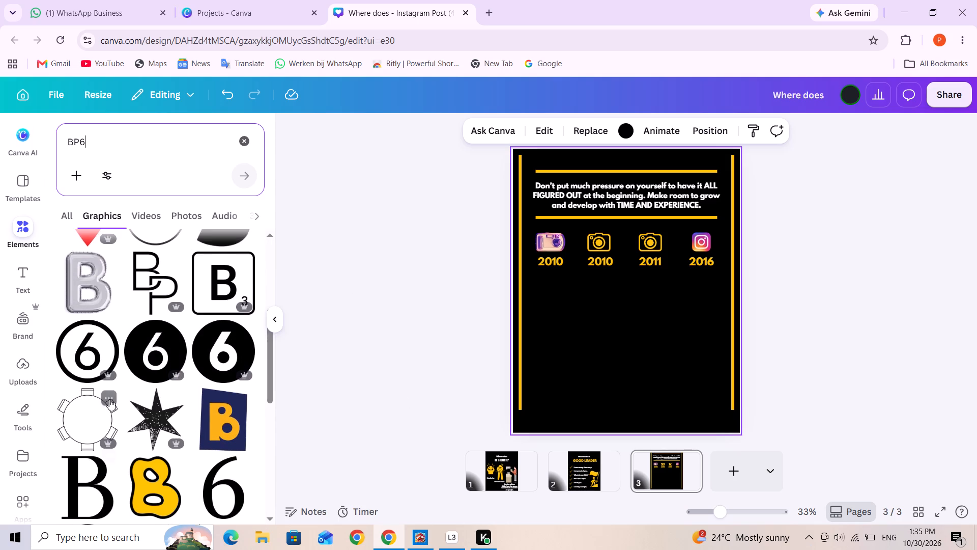
{"action": "scroll", "coordinate": [109, 399], "scroll_direction": "down", "scroll_amount": 5}
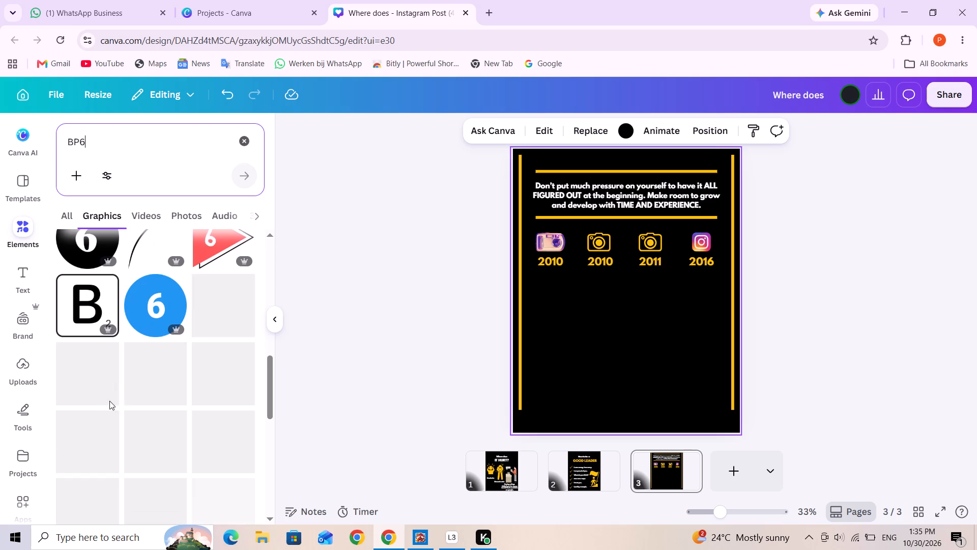
{"action": "scroll", "coordinate": [109, 401], "scroll_direction": "down", "scroll_amount": 3}
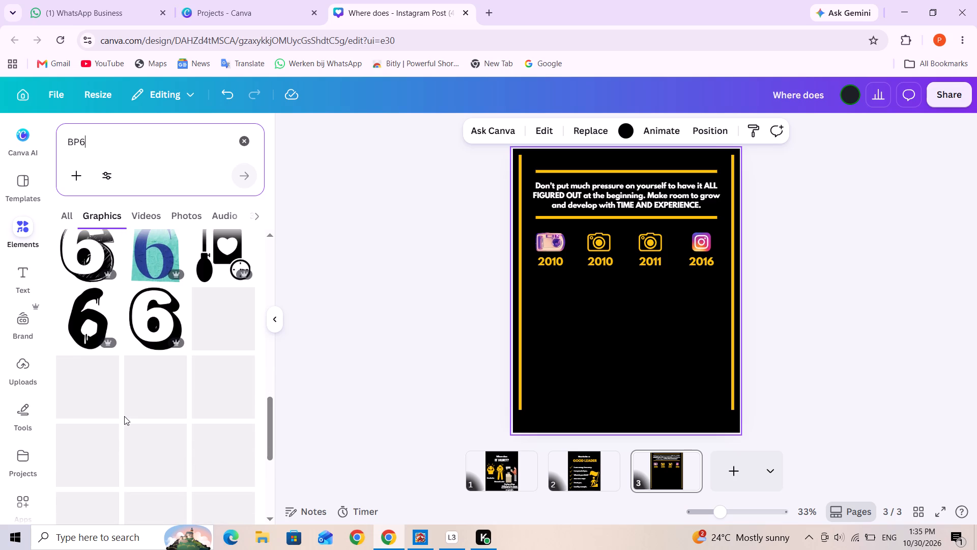
{"action": "scroll", "coordinate": [124, 417], "scroll_direction": "down", "scroll_amount": 3}
{"action": "scroll", "coordinate": [142, 455], "scroll_direction": "down", "scroll_amount": 1}
{"action": "scroll", "coordinate": [150, 461], "scroll_direction": "up", "scroll_amount": 2}
{"action": "scroll", "coordinate": [160, 459], "scroll_direction": "down", "scroll_amount": 1}
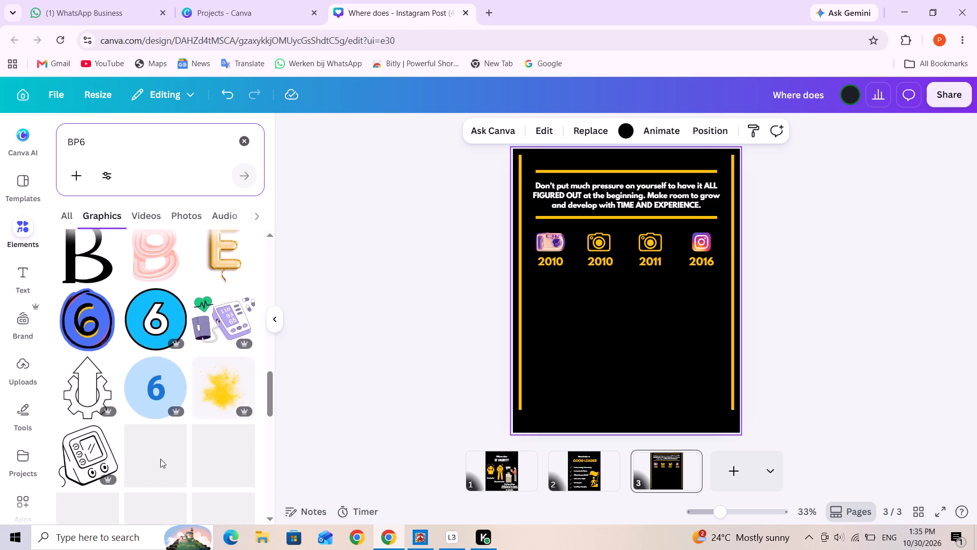
{"action": "scroll", "coordinate": [160, 459], "scroll_direction": "down", "scroll_amount": 3}
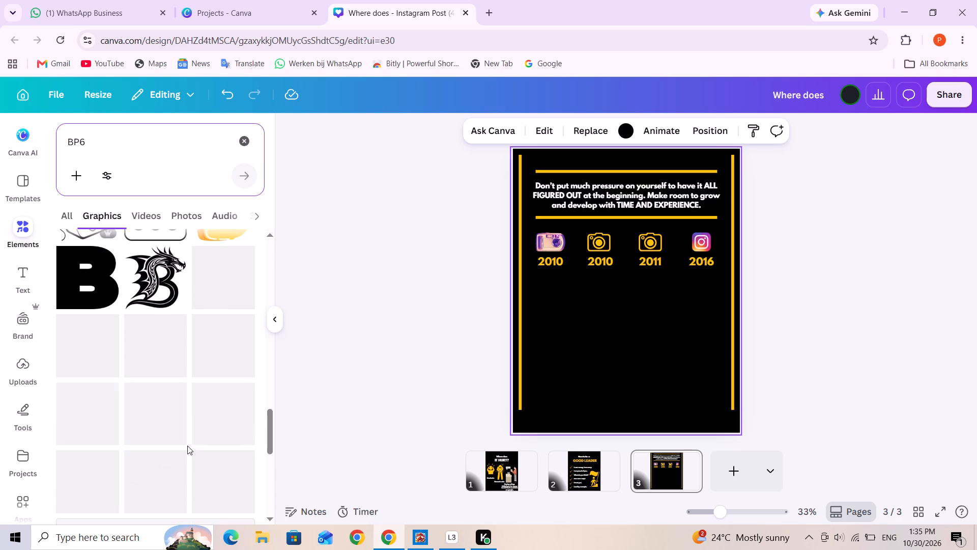
{"action": "scroll", "coordinate": [191, 418], "scroll_direction": "down", "scroll_amount": 2}
{"action": "scroll", "coordinate": [176, 446], "scroll_direction": "up", "scroll_amount": 1}
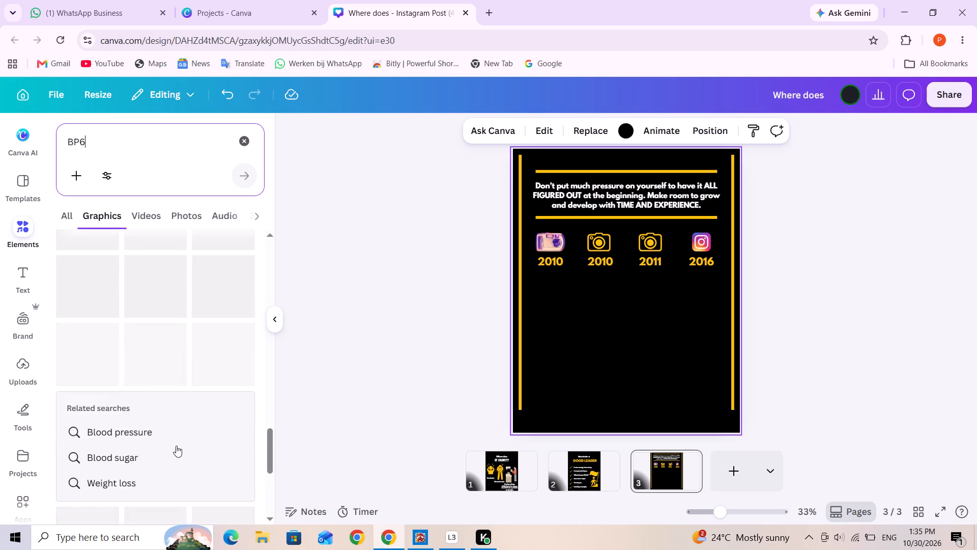
{"action": "scroll", "coordinate": [176, 446], "scroll_direction": "up", "scroll_amount": 1}
{"action": "scroll", "coordinate": [176, 446], "scroll_direction": "down", "scroll_amount": 2}
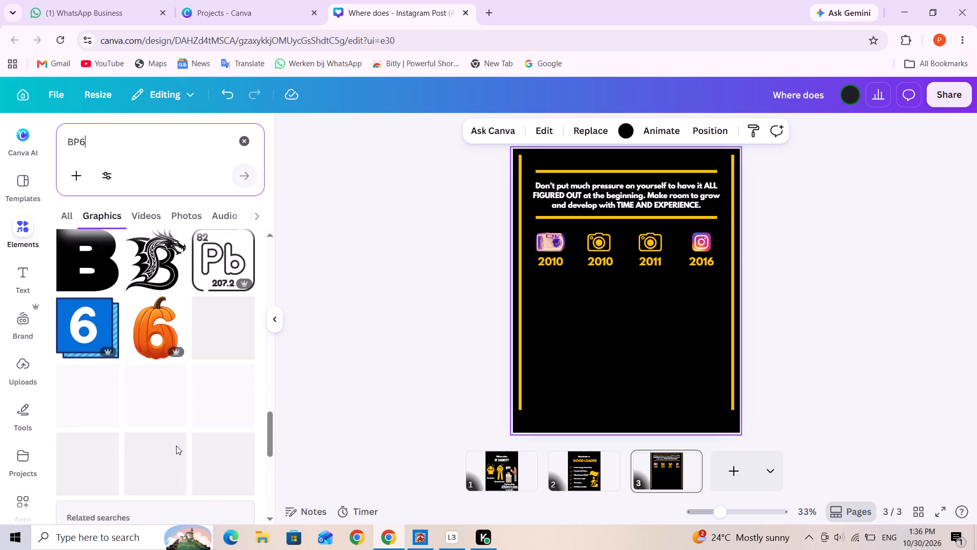
{"action": "scroll", "coordinate": [176, 446], "scroll_direction": "up", "scroll_amount": 2}
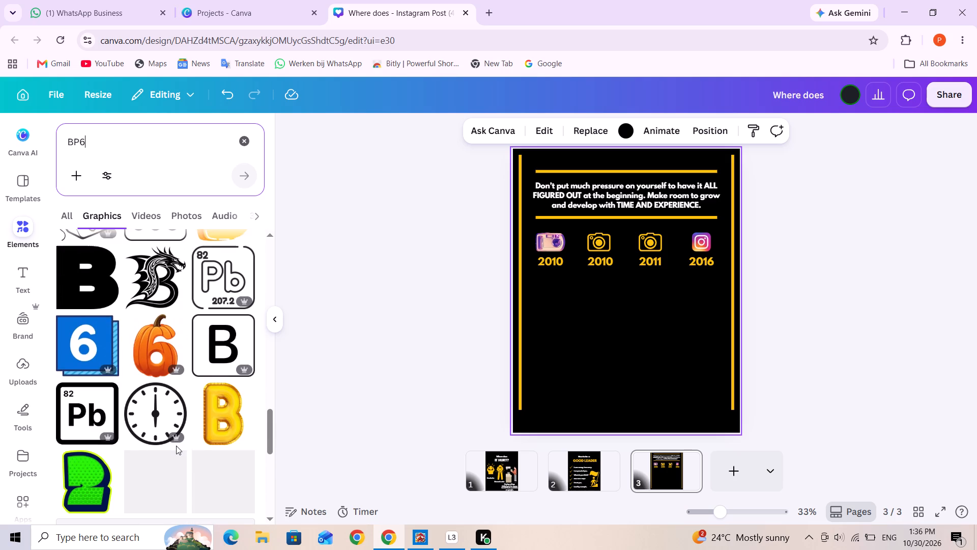
{"action": "scroll", "coordinate": [176, 446], "scroll_direction": "down", "scroll_amount": 6}
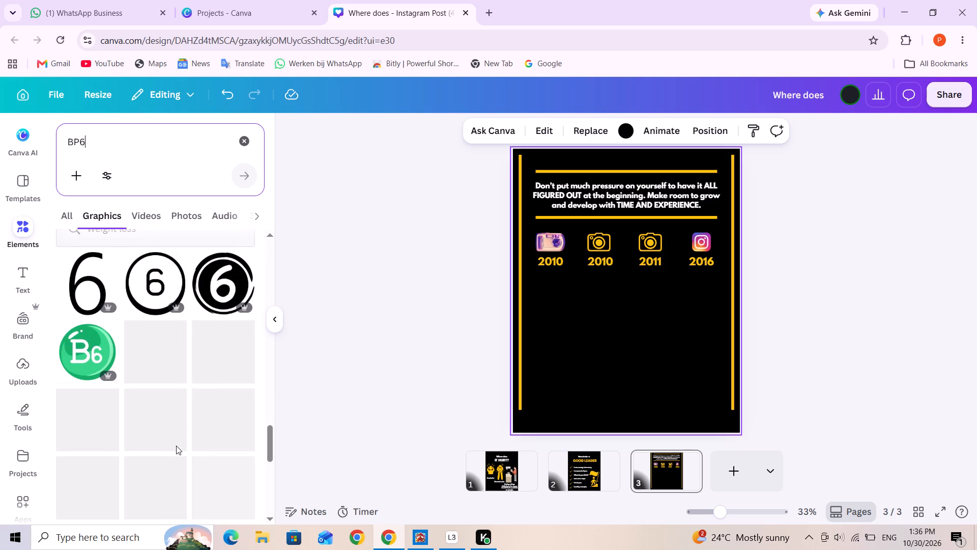
{"action": "scroll", "coordinate": [176, 446], "scroll_direction": "down", "scroll_amount": 1}
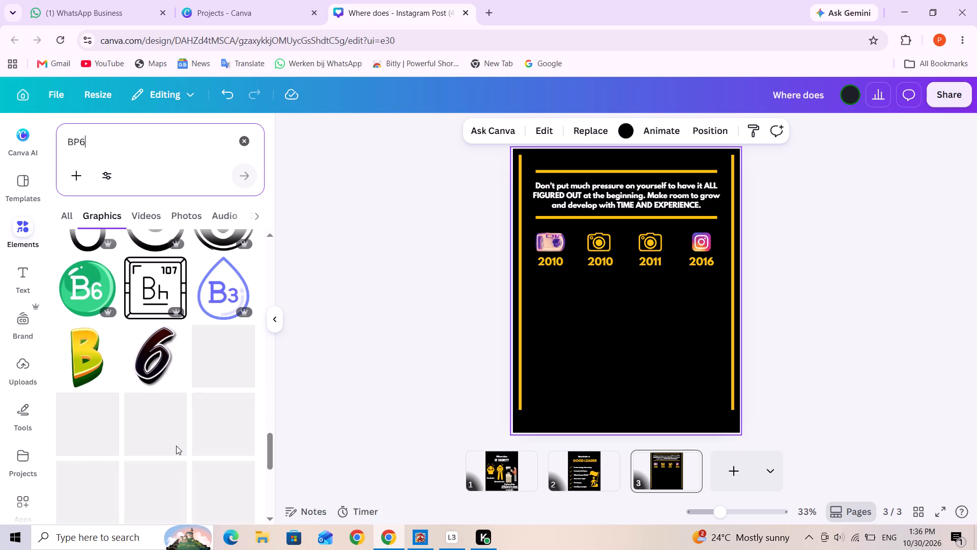
{"action": "scroll", "coordinate": [176, 446], "scroll_direction": "down", "scroll_amount": 1}
{"action": "scroll", "coordinate": [176, 446], "scroll_direction": "up", "scroll_amount": 2}
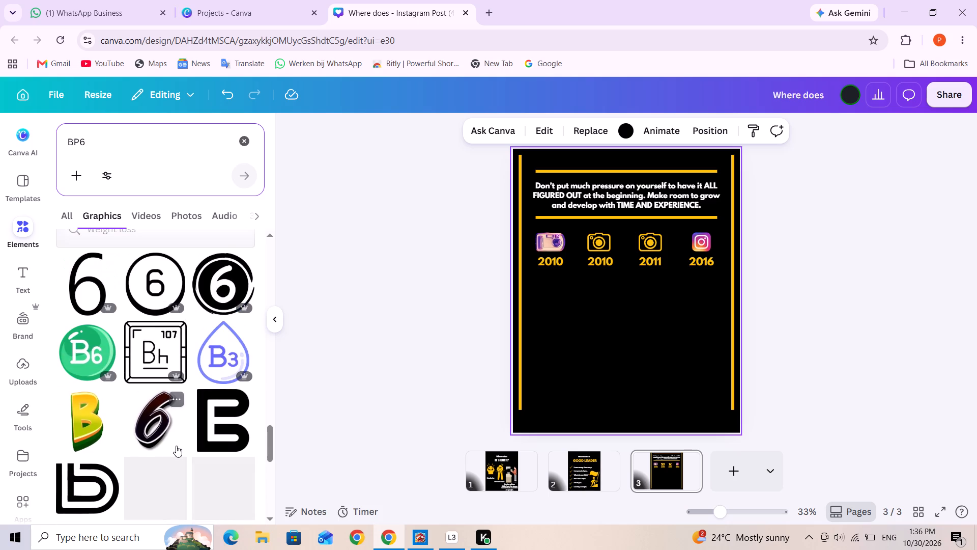
{"action": "scroll", "coordinate": [176, 446], "scroll_direction": "down", "scroll_amount": 3}
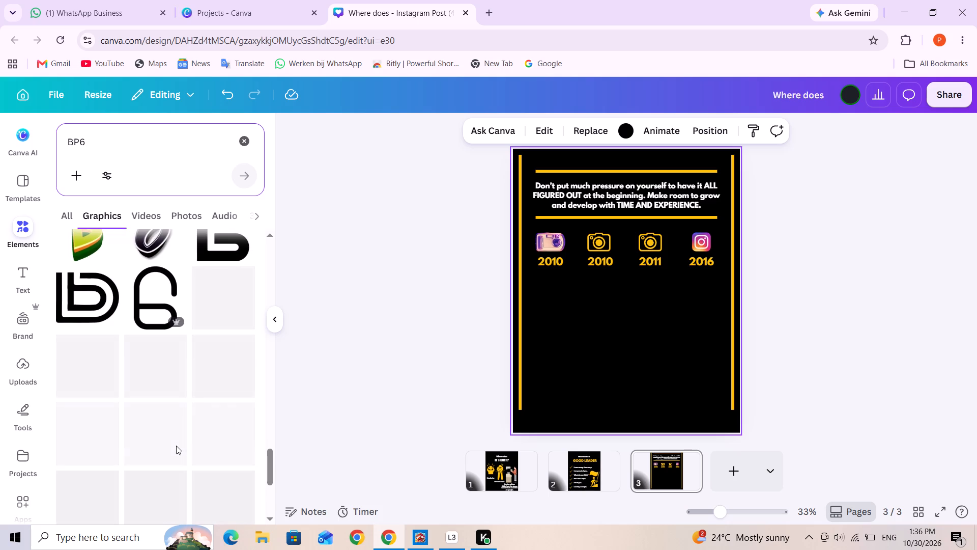
{"action": "scroll", "coordinate": [176, 446], "scroll_direction": "down", "scroll_amount": 2}
{"action": "scroll", "coordinate": [176, 446], "scroll_direction": "up", "scroll_amount": 3}
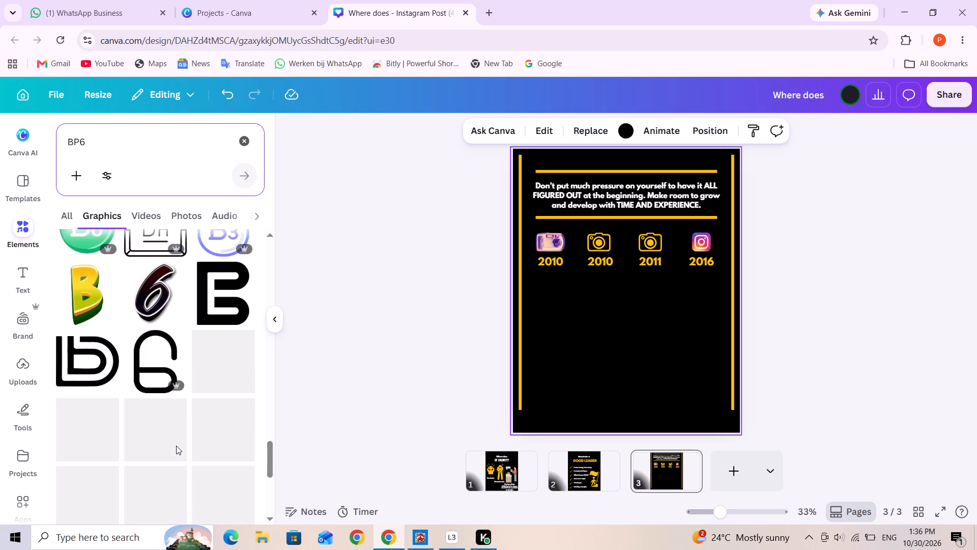
{"action": "scroll", "coordinate": [176, 446], "scroll_direction": "down", "scroll_amount": 6}
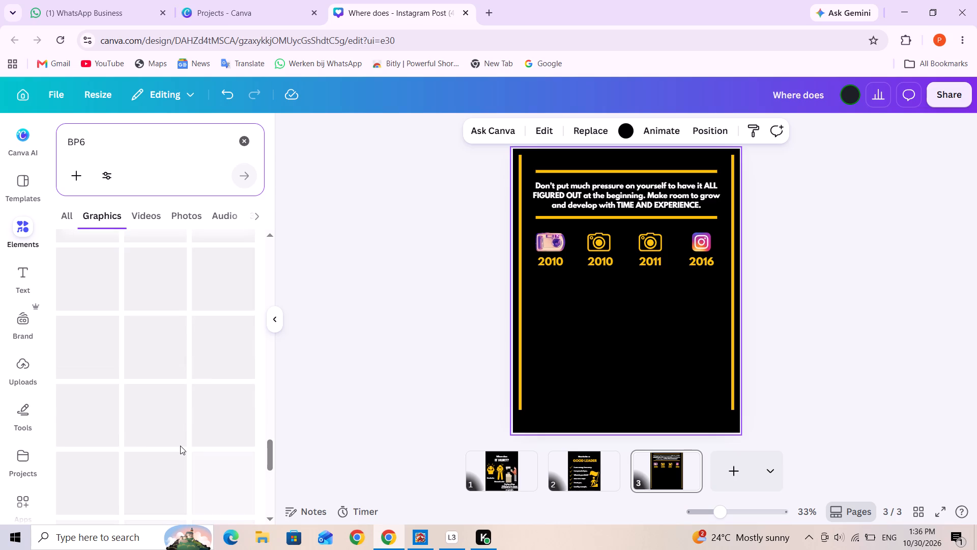
{"action": "scroll", "coordinate": [190, 452], "scroll_direction": "up", "scroll_amount": 4}
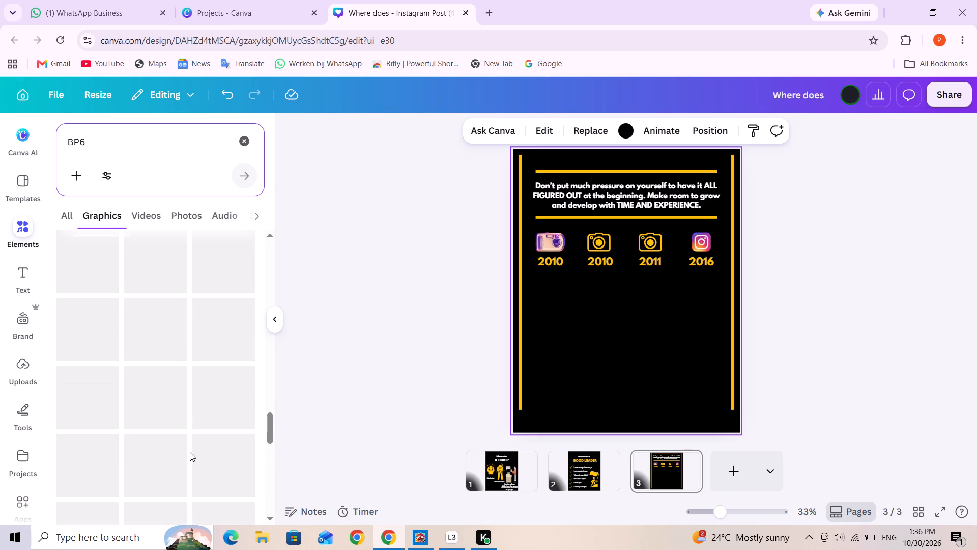
{"action": "scroll", "coordinate": [200, 453], "scroll_direction": "up", "scroll_amount": 2}
{"action": "scroll", "coordinate": [200, 453], "scroll_direction": "down", "scroll_amount": 2}
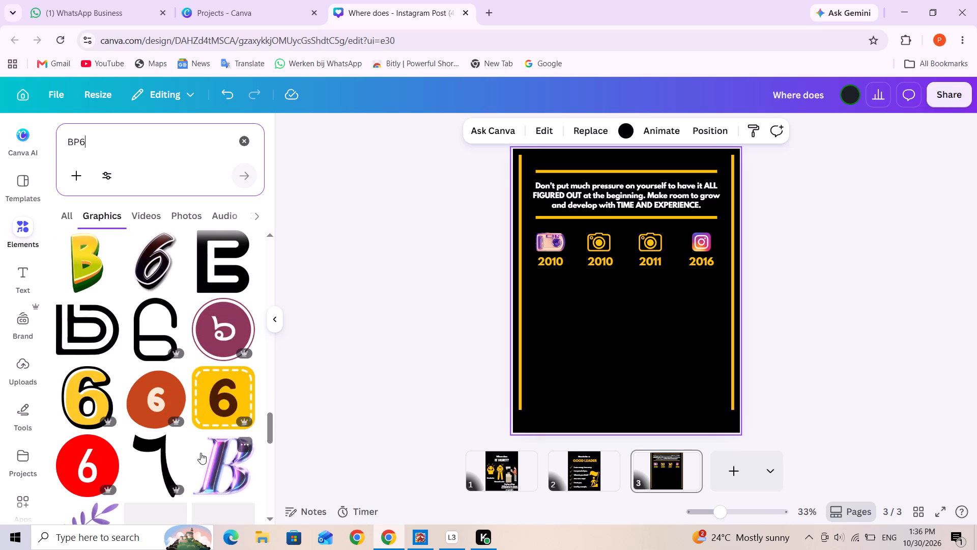
Add the purple blood pressure monitor graphic with the green heart to the third page.
{"action": "scroll", "coordinate": [200, 453], "scroll_direction": "up", "scroll_amount": 5}
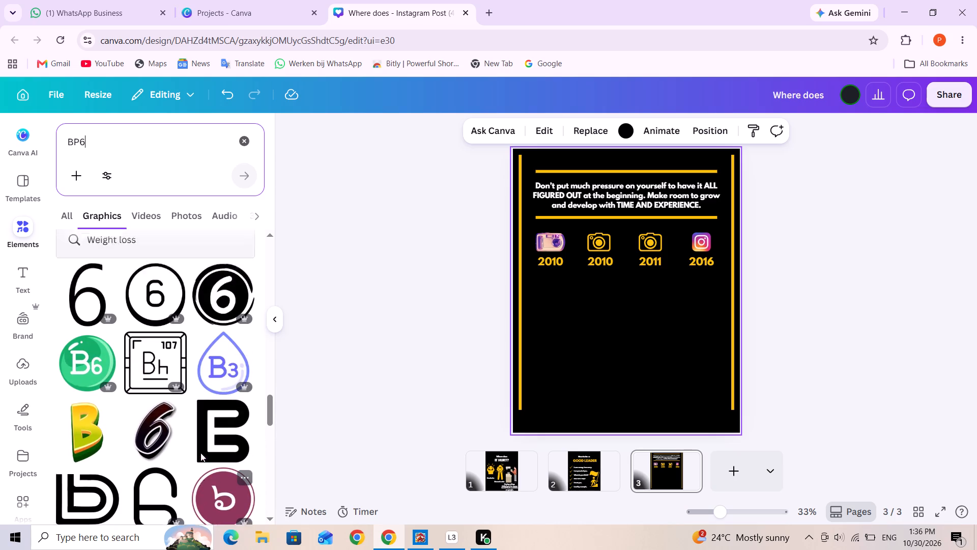
{"action": "scroll", "coordinate": [200, 453], "scroll_direction": "up", "scroll_amount": 6}
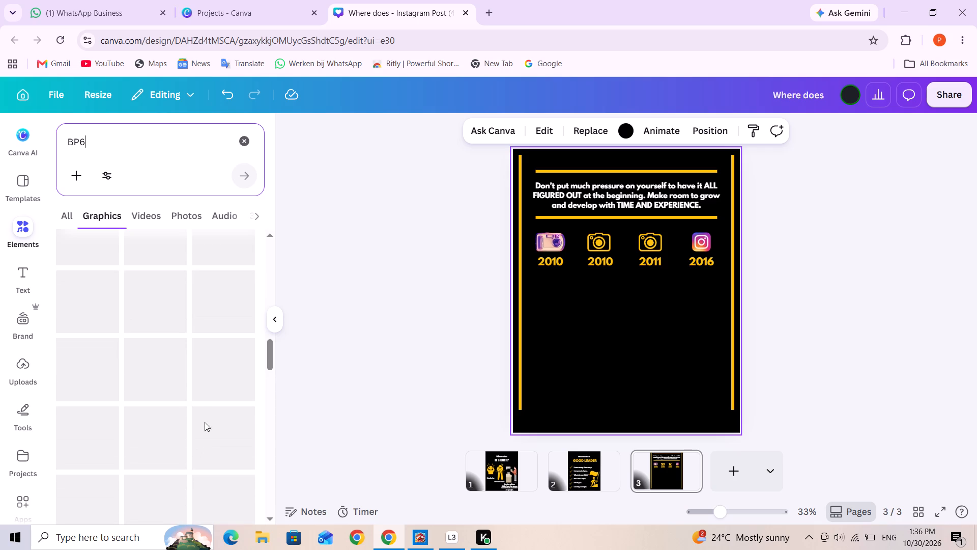
{"action": "scroll", "coordinate": [199, 402], "scroll_direction": "up", "scroll_amount": 6}
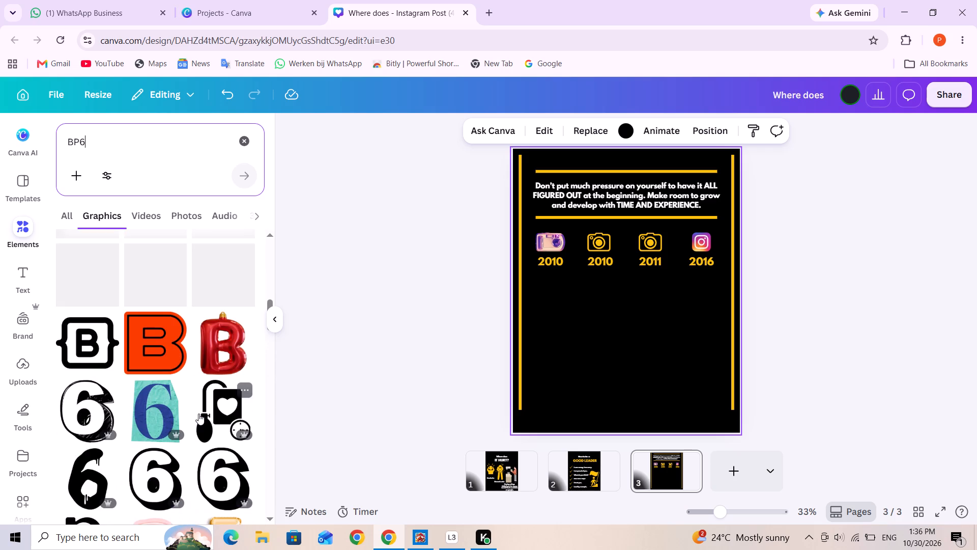
{"action": "scroll", "coordinate": [198, 415], "scroll_direction": "down", "scroll_amount": 3}
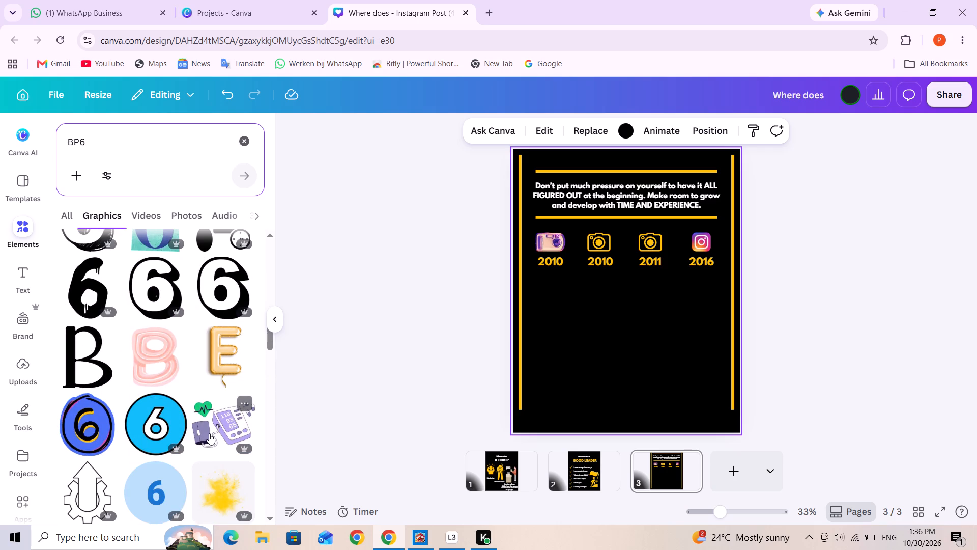
{"action": "left_click", "coordinate": [214, 430]}
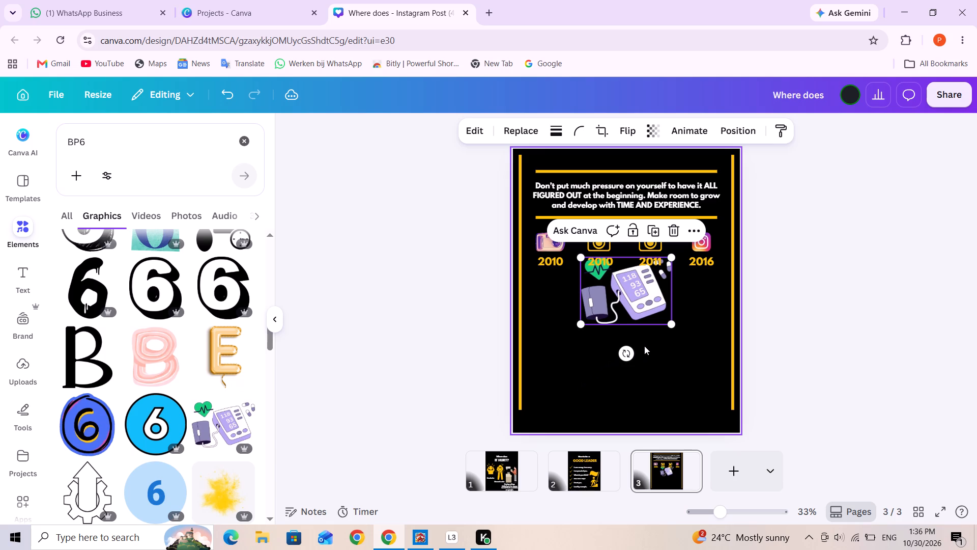
Shrink the blood pressure monitor graphic to icon size, about 122 wide by 90 high.
{"action": "left_click_drag", "start_coordinate": [646, 314], "coordinate": [721, 289]}
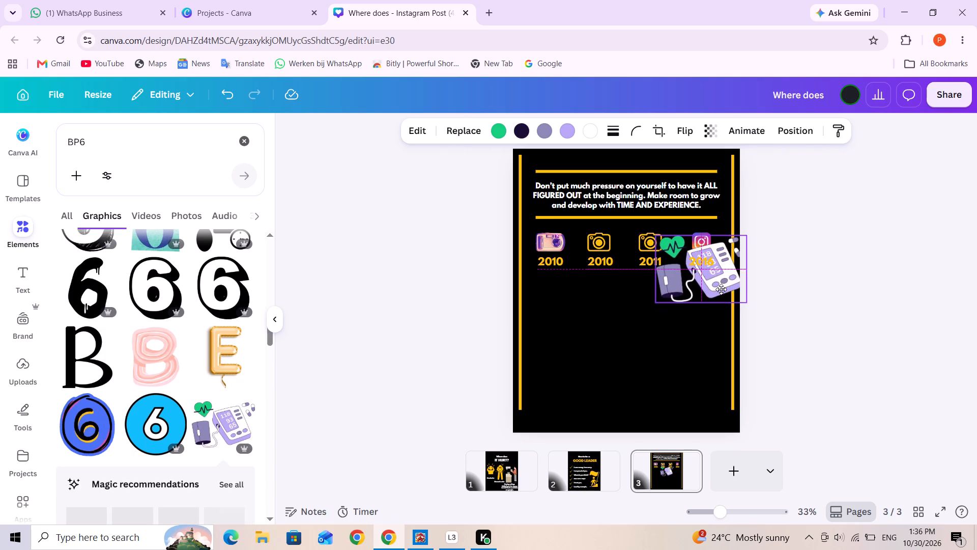
{"action": "left_click_drag", "start_coordinate": [721, 289], "coordinate": [679, 289]}
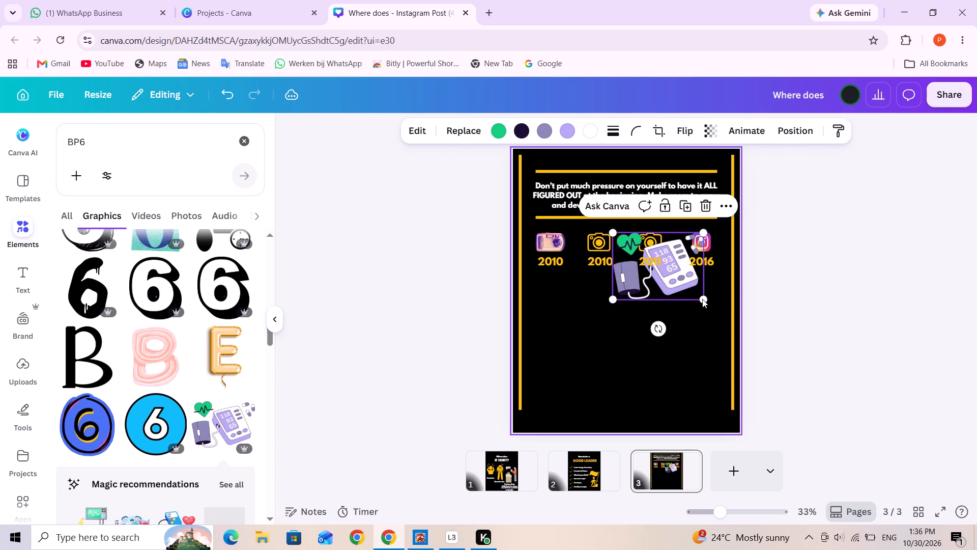
{"action": "left_click_drag", "start_coordinate": [702, 299], "coordinate": [639, 252]}
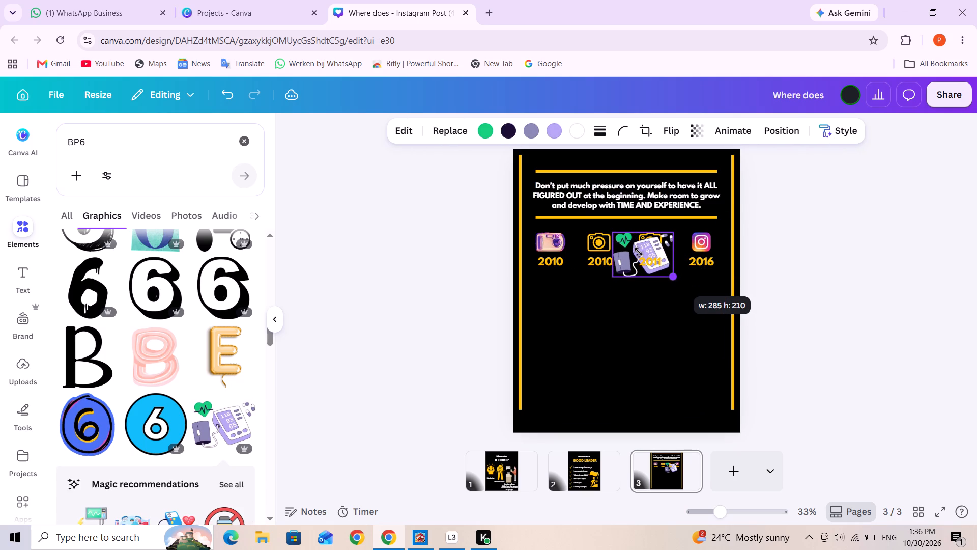
{"action": "left_click_drag", "start_coordinate": [639, 252], "coordinate": [635, 252]}
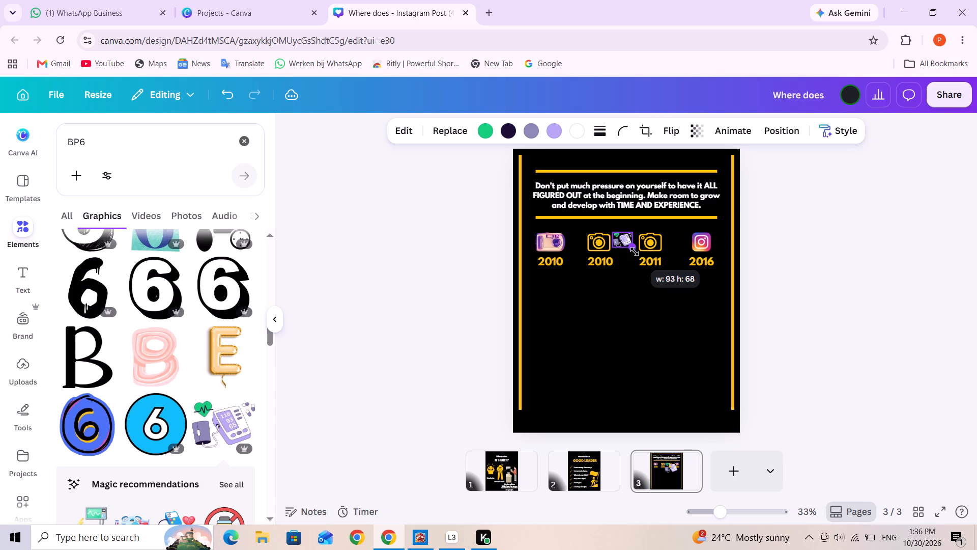
{"action": "left_click_drag", "start_coordinate": [635, 252], "coordinate": [648, 264]}
{"action": "left_click_drag", "start_coordinate": [648, 264], "coordinate": [648, 266]}
{"action": "left_click_drag", "start_coordinate": [648, 266], "coordinate": [664, 284]}
{"action": "left_click_drag", "start_coordinate": [664, 284], "coordinate": [682, 313]}
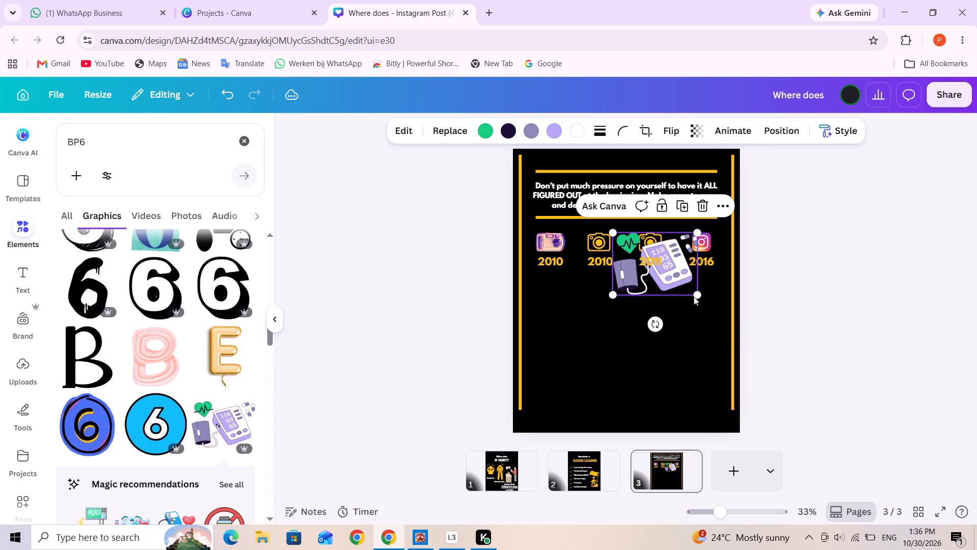
{"action": "left_click", "coordinate": [697, 295]}
{"action": "left_click_drag", "start_coordinate": [697, 294], "coordinate": [689, 281]}
{"action": "left_click_drag", "start_coordinate": [689, 281], "coordinate": [689, 281]}
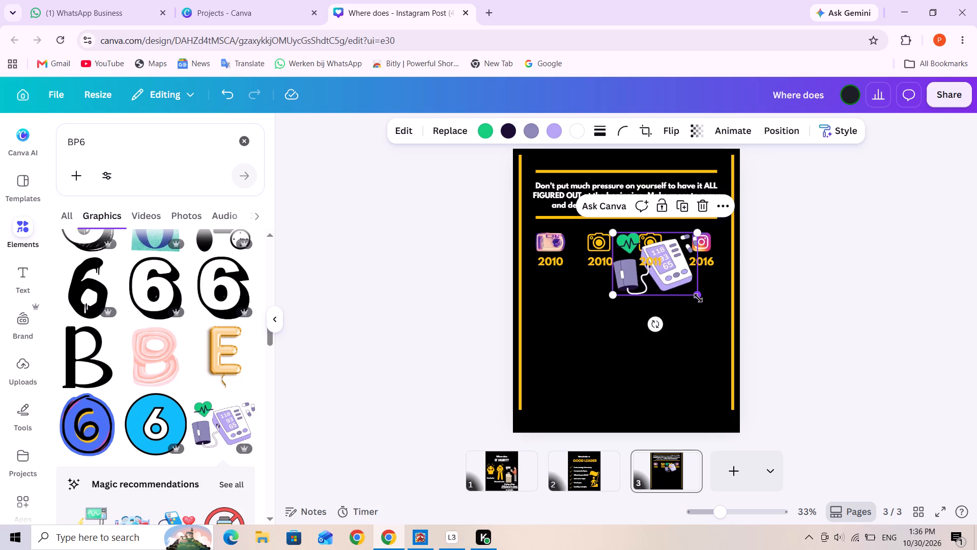
{"action": "left_click_drag", "start_coordinate": [699, 297], "coordinate": [654, 259]}
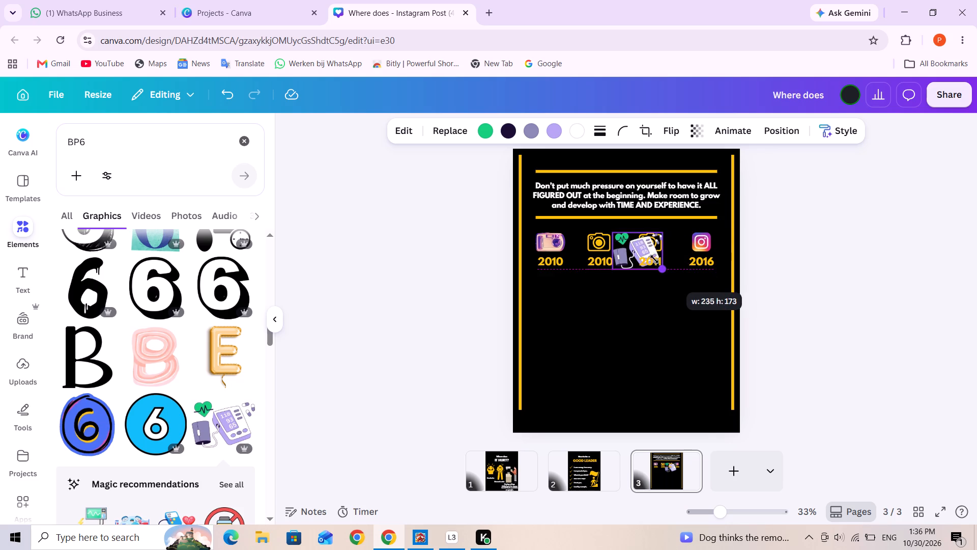
{"action": "left_click_drag", "start_coordinate": [654, 259], "coordinate": [639, 248]}
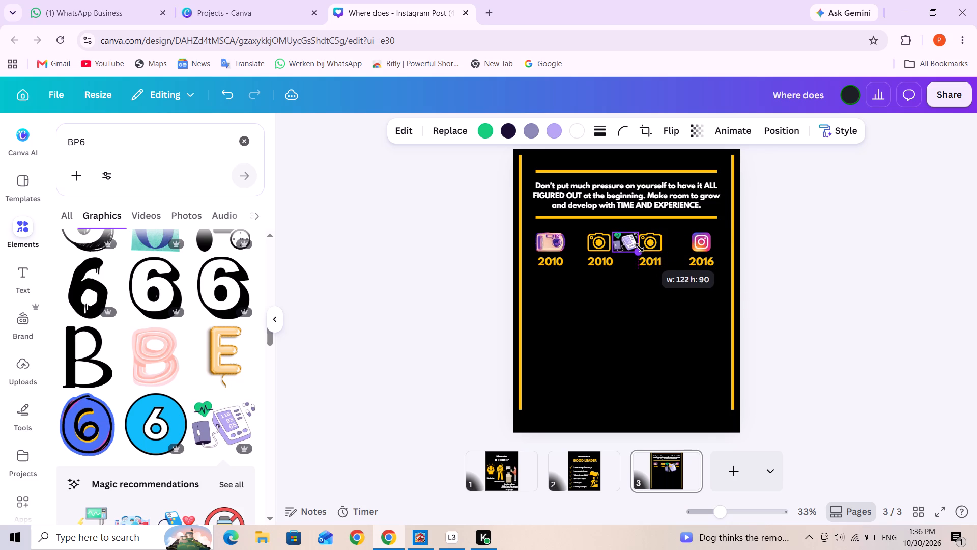
{"action": "left_click_drag", "start_coordinate": [639, 248], "coordinate": [641, 248]}
{"action": "left_click", "coordinate": [669, 364]}
Place the blood pressure monitor icon below the first 2010 label with a gap, as the start of a second row.
{"action": "left_click_drag", "start_coordinate": [625, 242], "coordinate": [553, 312]}
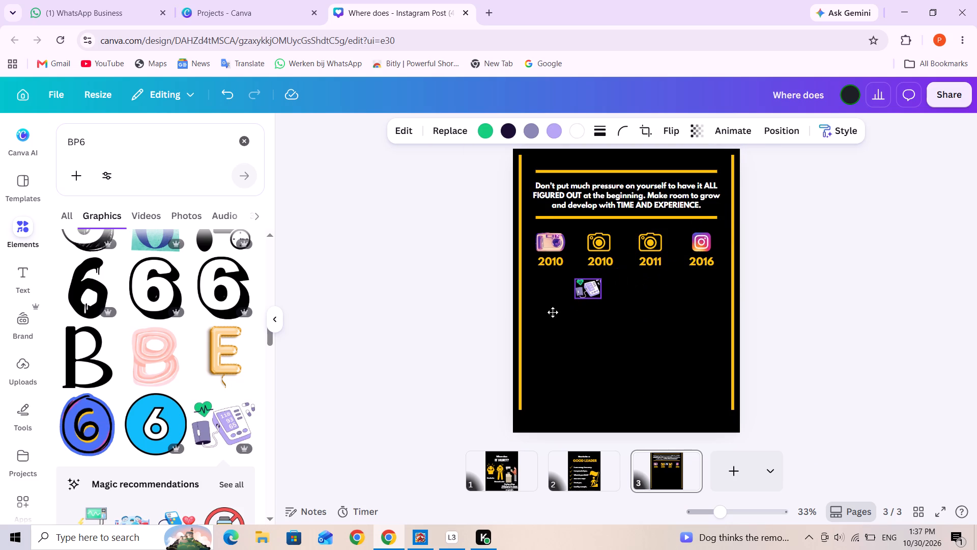
{"action": "left_click_drag", "start_coordinate": [553, 312], "coordinate": [540, 320]}
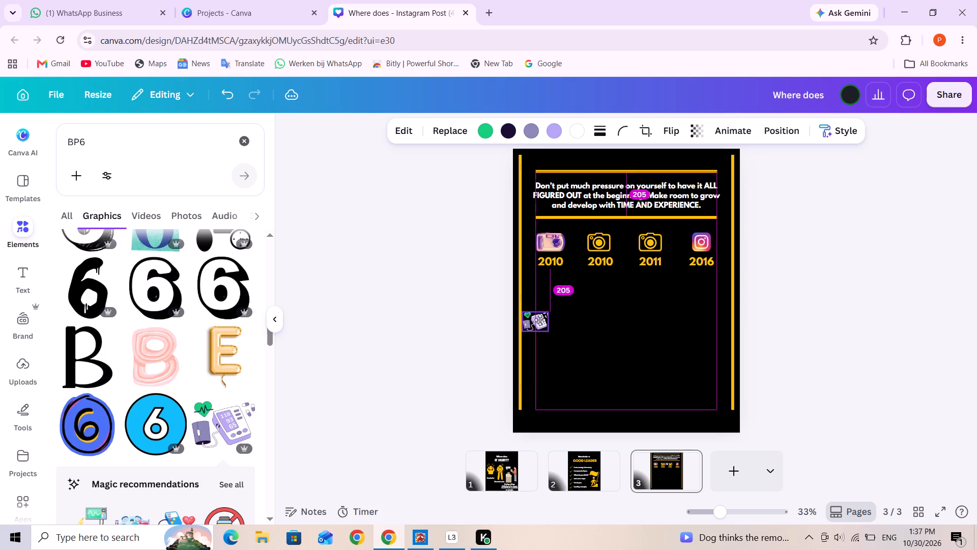
{"action": "left_click_drag", "start_coordinate": [540, 320], "coordinate": [554, 295]}
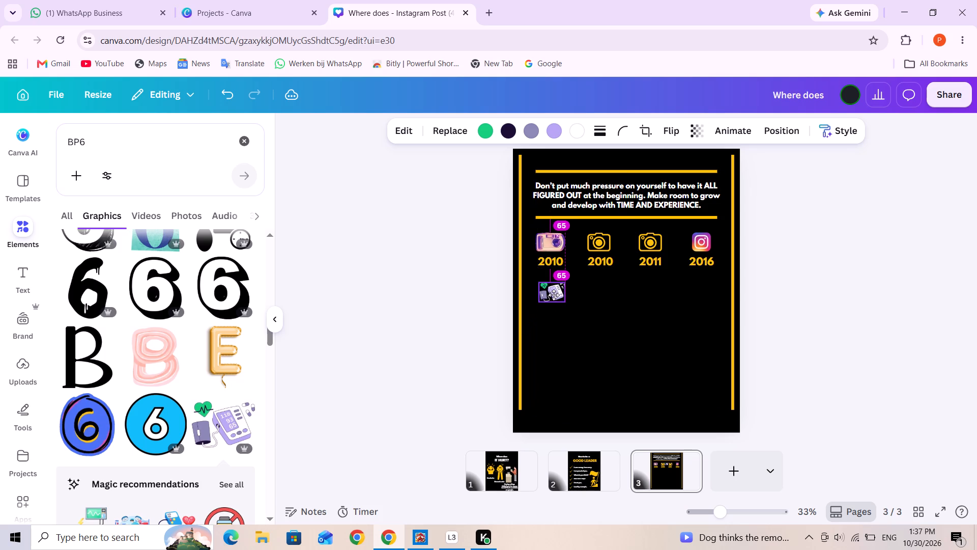
{"action": "left_click_drag", "start_coordinate": [554, 295], "coordinate": [552, 298]}
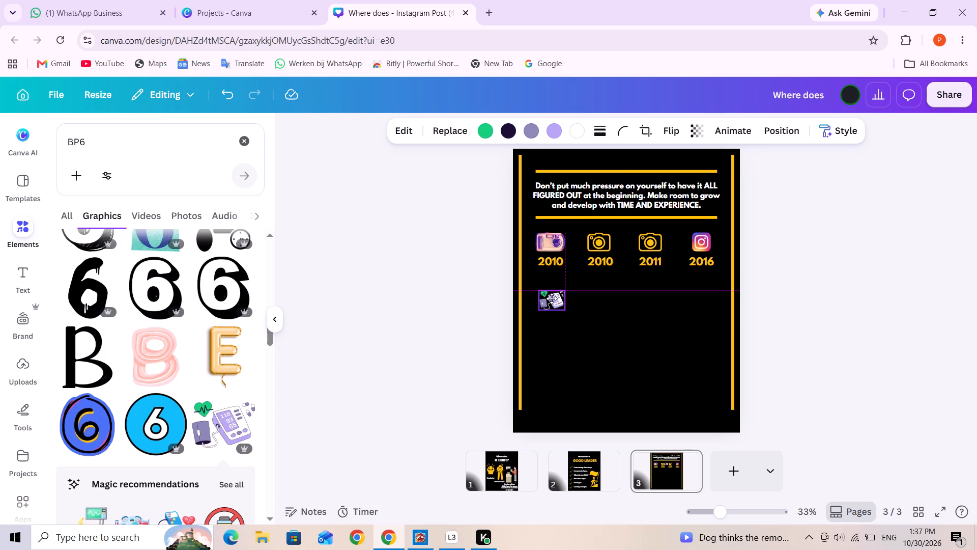
{"action": "left_click_drag", "start_coordinate": [552, 298], "coordinate": [551, 313]}
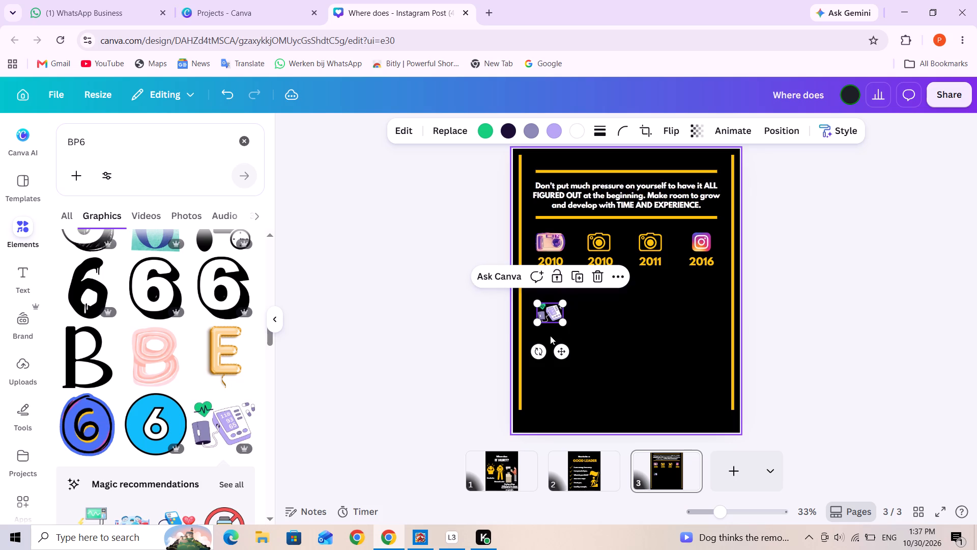
{"action": "left_click", "coordinate": [549, 339]}
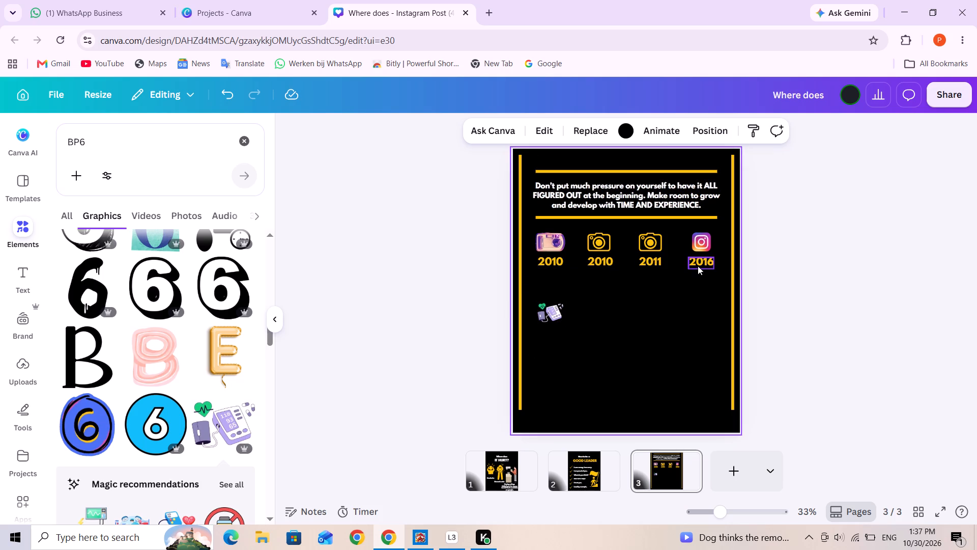
Duplicate the 2016 label, place the copy under the blood pressure monitor icon, and change its text to 1964.
{"action": "left_click", "coordinate": [699, 266]}
{"action": "left_click", "coordinate": [728, 231]}
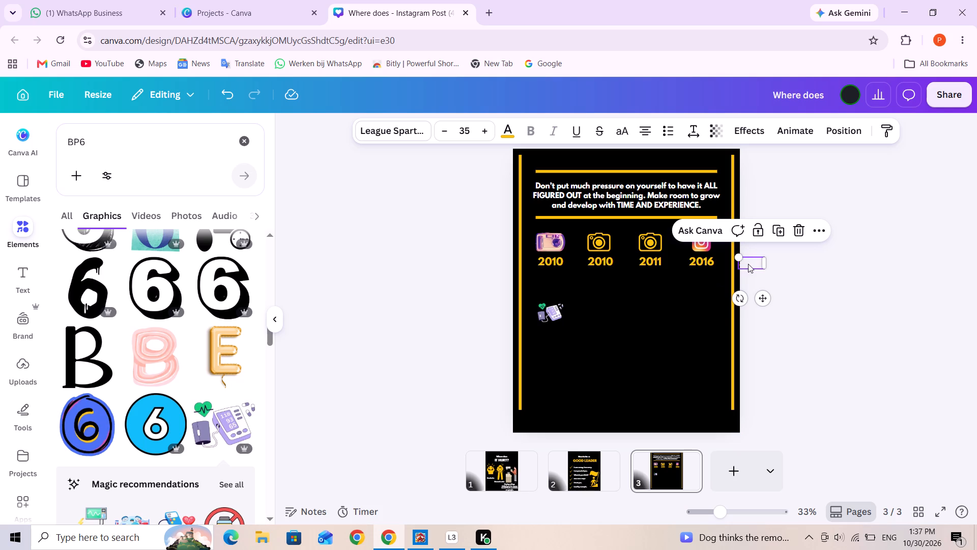
{"action": "left_click_drag", "start_coordinate": [748, 264], "coordinate": [549, 338]}
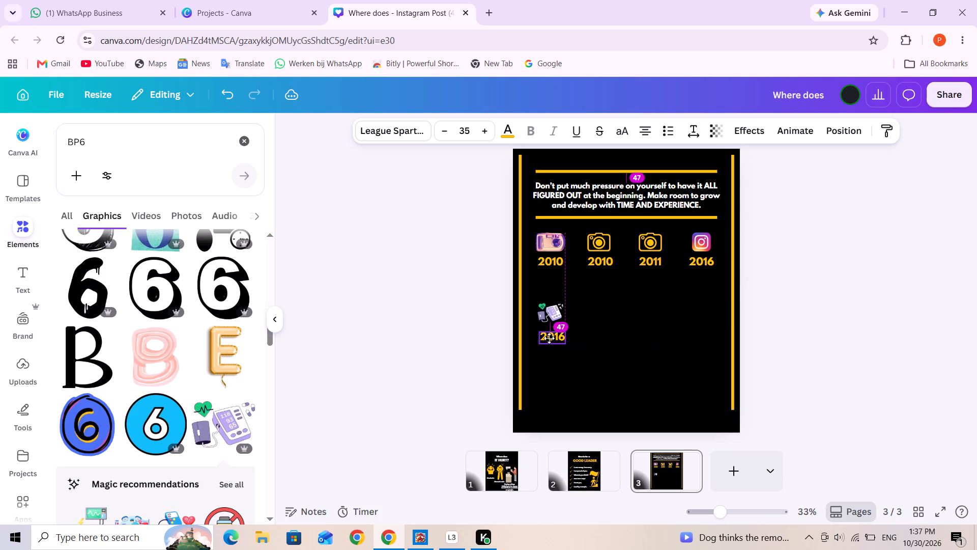
{"action": "left_click_drag", "start_coordinate": [549, 338], "coordinate": [547, 340]}
{"action": "triple_click", "coordinate": [548, 340]}
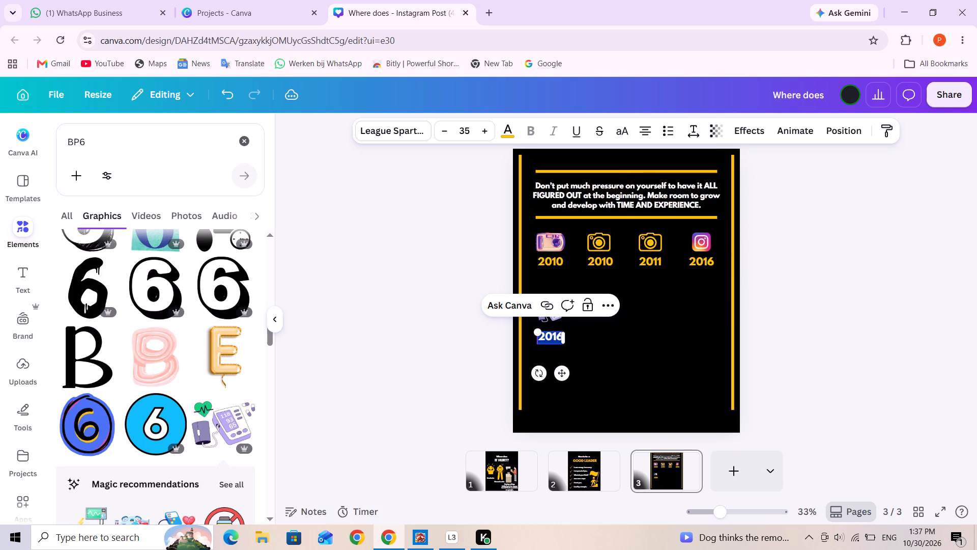
{"action": "type", "text": "1964"}
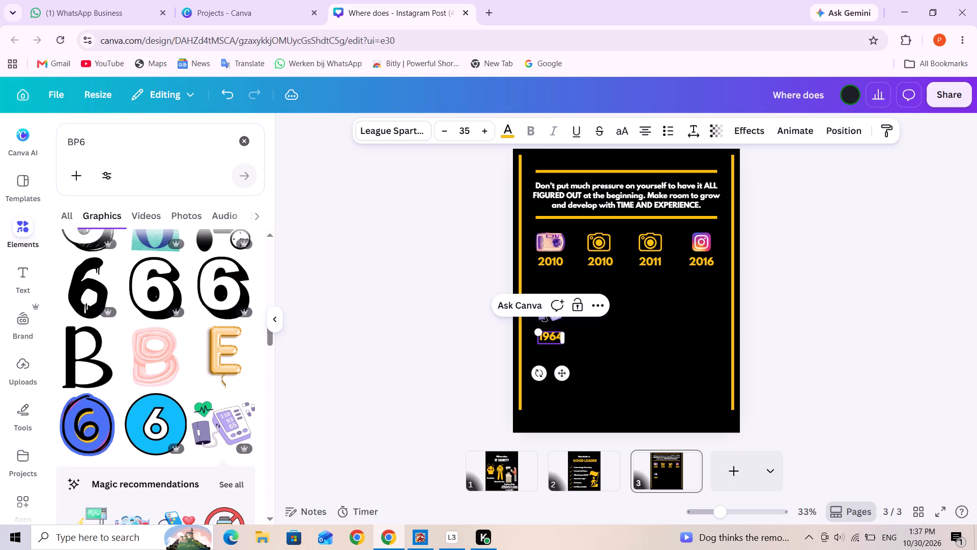
{"action": "left_click", "coordinate": [620, 329]}
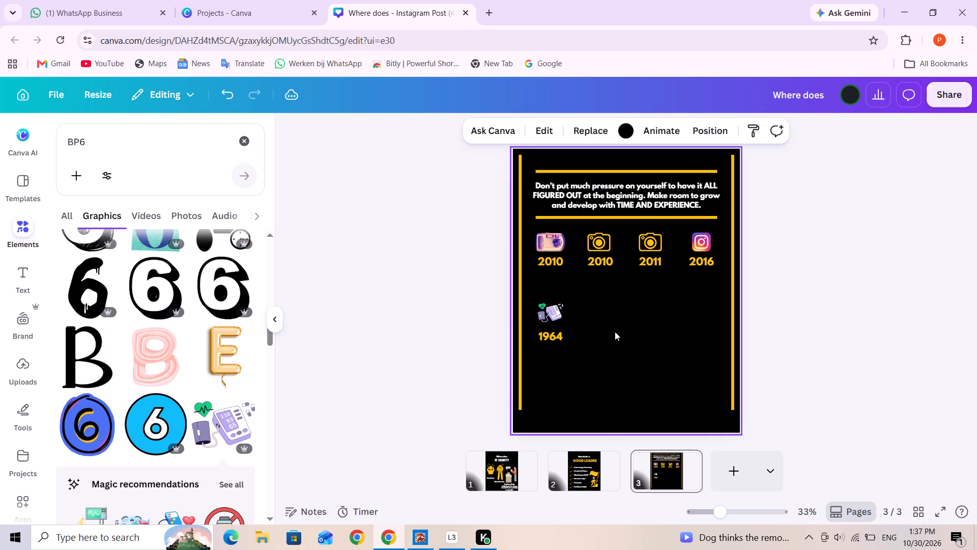
Search the graphics for "nike".
{"action": "double_click", "coordinate": [80, 148]}
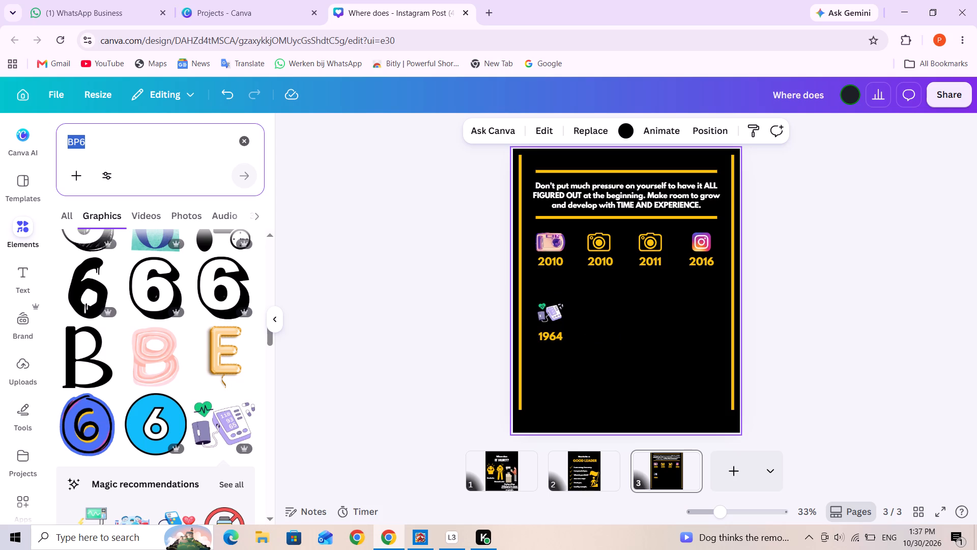
{"action": "key", "text": "Return"}
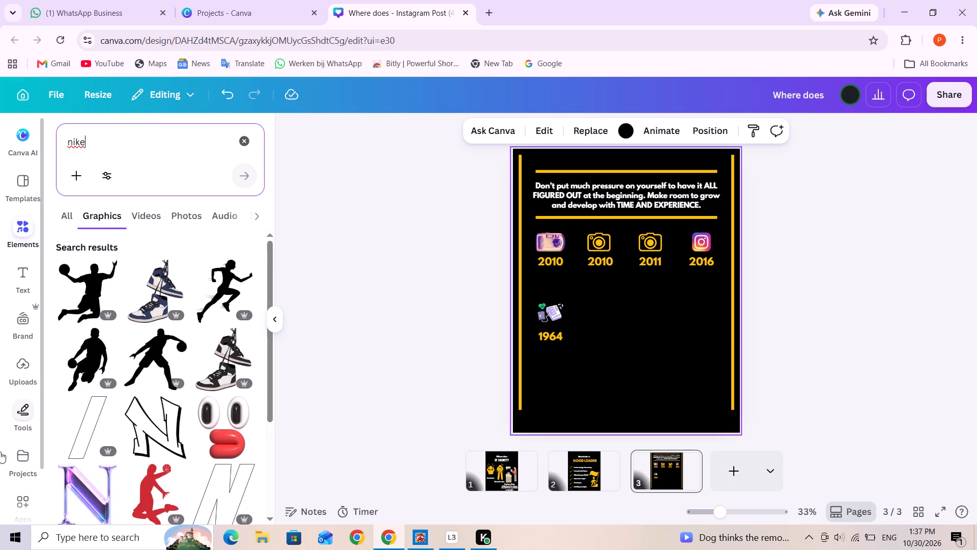
{"action": "scroll", "coordinate": [154, 362], "scroll_direction": "down", "scroll_amount": 3}
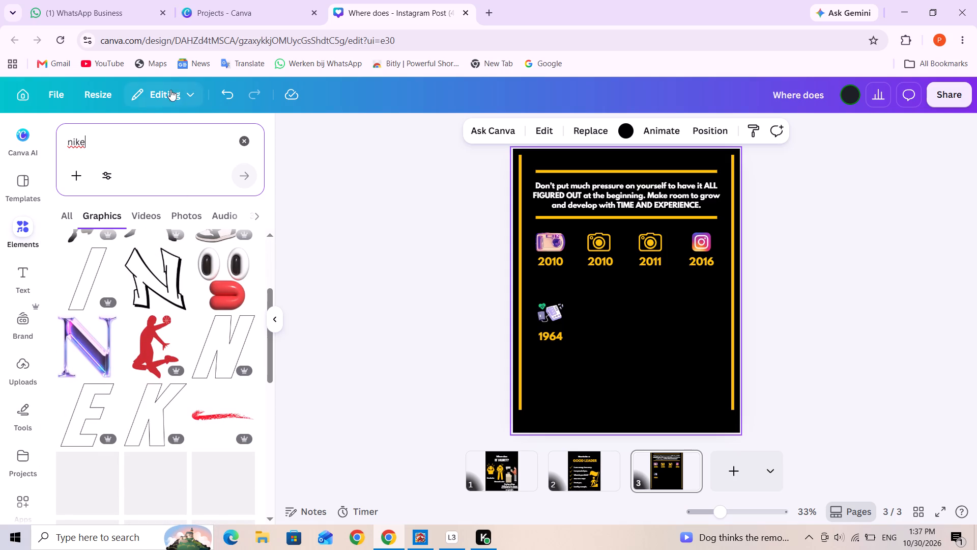
Refine the graphics search to "nike logo".
{"action": "key", "text": "space"}
{"action": "key", "text": "l"}
{"action": "type", "text": "og"}
{"action": "key", "text": "o"}
{"action": "key", "text": "Return"}
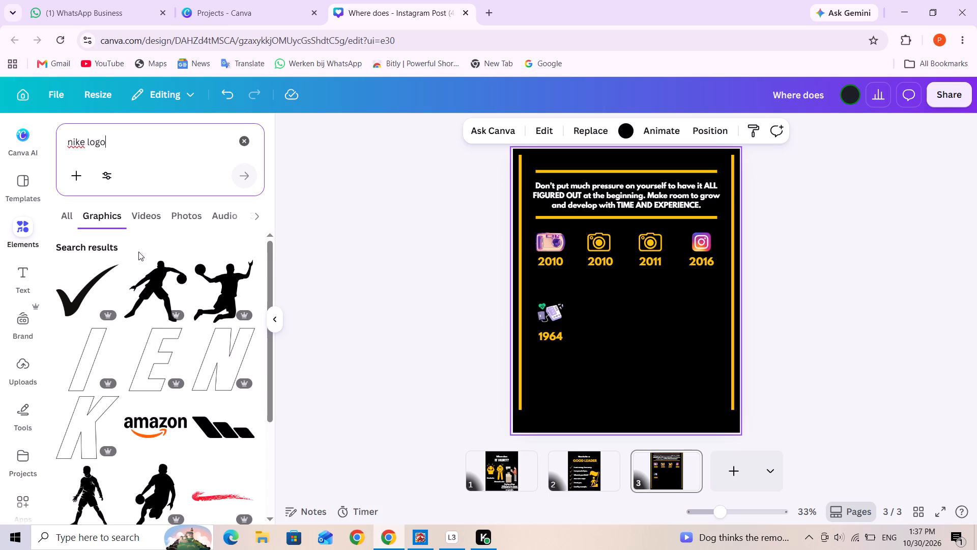
Look through the "nike logo" graphics results for a Nike swoosh suitable for the second logo row.
{"action": "scroll", "coordinate": [149, 317], "scroll_direction": "down", "scroll_amount": 2}
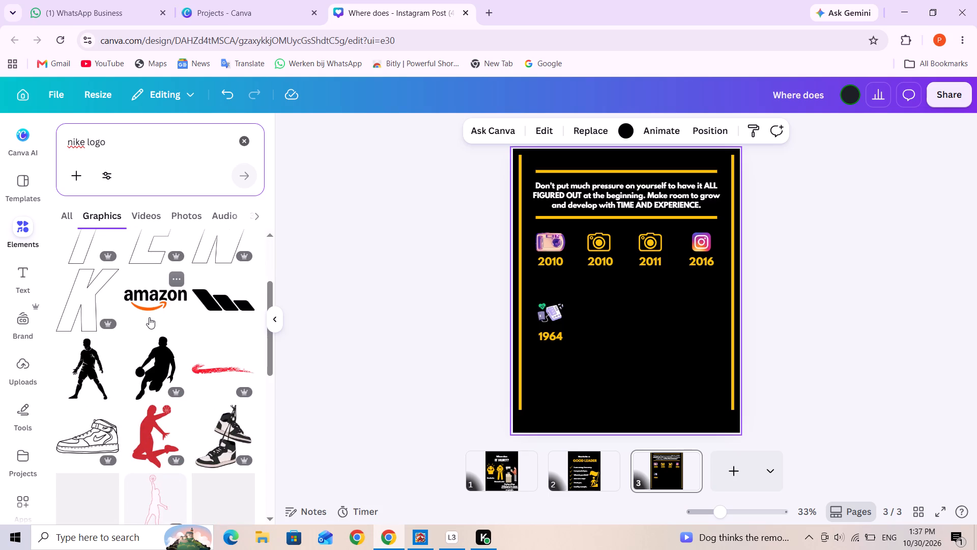
{"action": "scroll", "coordinate": [149, 317], "scroll_direction": "down", "scroll_amount": 2}
{"action": "scroll", "coordinate": [149, 317], "scroll_direction": "up", "scroll_amount": 2}
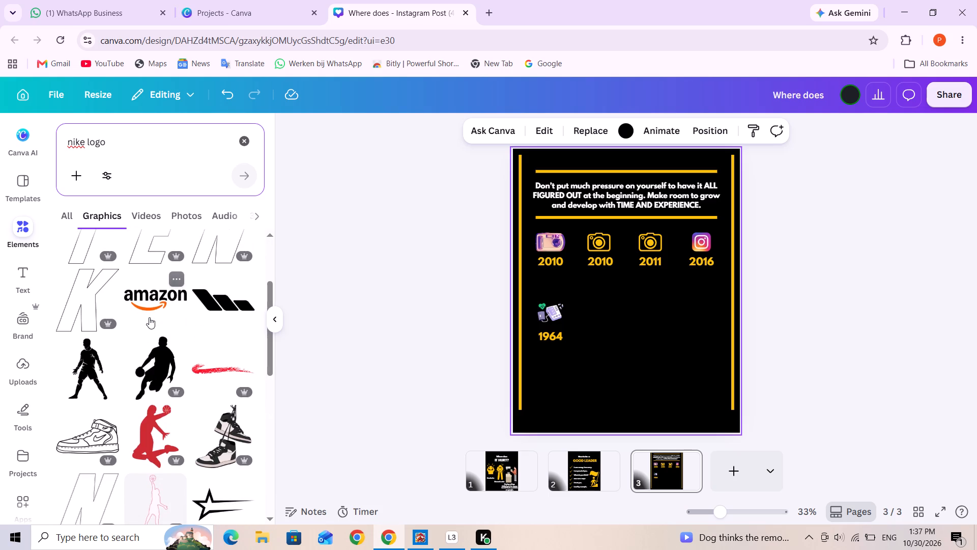
{"action": "scroll", "coordinate": [149, 317], "scroll_direction": "down", "scroll_amount": 4}
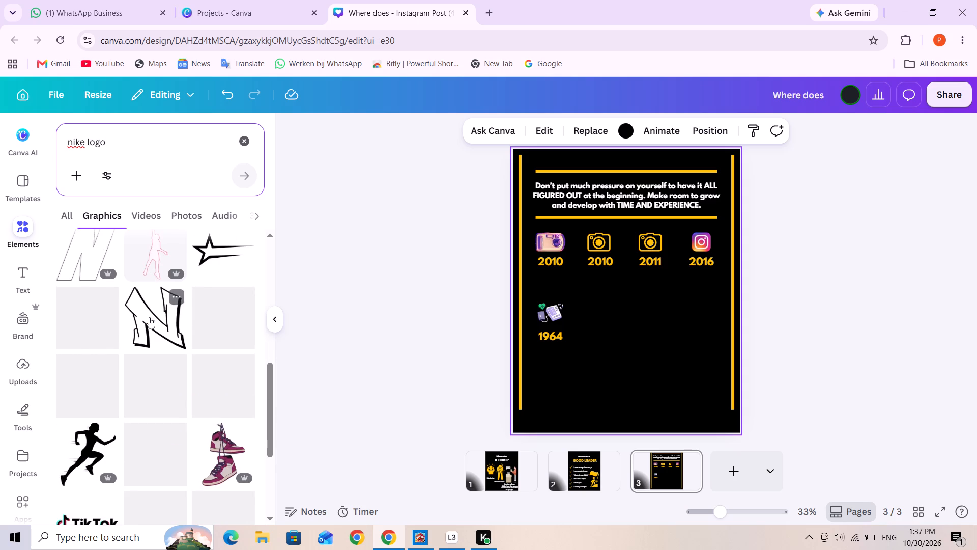
{"action": "scroll", "coordinate": [187, 362], "scroll_direction": "down", "scroll_amount": 3}
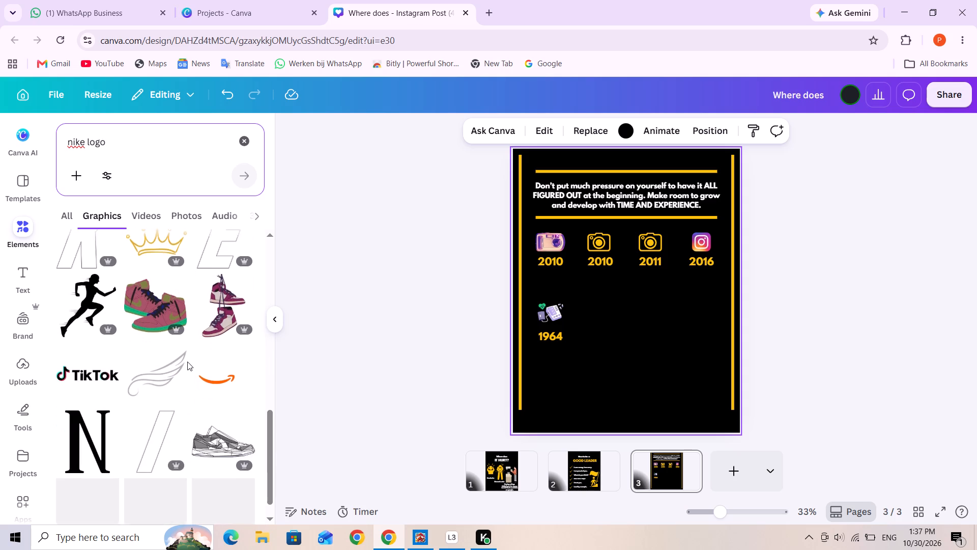
{"action": "scroll", "coordinate": [187, 362], "scroll_direction": "down", "scroll_amount": 3}
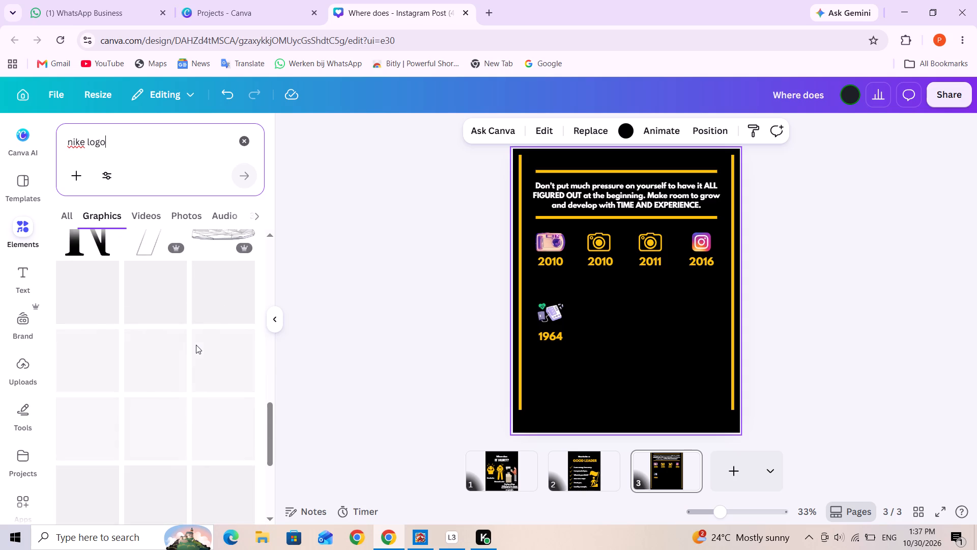
{"action": "scroll", "coordinate": [204, 304], "scroll_direction": "down", "scroll_amount": 2}
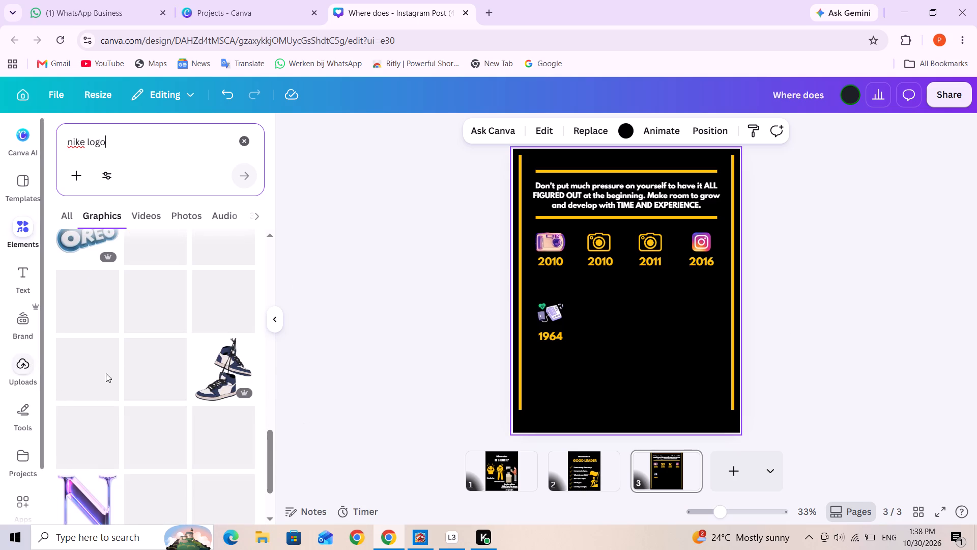
{"action": "scroll", "coordinate": [125, 363], "scroll_direction": "up", "scroll_amount": 2}
{"action": "scroll", "coordinate": [159, 374], "scroll_direction": "down", "scroll_amount": 2}
{"action": "scroll", "coordinate": [178, 444], "scroll_direction": "down", "scroll_amount": 4}
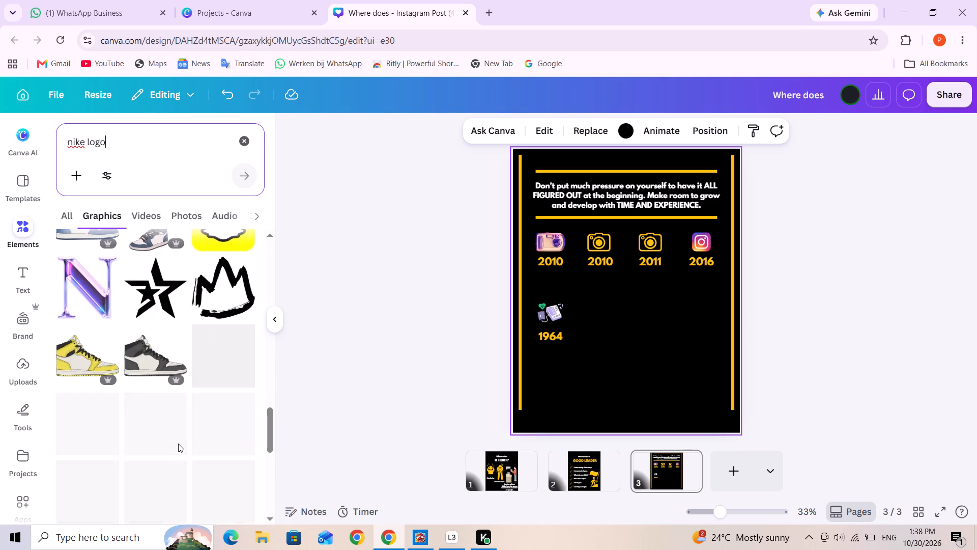
{"action": "scroll", "coordinate": [178, 444], "scroll_direction": "down", "scroll_amount": 5}
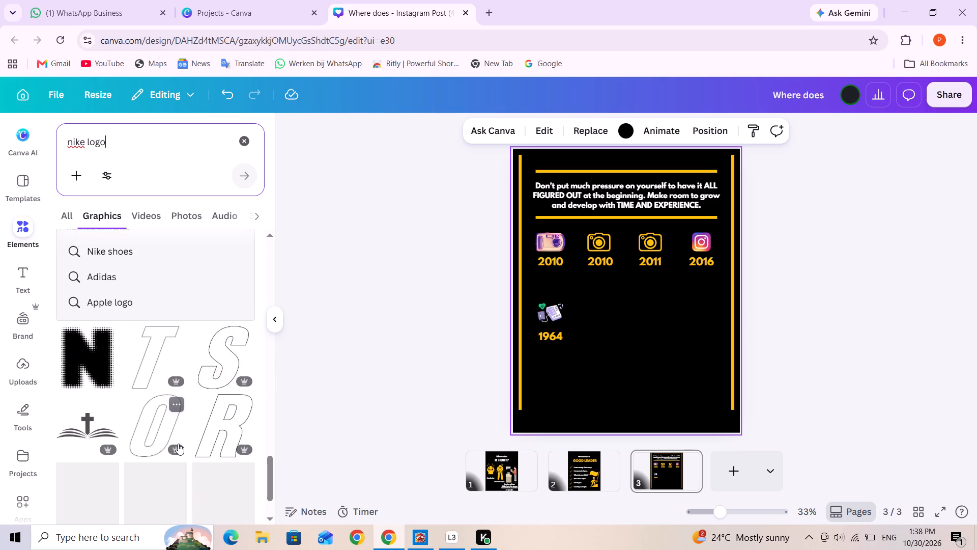
{"action": "scroll", "coordinate": [178, 444], "scroll_direction": "down", "scroll_amount": 4}
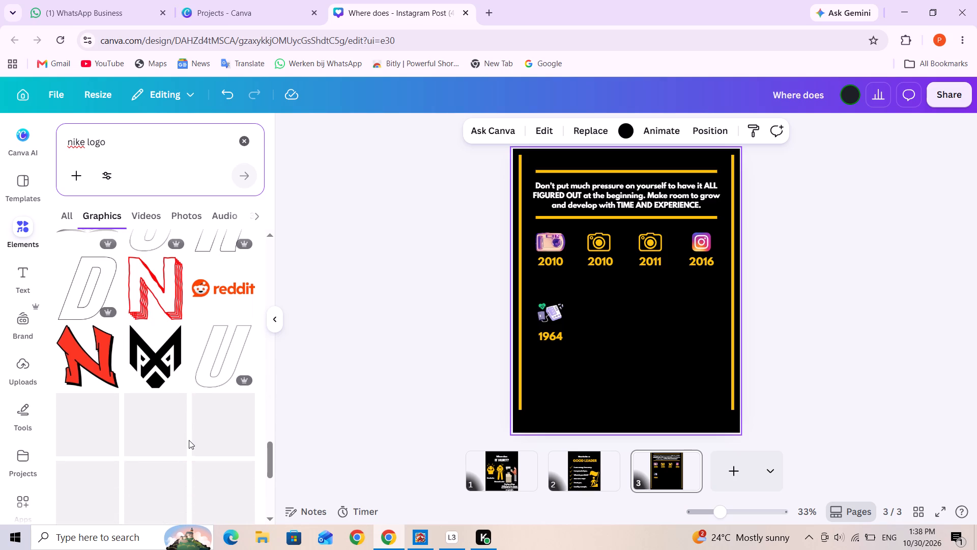
{"action": "scroll", "coordinate": [189, 440], "scroll_direction": "down", "scroll_amount": 3}
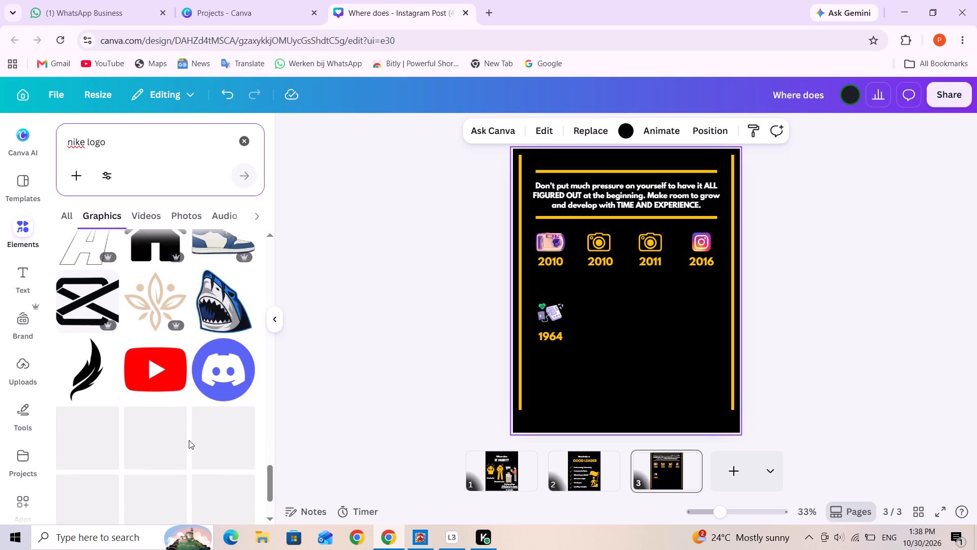
{"action": "scroll", "coordinate": [189, 440], "scroll_direction": "down", "scroll_amount": 3}
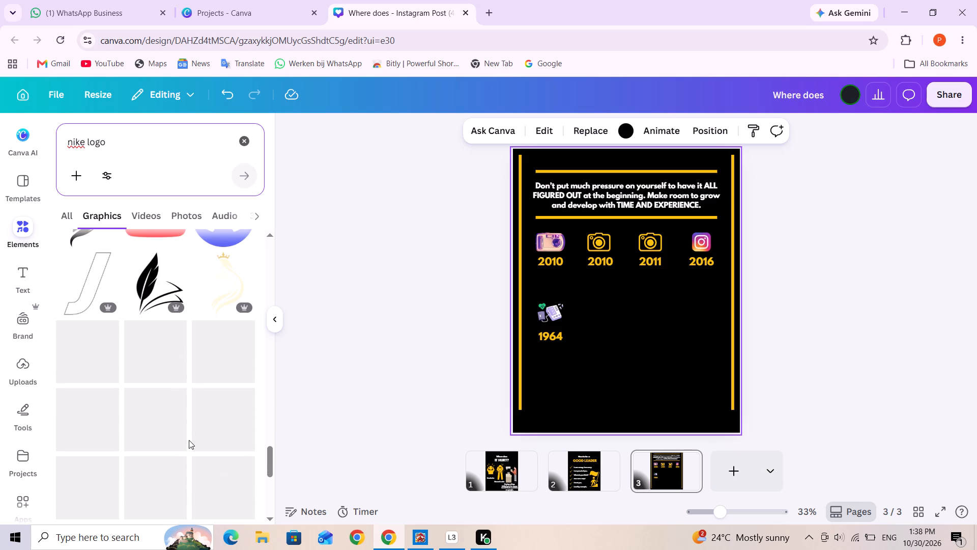
{"action": "scroll", "coordinate": [189, 440], "scroll_direction": "up", "scroll_amount": 4}
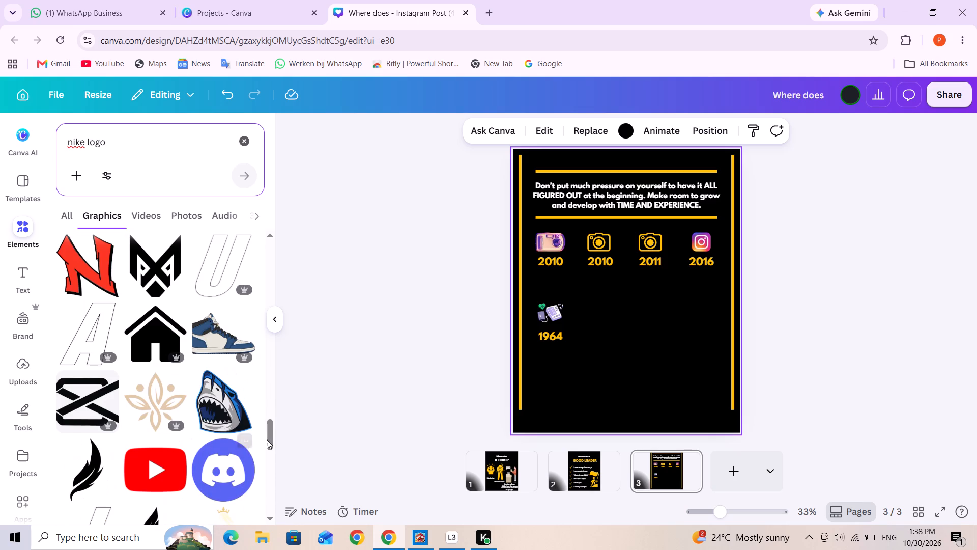
{"action": "left_click_drag", "start_coordinate": [268, 438], "coordinate": [270, 470]}
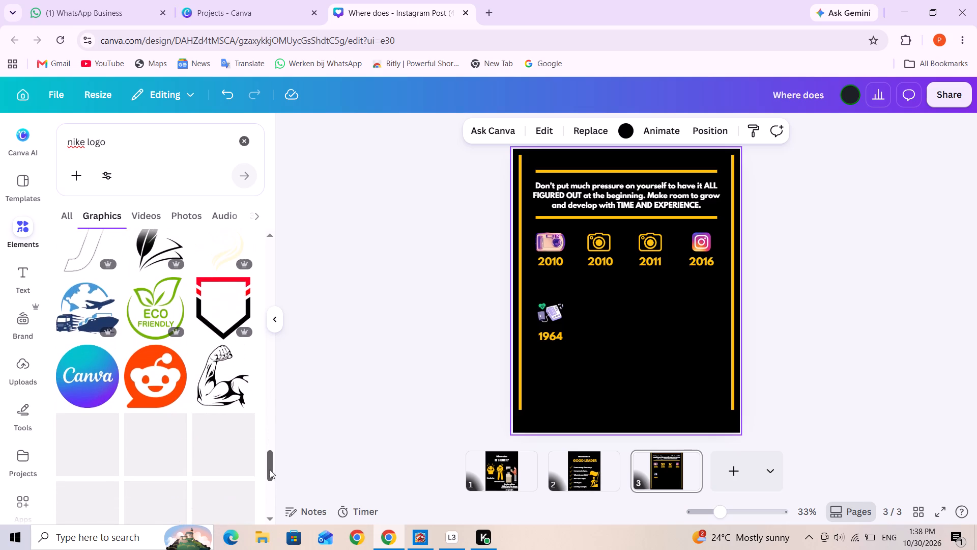
Review the "nike logo" graphics again from the first result, checking further down the list for a usable Nike logo.
{"action": "left_click_drag", "start_coordinate": [270, 470], "coordinate": [330, 164]}
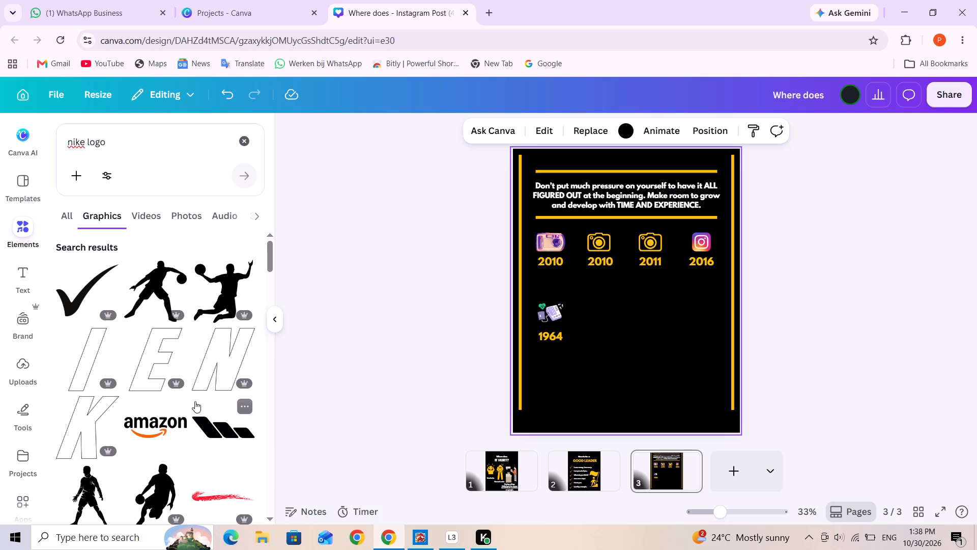
{"action": "scroll", "coordinate": [180, 390], "scroll_direction": "down", "scroll_amount": 2}
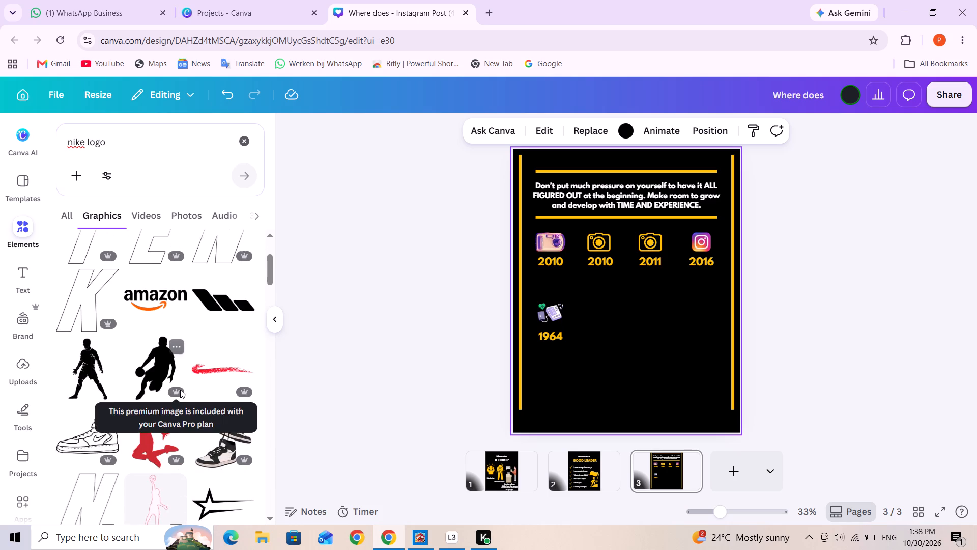
{"action": "scroll", "coordinate": [180, 390], "scroll_direction": "down", "scroll_amount": 4}
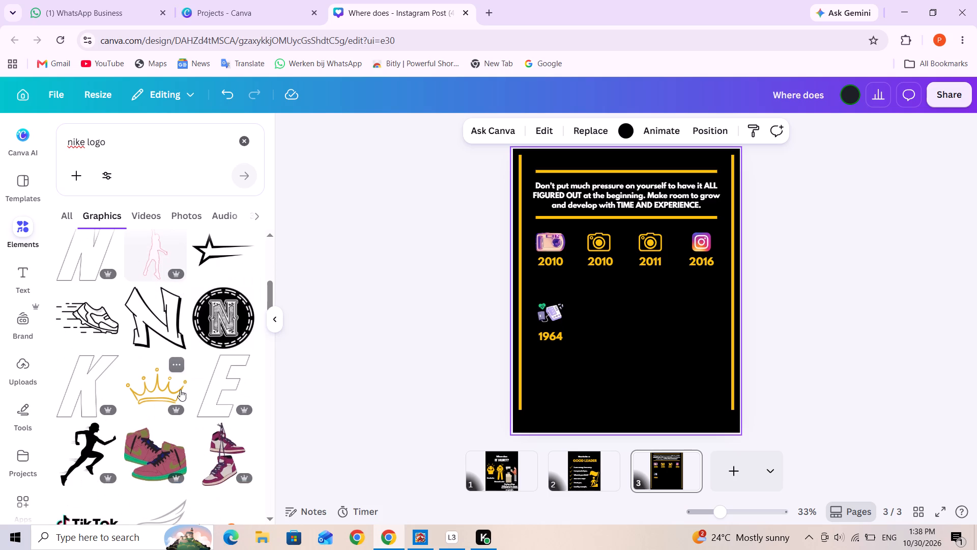
{"action": "scroll", "coordinate": [180, 392], "scroll_direction": "down", "scroll_amount": 4}
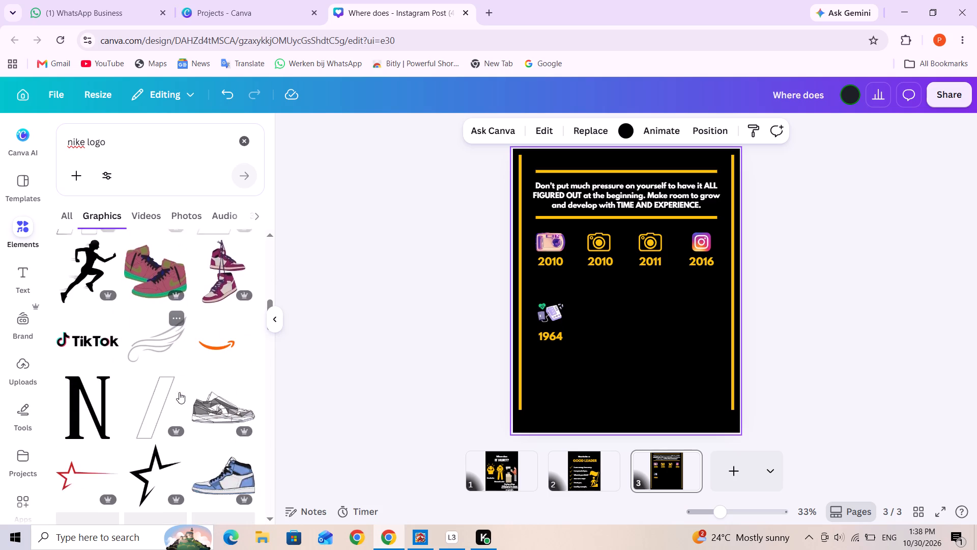
{"action": "scroll", "coordinate": [174, 395], "scroll_direction": "down", "scroll_amount": 2}
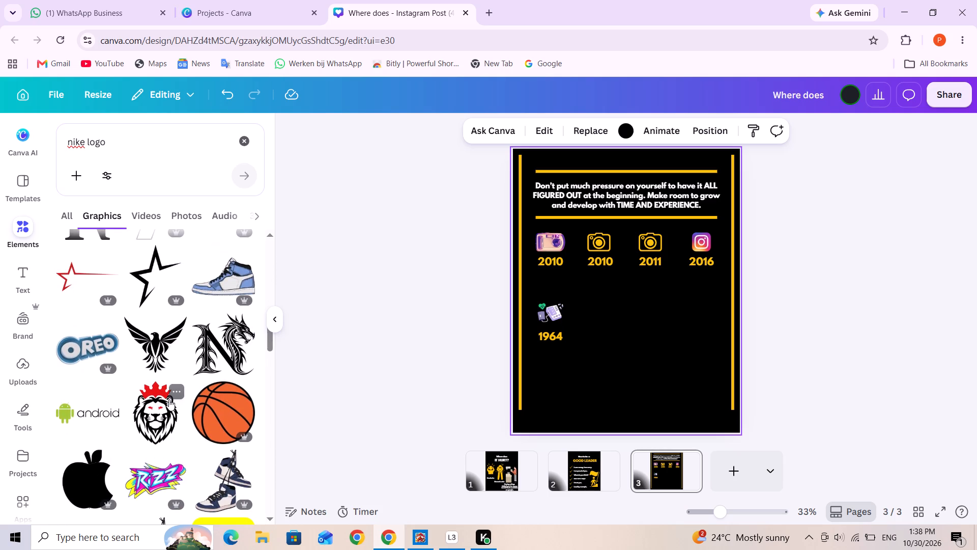
{"action": "scroll", "coordinate": [169, 399], "scroll_direction": "down", "scroll_amount": 6}
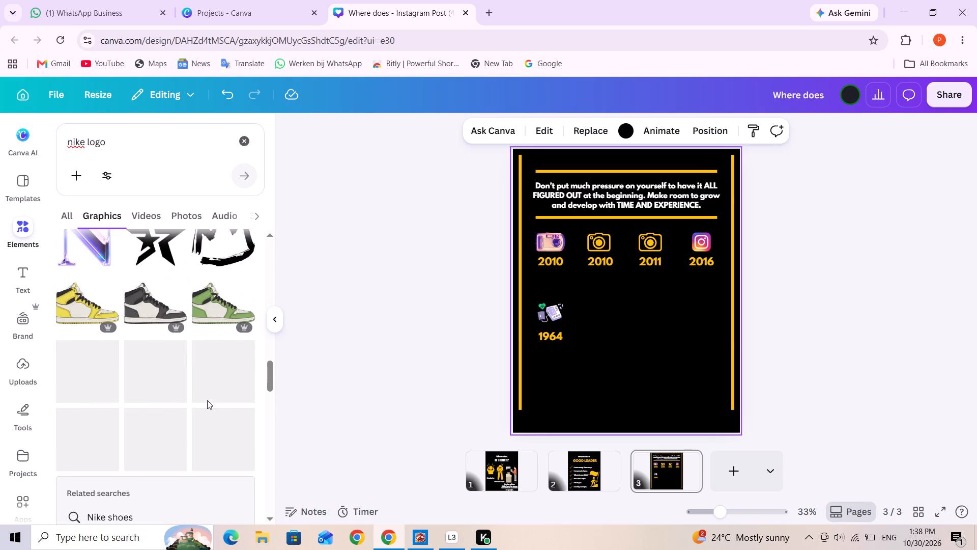
{"action": "scroll", "coordinate": [207, 400], "scroll_direction": "down", "scroll_amount": 1}
{"action": "left_click_drag", "start_coordinate": [269, 384], "coordinate": [260, 515]}
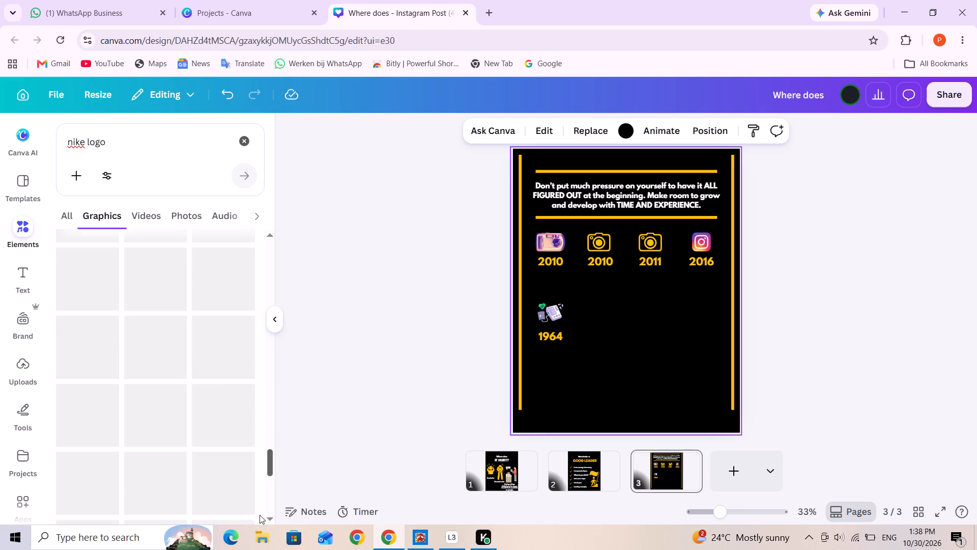
{"action": "scroll", "coordinate": [224, 432], "scroll_direction": "down", "scroll_amount": 3}
{"action": "scroll", "coordinate": [183, 415], "scroll_direction": "down", "scroll_amount": 3}
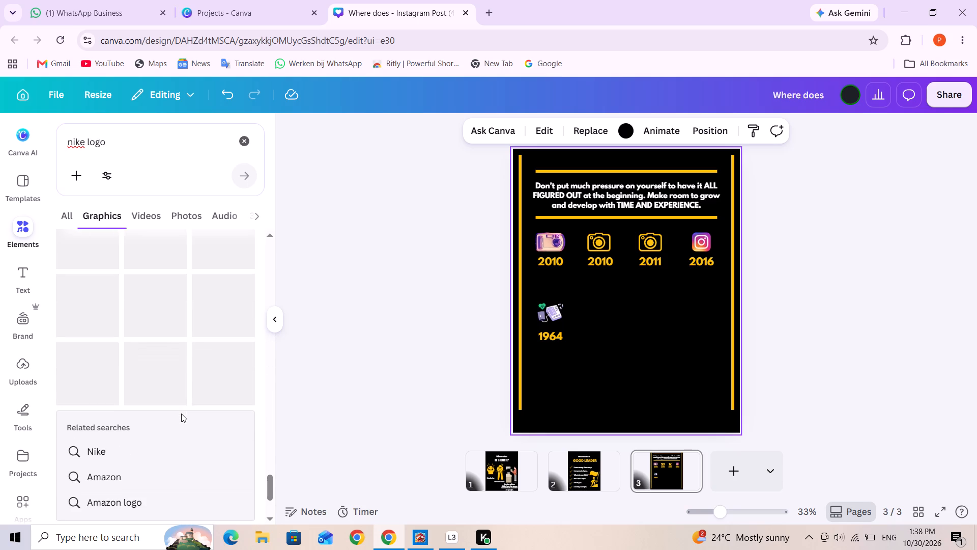
{"action": "scroll", "coordinate": [181, 414], "scroll_direction": "up", "scroll_amount": 6}
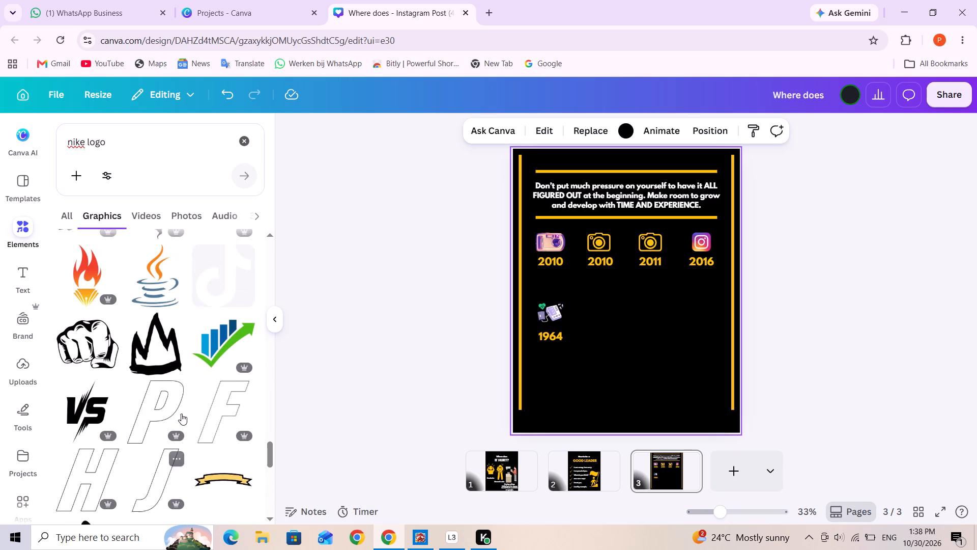
{"action": "scroll", "coordinate": [181, 414], "scroll_direction": "up", "scroll_amount": 5}
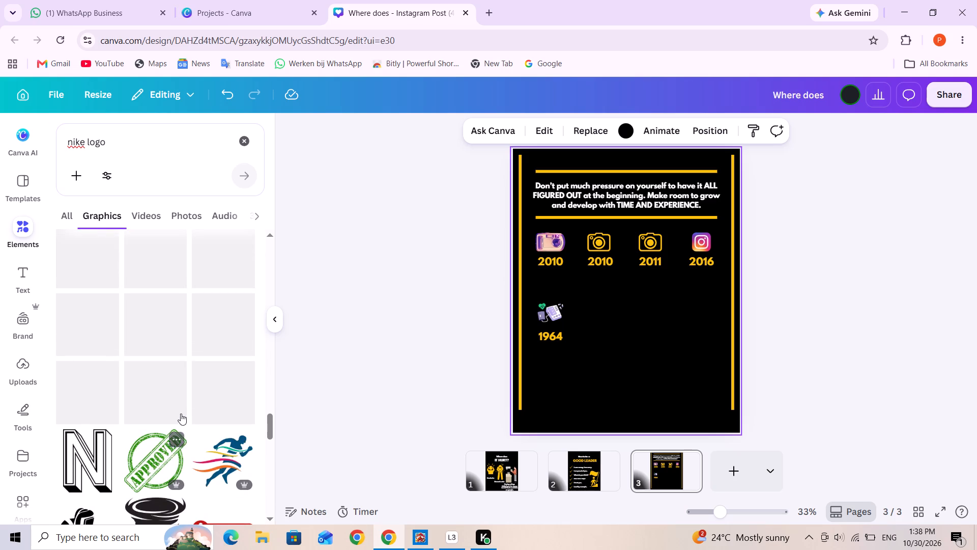
{"action": "scroll", "coordinate": [179, 415], "scroll_direction": "down", "scroll_amount": 2}
{"action": "scroll", "coordinate": [179, 415], "scroll_direction": "up", "scroll_amount": 2}
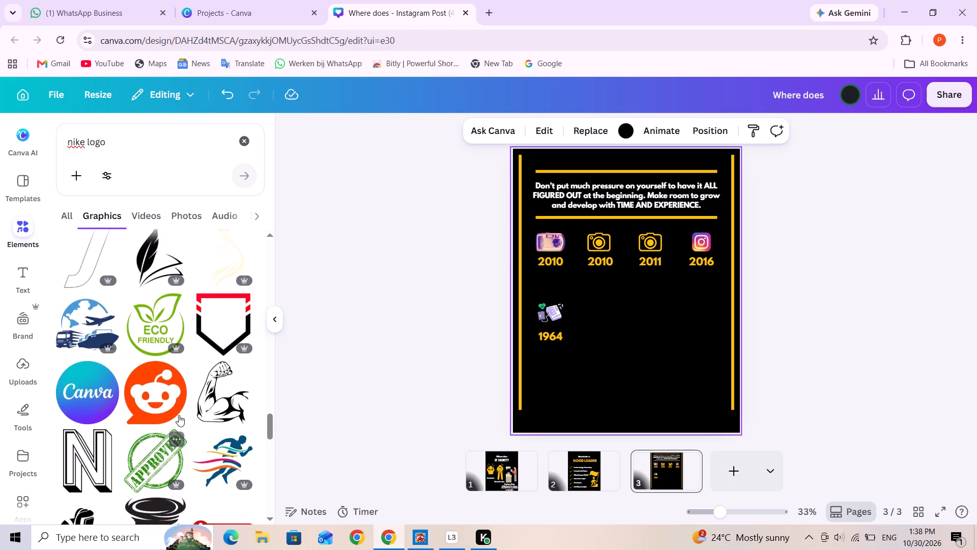
{"action": "scroll", "coordinate": [179, 415], "scroll_direction": "down", "scroll_amount": 6}
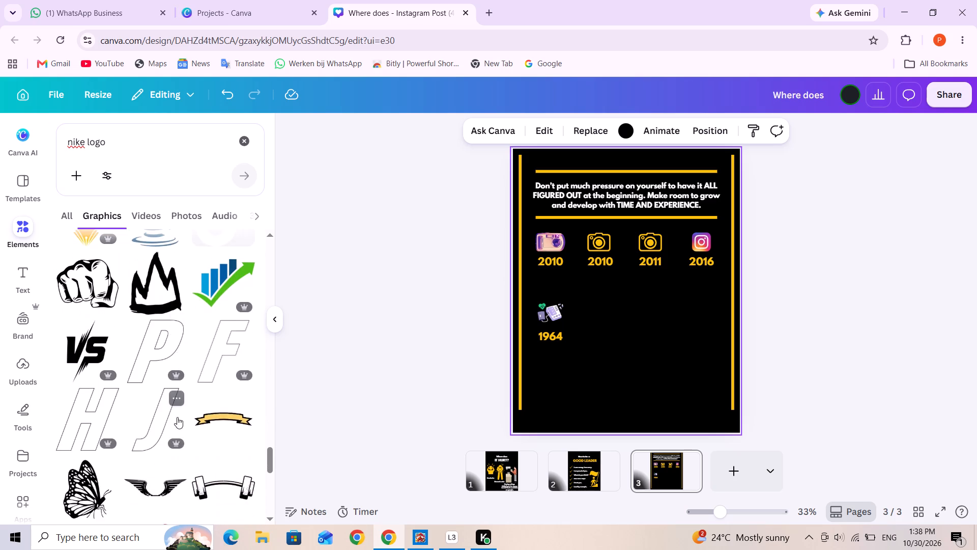
{"action": "scroll", "coordinate": [177, 417], "scroll_direction": "down", "scroll_amount": 6}
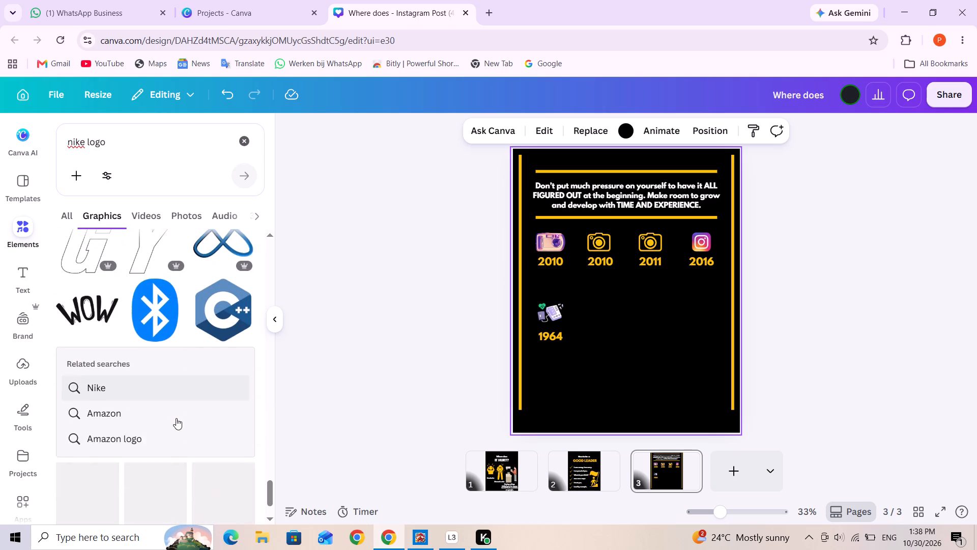
{"action": "scroll", "coordinate": [176, 419], "scroll_direction": "down", "scroll_amount": 5}
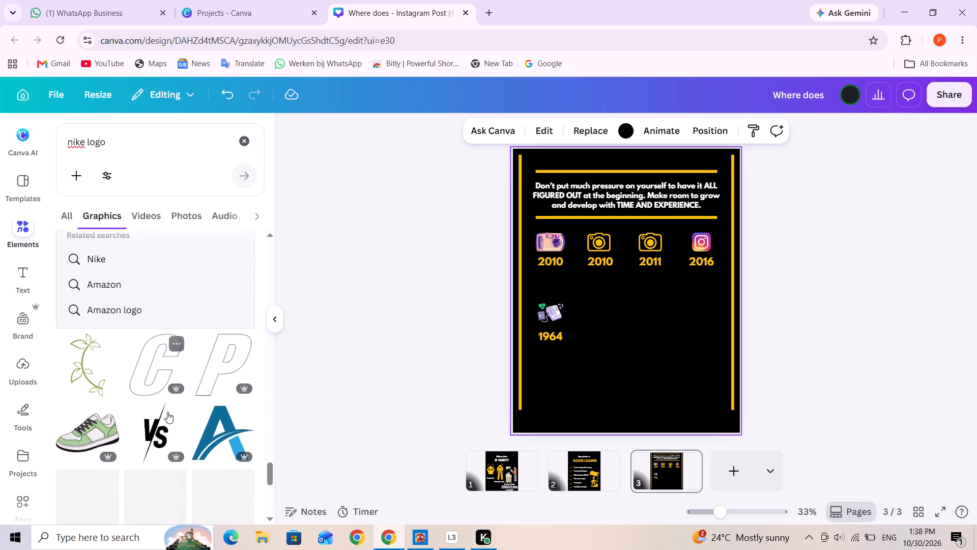
{"action": "scroll", "coordinate": [244, 424], "scroll_direction": "down", "scroll_amount": 1}
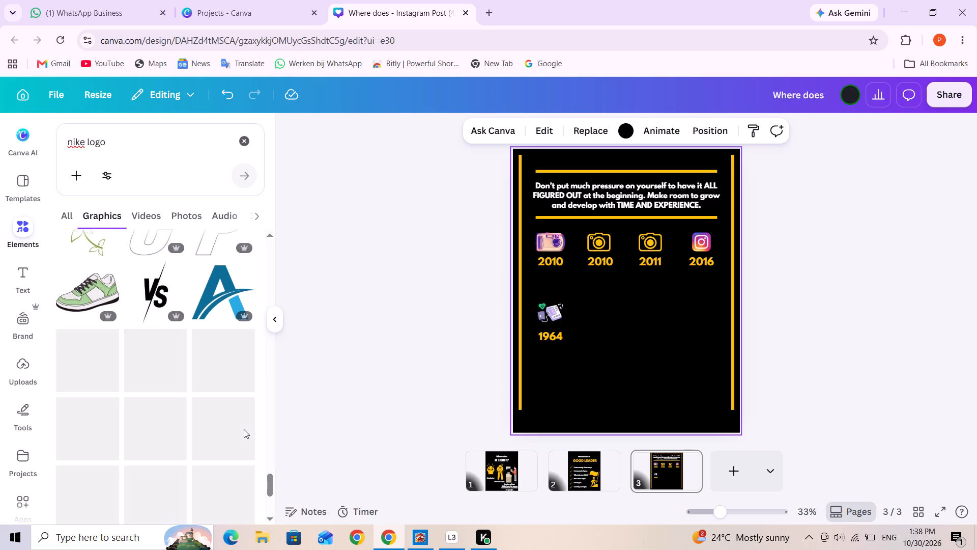
{"action": "scroll", "coordinate": [230, 415], "scroll_direction": "down", "scroll_amount": 1}
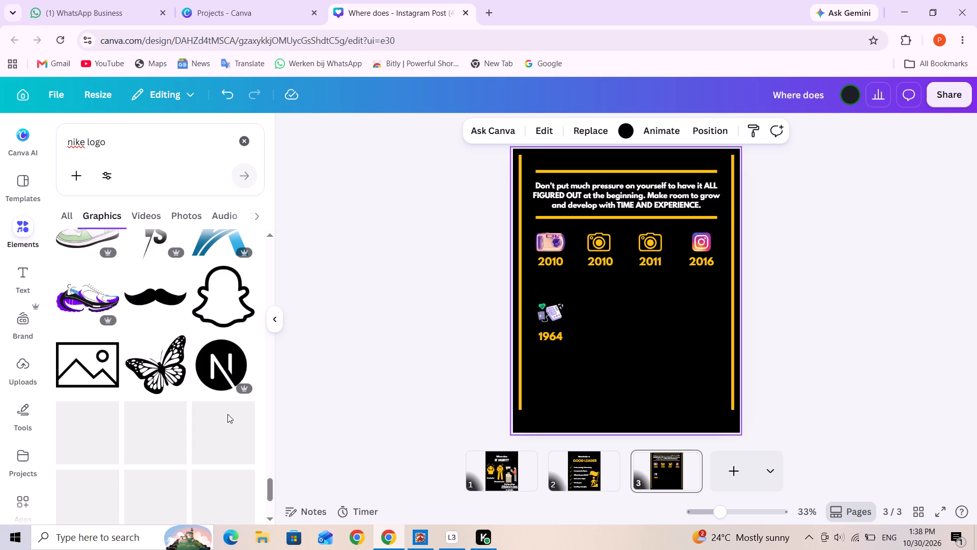
{"action": "scroll", "coordinate": [227, 414], "scroll_direction": "up", "scroll_amount": 2}
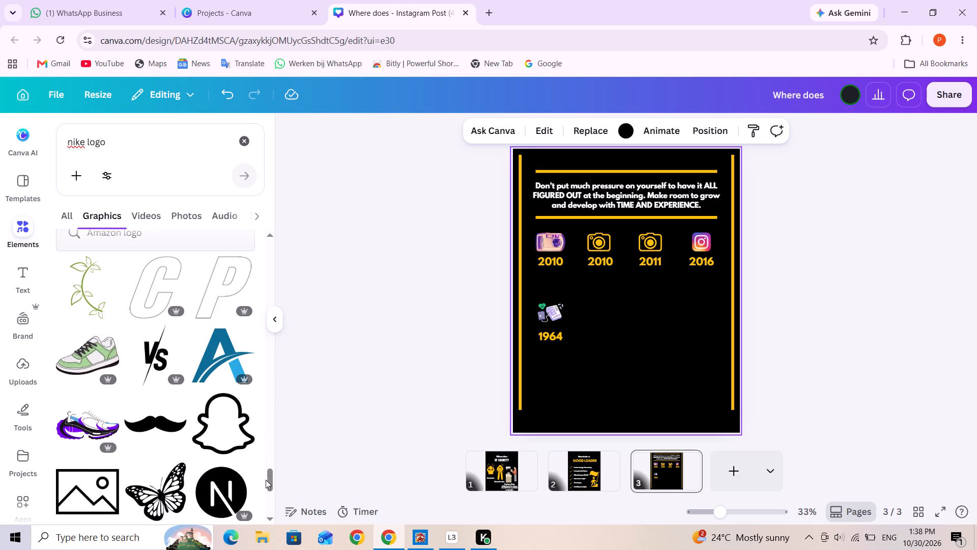
Add the black check mark from the "nike logo" graphics beside the 1964 item and shrink it to about 226 by 193.
{"action": "left_click_drag", "start_coordinate": [271, 482], "coordinate": [303, 169]}
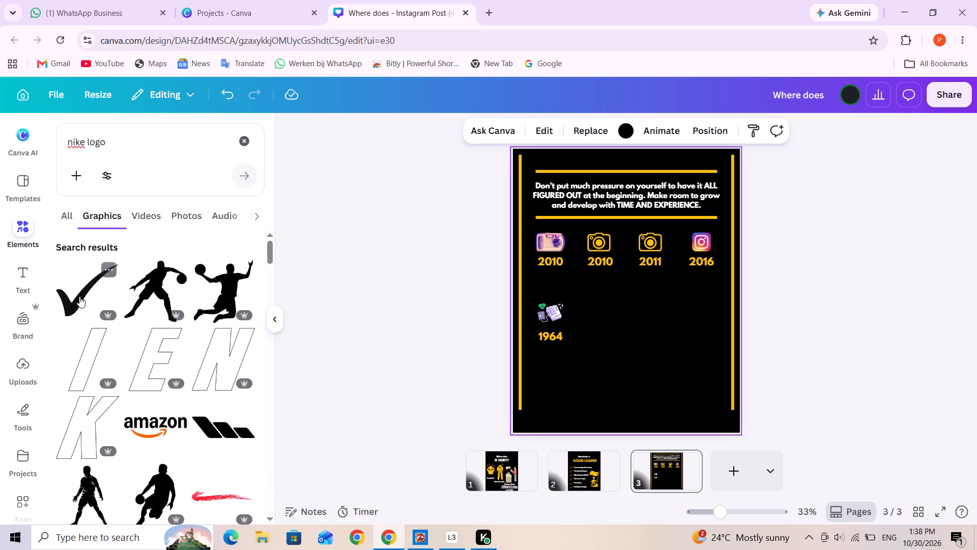
{"action": "scroll", "coordinate": [101, 356], "scroll_direction": "down", "scroll_amount": 1}
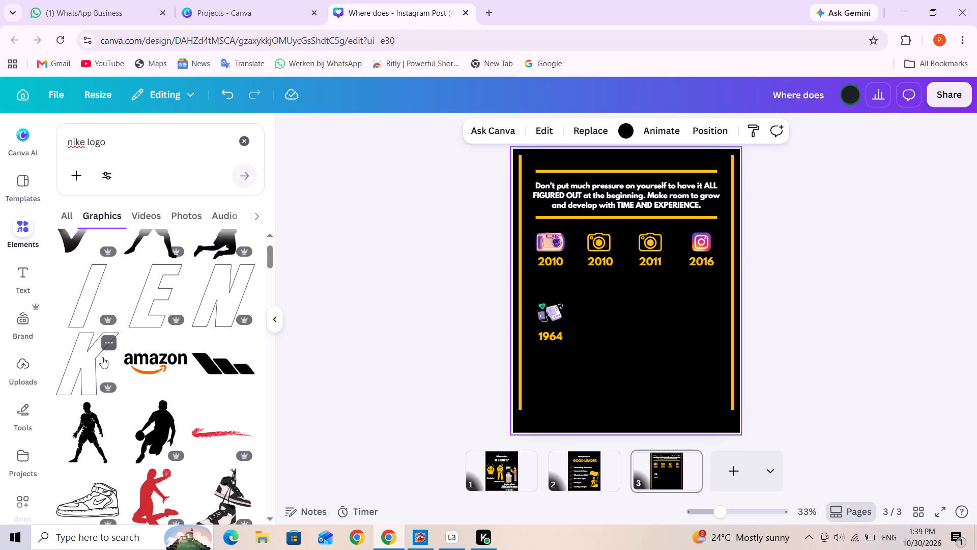
{"action": "scroll", "coordinate": [109, 363], "scroll_direction": "down", "scroll_amount": 3}
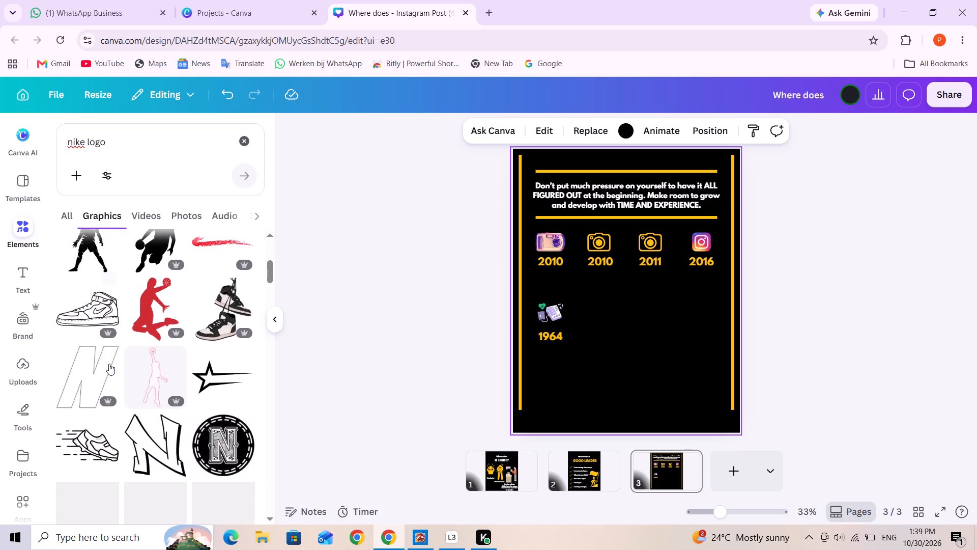
{"action": "scroll", "coordinate": [111, 366], "scroll_direction": "up", "scroll_amount": 1}
{"action": "scroll", "coordinate": [111, 366], "scroll_direction": "down", "scroll_amount": 1}
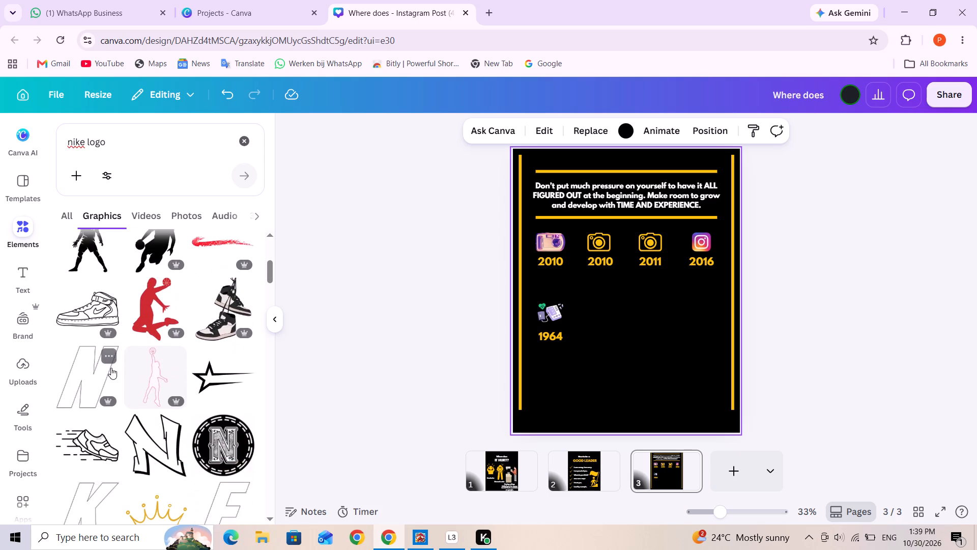
{"action": "scroll", "coordinate": [111, 369], "scroll_direction": "down", "scroll_amount": 2}
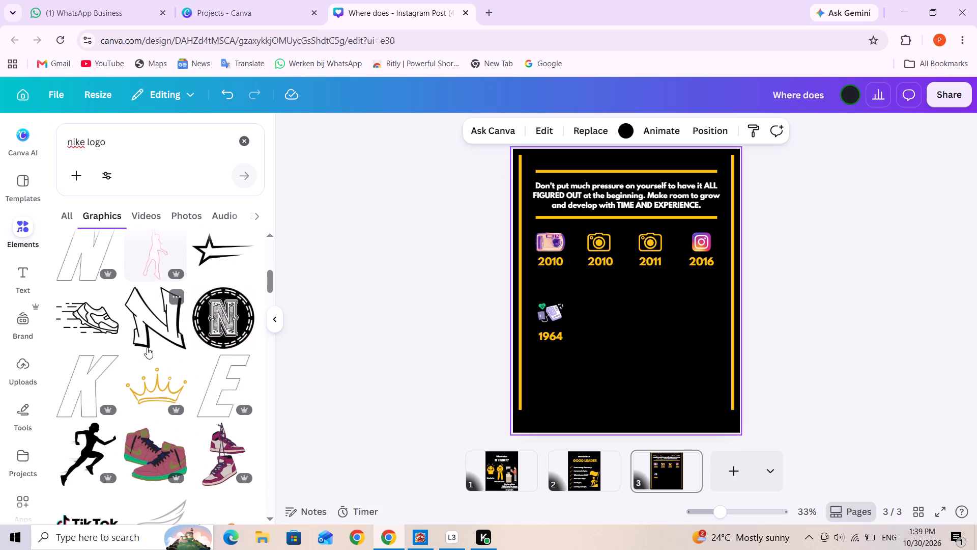
{"action": "scroll", "coordinate": [147, 347], "scroll_direction": "up", "scroll_amount": 11}
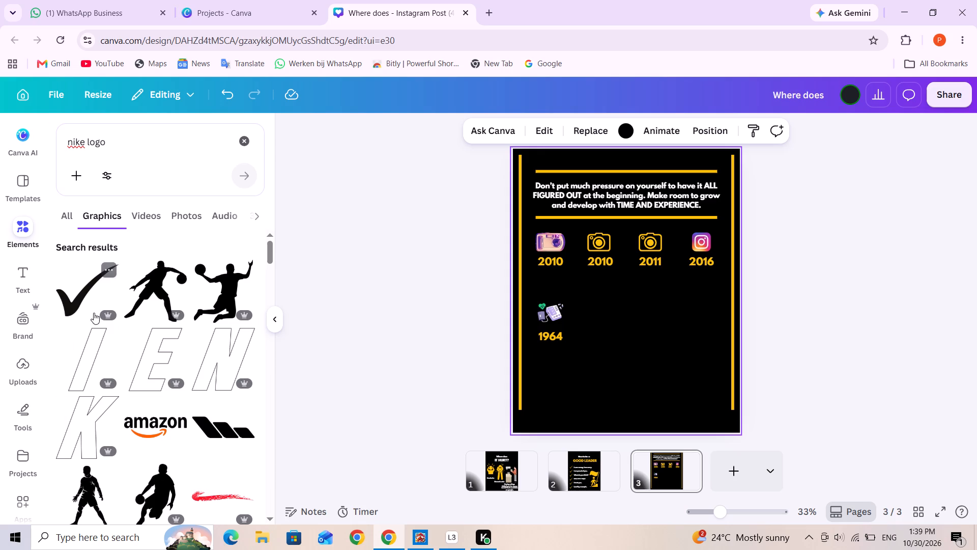
{"action": "left_click", "coordinate": [73, 303]}
{"action": "left_click_drag", "start_coordinate": [621, 317], "coordinate": [619, 337]}
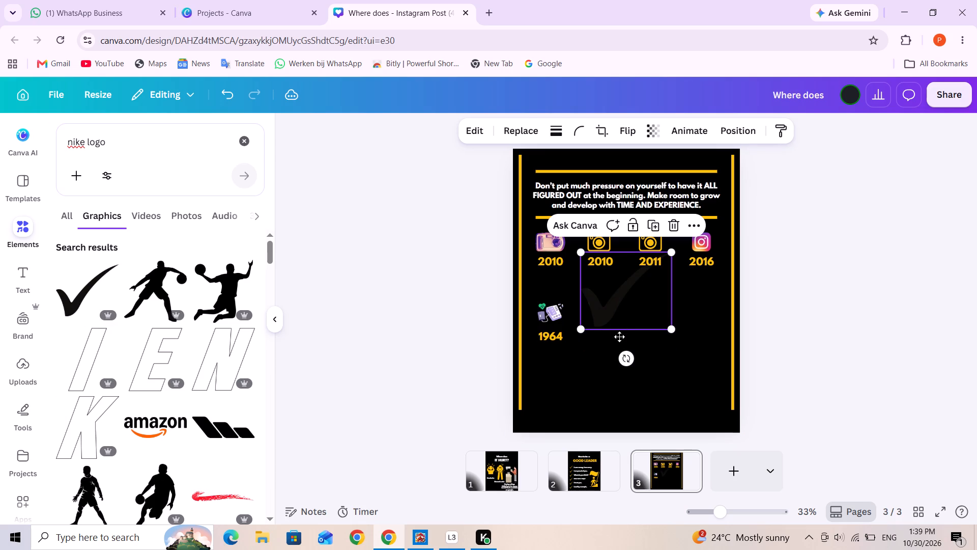
{"action": "left_click_drag", "start_coordinate": [619, 337], "coordinate": [613, 366]}
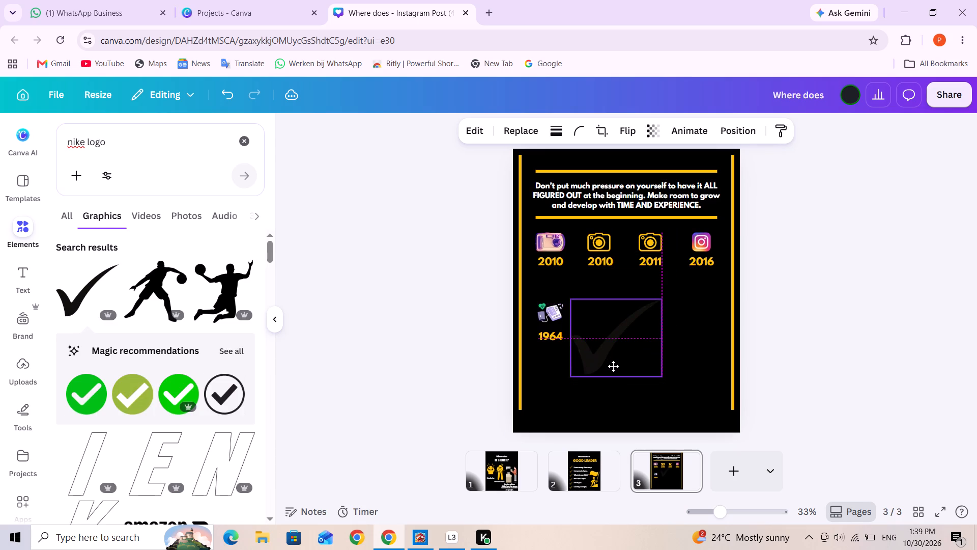
{"action": "left_click_drag", "start_coordinate": [613, 366], "coordinate": [614, 368]}
{"action": "left_click_drag", "start_coordinate": [662, 381], "coordinate": [642, 356]}
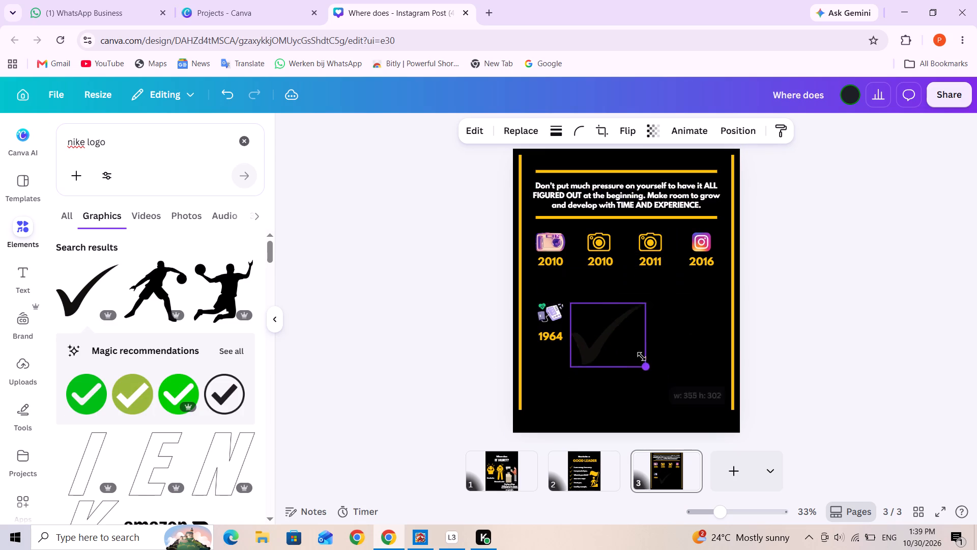
{"action": "left_click_drag", "start_coordinate": [642, 356], "coordinate": [622, 336]}
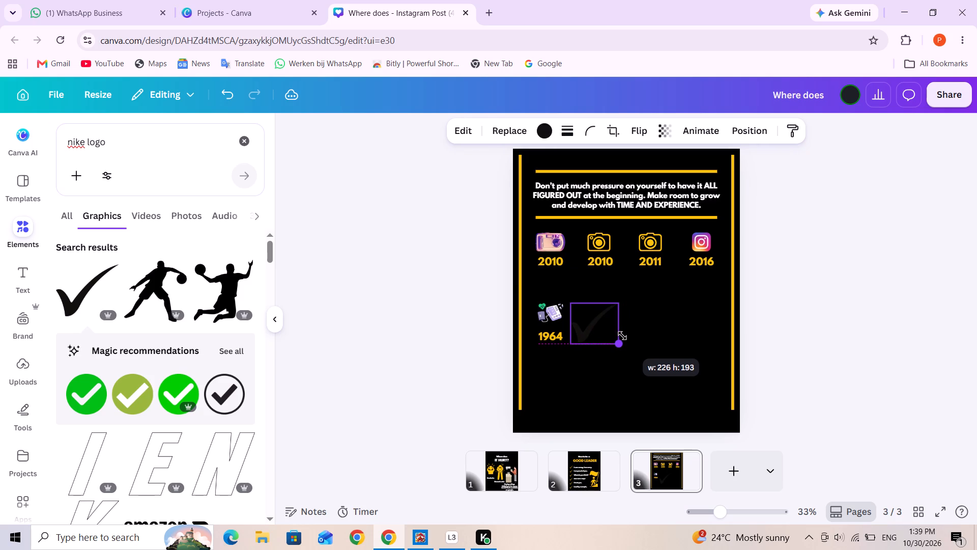
Position the check mark beneath the second 2010 label in the second logo row and shrink it to match the neighbouring icons.
{"action": "left_click", "coordinate": [657, 325]}
{"action": "left_click", "coordinate": [584, 316]}
{"action": "left_click_drag", "start_coordinate": [584, 316], "coordinate": [597, 318]}
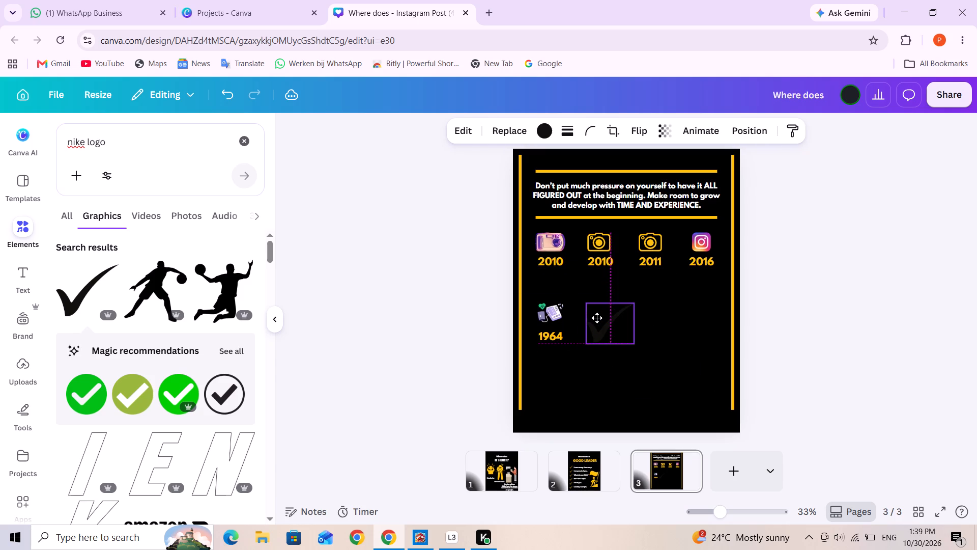
{"action": "left_click_drag", "start_coordinate": [597, 318], "coordinate": [594, 318]}
{"action": "left_click_drag", "start_coordinate": [613, 328], "coordinate": [607, 323]}
{"action": "left_click_drag", "start_coordinate": [624, 345], "coordinate": [607, 333]}
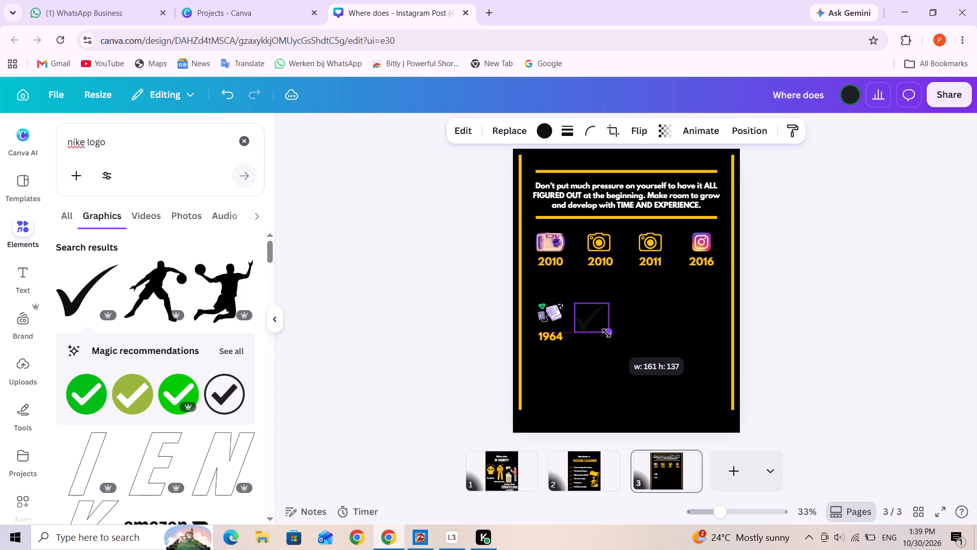
Shrink the check mark to just under 113 by 96 and centre it beneath the second 2010 label, level with the 1964 icon.
{"action": "left_click_drag", "start_coordinate": [607, 333], "coordinate": [596, 326]}
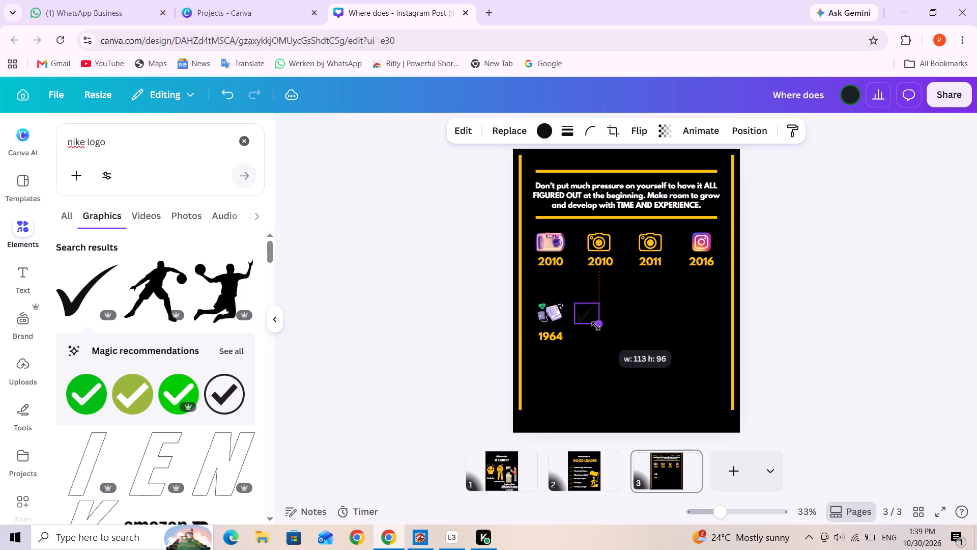
{"action": "left_click_drag", "start_coordinate": [596, 326], "coordinate": [594, 325]}
{"action": "left_click", "coordinate": [631, 324]}
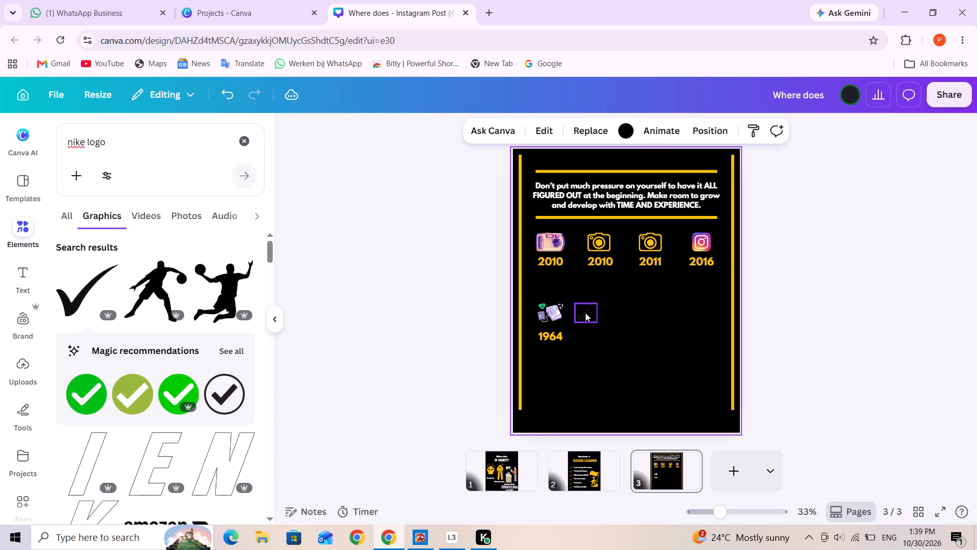
{"action": "left_click_drag", "start_coordinate": [585, 313], "coordinate": [603, 313]}
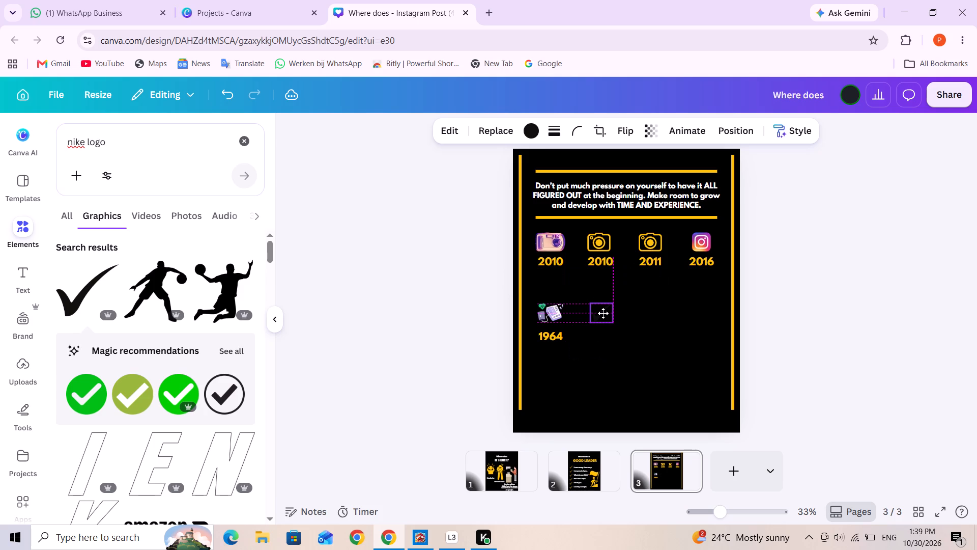
{"action": "left_click_drag", "start_coordinate": [603, 313], "coordinate": [599, 314]}
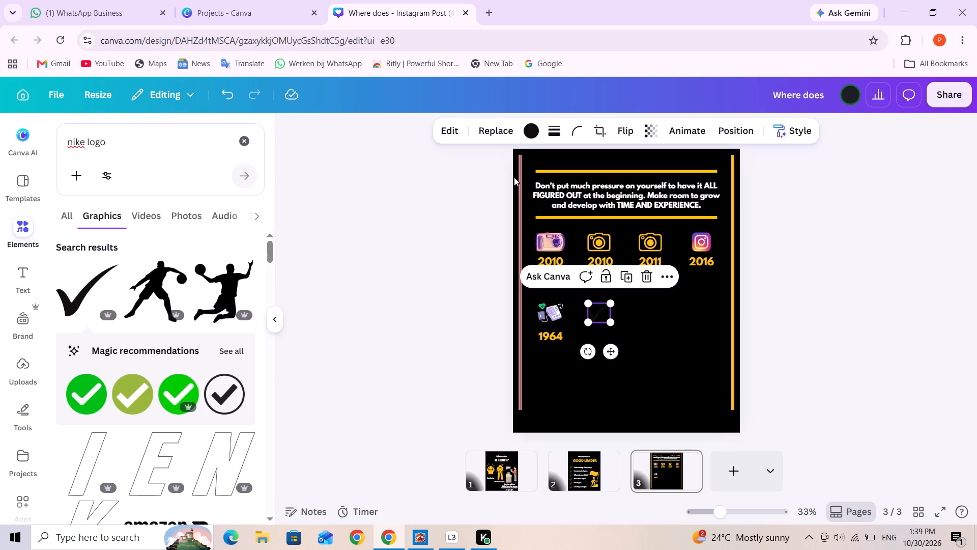
Recolour the check mark white.
{"action": "left_click", "coordinate": [537, 129]}
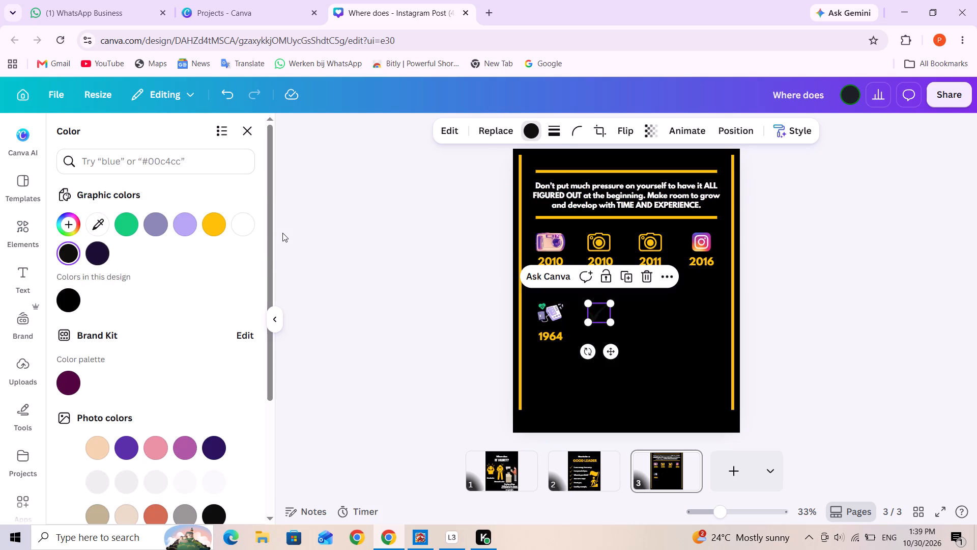
{"action": "left_click", "coordinate": [247, 225]}
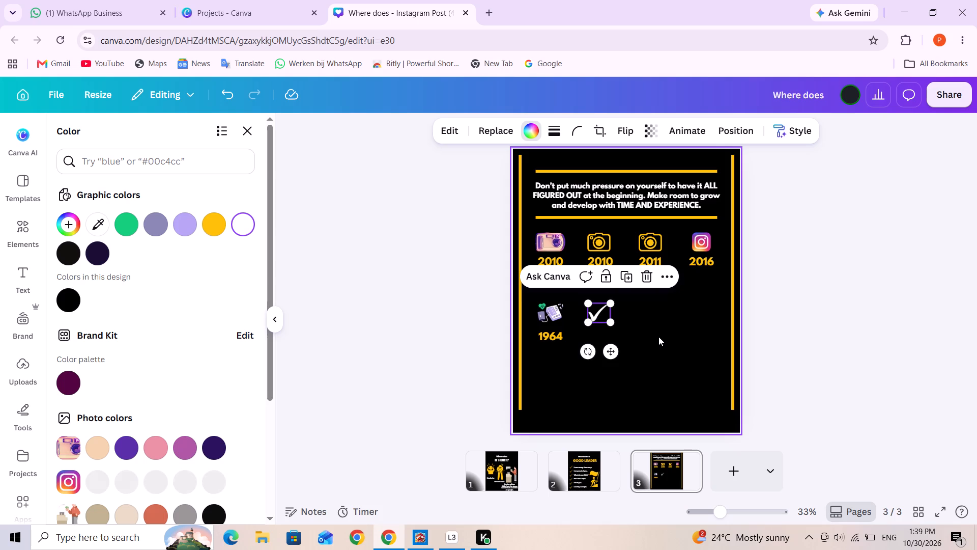
{"action": "left_click", "coordinate": [658, 337]}
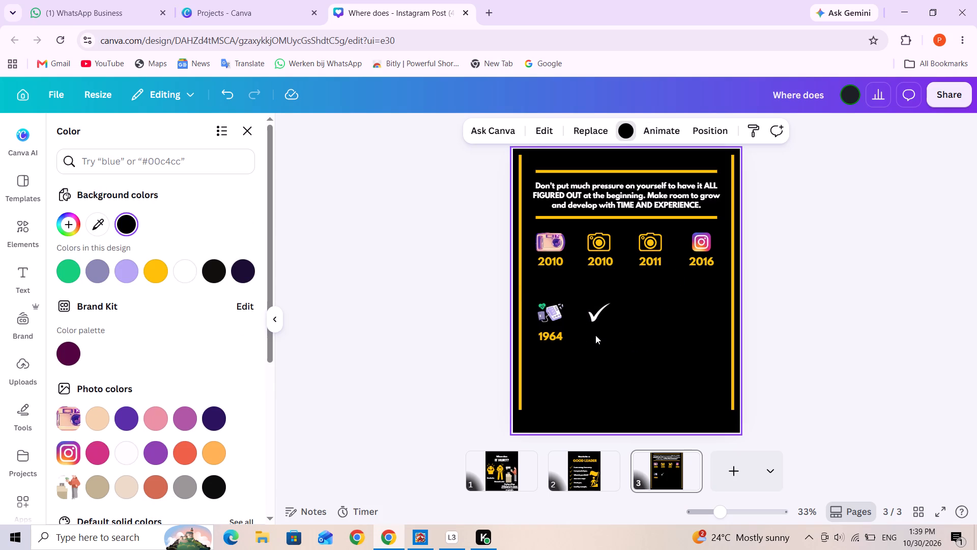
Duplicate the 1964 year label and place the copy centred beneath the check mark, level with the original.
{"action": "left_click", "coordinate": [554, 333]}
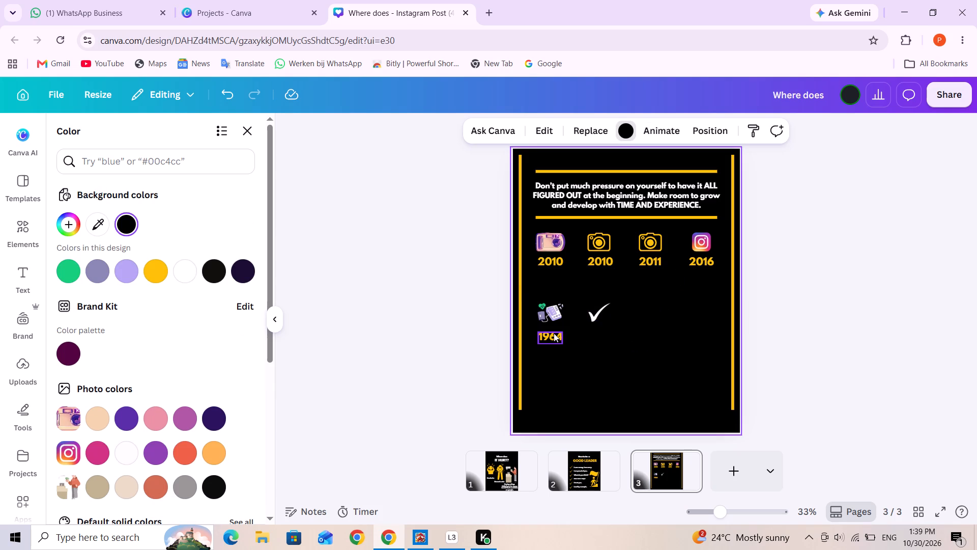
{"action": "left_click", "coordinate": [581, 308]}
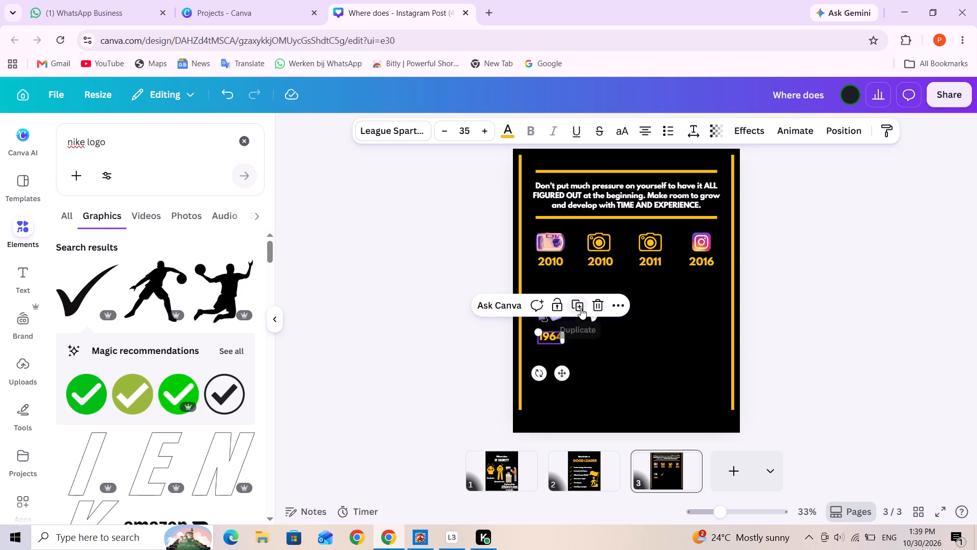
{"action": "left_click_drag", "start_coordinate": [558, 342], "coordinate": [608, 335]}
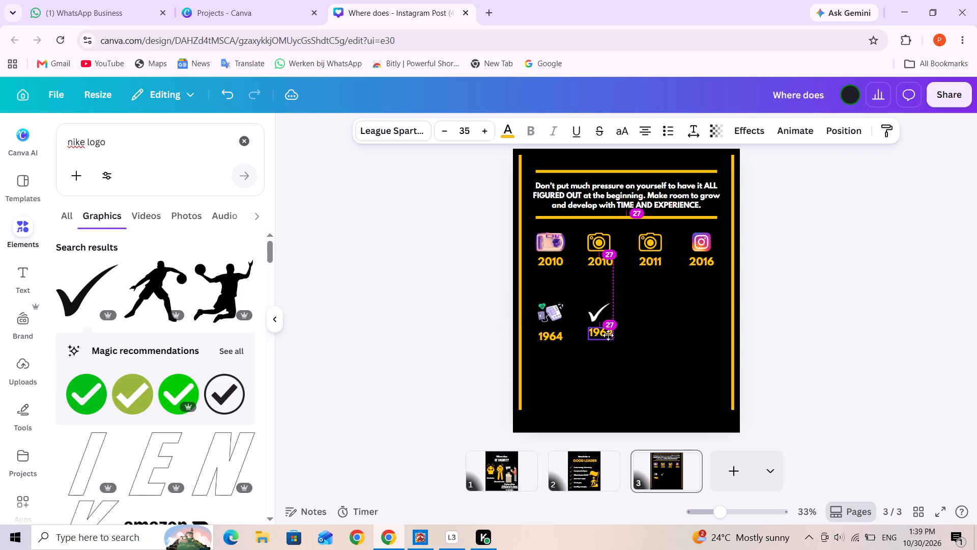
{"action": "left_click_drag", "start_coordinate": [608, 335], "coordinate": [599, 336]}
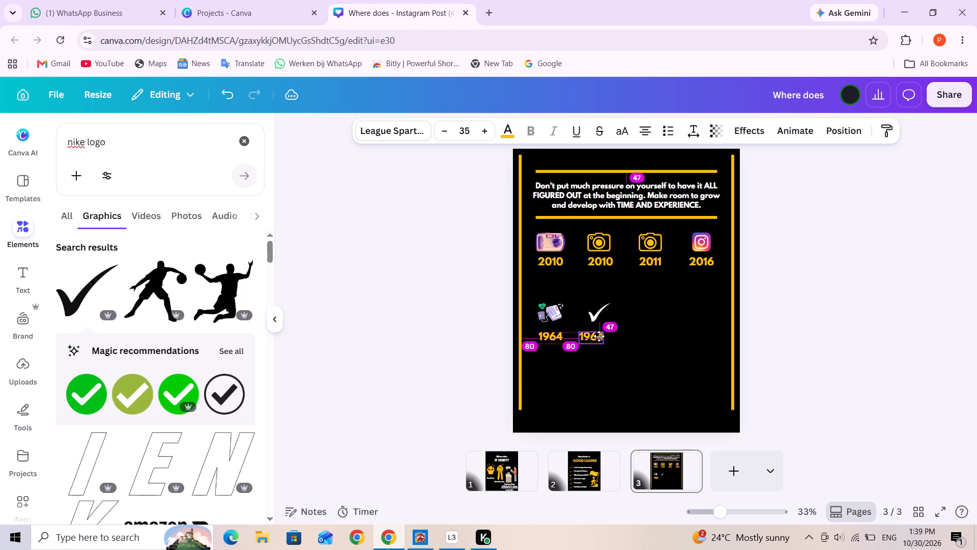
{"action": "left_click_drag", "start_coordinate": [599, 336], "coordinate": [600, 336]}
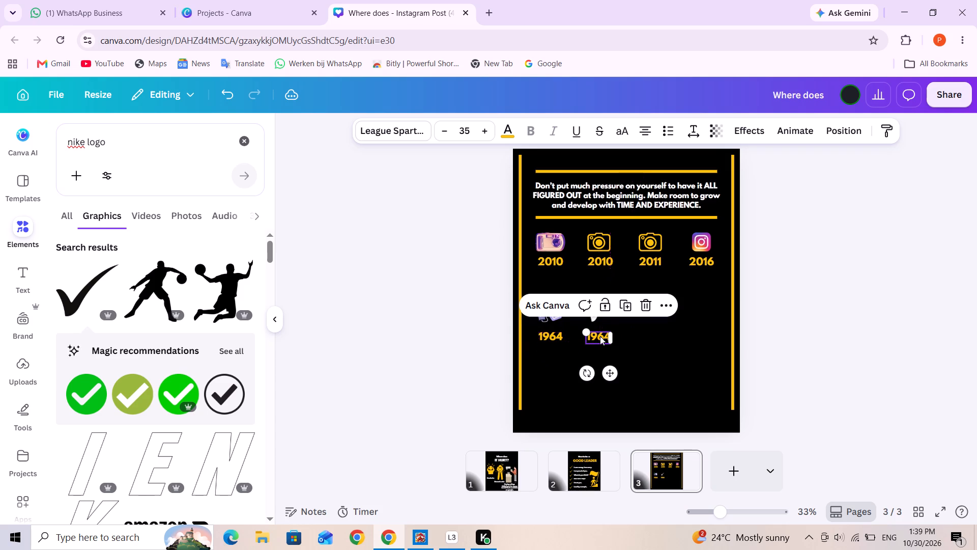
Change the copied year label beneath the check mark to read 1971.
{"action": "left_click", "coordinate": [600, 336]}
{"action": "left_click", "coordinate": [596, 339]}
{"action": "left_click_drag", "start_coordinate": [598, 335], "coordinate": [603, 335]}
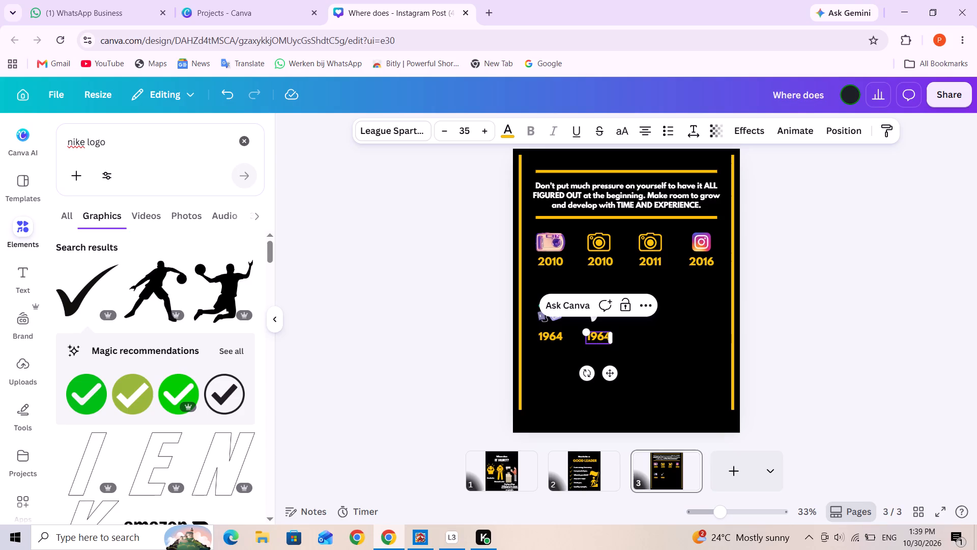
{"action": "left_click_drag", "start_coordinate": [603, 335], "coordinate": [623, 335]}
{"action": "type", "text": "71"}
{"action": "left_click", "coordinate": [649, 343]}
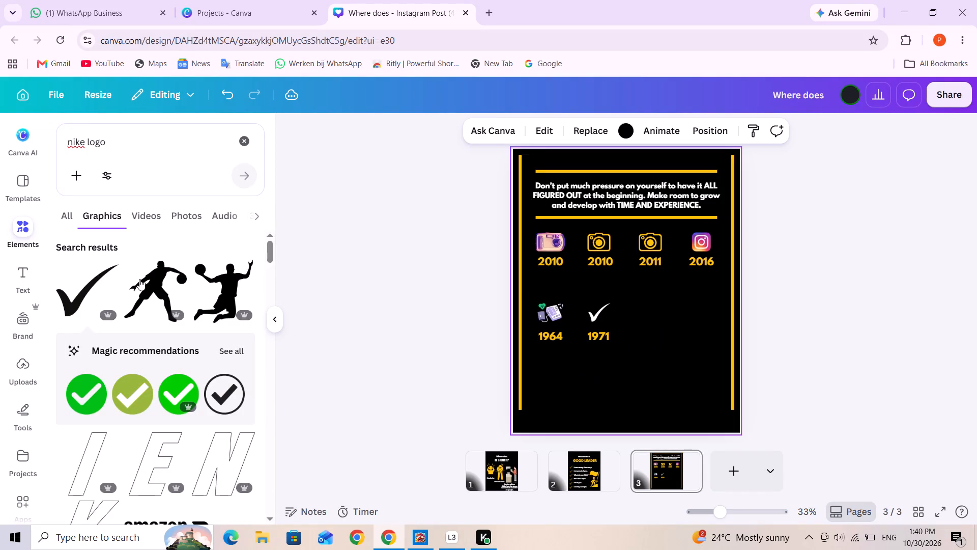
Look through the "nike logo" graphics for a logo to fill the third slot of the second row, beside 1971.
{"action": "scroll", "coordinate": [150, 423], "scroll_direction": "down", "scroll_amount": 4}
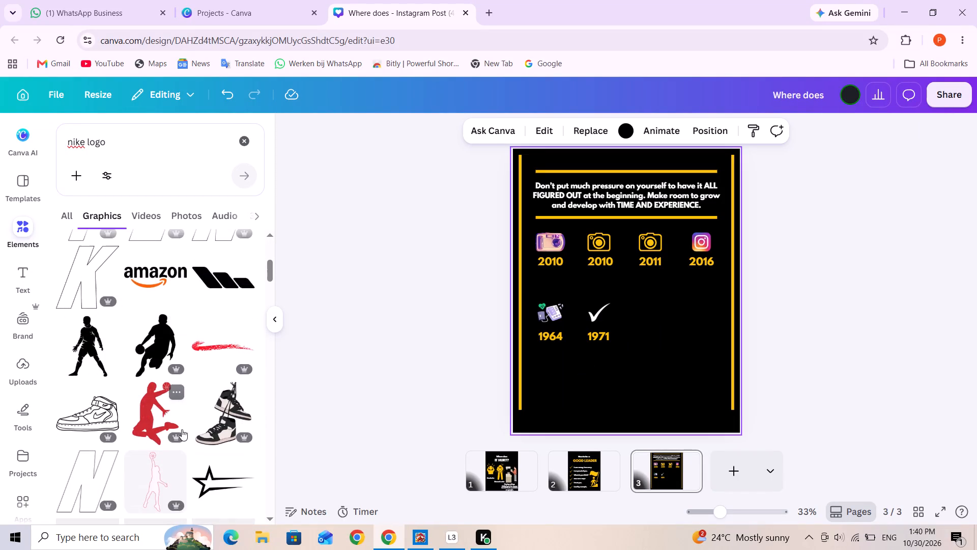
{"action": "scroll", "coordinate": [182, 429], "scroll_direction": "down", "scroll_amount": 8}
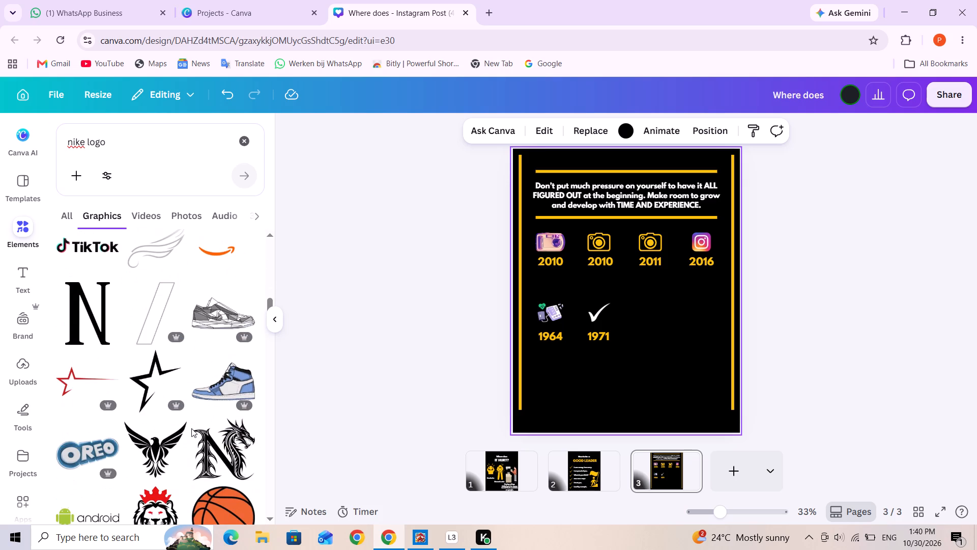
{"action": "scroll", "coordinate": [191, 428], "scroll_direction": "down", "scroll_amount": 4}
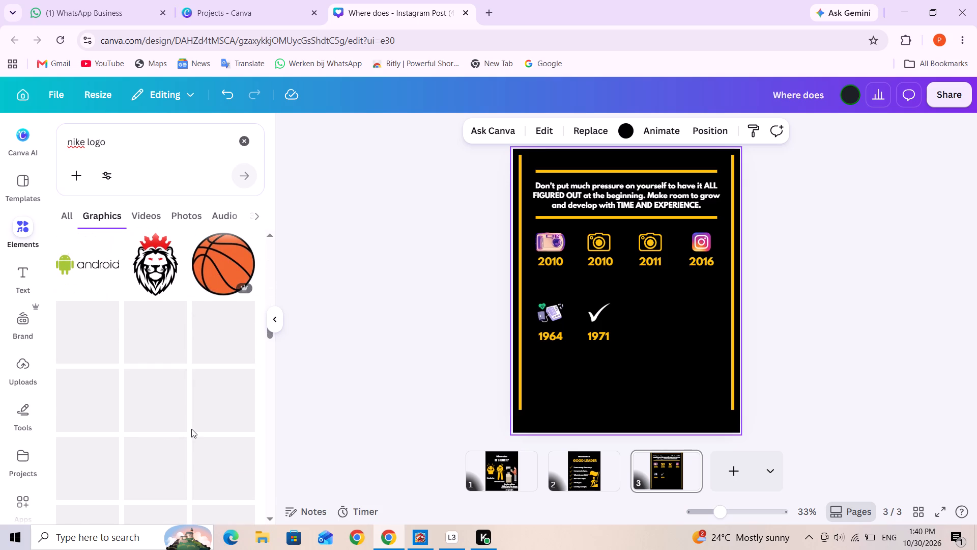
{"action": "scroll", "coordinate": [191, 429], "scroll_direction": "down", "scroll_amount": 1}
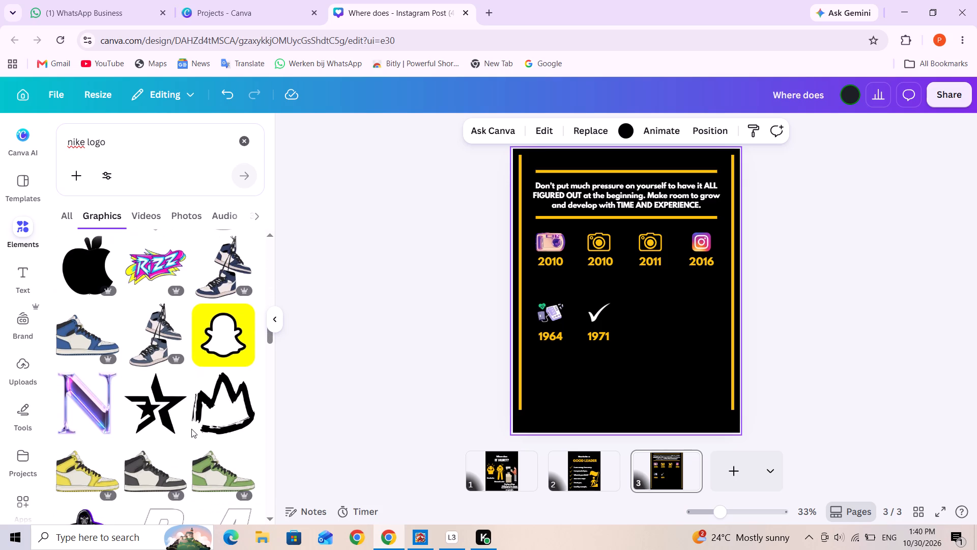
{"action": "scroll", "coordinate": [191, 429], "scroll_direction": "down", "scroll_amount": 1}
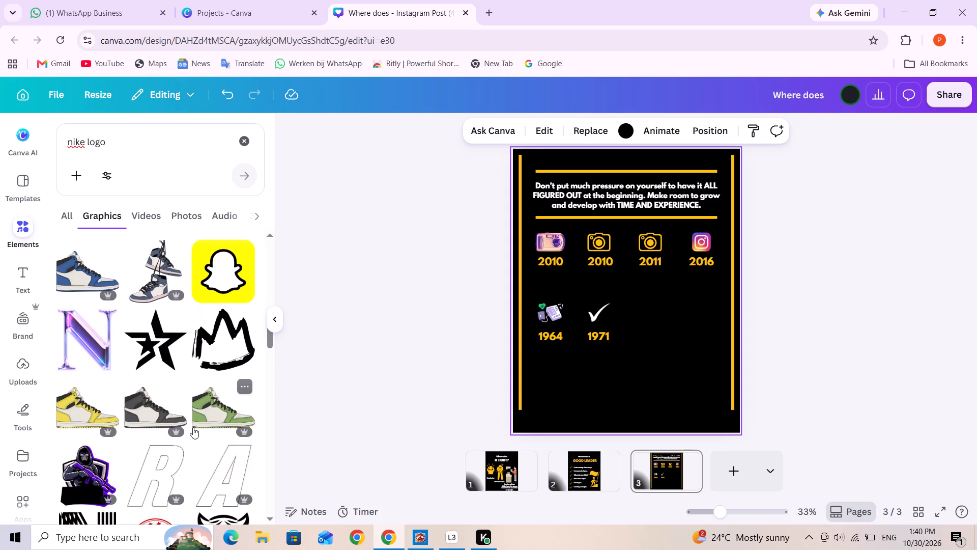
{"action": "scroll", "coordinate": [193, 424], "scroll_direction": "down", "scroll_amount": 2}
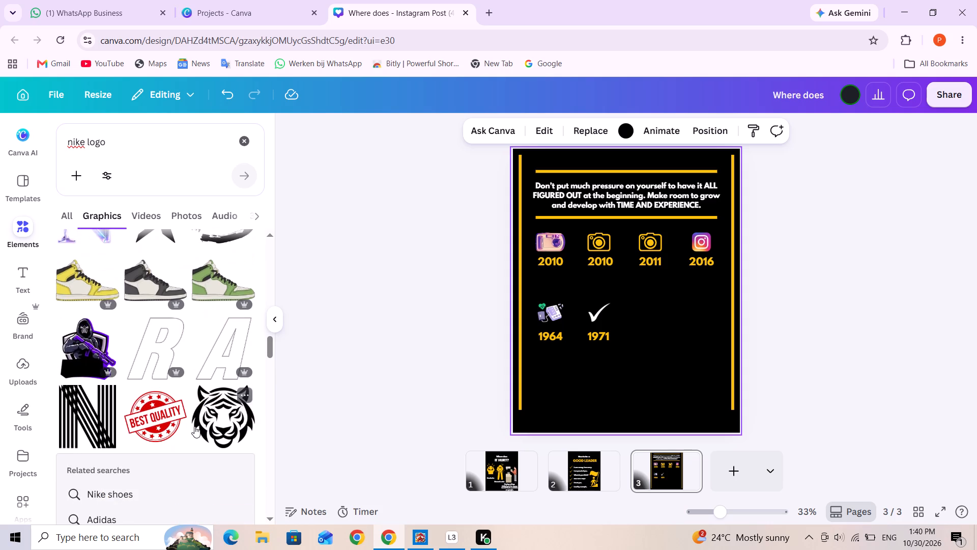
{"action": "scroll", "coordinate": [194, 426], "scroll_direction": "up", "scroll_amount": 9}
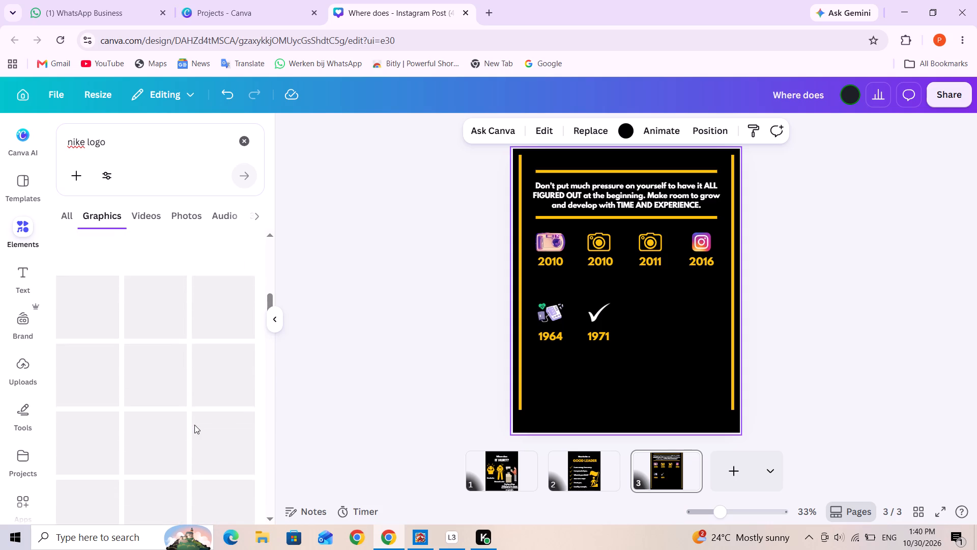
{"action": "scroll", "coordinate": [194, 424], "scroll_direction": "up", "scroll_amount": 6}
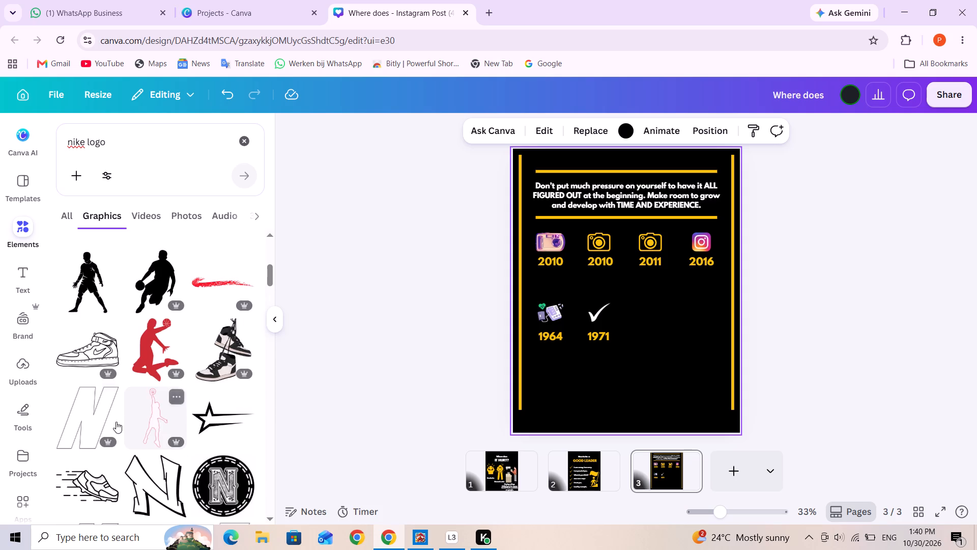
Add the outlined slanted letter N graphic, shrink it to match the neighbouring icons, and place it in the second row's third slot.
{"action": "left_click", "coordinate": [99, 421]}
{"action": "left_click_drag", "start_coordinate": [641, 305], "coordinate": [688, 362]}
{"action": "left_click_drag", "start_coordinate": [719, 395], "coordinate": [685, 346]}
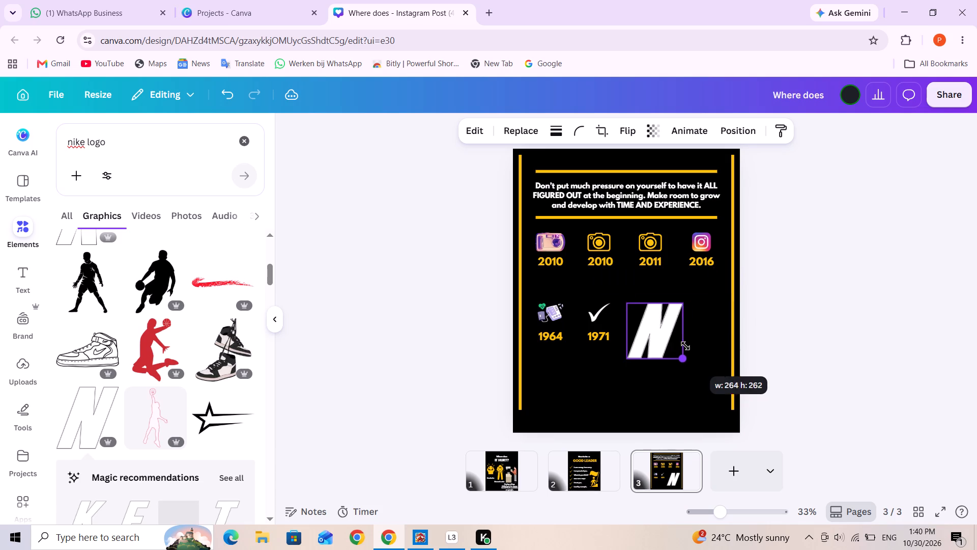
{"action": "left_click_drag", "start_coordinate": [685, 346], "coordinate": [666, 302]}
{"action": "left_click", "coordinate": [665, 315]}
{"action": "left_click_drag", "start_coordinate": [627, 314], "coordinate": [636, 314]}
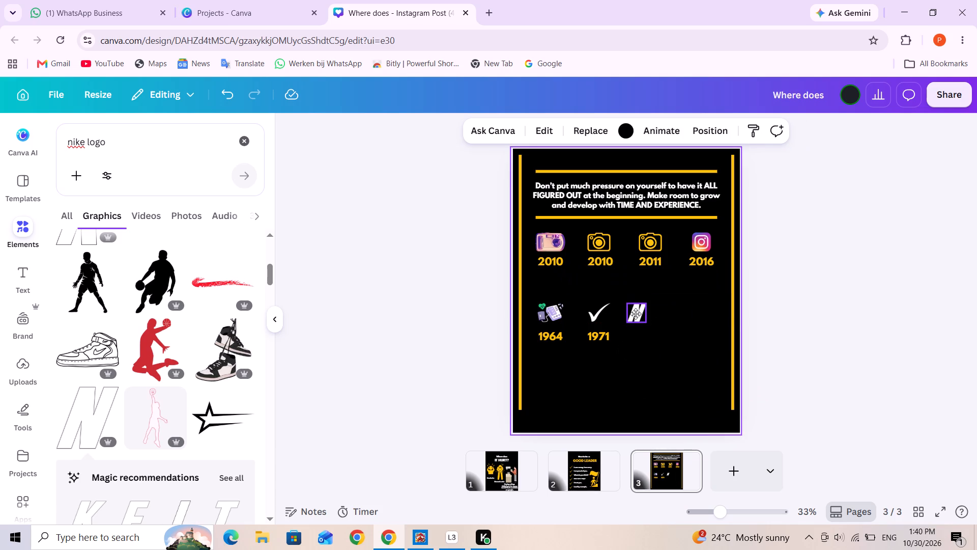
{"action": "left_click_drag", "start_coordinate": [636, 314], "coordinate": [645, 313]}
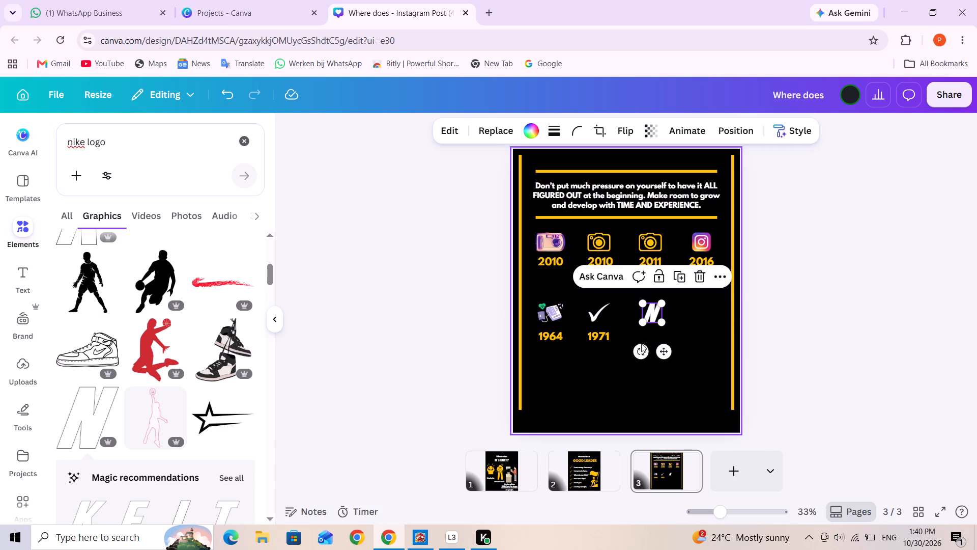
Duplicate the 1971 label for the slot beneath the letter N and change the copy's text to 1978.
{"action": "left_click", "coordinate": [599, 337]}
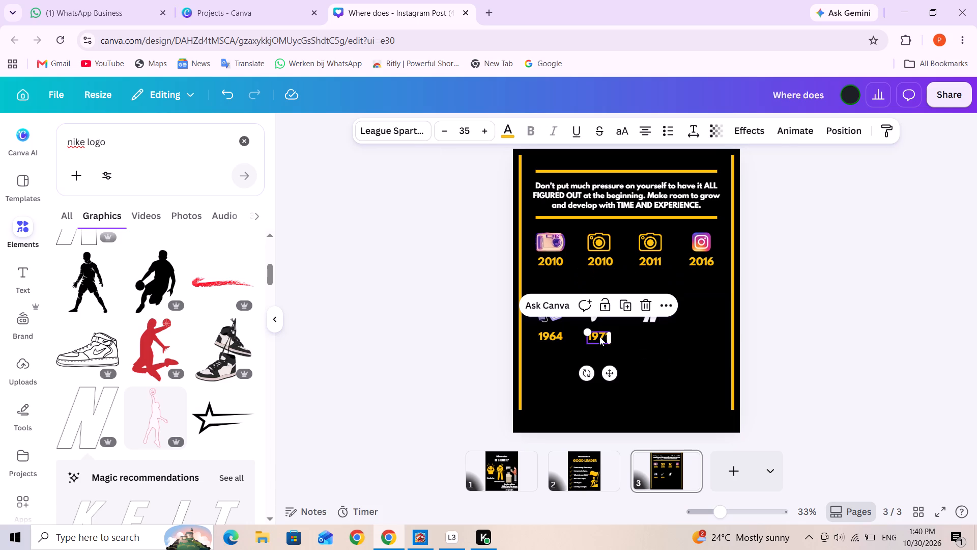
{"action": "left_click", "coordinate": [627, 299]}
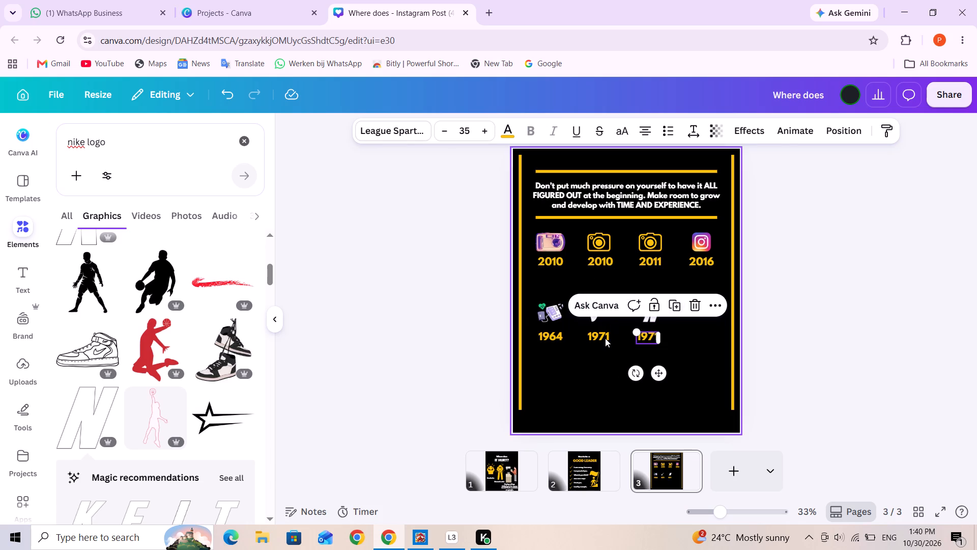
{"action": "left_click", "coordinate": [650, 339]}
{"action": "left_click", "coordinate": [650, 339]}
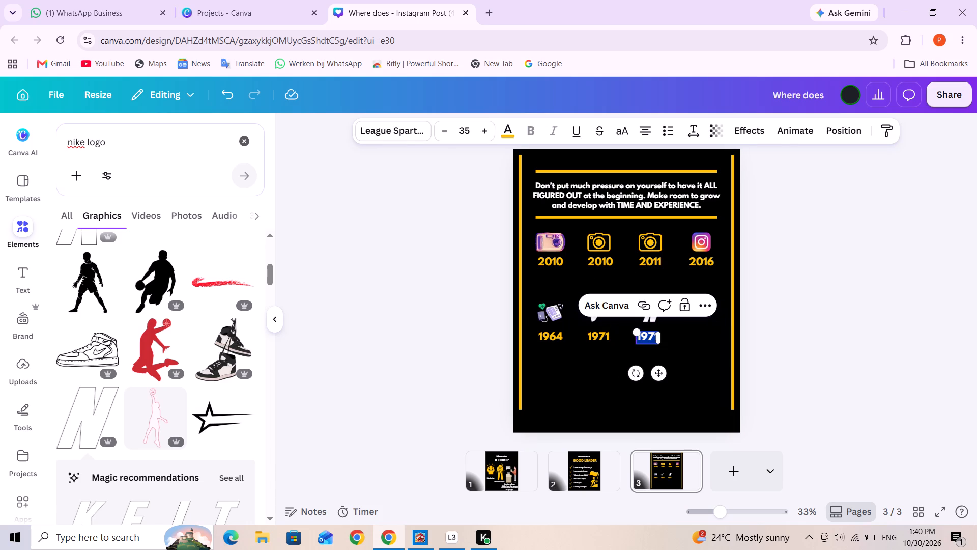
{"action": "left_click", "coordinate": [650, 339]}
{"action": "key", "text": "Right"}
{"action": "key", "text": "Right"}
{"action": "key", "text": "Right"}
{"action": "key", "text": "Right"}
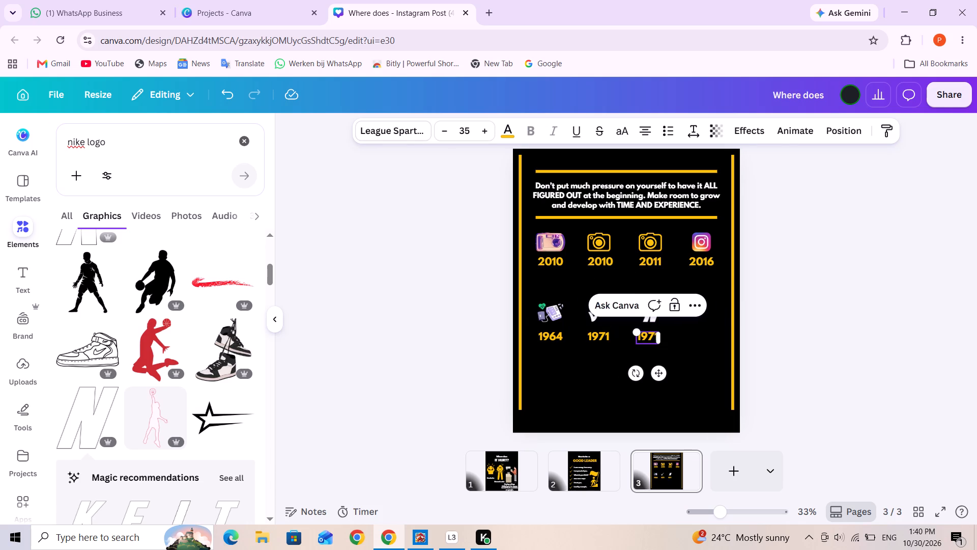
{"action": "key", "text": "Right"}
{"action": "key", "text": "BackSpace"}
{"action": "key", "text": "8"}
{"action": "left_click", "coordinate": [700, 369]}
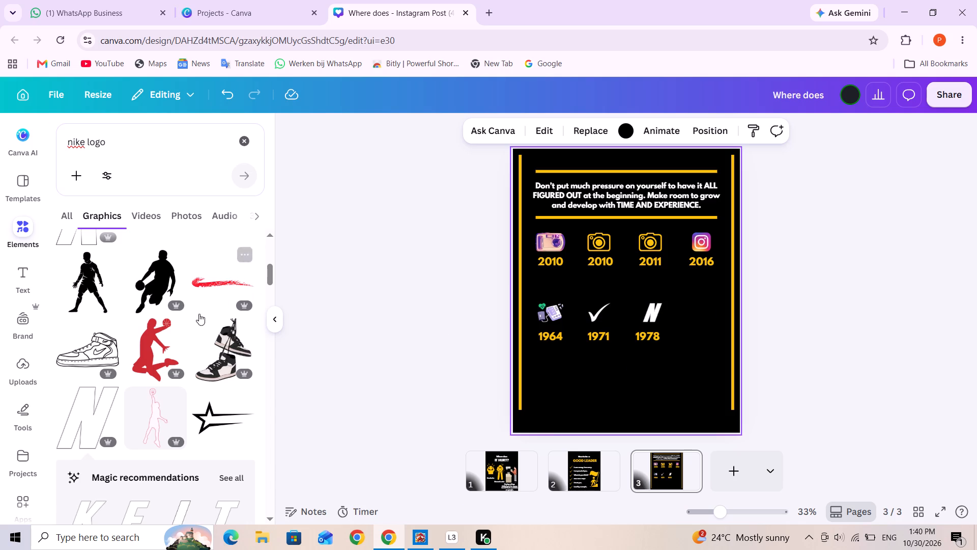
Check the first "nike logo" graphics for a logo to fill the fourth slot of the second row, beside 1978.
{"action": "scroll", "coordinate": [191, 348], "scroll_direction": "down", "scroll_amount": 7}
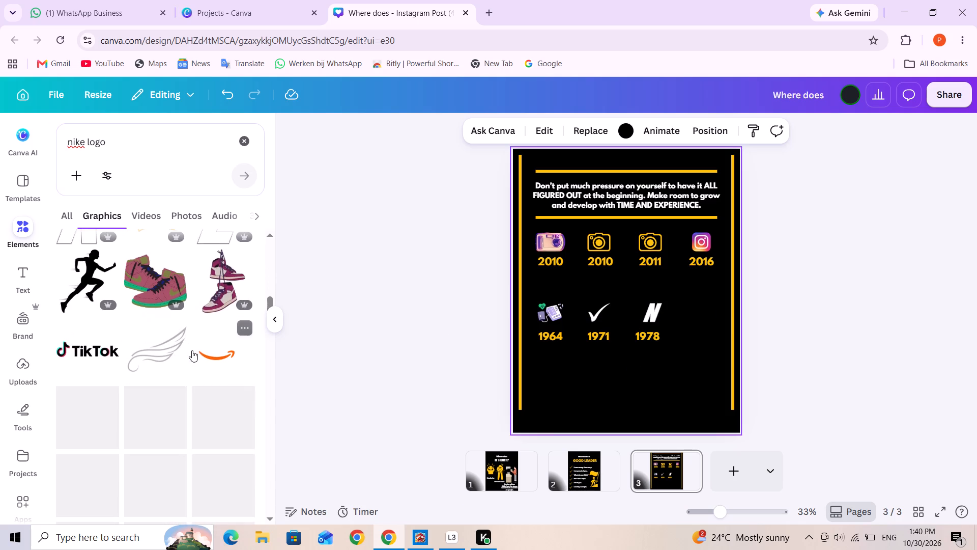
{"action": "scroll", "coordinate": [196, 327], "scroll_direction": "up", "scroll_amount": 11}
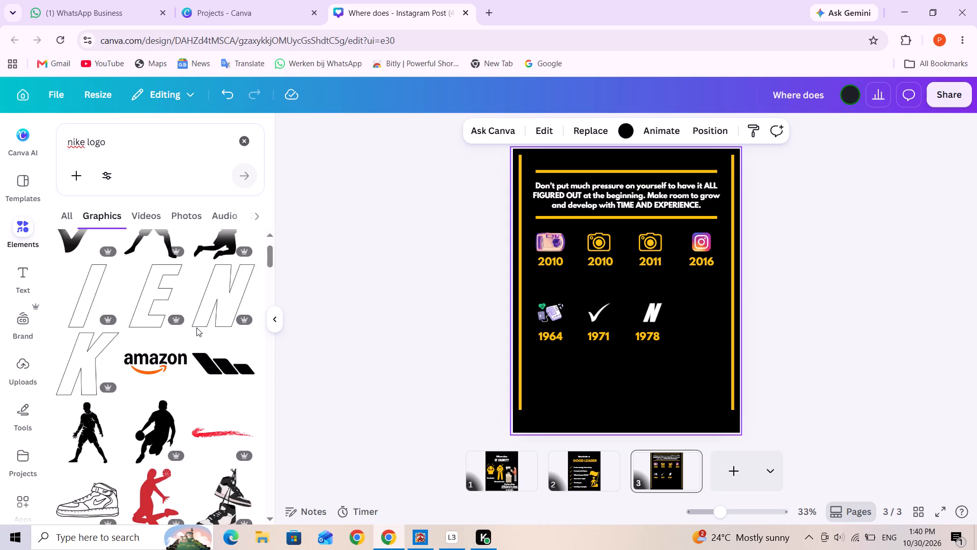
{"action": "scroll", "coordinate": [196, 327], "scroll_direction": "up", "scroll_amount": 6}
Look through the remaining "nike logo" graphics for a logo to fill the fourth slot of the second row, beside 1978.
{"action": "scroll", "coordinate": [196, 352], "scroll_direction": "down", "scroll_amount": 3}
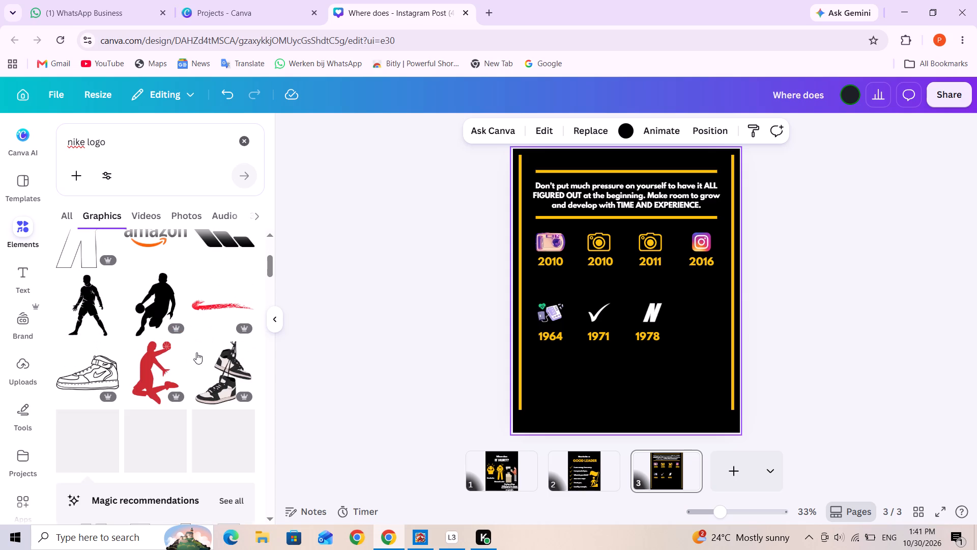
{"action": "scroll", "coordinate": [196, 353], "scroll_direction": "down", "scroll_amount": 2}
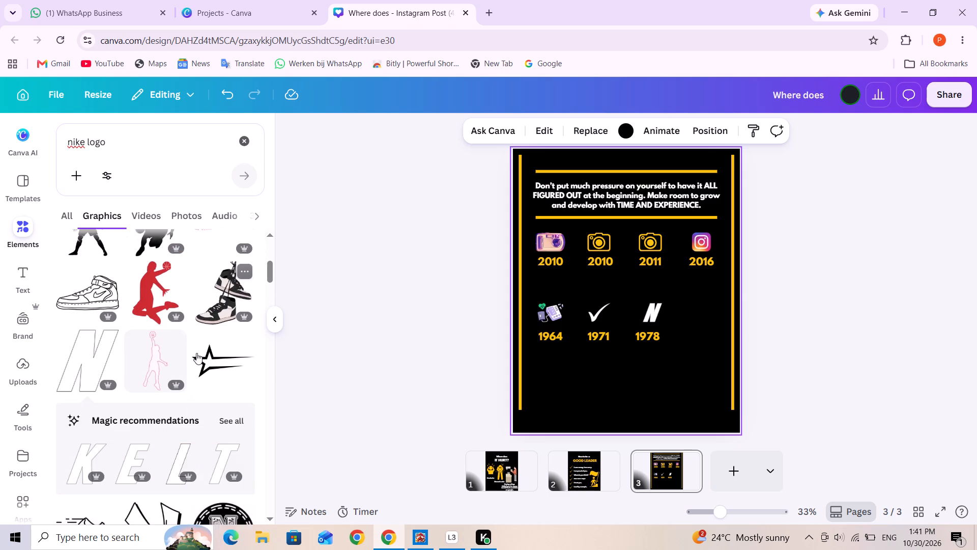
{"action": "scroll", "coordinate": [199, 350], "scroll_direction": "down", "scroll_amount": 7}
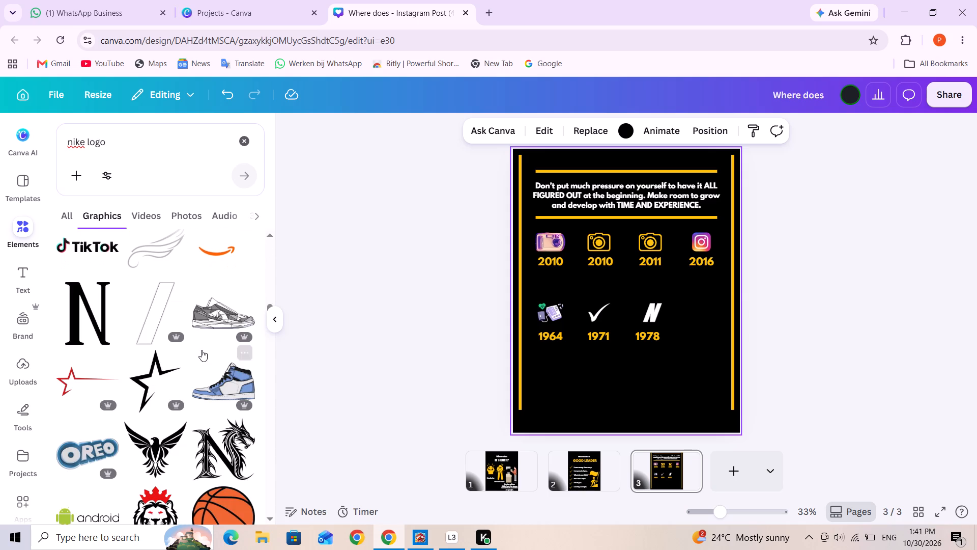
{"action": "scroll", "coordinate": [203, 348], "scroll_direction": "down", "scroll_amount": 8}
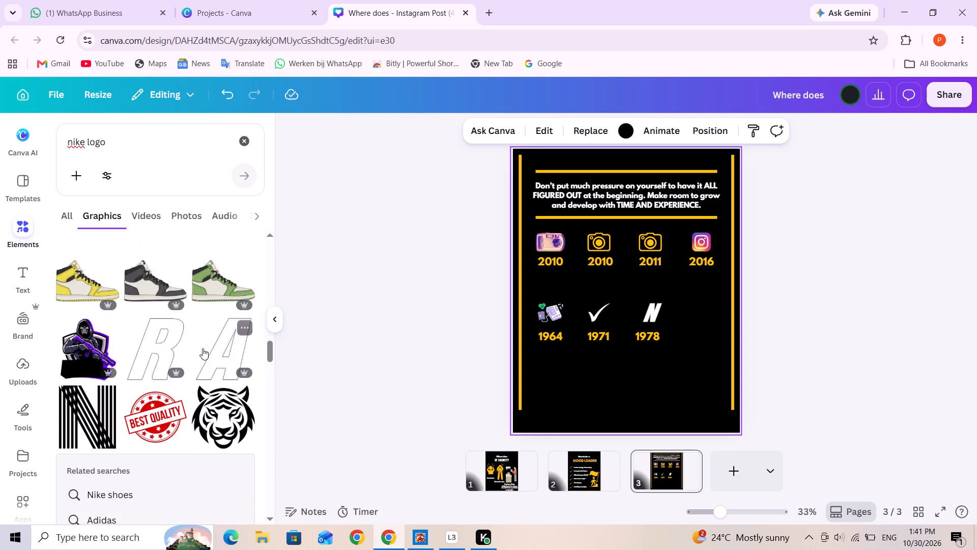
{"action": "scroll", "coordinate": [203, 348], "scroll_direction": "down", "scroll_amount": 7}
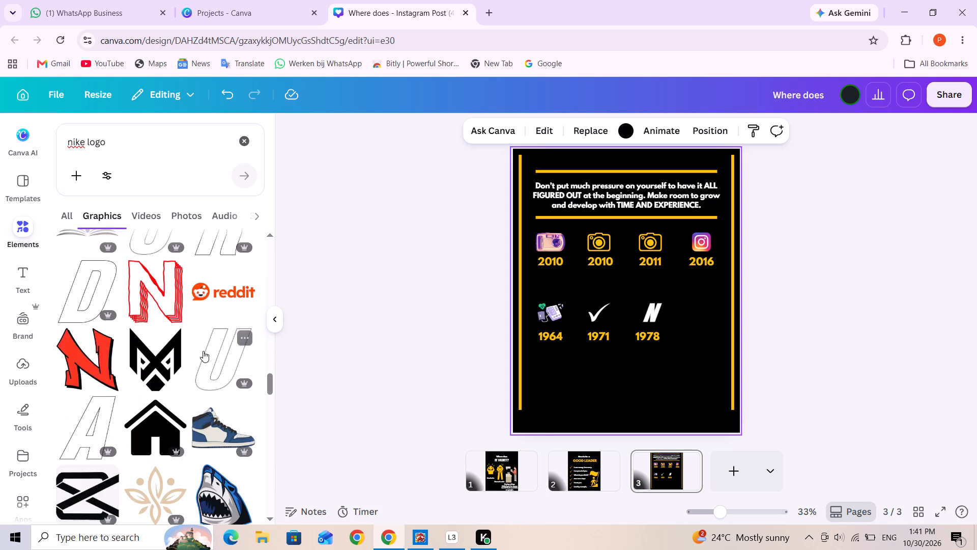
{"action": "scroll", "coordinate": [203, 351], "scroll_direction": "down", "scroll_amount": 5}
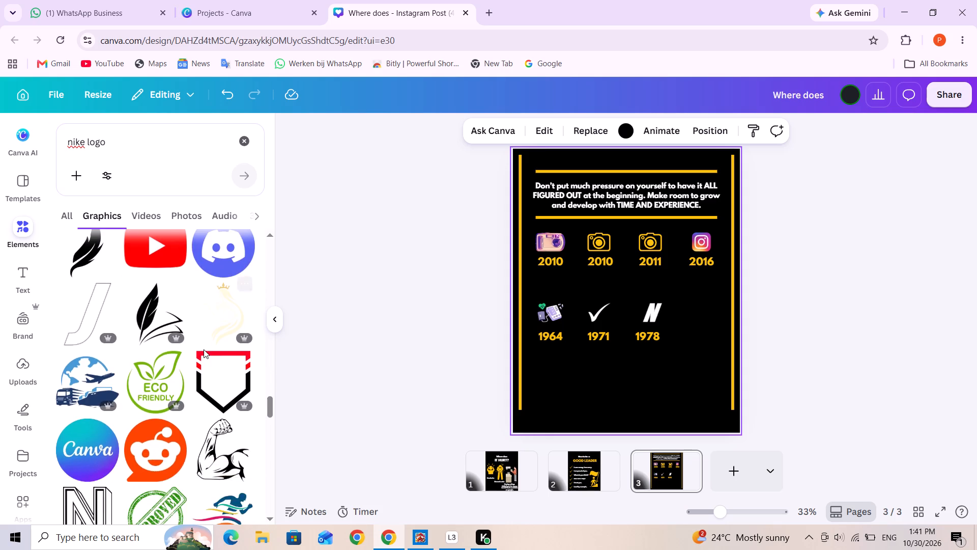
{"action": "scroll", "coordinate": [204, 349], "scroll_direction": "down", "scroll_amount": 8}
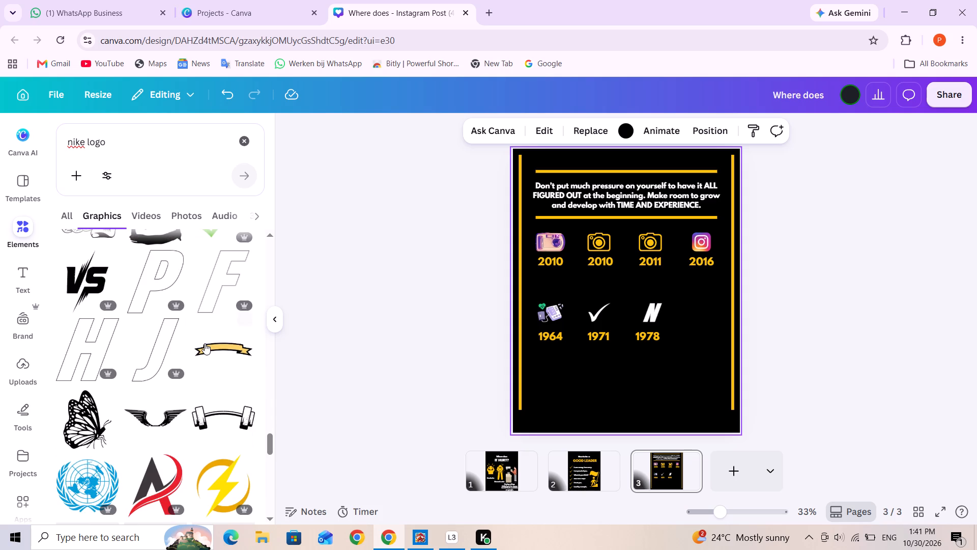
{"action": "scroll", "coordinate": [205, 343], "scroll_direction": "down", "scroll_amount": 2}
{"action": "scroll", "coordinate": [201, 341], "scroll_direction": "up", "scroll_amount": 3}
{"action": "scroll", "coordinate": [200, 341], "scroll_direction": "down", "scroll_amount": 1}
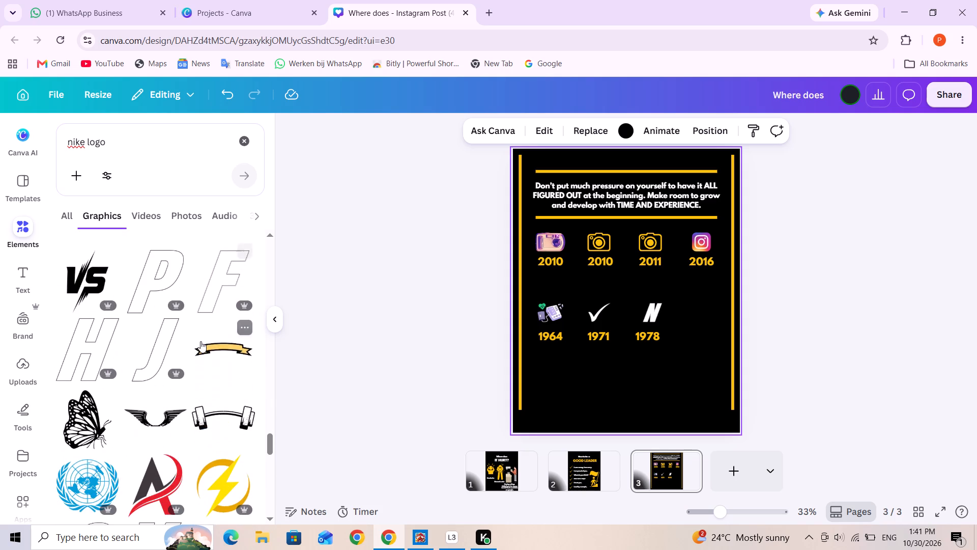
{"action": "scroll", "coordinate": [200, 341], "scroll_direction": "down", "scroll_amount": 8}
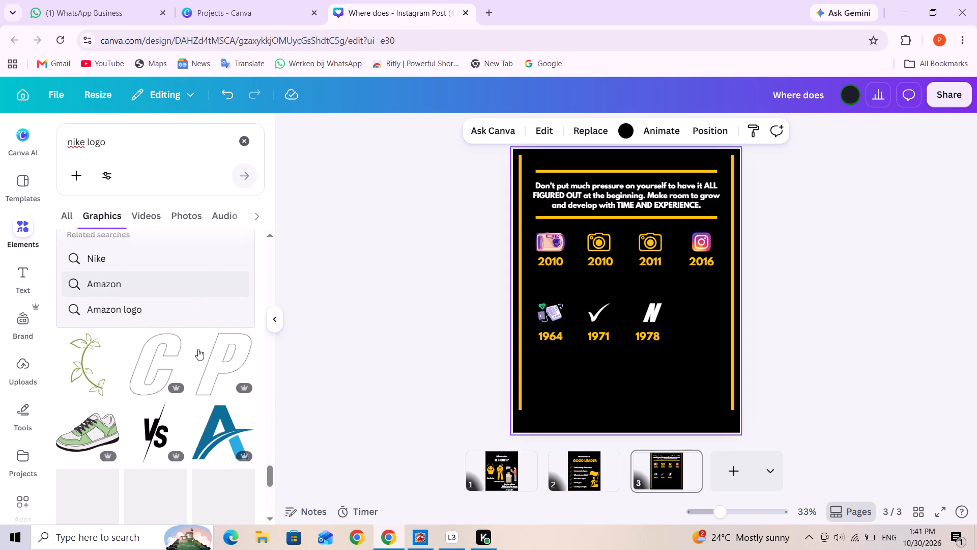
{"action": "scroll", "coordinate": [198, 349], "scroll_direction": "down", "scroll_amount": 2}
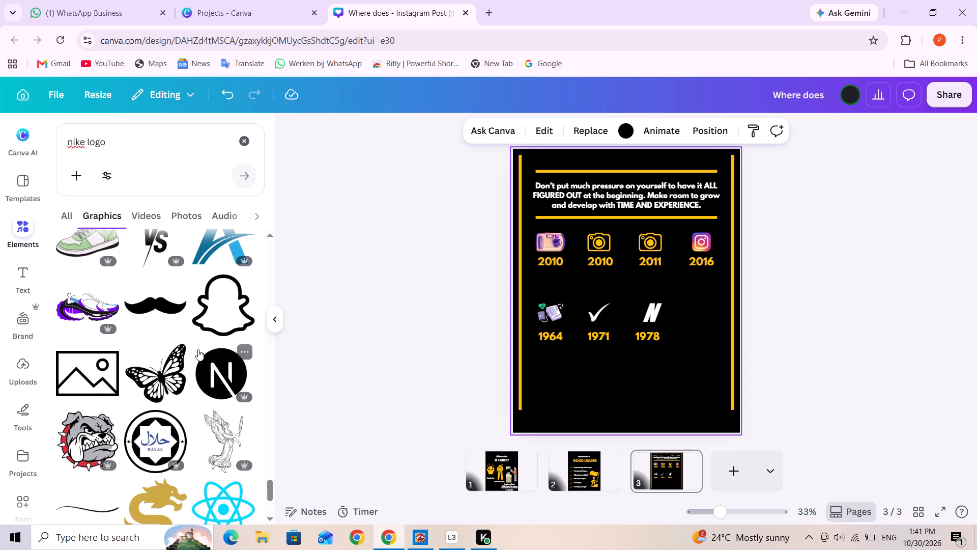
{"action": "scroll", "coordinate": [197, 350], "scroll_direction": "down", "scroll_amount": 6}
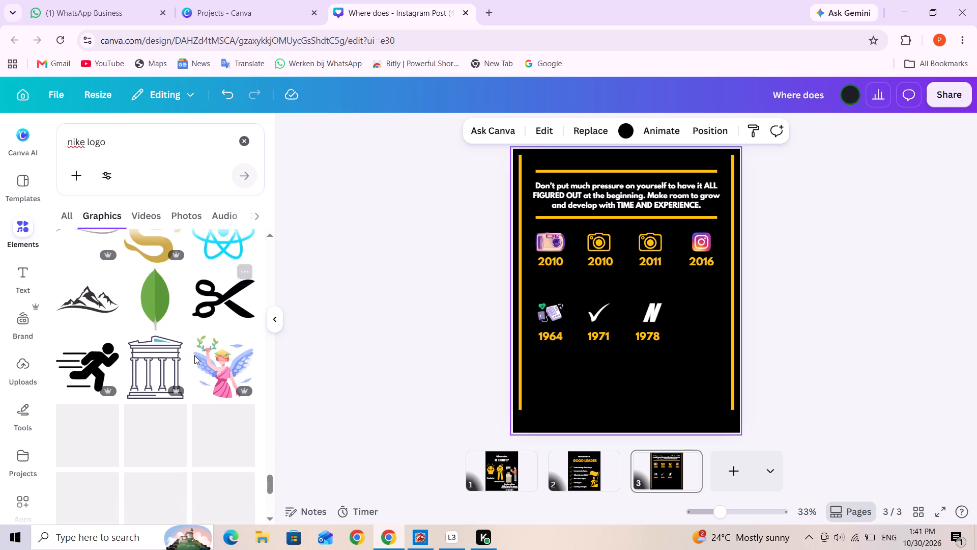
{"action": "scroll", "coordinate": [194, 354], "scroll_direction": "up", "scroll_amount": 1}
{"action": "scroll", "coordinate": [194, 354], "scroll_direction": "down", "scroll_amount": 1}
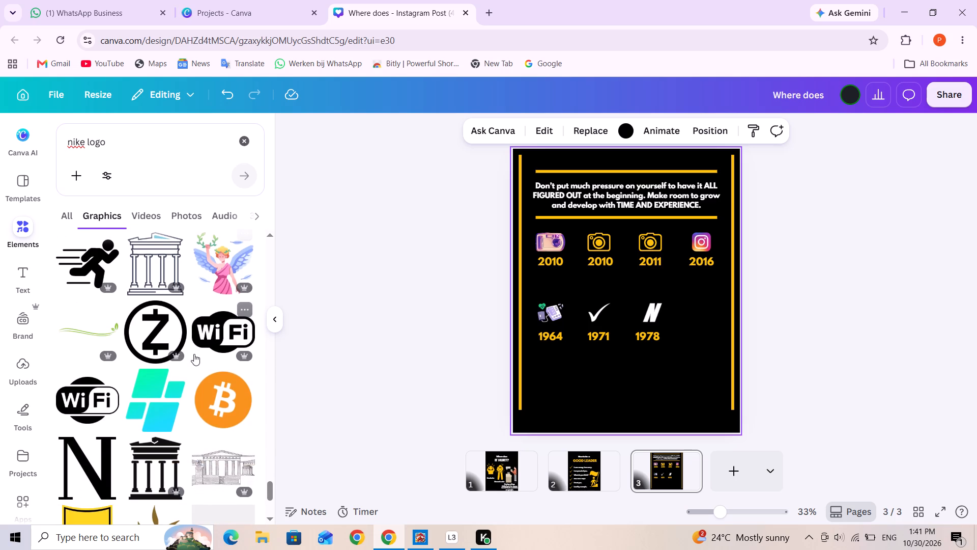
{"action": "scroll", "coordinate": [194, 354], "scroll_direction": "down", "scroll_amount": 4}
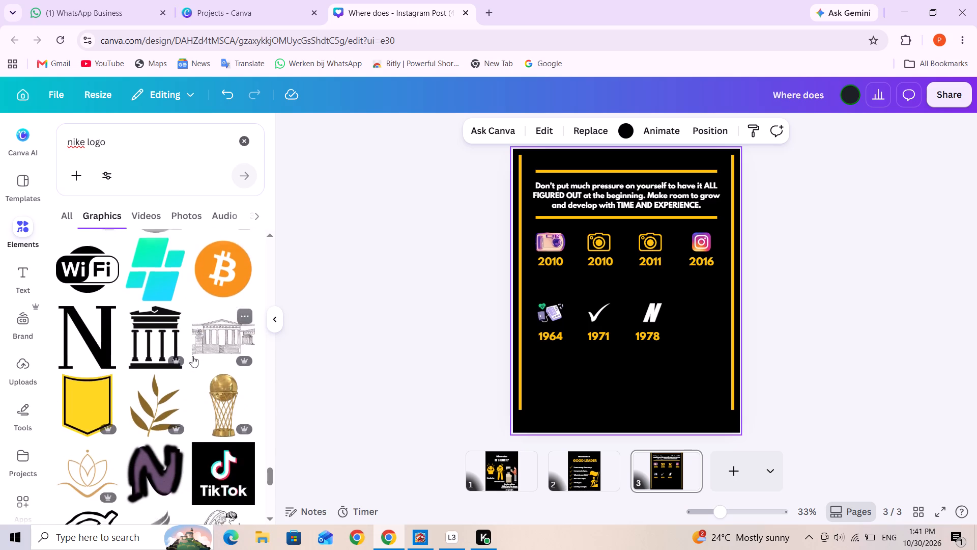
{"action": "scroll", "coordinate": [192, 356], "scroll_direction": "down", "scroll_amount": 3}
{"action": "scroll", "coordinate": [192, 356], "scroll_direction": "up", "scroll_amount": 1}
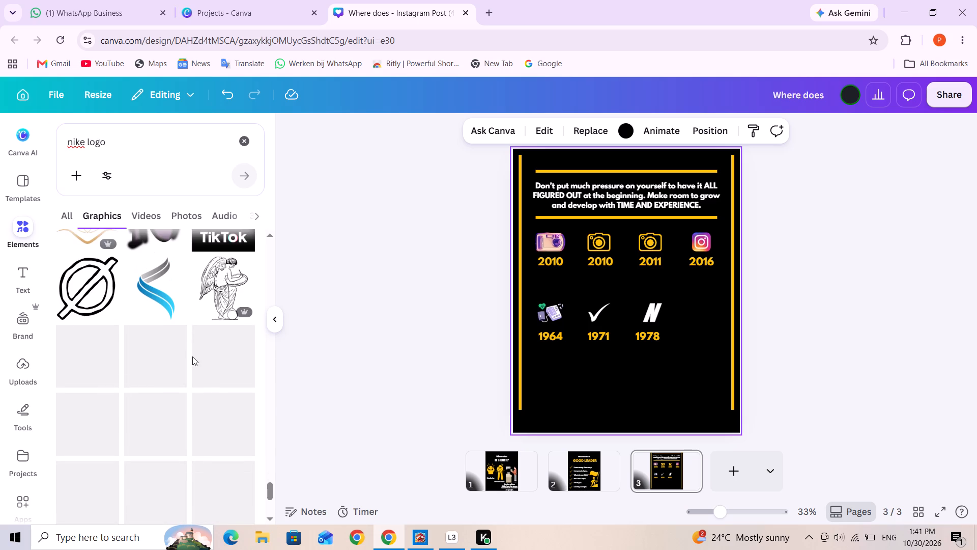
{"action": "scroll", "coordinate": [192, 357], "scroll_direction": "down", "scroll_amount": 2}
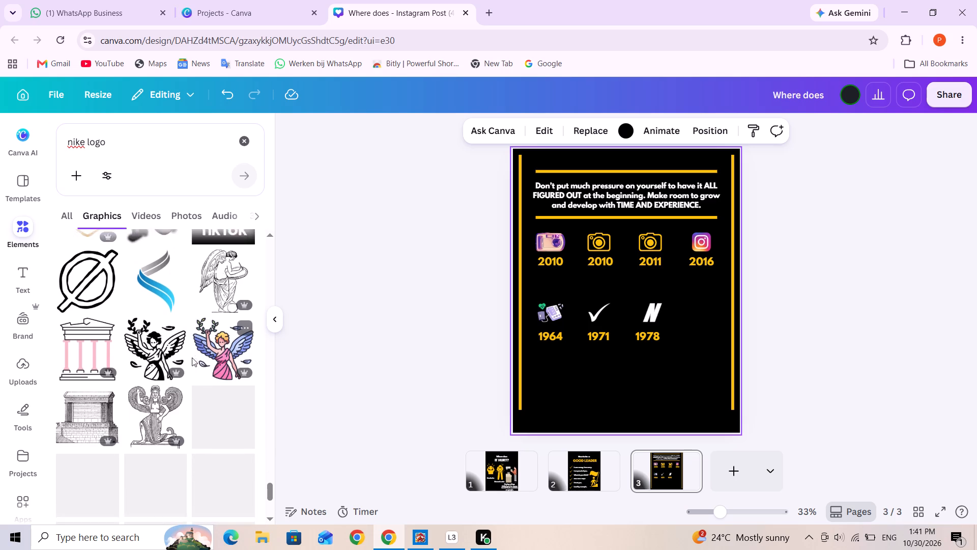
{"action": "scroll", "coordinate": [192, 358], "scroll_direction": "down", "scroll_amount": 2}
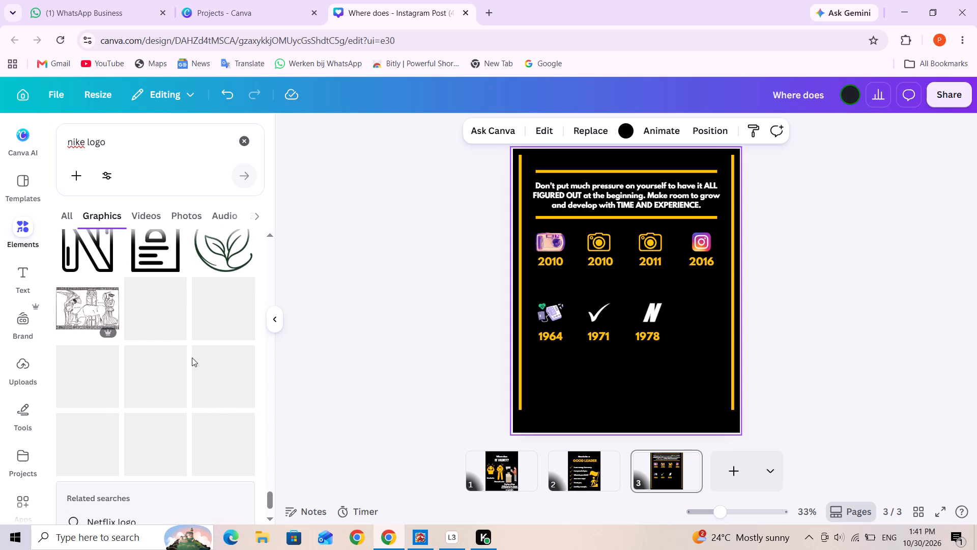
{"action": "scroll", "coordinate": [192, 358], "scroll_direction": "down", "scroll_amount": 3}
{"action": "scroll", "coordinate": [176, 376], "scroll_direction": "up", "scroll_amount": 2}
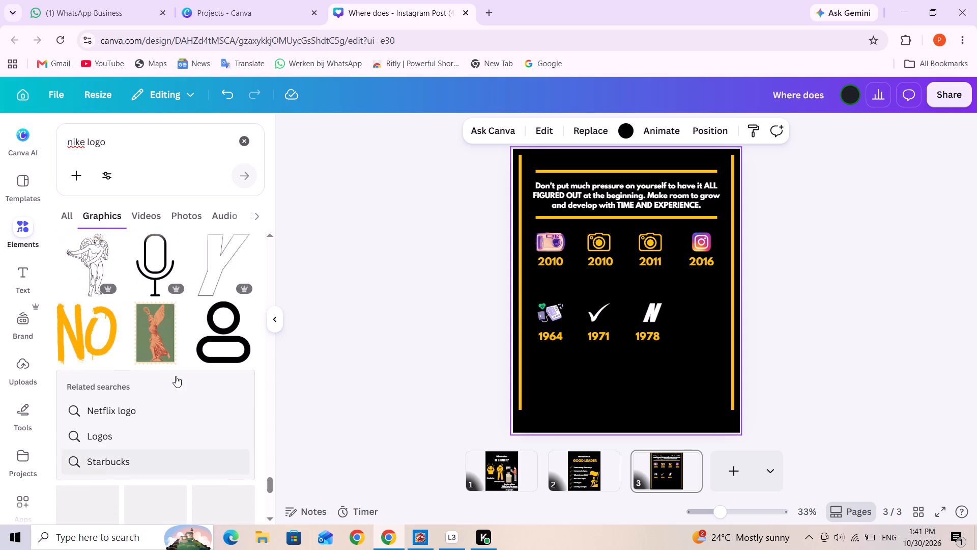
{"action": "scroll", "coordinate": [176, 376], "scroll_direction": "up", "scroll_amount": 2}
{"action": "scroll", "coordinate": [175, 377], "scroll_direction": "down", "scroll_amount": 7}
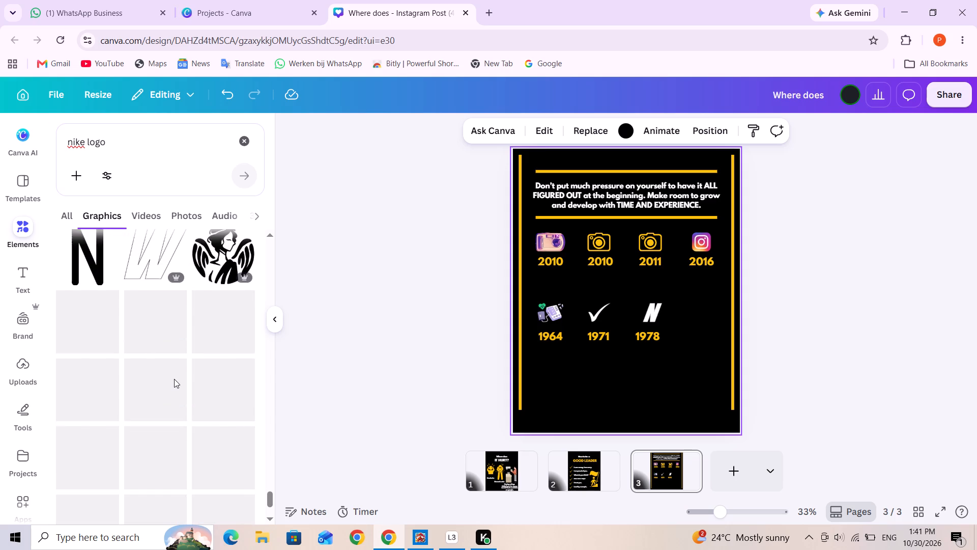
{"action": "scroll", "coordinate": [231, 377], "scroll_direction": "down", "scroll_amount": 2}
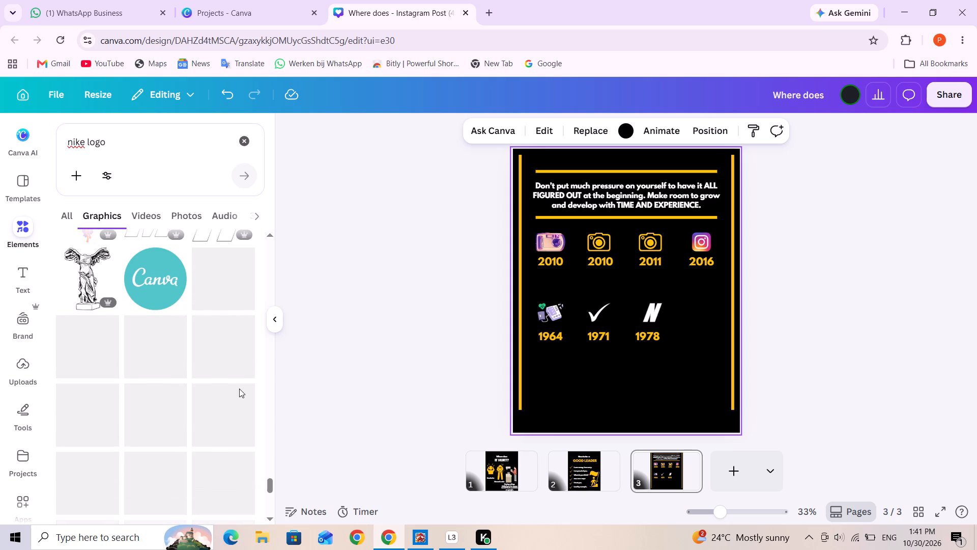
{"action": "scroll", "coordinate": [258, 462], "scroll_direction": "down", "scroll_amount": 2}
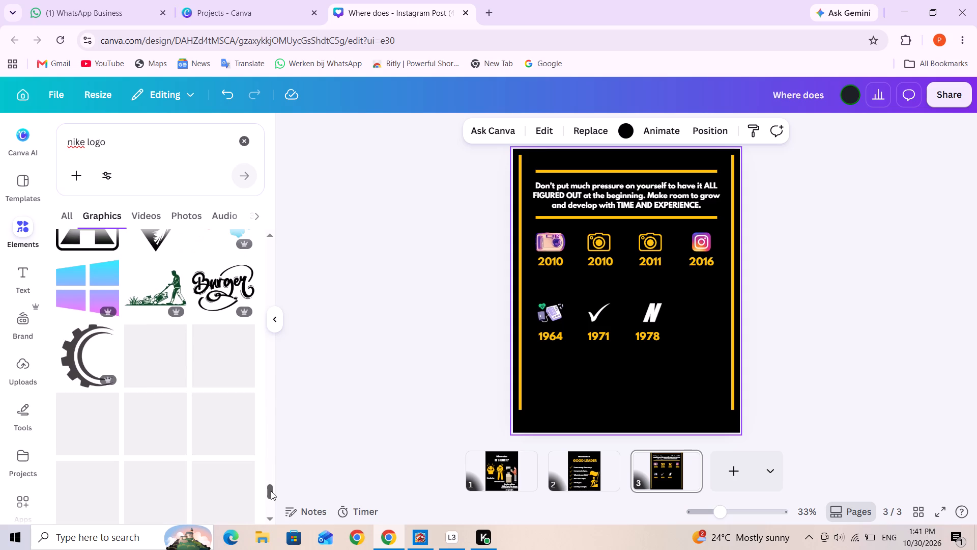
Add the black check mark from the first "nike logo" graphics and position it below 2016, level with the second-row icons.
{"action": "left_click_drag", "start_coordinate": [271, 491], "coordinate": [360, 138]}
{"action": "left_click", "coordinate": [360, 138]}
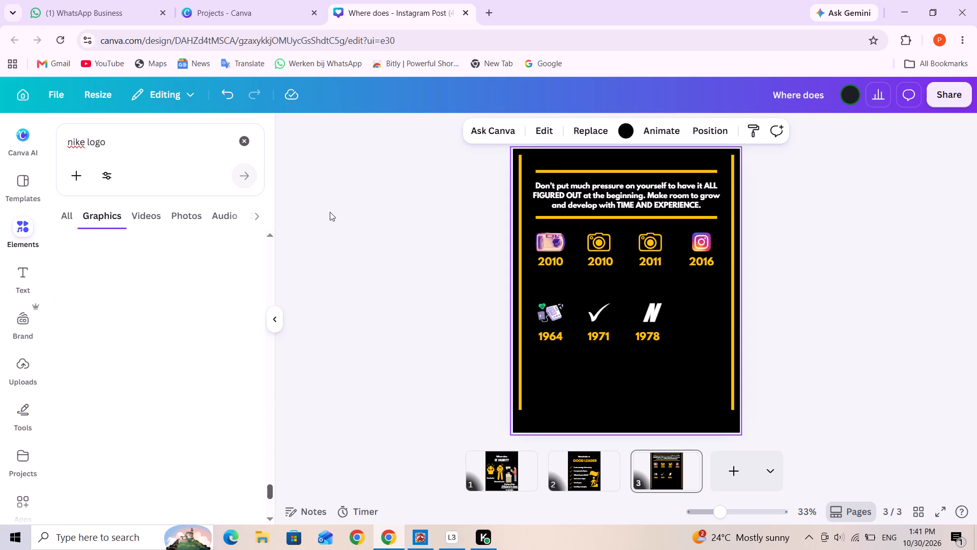
{"action": "scroll", "coordinate": [274, 318], "scroll_direction": "up", "scroll_amount": 8}
{"action": "left_click_drag", "start_coordinate": [273, 496], "coordinate": [272, 496]}
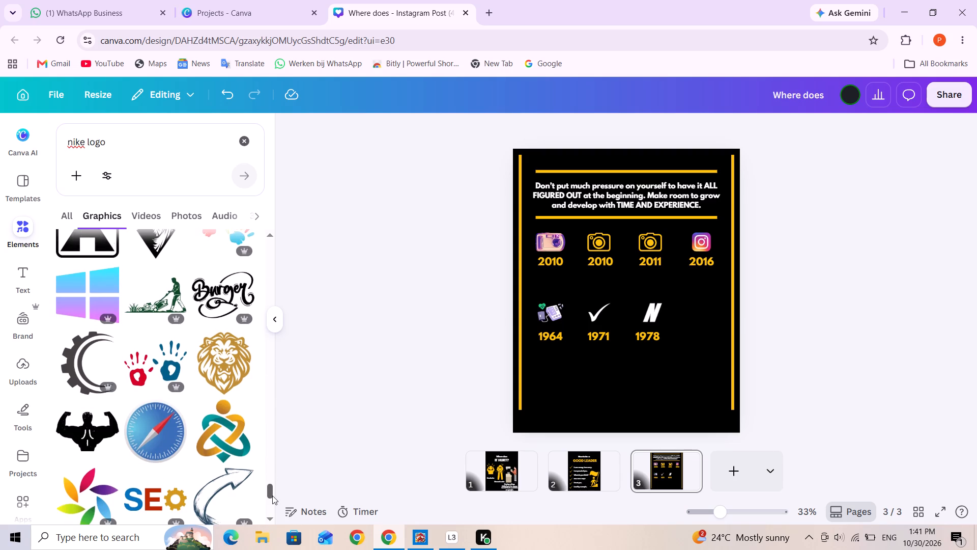
{"action": "left_click_drag", "start_coordinate": [272, 496], "coordinate": [325, 131]}
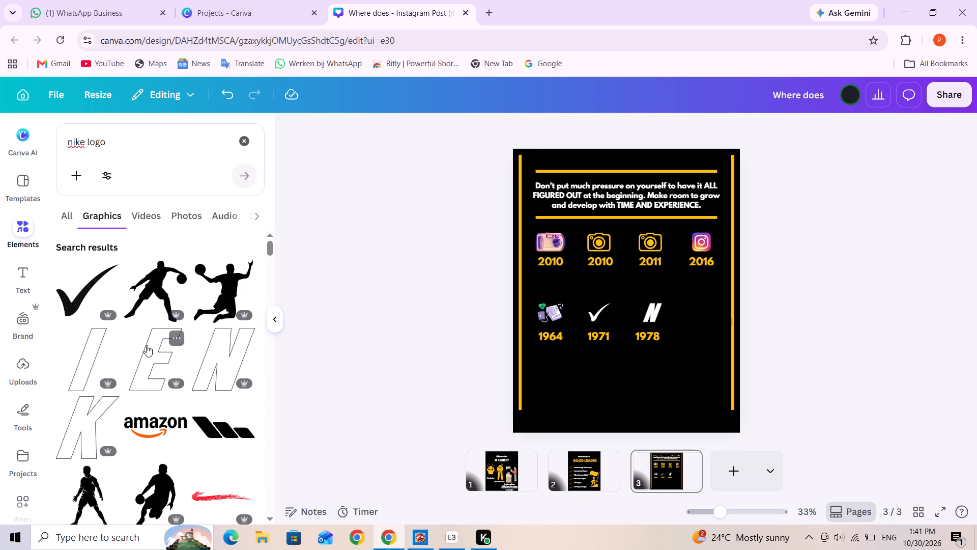
{"action": "scroll", "coordinate": [125, 337], "scroll_direction": "down", "scroll_amount": 3}
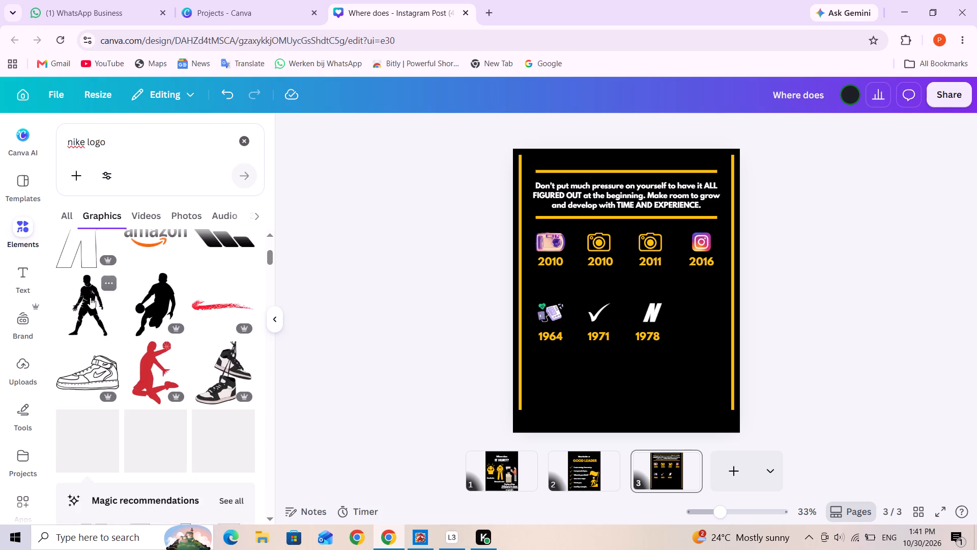
{"action": "scroll", "coordinate": [91, 299], "scroll_direction": "up", "scroll_amount": 4}
{"action": "left_click", "coordinate": [80, 296]}
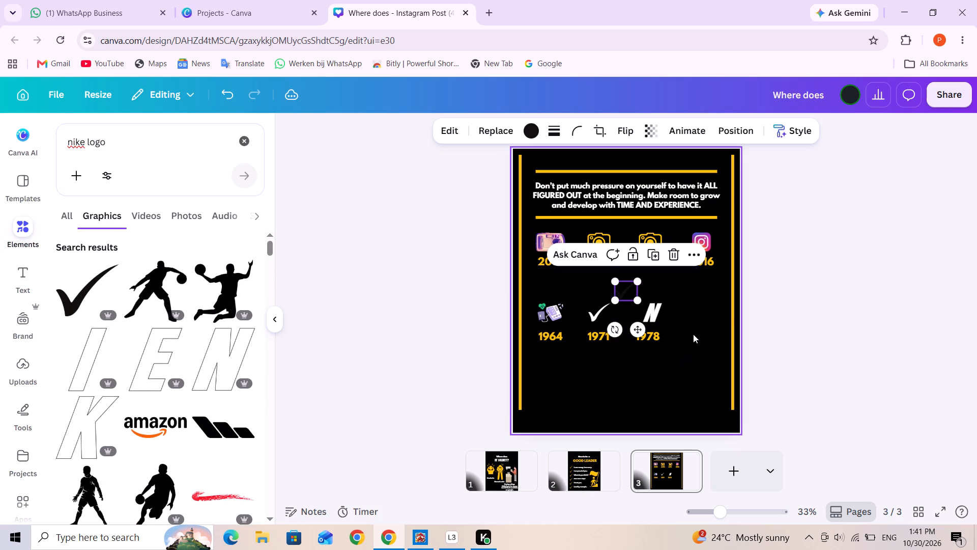
{"action": "left_click", "coordinate": [692, 298]}
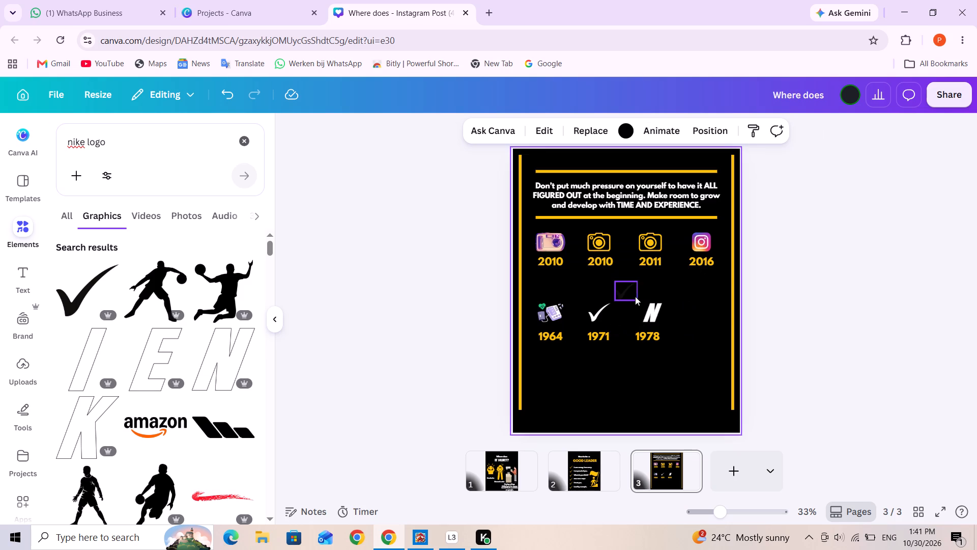
{"action": "left_click_drag", "start_coordinate": [629, 293], "coordinate": [707, 322]}
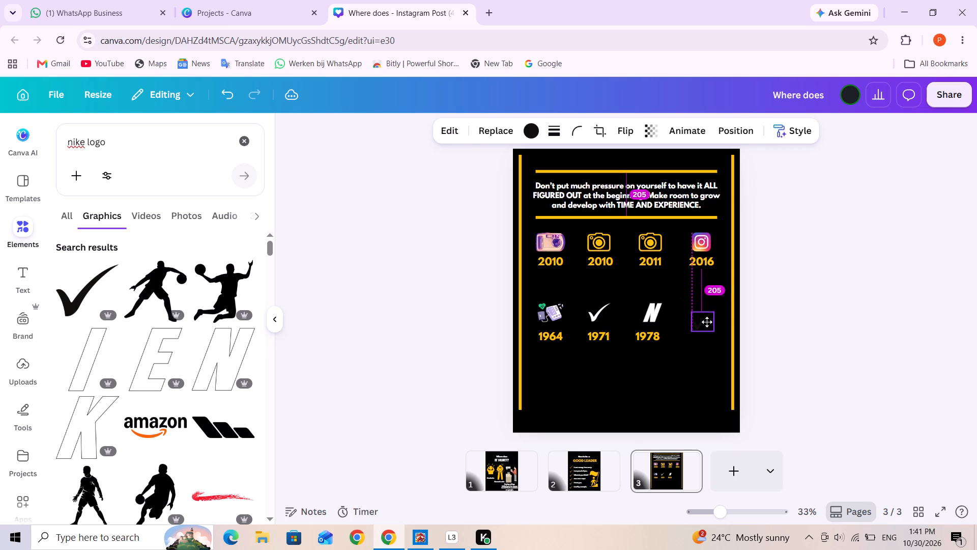
{"action": "left_click_drag", "start_coordinate": [707, 322], "coordinate": [705, 314]}
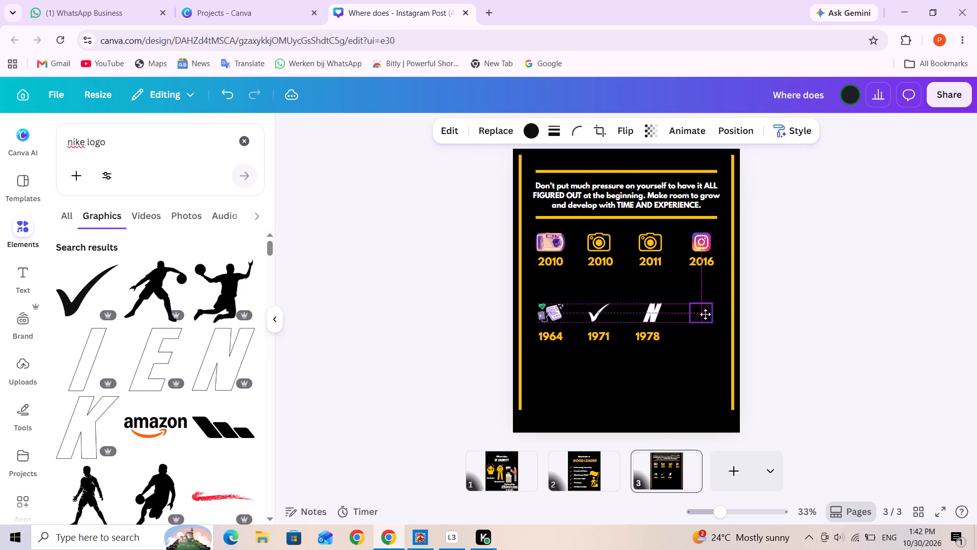
{"action": "left_click_drag", "start_coordinate": [705, 314], "coordinate": [707, 314]}
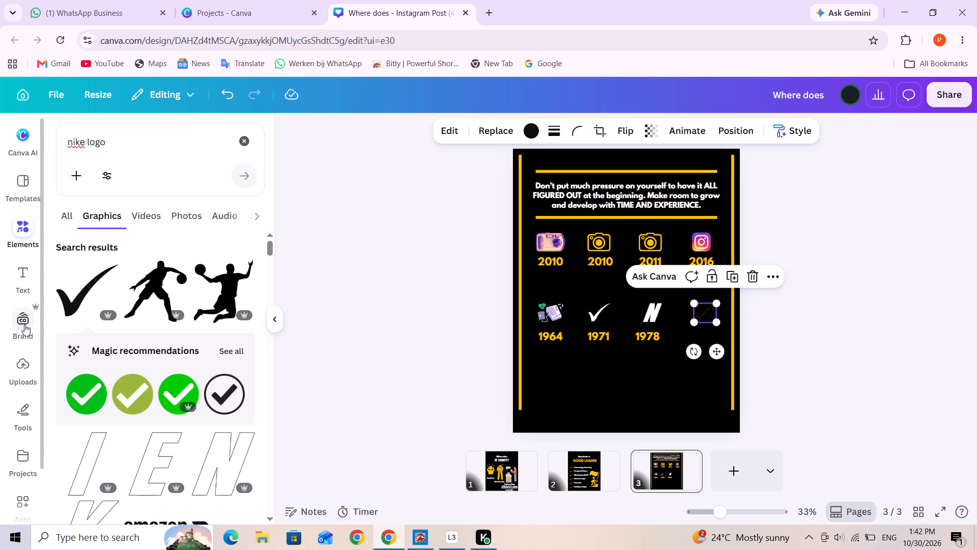
Look through all the Magic recommendations related to the check mark for an alternative logo.
{"action": "left_click", "coordinate": [233, 350]}
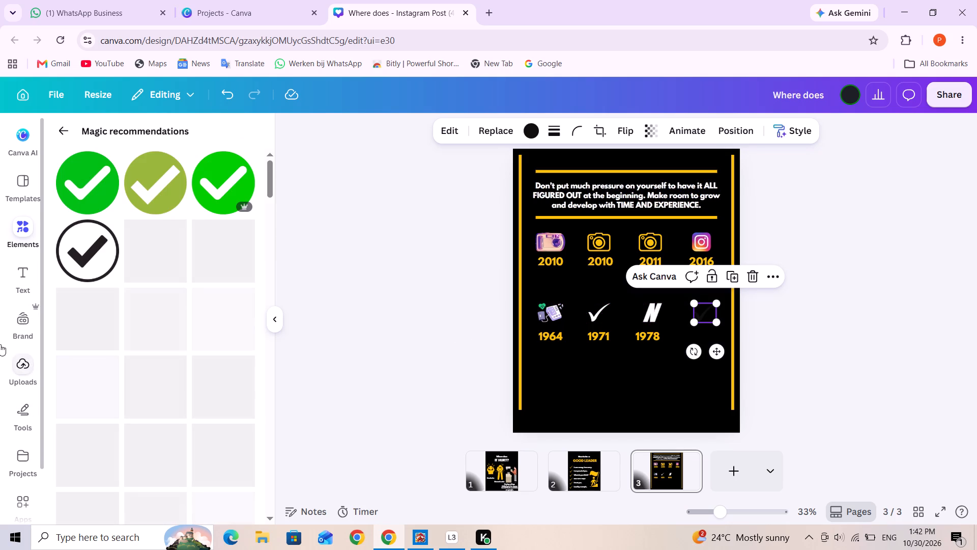
{"action": "scroll", "coordinate": [201, 430], "scroll_direction": "down", "scroll_amount": 1}
{"action": "scroll", "coordinate": [201, 430], "scroll_direction": "up", "scroll_amount": 3}
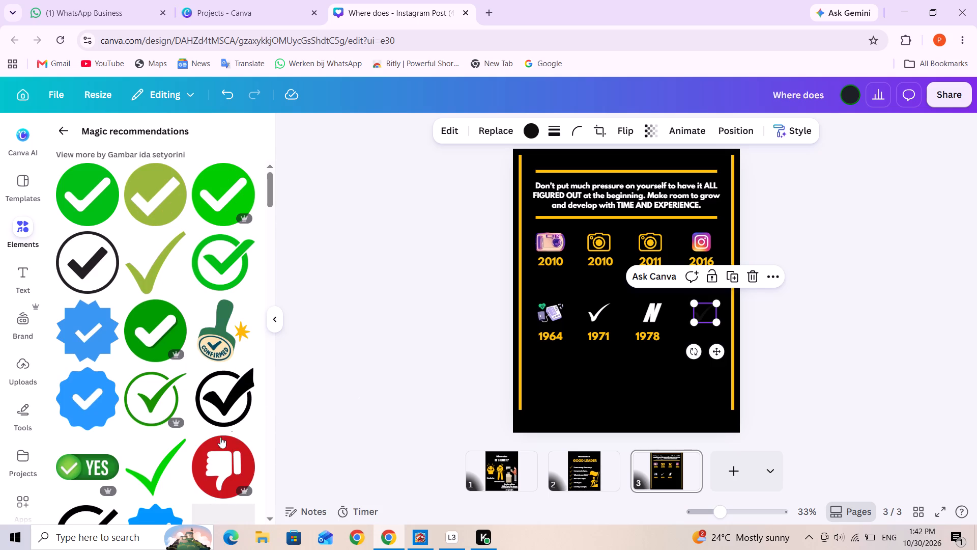
{"action": "scroll", "coordinate": [215, 443], "scroll_direction": "down", "scroll_amount": 3}
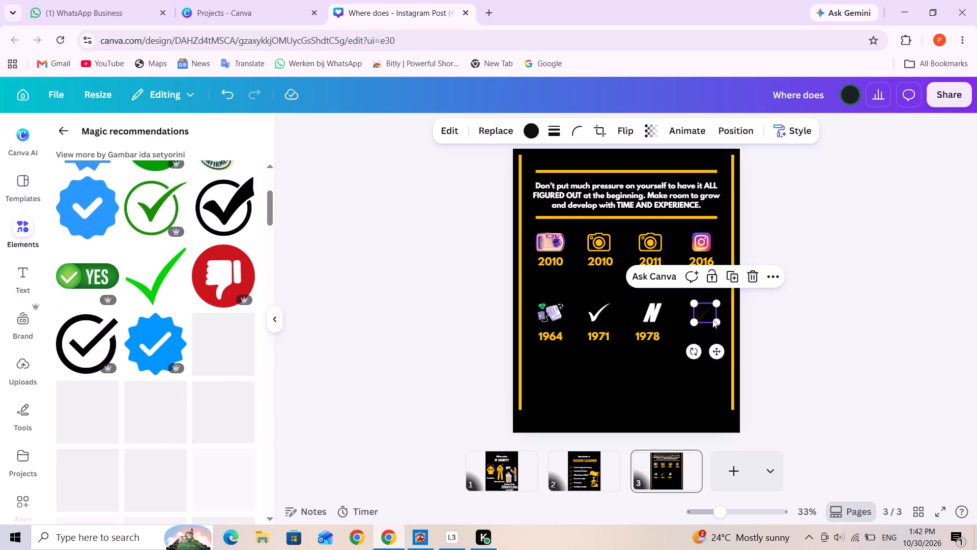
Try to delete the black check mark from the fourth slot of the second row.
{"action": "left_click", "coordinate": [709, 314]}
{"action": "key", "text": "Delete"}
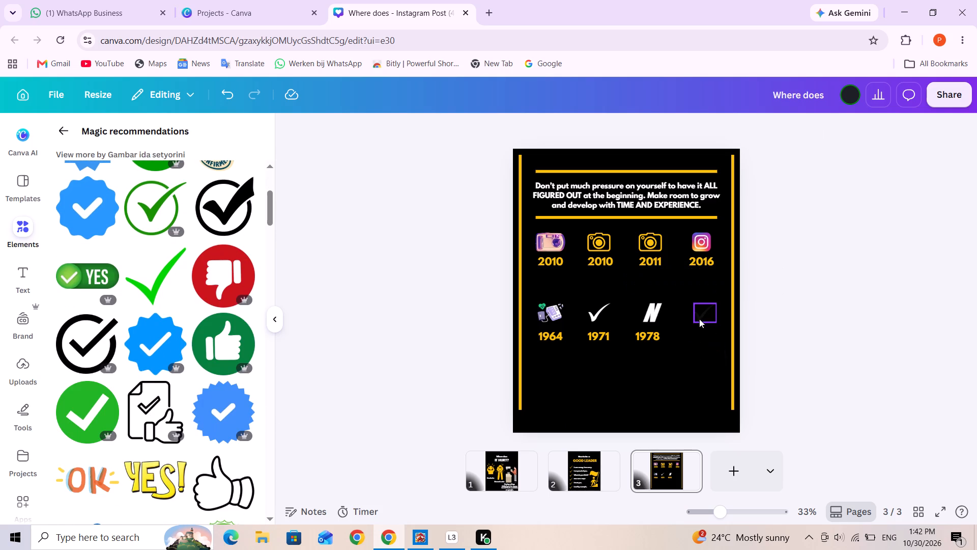
Look through the Magic recommendations related to the check mark for a graphic to fill the second row's fourth slot.
{"action": "scroll", "coordinate": [162, 414], "scroll_direction": "down", "scroll_amount": 2}
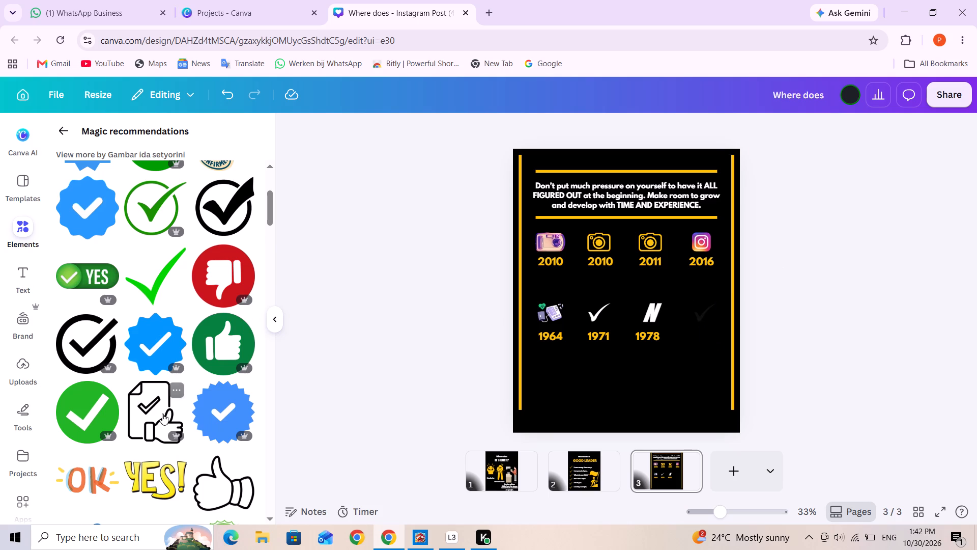
{"action": "scroll", "coordinate": [167, 419], "scroll_direction": "down", "scroll_amount": 2}
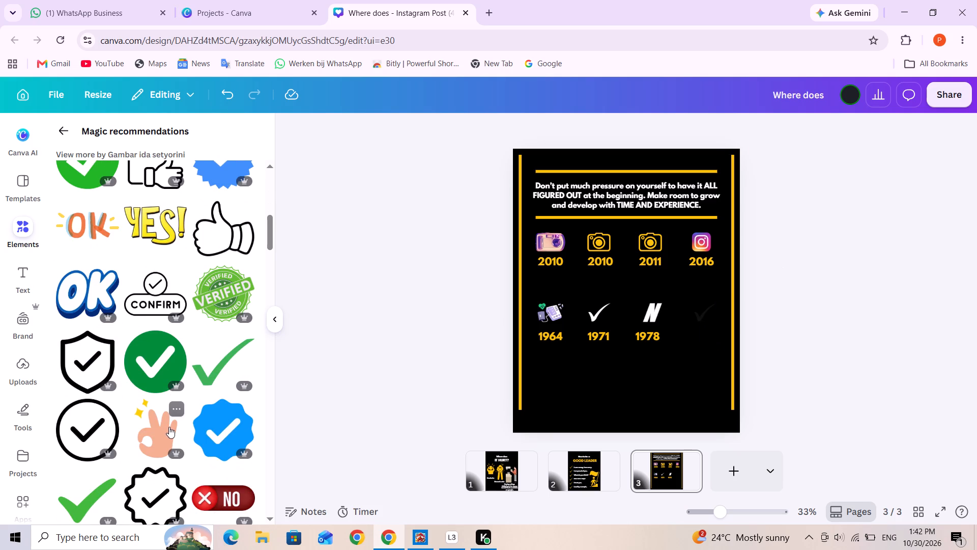
{"action": "scroll", "coordinate": [178, 427], "scroll_direction": "down", "scroll_amount": 3}
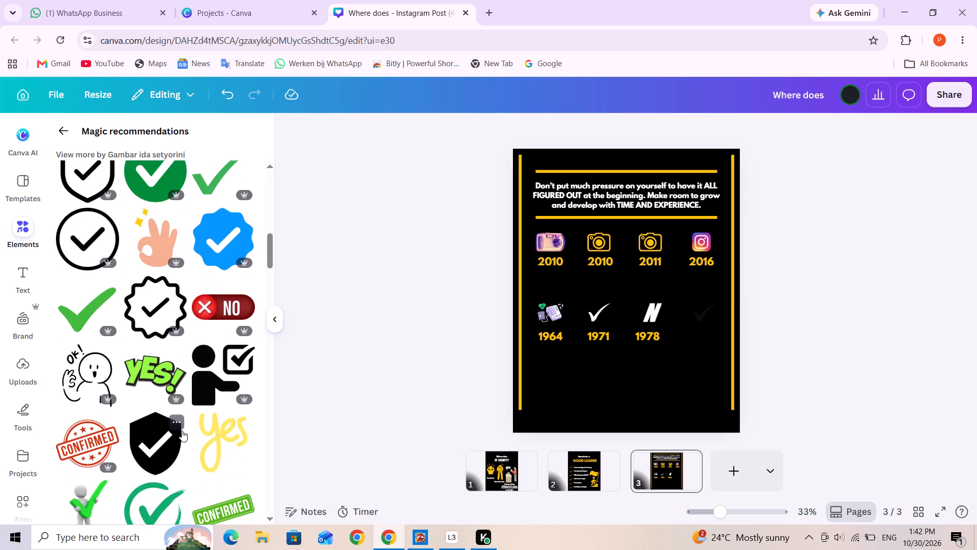
{"action": "scroll", "coordinate": [183, 431], "scroll_direction": "down", "scroll_amount": 6}
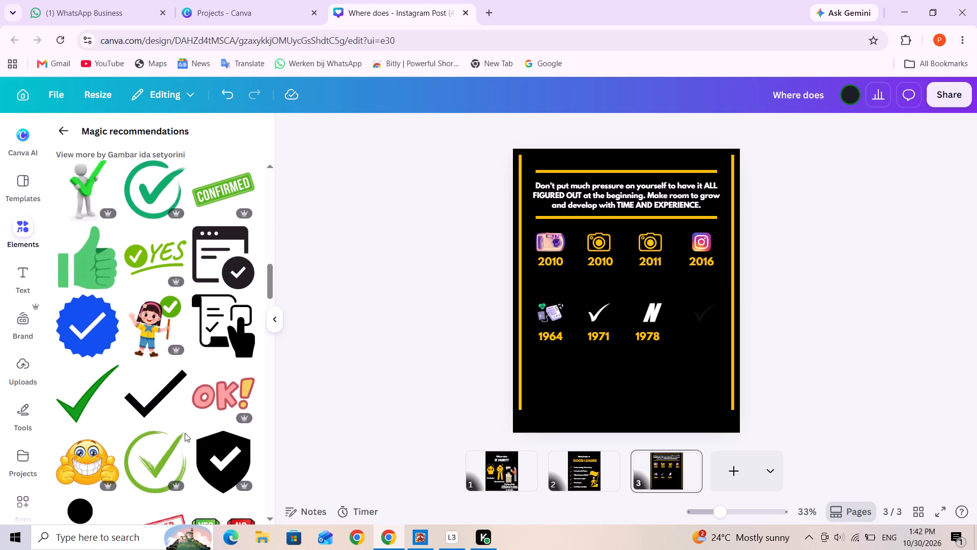
{"action": "scroll", "coordinate": [142, 426], "scroll_direction": "down", "scroll_amount": 2}
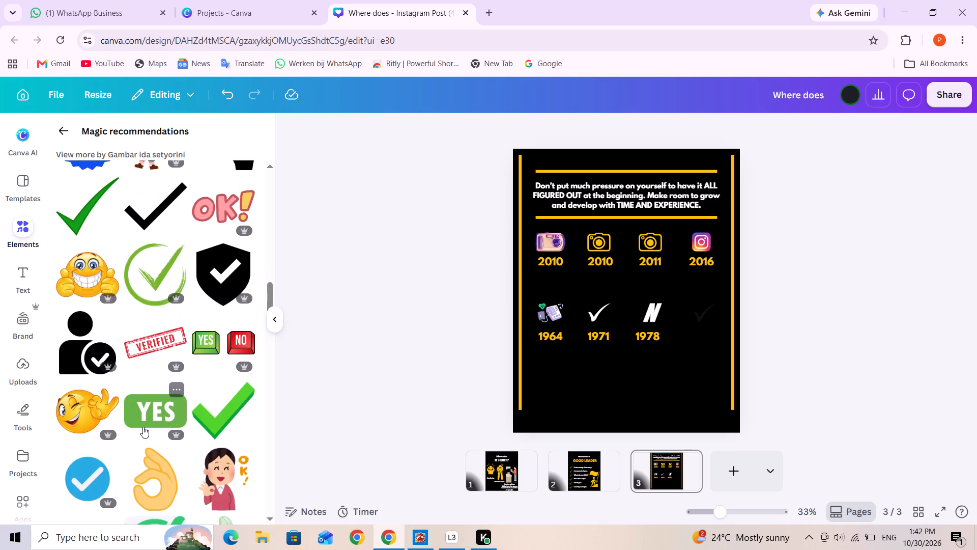
{"action": "scroll", "coordinate": [164, 434], "scroll_direction": "down", "scroll_amount": 5}
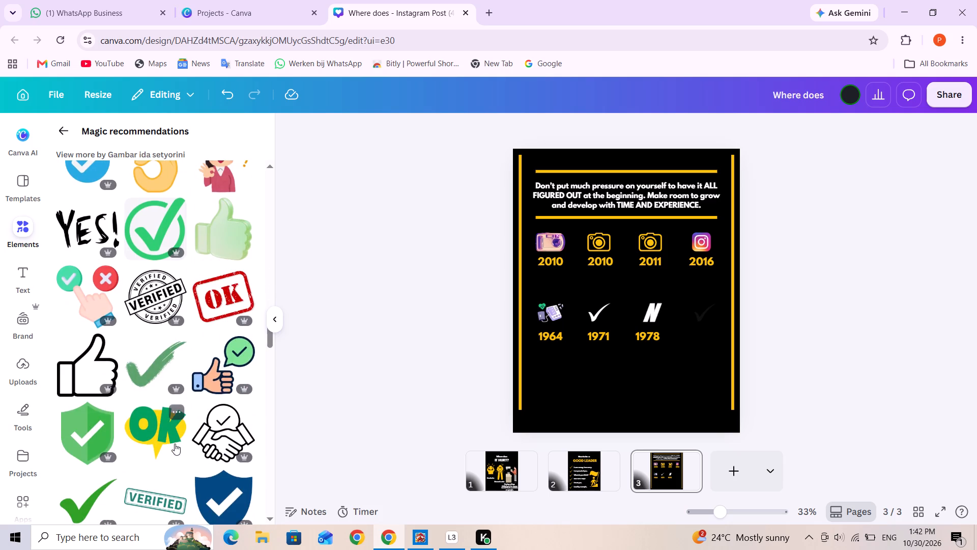
{"action": "scroll", "coordinate": [176, 444], "scroll_direction": "down", "scroll_amount": 3}
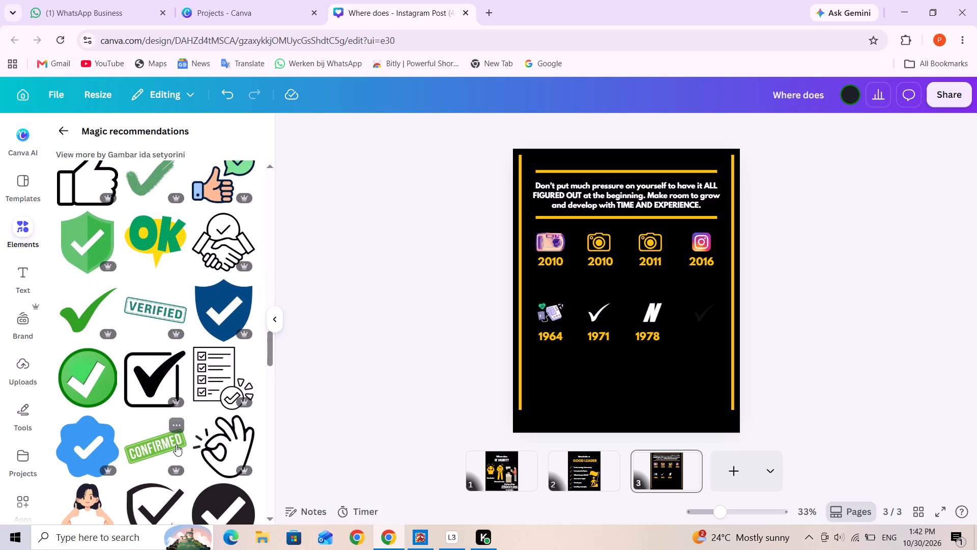
{"action": "scroll", "coordinate": [176, 445], "scroll_direction": "down", "scroll_amount": 5}
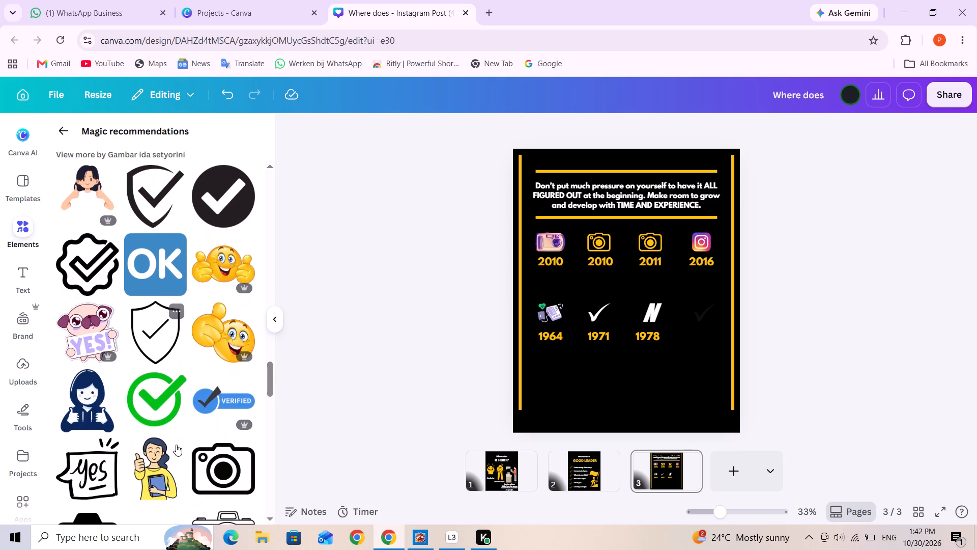
{"action": "scroll", "coordinate": [176, 445], "scroll_direction": "down", "scroll_amount": 7}
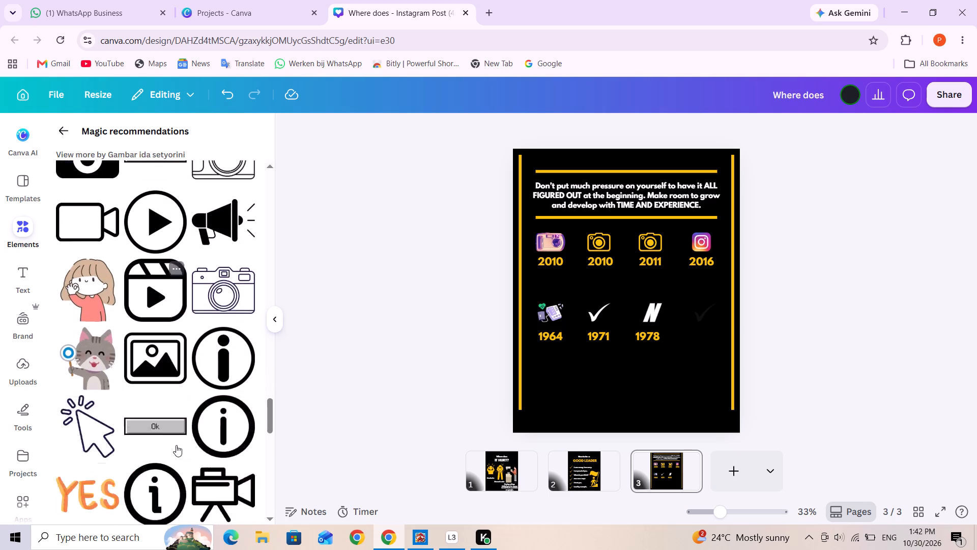
{"action": "scroll", "coordinate": [177, 446], "scroll_direction": "down", "scroll_amount": 6}
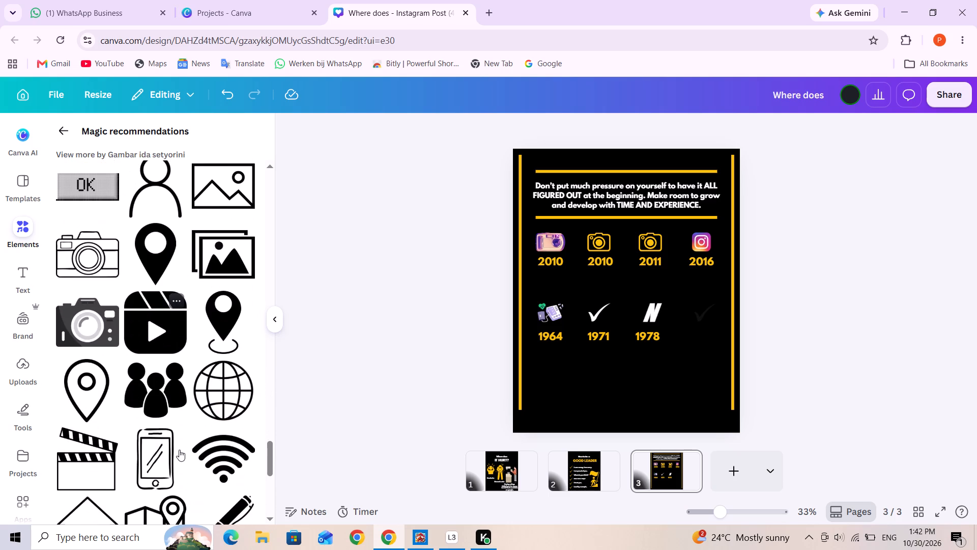
{"action": "scroll", "coordinate": [181, 450], "scroll_direction": "down", "scroll_amount": 3}
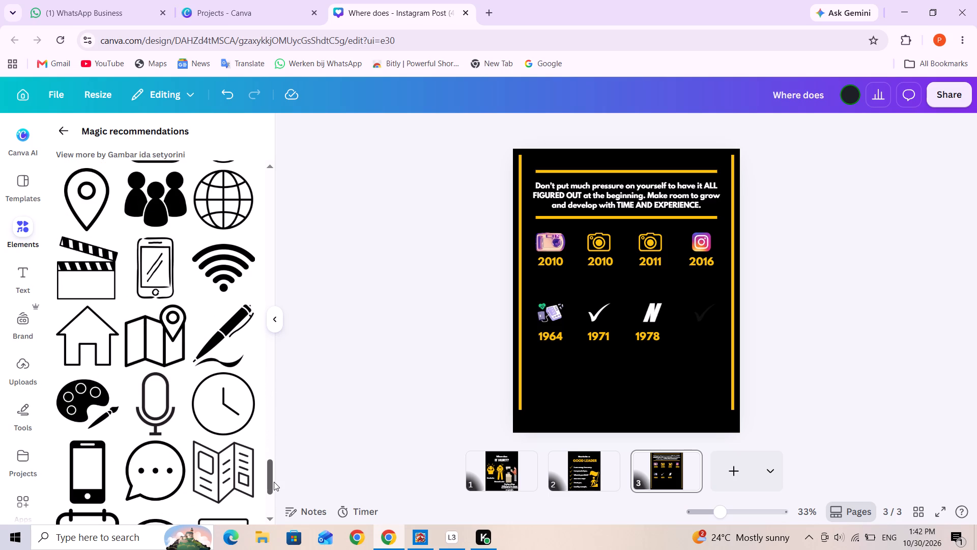
{"action": "left_click_drag", "start_coordinate": [274, 482], "coordinate": [408, 192]}
{"action": "scroll", "coordinate": [133, 359], "scroll_direction": "up", "scroll_amount": 20}
{"action": "scroll", "coordinate": [133, 359], "scroll_direction": "up", "scroll_amount": 4}
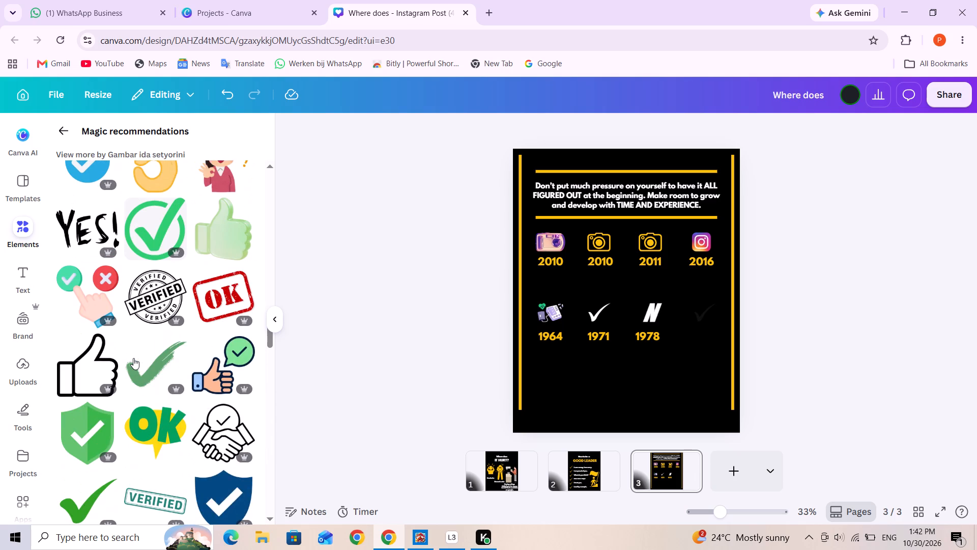
{"action": "scroll", "coordinate": [133, 358], "scroll_direction": "up", "scroll_amount": 4}
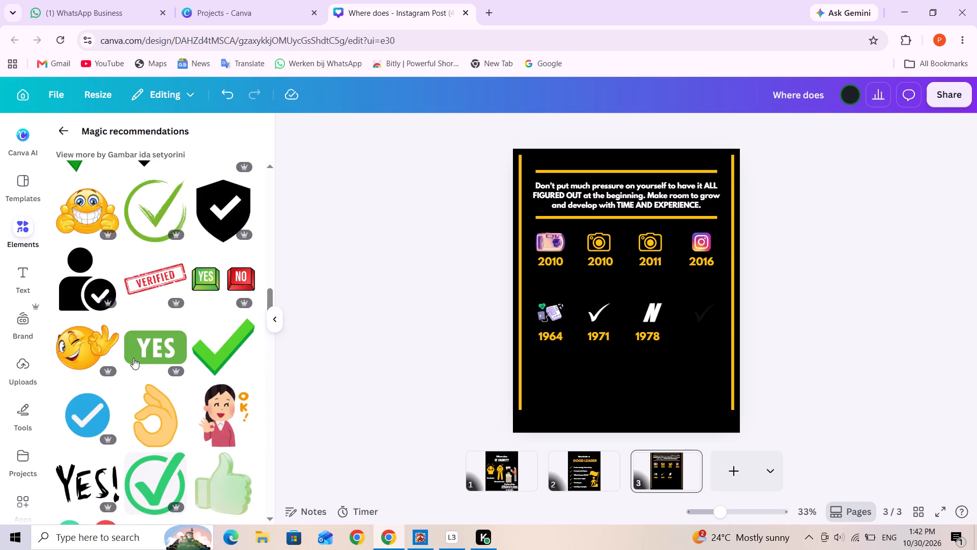
{"action": "scroll", "coordinate": [134, 361], "scroll_direction": "up", "scroll_amount": 10}
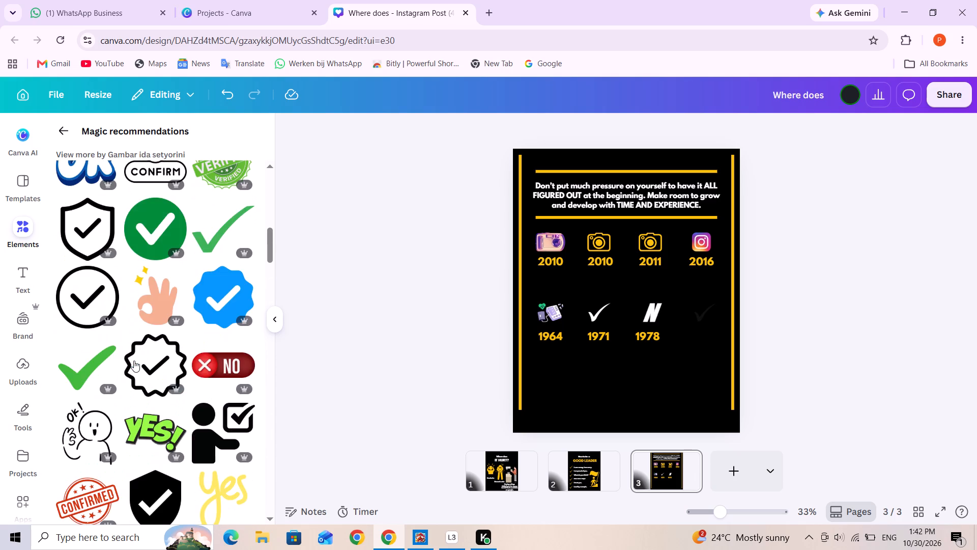
{"action": "scroll", "coordinate": [134, 361], "scroll_direction": "up", "scroll_amount": 4}
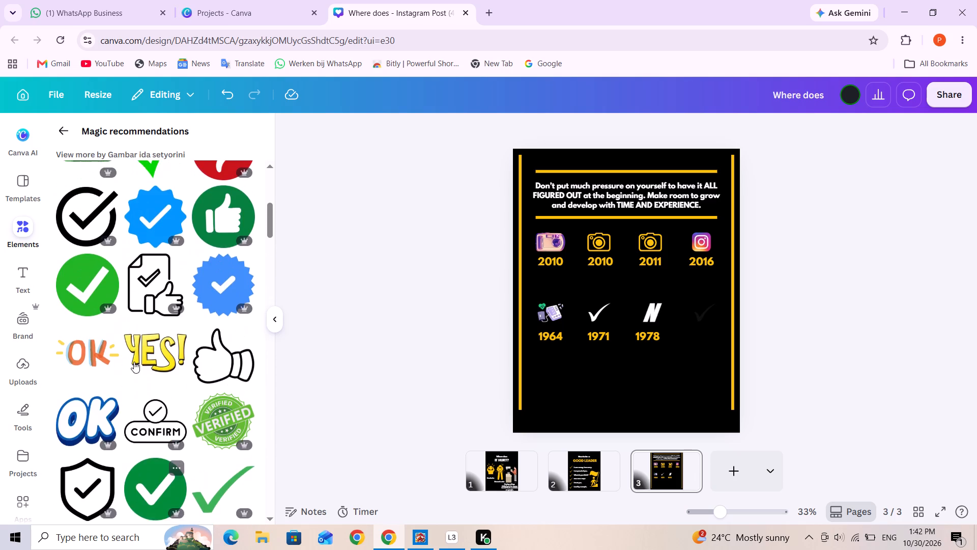
{"action": "scroll", "coordinate": [134, 362], "scroll_direction": "up", "scroll_amount": 7}
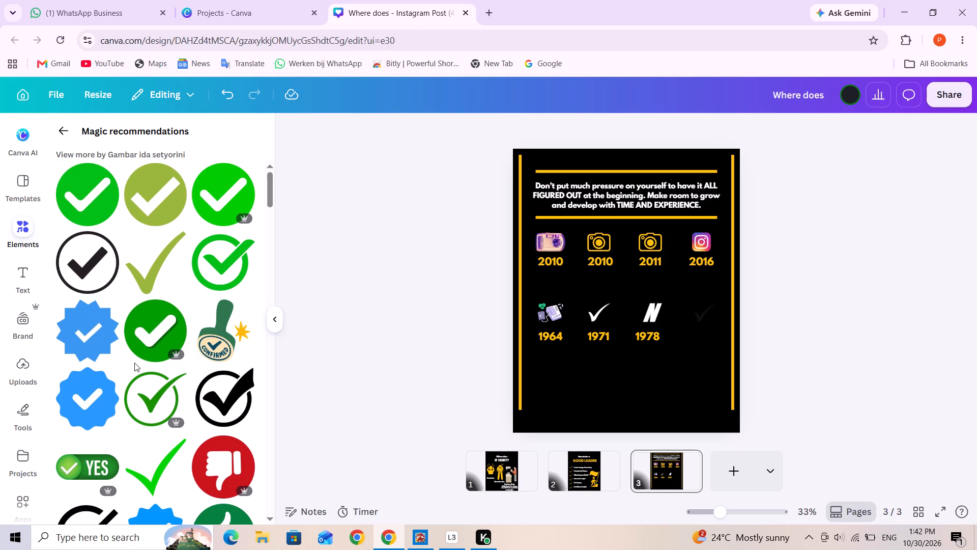
Add the olive-green check mark graphic, shrink it to icon size and position it below 2016, level with the second-row icons.
{"action": "left_click", "coordinate": [151, 279]}
{"action": "left_click_drag", "start_coordinate": [650, 295], "coordinate": [686, 322]}
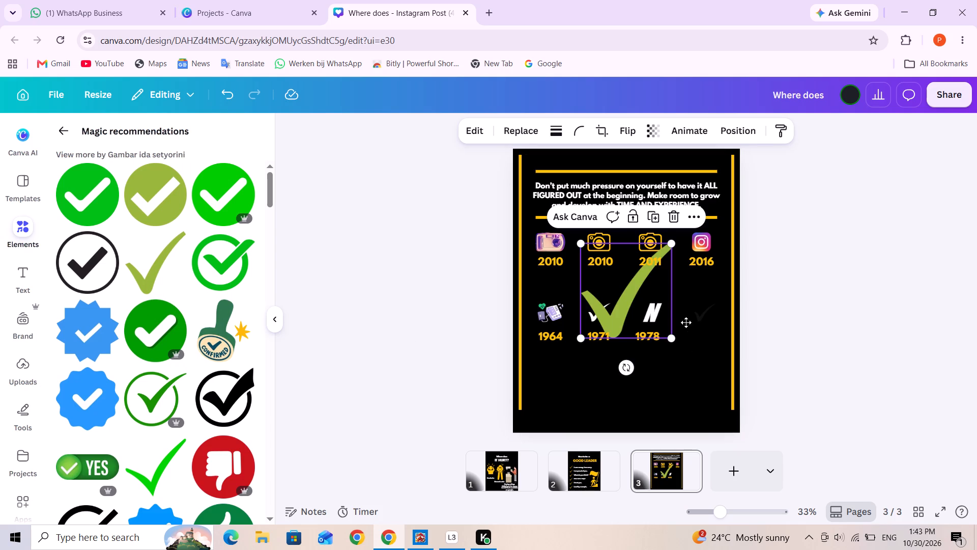
{"action": "left_click_drag", "start_coordinate": [686, 322], "coordinate": [733, 354]}
{"action": "left_click_drag", "start_coordinate": [756, 398], "coordinate": [686, 314]}
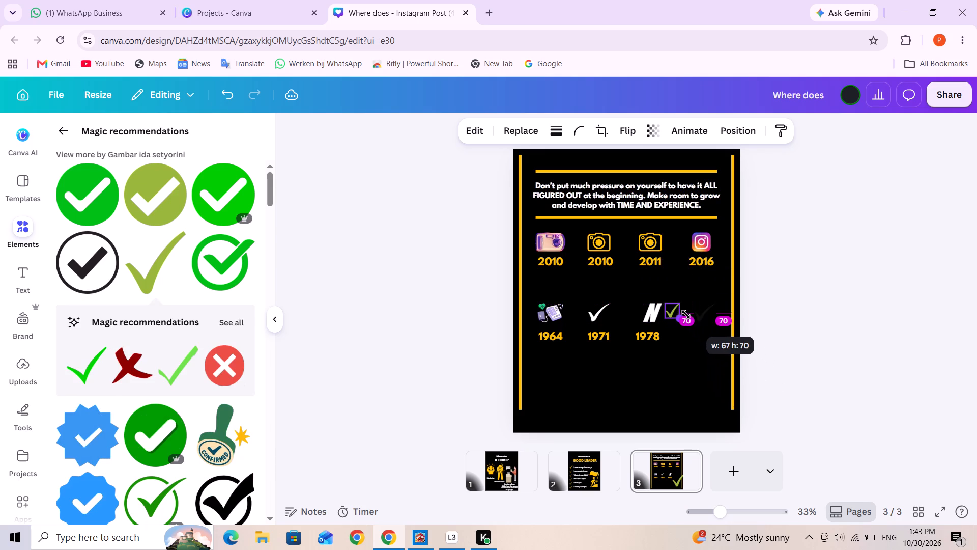
{"action": "left_click_drag", "start_coordinate": [686, 314], "coordinate": [691, 318]}
{"action": "left_click_drag", "start_coordinate": [674, 310], "coordinate": [712, 315]}
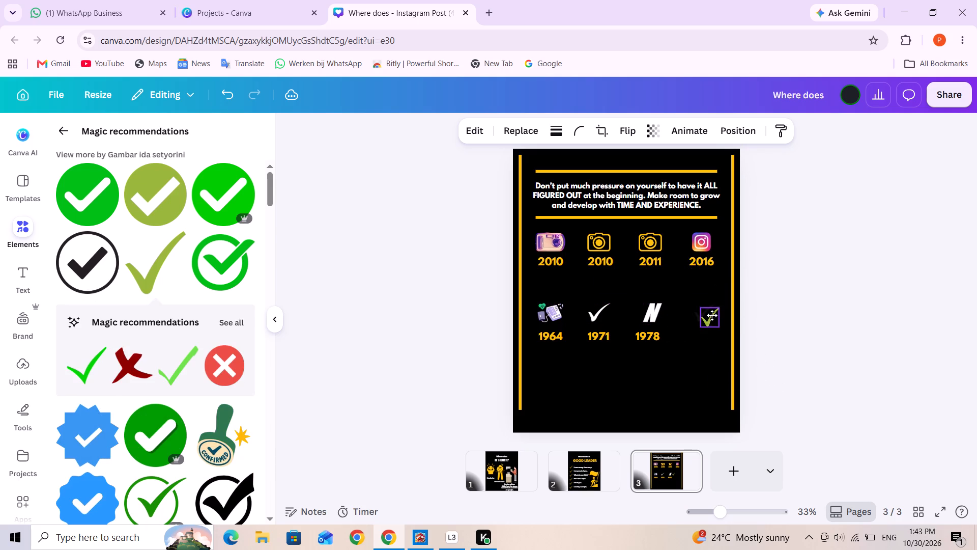
{"action": "left_click_drag", "start_coordinate": [712, 315], "coordinate": [710, 310]}
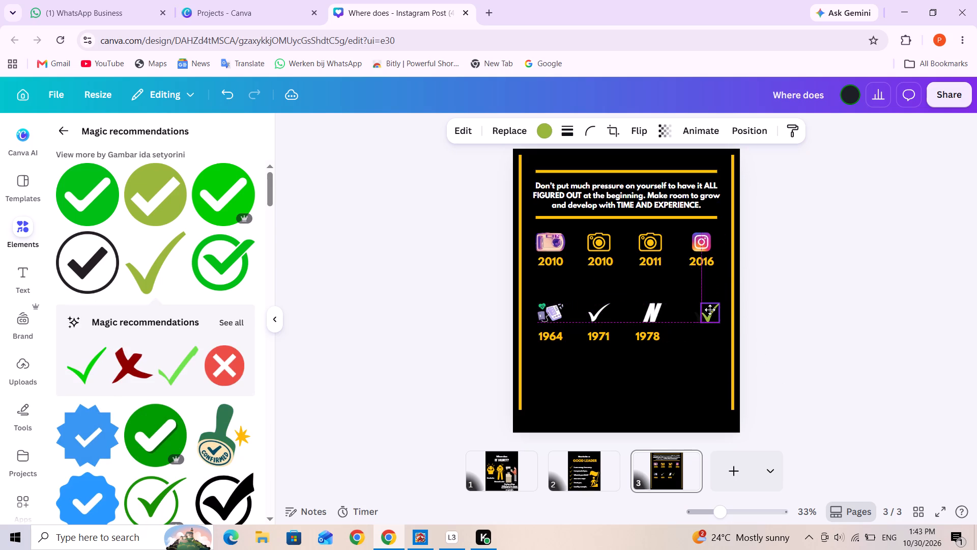
{"action": "left_click_drag", "start_coordinate": [710, 310], "coordinate": [704, 310]}
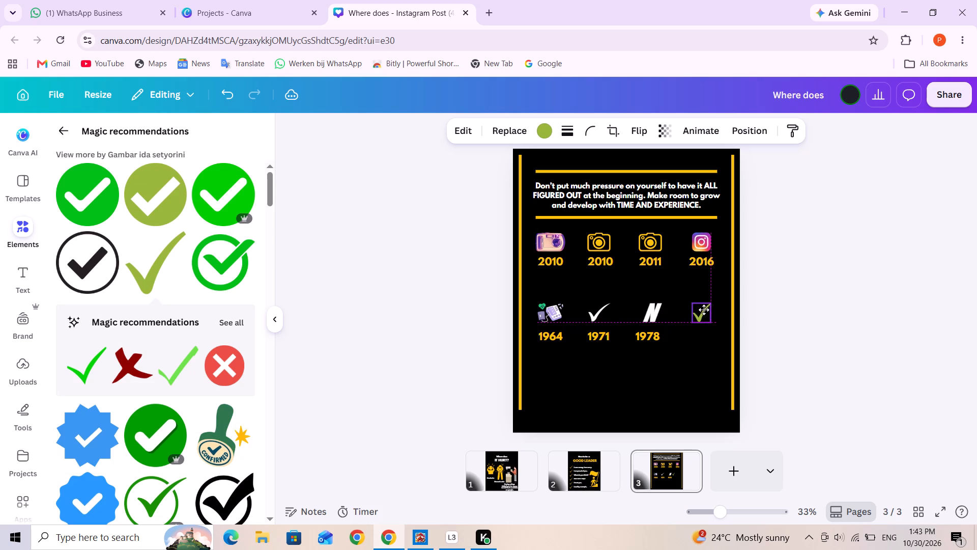
{"action": "left_click_drag", "start_coordinate": [704, 310], "coordinate": [706, 310]}
{"action": "left_click_drag", "start_coordinate": [706, 310], "coordinate": [702, 310]}
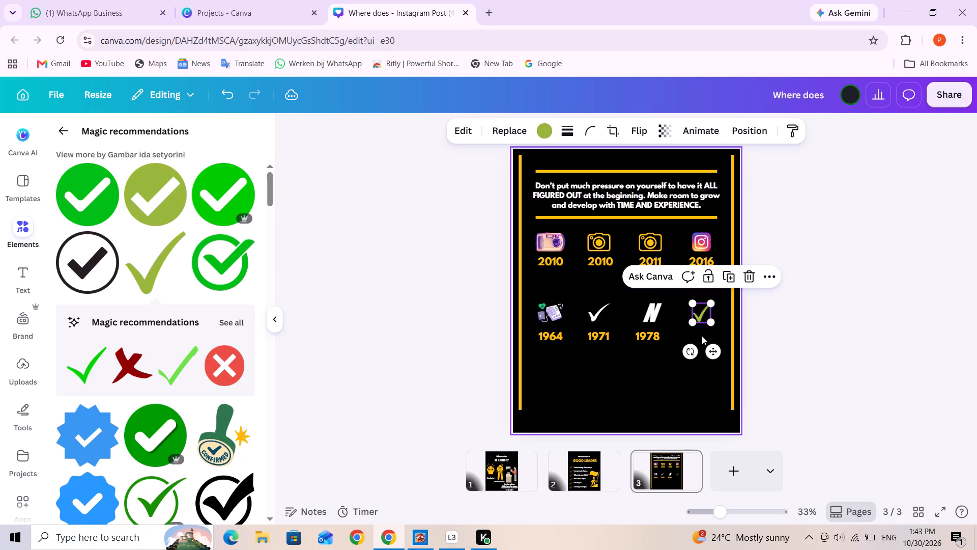
Recolor the olive-green check mark in the second row's fourth slot white.
{"action": "left_click", "coordinate": [540, 131]}
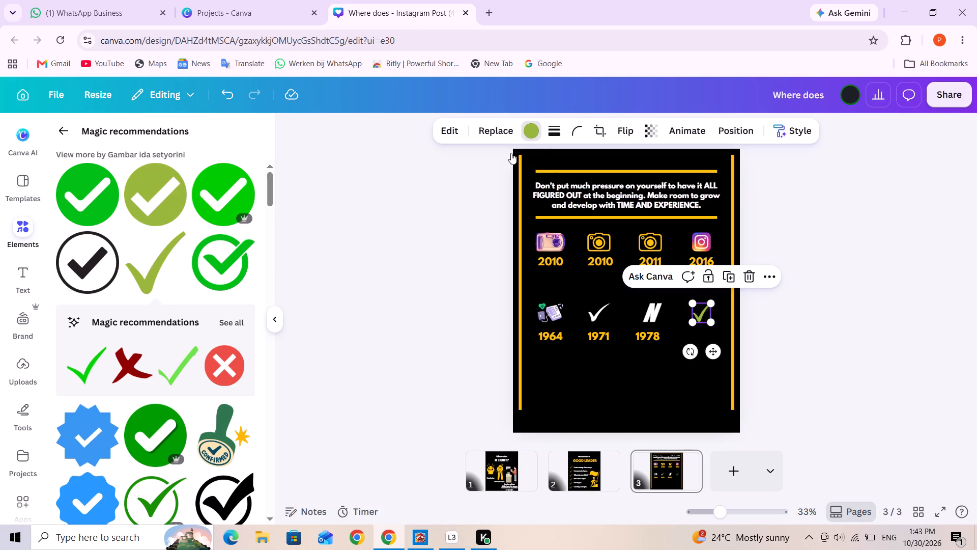
{"action": "left_click", "coordinate": [63, 258]}
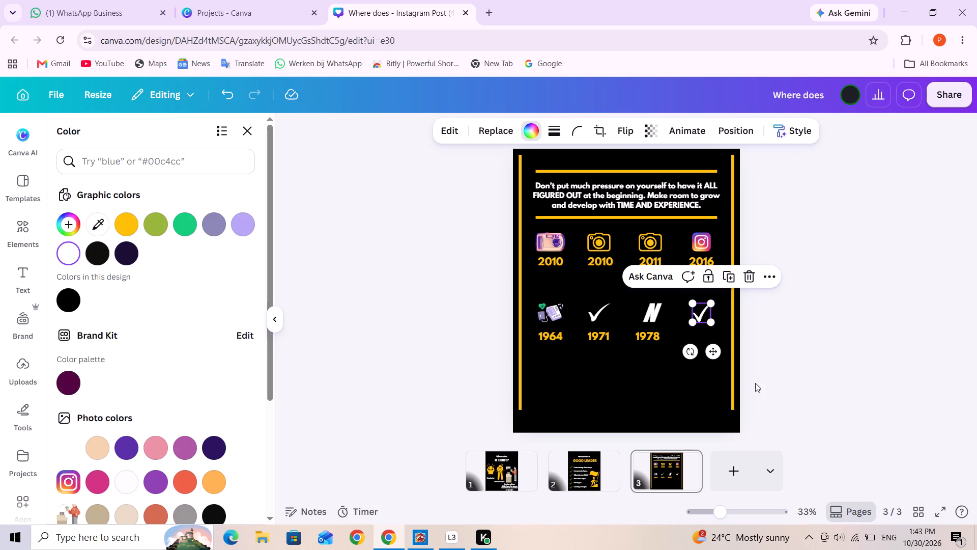
{"action": "left_click", "coordinate": [703, 379]}
Duplicate the 1978 year label beneath the second row's fourth icon and open the copy's text for editing.
{"action": "left_click", "coordinate": [648, 336]}
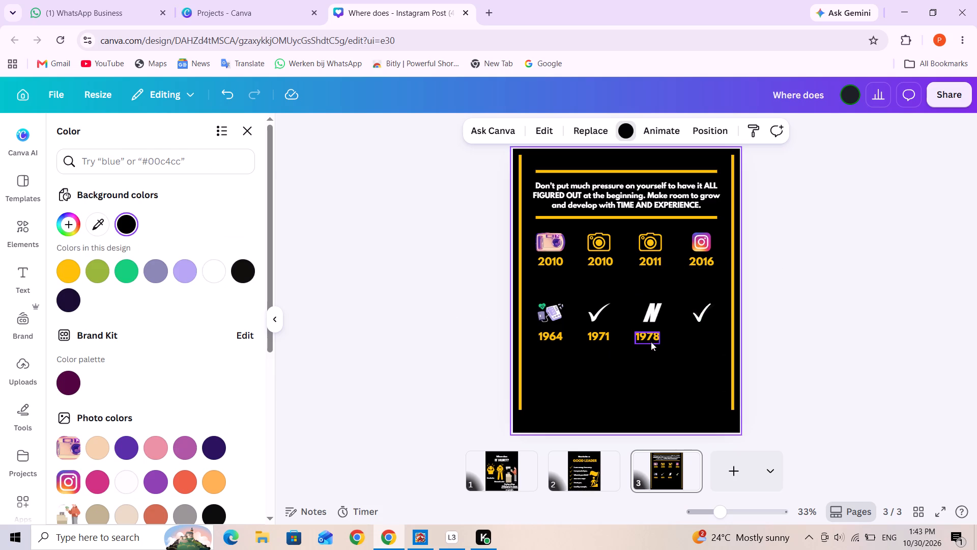
{"action": "left_click", "coordinate": [674, 306]}
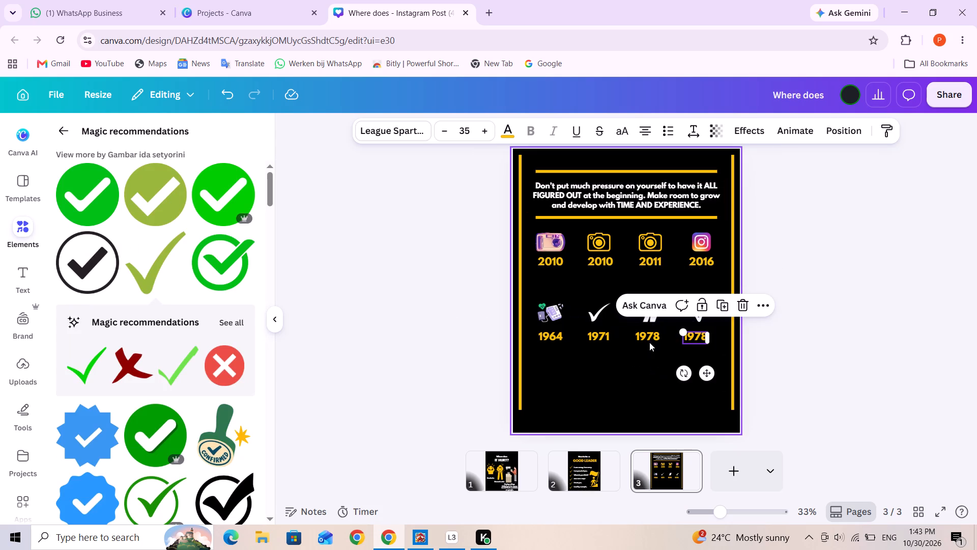
{"action": "left_click", "coordinate": [701, 336]}
{"action": "left_click", "coordinate": [696, 336]}
{"action": "left_click_drag", "start_coordinate": [696, 336], "coordinate": [707, 335]}
{"action": "left_click", "coordinate": [694, 339]}
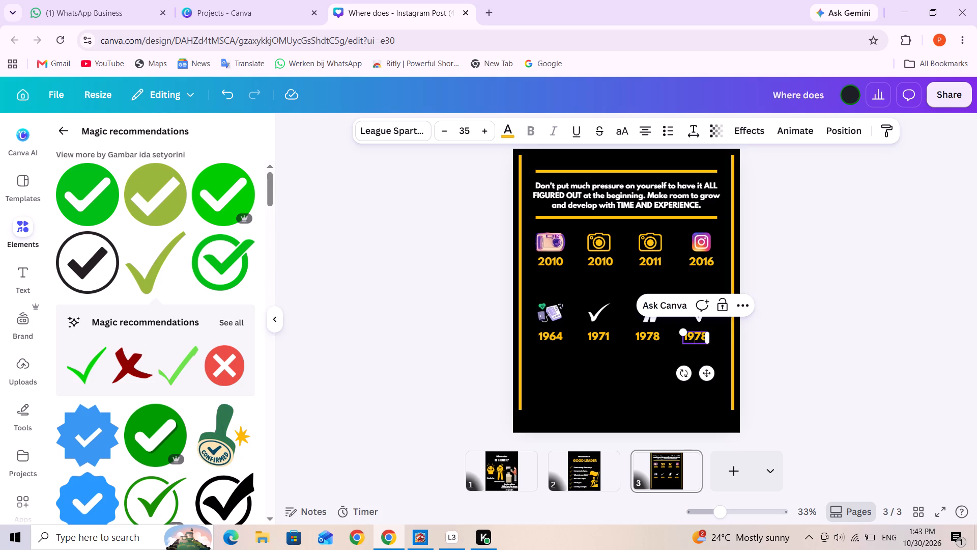
Select the last two digits of the year label under the second row's fourth logo for editing.
{"action": "left_click_drag", "start_coordinate": [695, 338], "coordinate": [705, 339]}
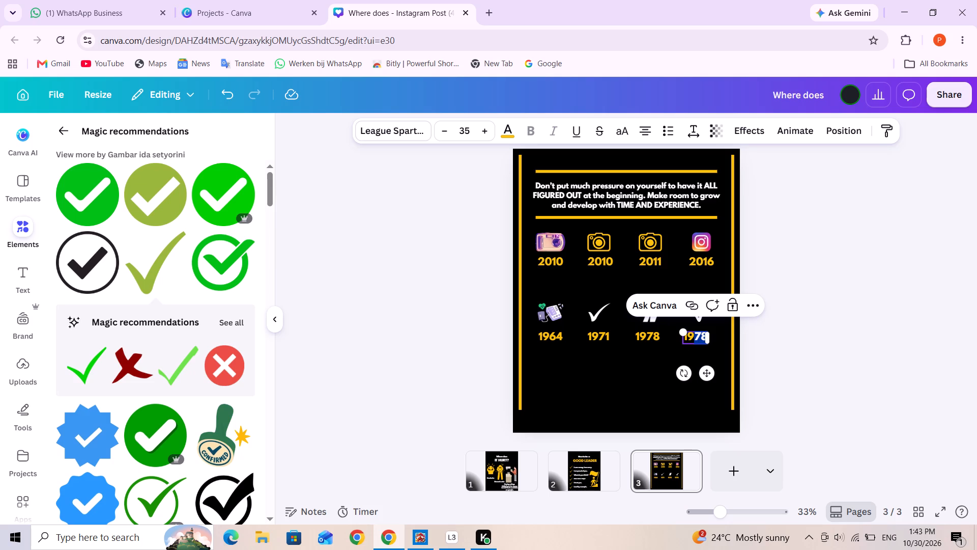
Change the year label under the second row's fourth logo to 1995.
{"action": "type", "text": "95"}
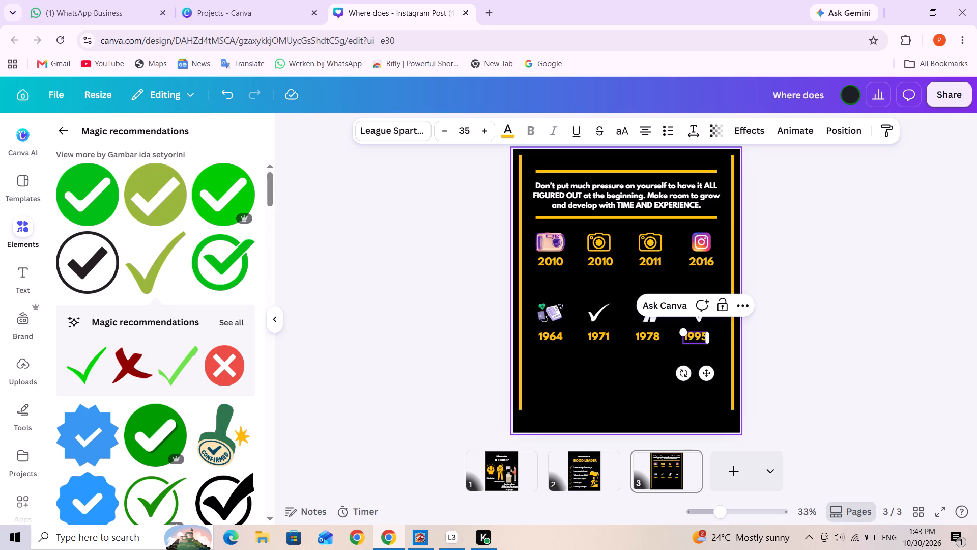
{"action": "left_click", "coordinate": [648, 387]}
{"action": "left_click_drag", "start_coordinate": [698, 337], "coordinate": [705, 337]}
{"action": "left_click", "coordinate": [698, 379]}
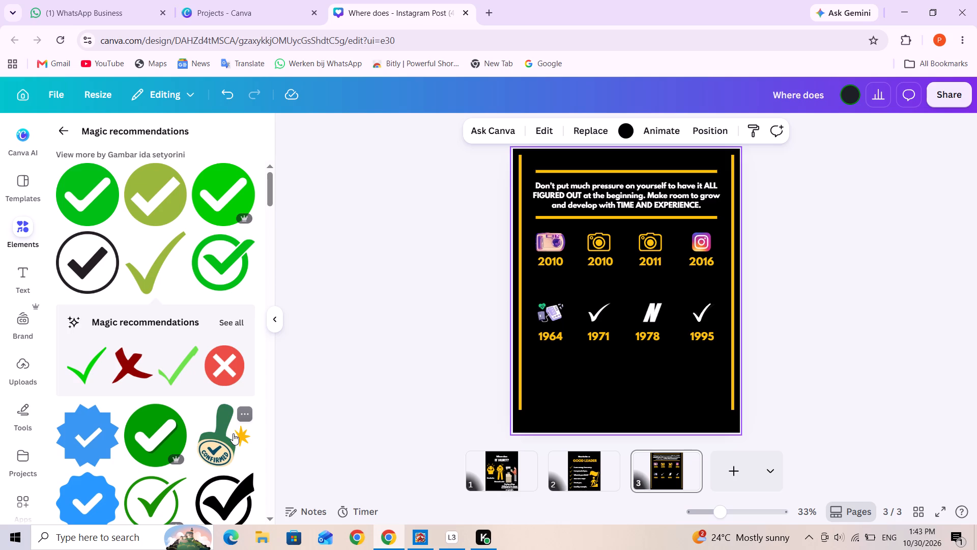
Look through the check-mark recommendations and the nike logo graphics for a logo to start a third row.
{"action": "scroll", "coordinate": [118, 428], "scroll_direction": "down", "scroll_amount": 3}
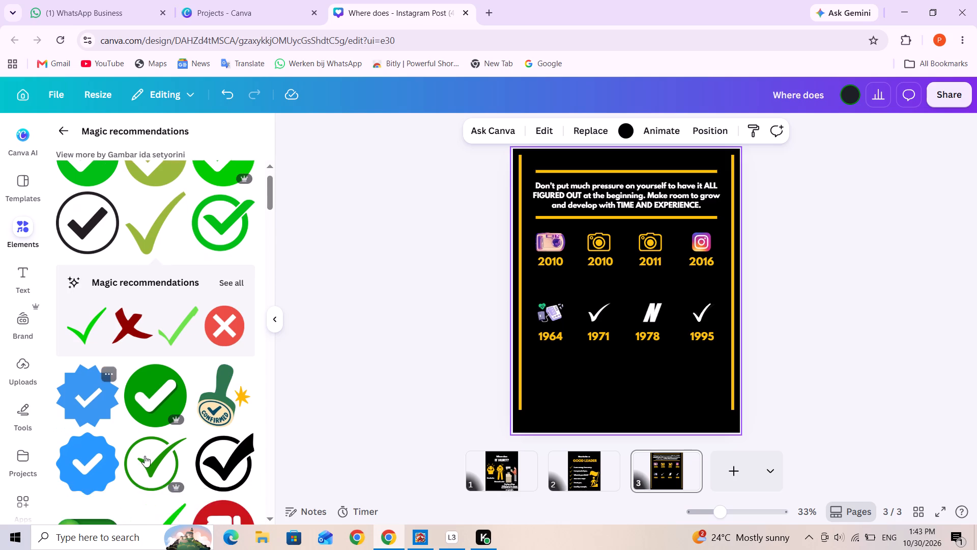
{"action": "scroll", "coordinate": [148, 458], "scroll_direction": "down", "scroll_amount": 5}
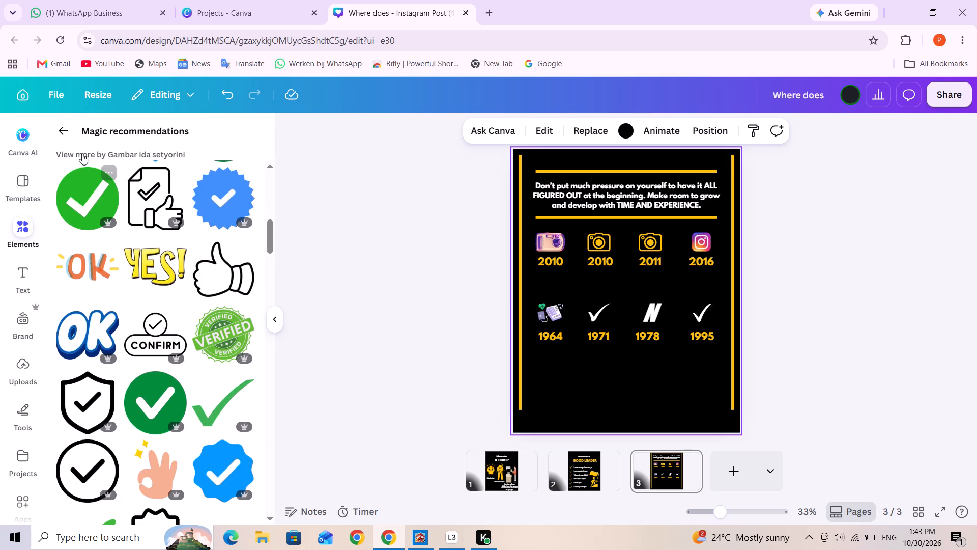
{"action": "left_click", "coordinate": [65, 129]}
{"action": "scroll", "coordinate": [177, 368], "scroll_direction": "down", "scroll_amount": 2}
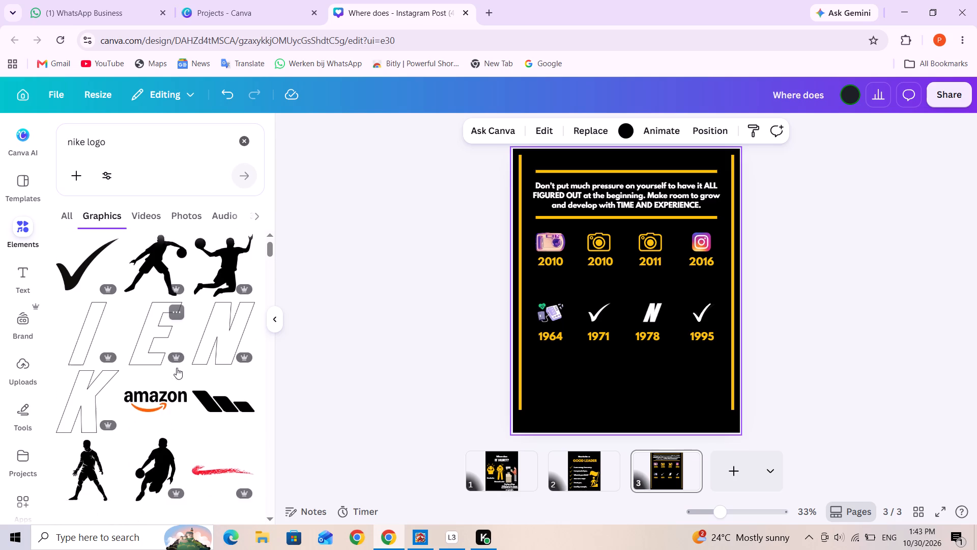
{"action": "scroll", "coordinate": [177, 368], "scroll_direction": "down", "scroll_amount": 1}
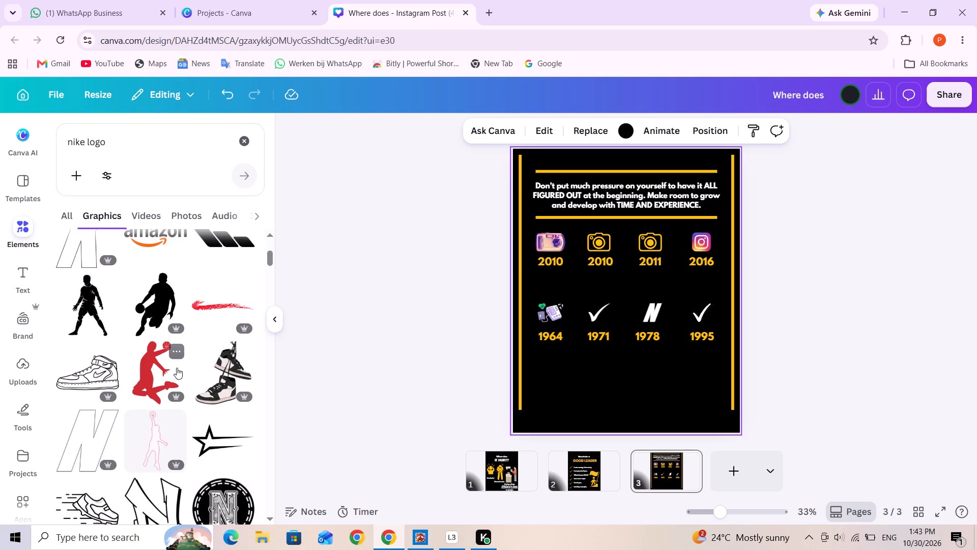
{"action": "scroll", "coordinate": [177, 368], "scroll_direction": "down", "scroll_amount": 1}
{"action": "scroll", "coordinate": [156, 273], "scroll_direction": "down", "scroll_amount": 2}
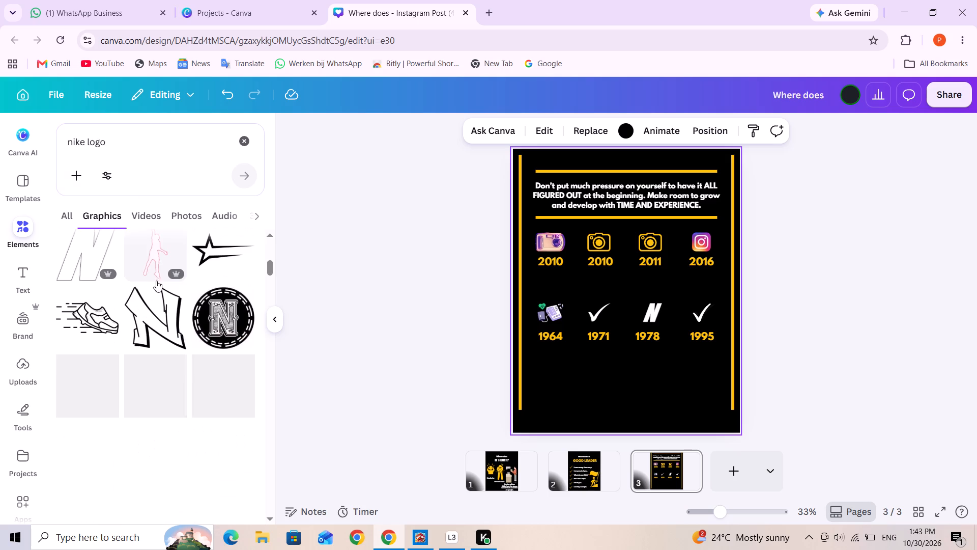
{"action": "scroll", "coordinate": [170, 297], "scroll_direction": "down", "scroll_amount": 2}
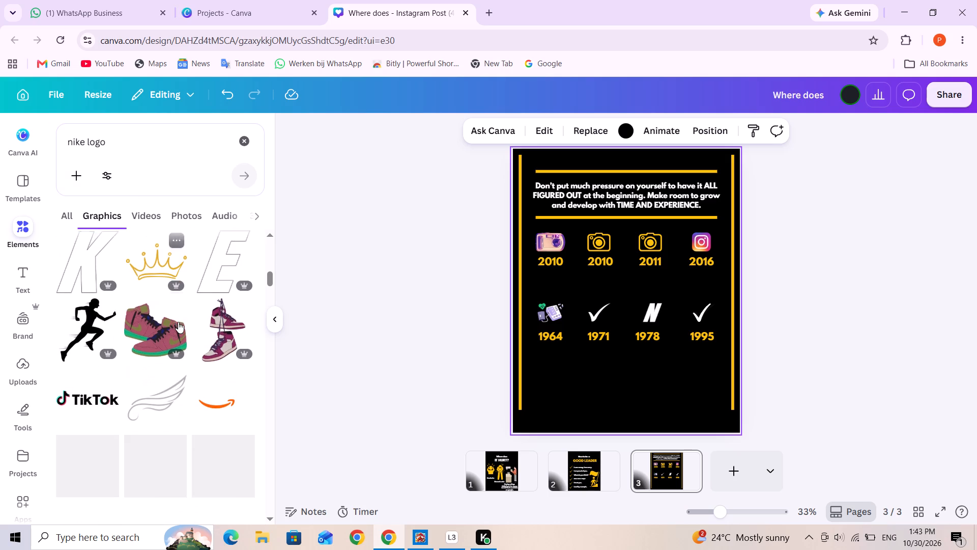
{"action": "scroll", "coordinate": [182, 328], "scroll_direction": "down", "scroll_amount": 2}
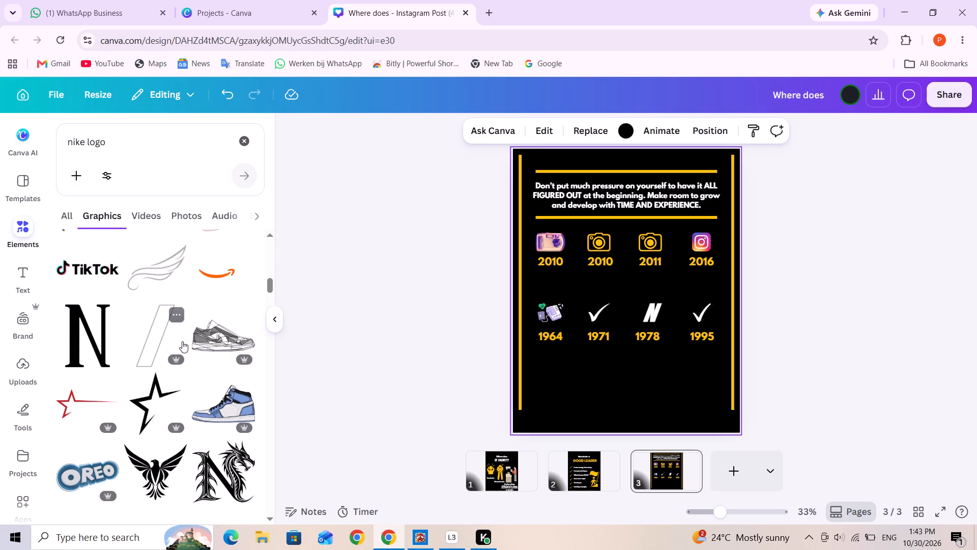
{"action": "scroll", "coordinate": [184, 352], "scroll_direction": "down", "scroll_amount": 1}
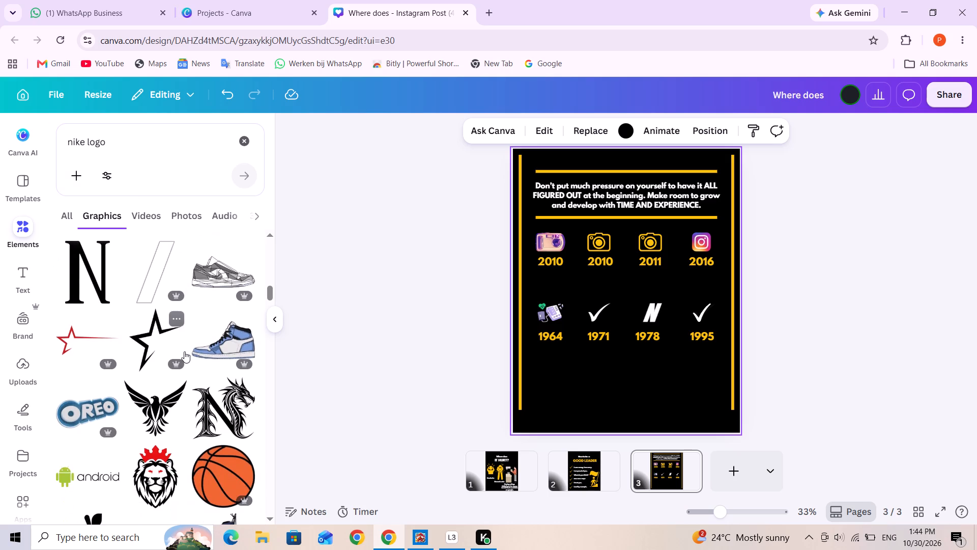
{"action": "scroll", "coordinate": [185, 351], "scroll_direction": "down", "scroll_amount": 2}
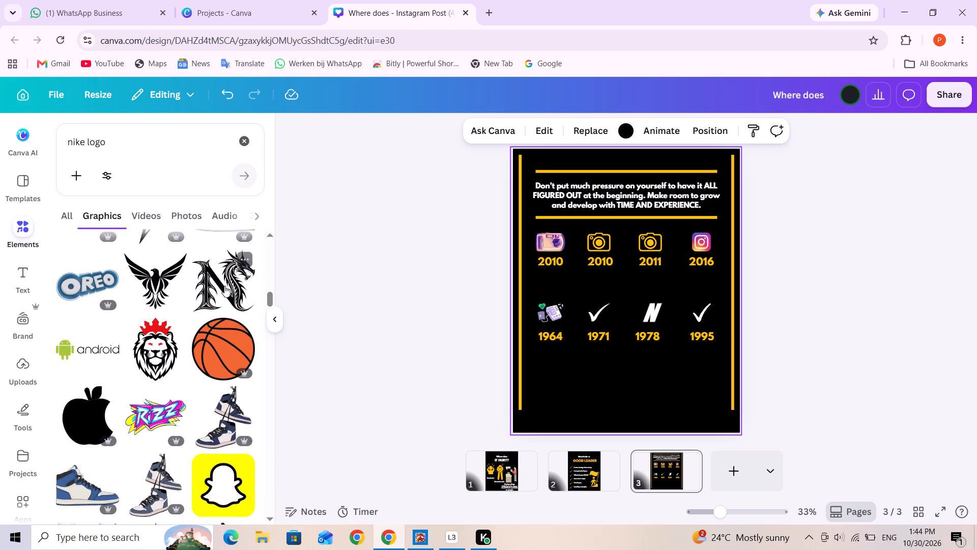
{"action": "scroll", "coordinate": [225, 310], "scroll_direction": "down", "scroll_amount": 3}
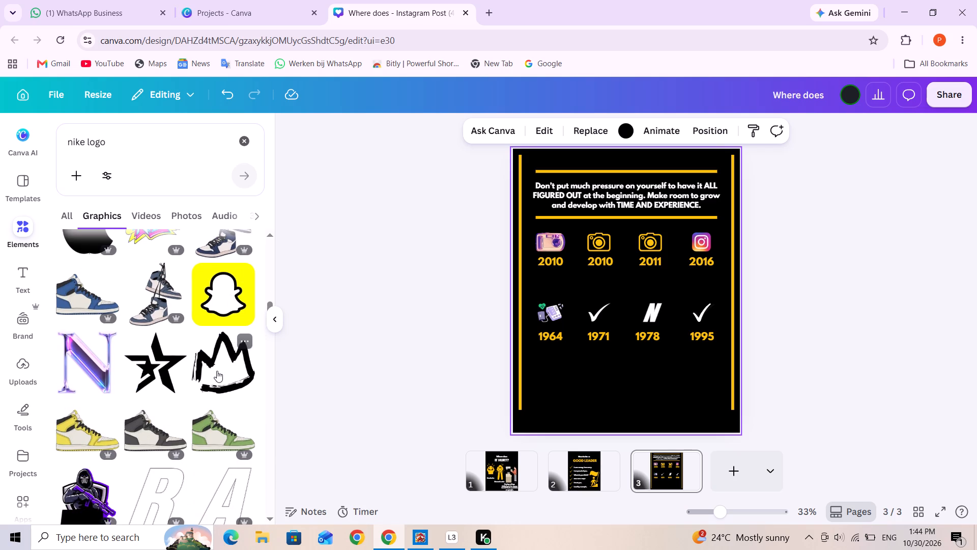
{"action": "scroll", "coordinate": [215, 372], "scroll_direction": "down", "scroll_amount": 2}
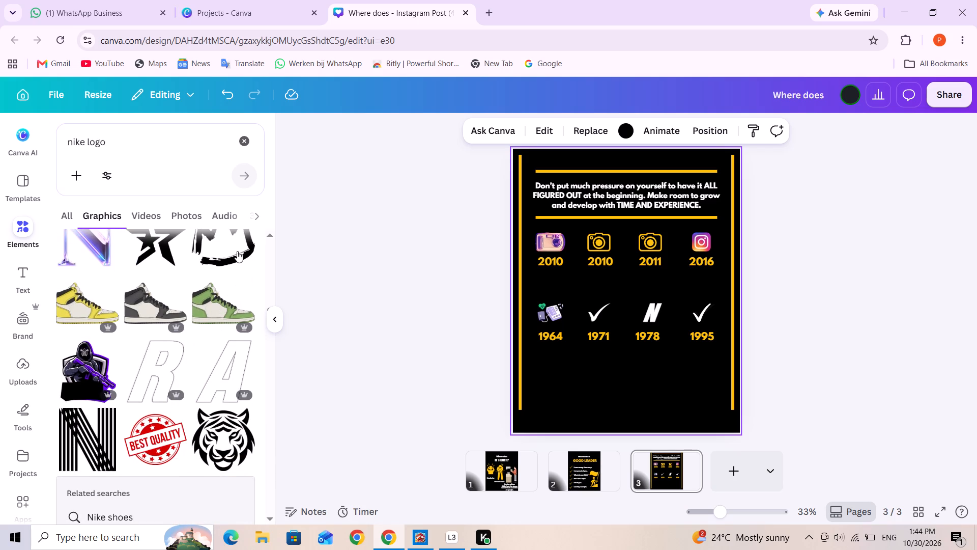
Add the brush-stroke crown graphic to the page and shrink it to the size of the other logos.
{"action": "left_click", "coordinate": [221, 248]}
{"action": "left_click_drag", "start_coordinate": [634, 285], "coordinate": [636, 304]}
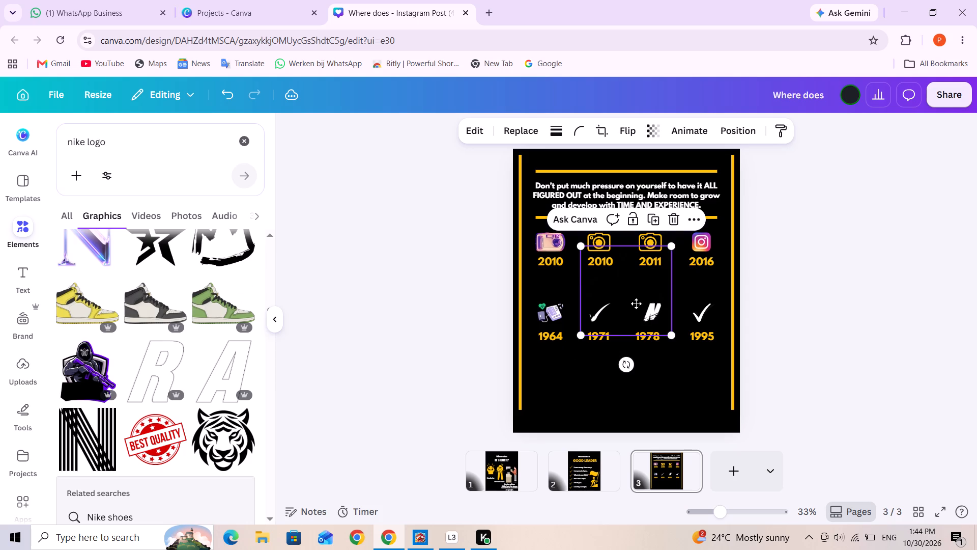
{"action": "left_click_drag", "start_coordinate": [636, 304], "coordinate": [639, 345]}
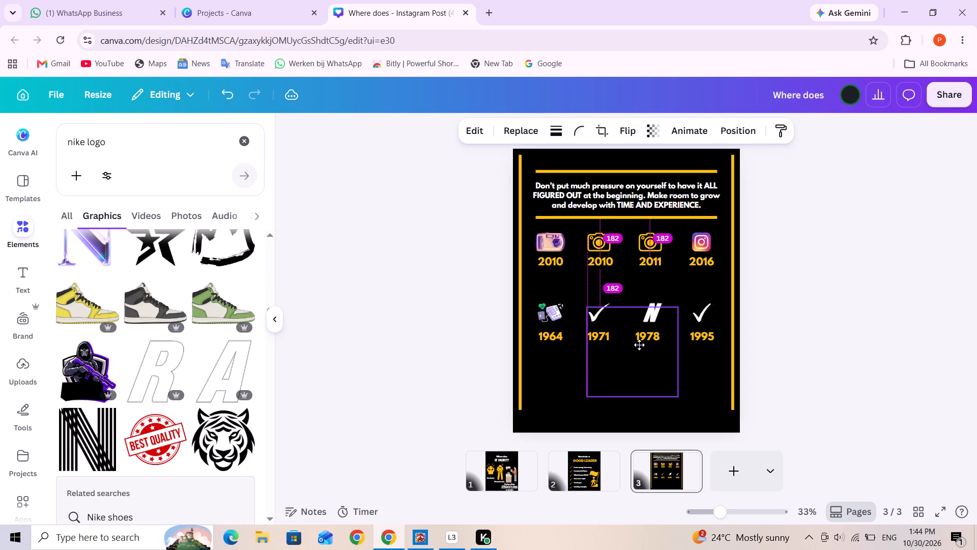
{"action": "left_click_drag", "start_coordinate": [639, 345], "coordinate": [639, 344]}
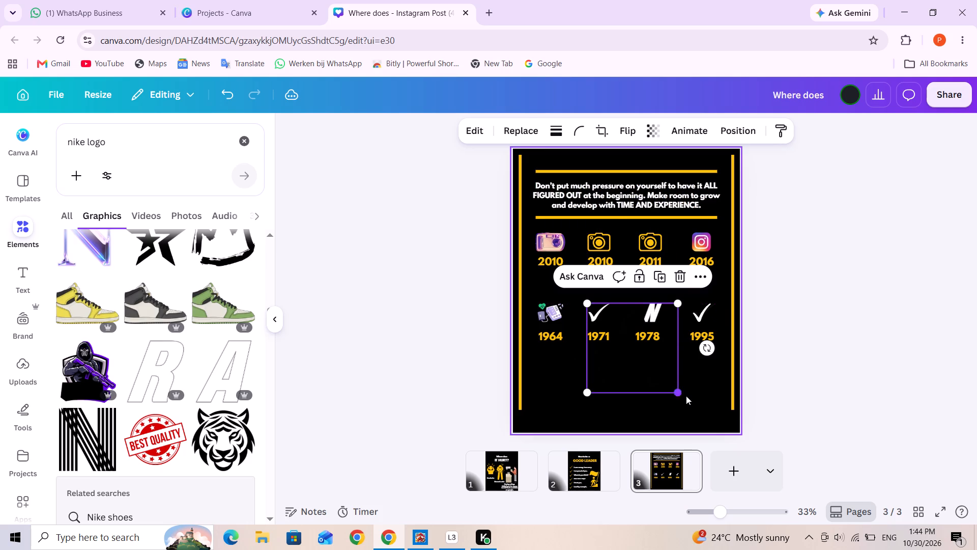
{"action": "left_click_drag", "start_coordinate": [680, 390], "coordinate": [646, 338]}
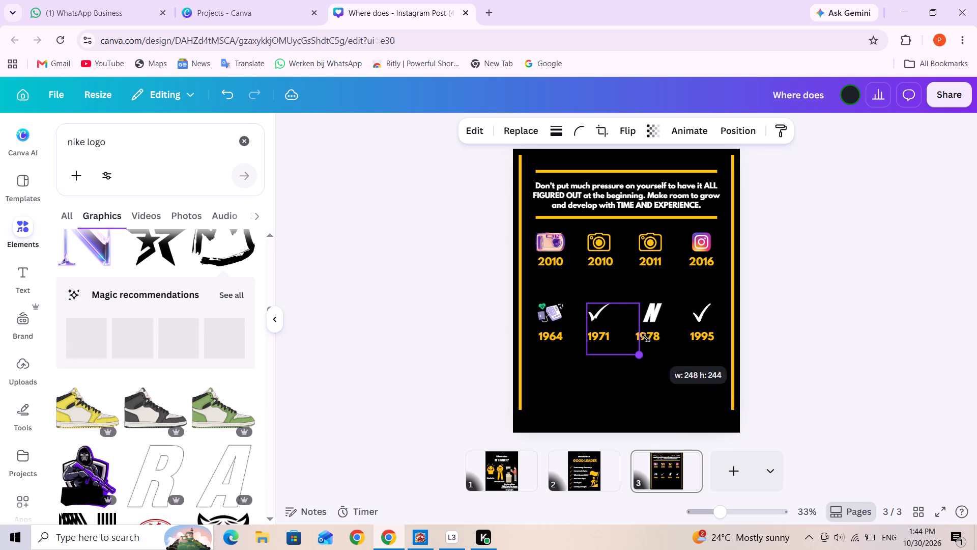
{"action": "left_click_drag", "start_coordinate": [646, 338], "coordinate": [623, 305]}
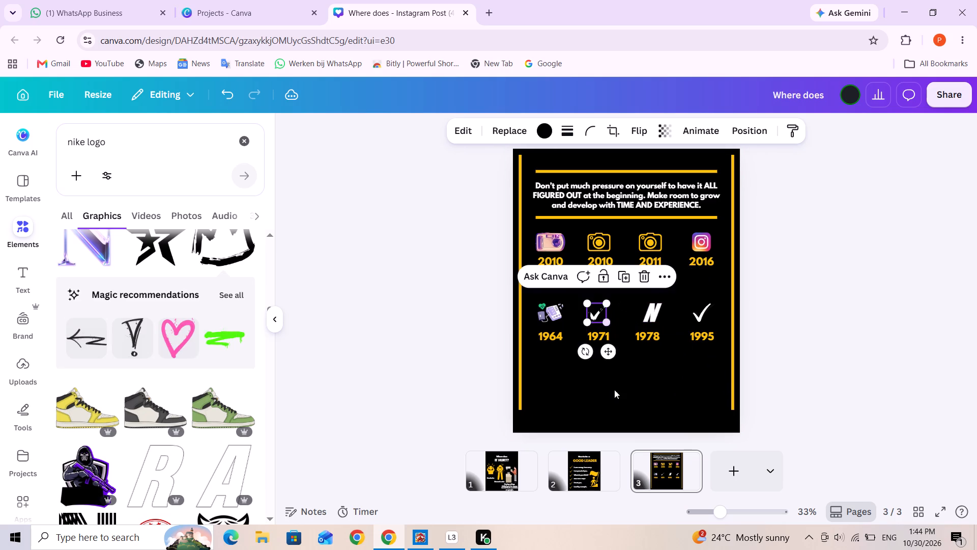
{"action": "left_click", "coordinate": [614, 390]}
Position the crown graphic below the 1964 label, centred in the first column as the start of a third row.
{"action": "left_click_drag", "start_coordinate": [596, 311], "coordinate": [563, 363]}
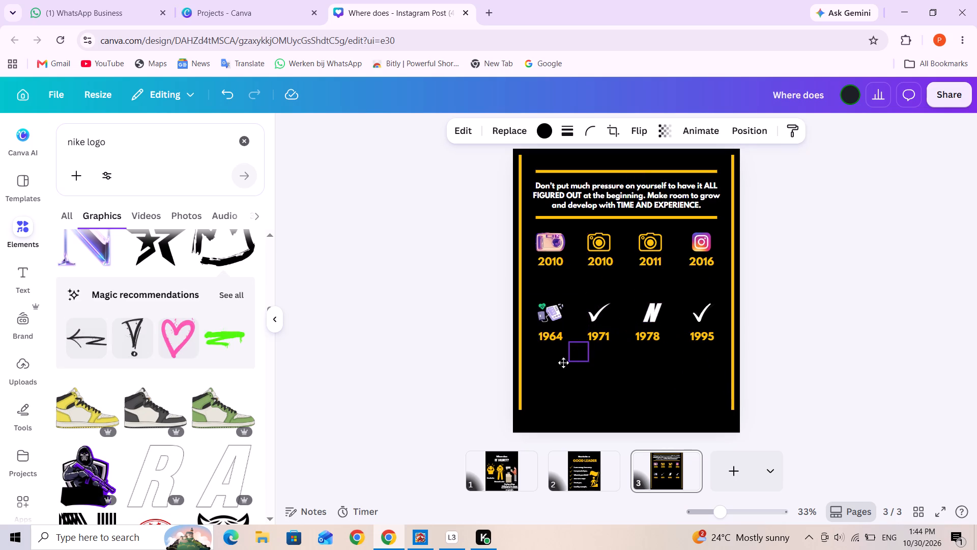
{"action": "left_click_drag", "start_coordinate": [563, 363], "coordinate": [547, 384]}
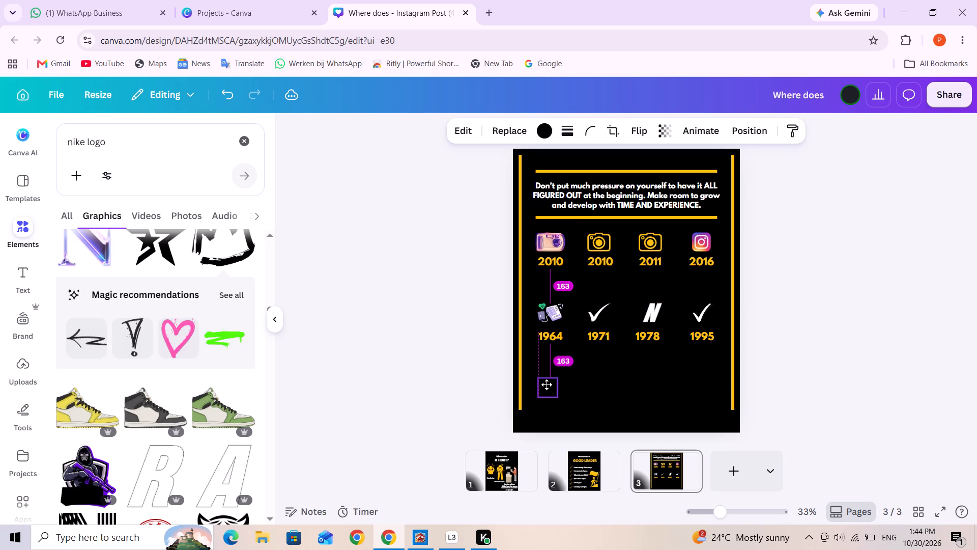
{"action": "left_click_drag", "start_coordinate": [547, 384], "coordinate": [544, 384]}
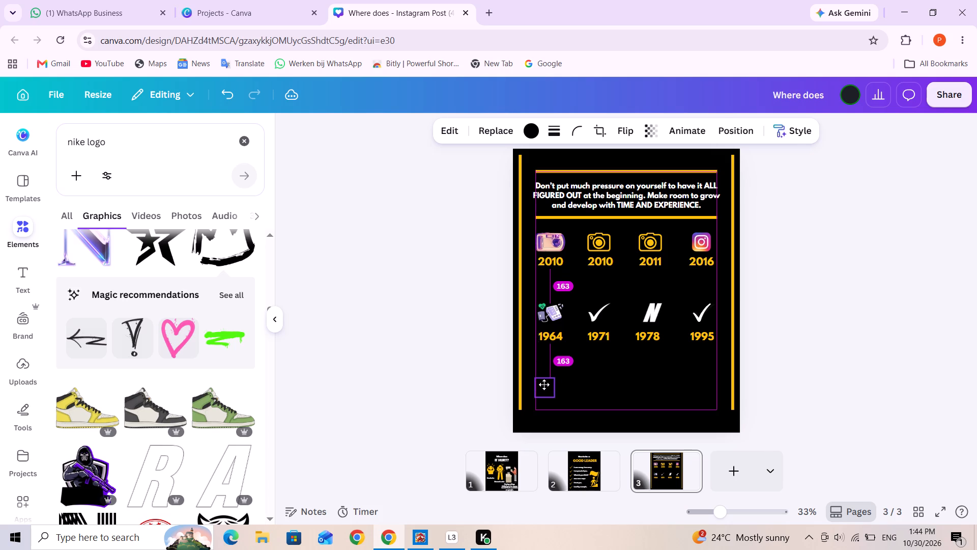
{"action": "left_click_drag", "start_coordinate": [544, 384], "coordinate": [545, 384]}
{"action": "left_click", "coordinate": [600, 387]}
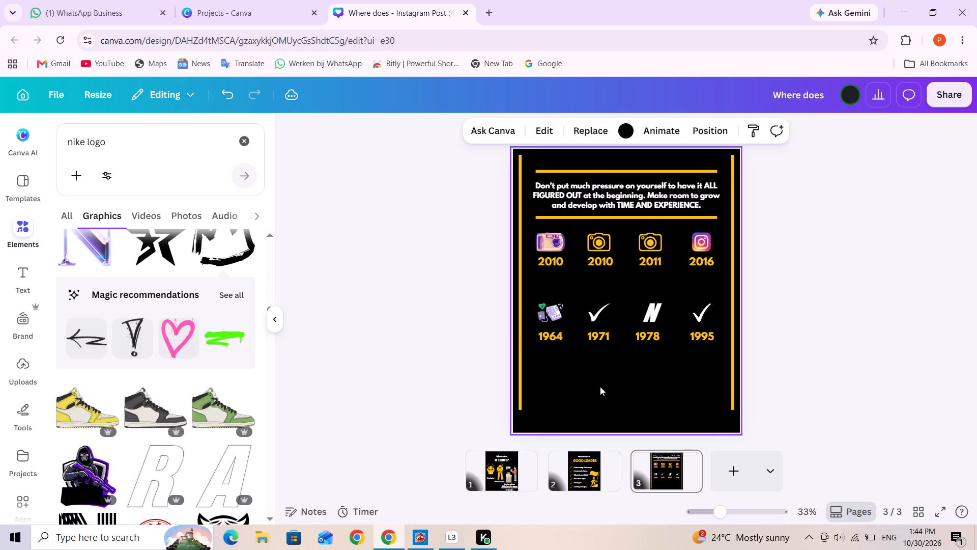
{"action": "left_click_drag", "start_coordinate": [545, 382], "coordinate": [553, 382]}
{"action": "left_click_drag", "start_coordinate": [553, 382], "coordinate": [553, 373]}
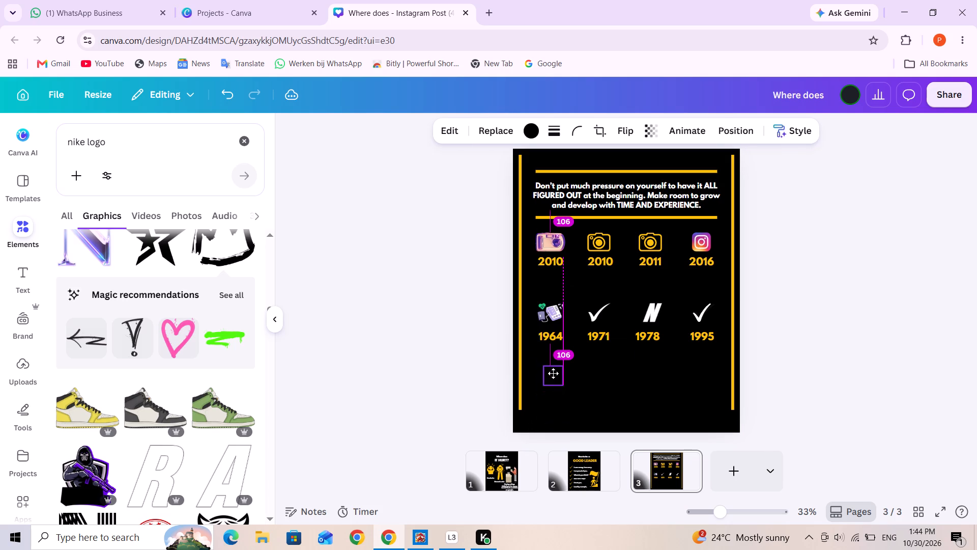
{"action": "left_click_drag", "start_coordinate": [553, 373], "coordinate": [550, 376]}
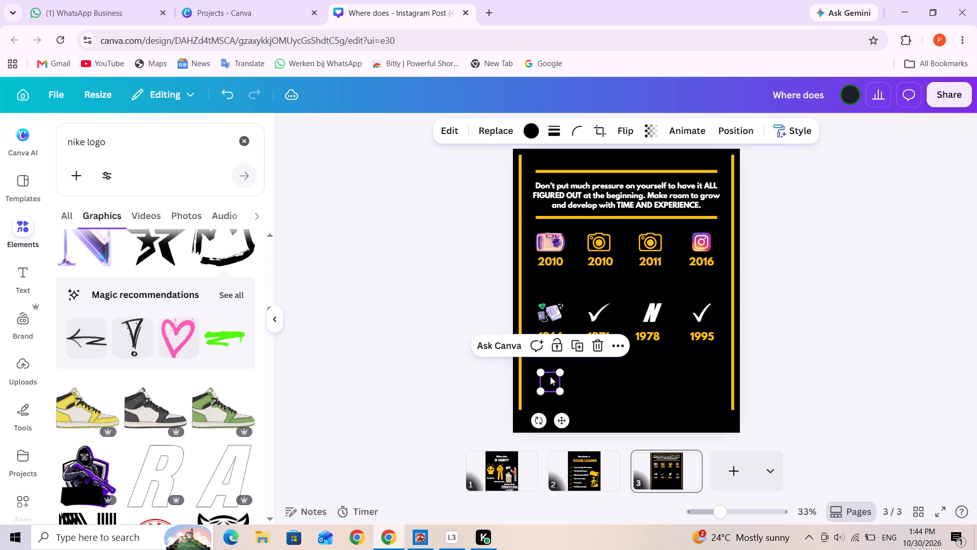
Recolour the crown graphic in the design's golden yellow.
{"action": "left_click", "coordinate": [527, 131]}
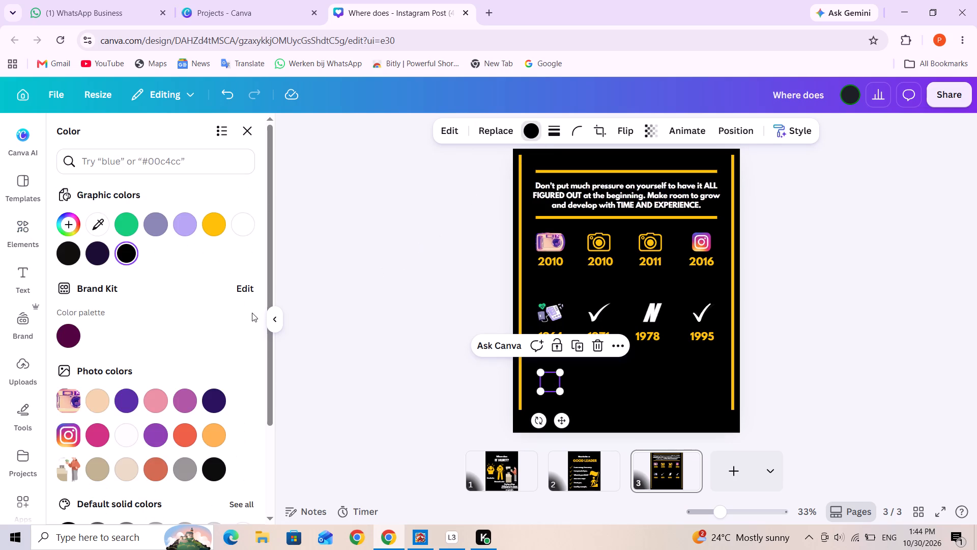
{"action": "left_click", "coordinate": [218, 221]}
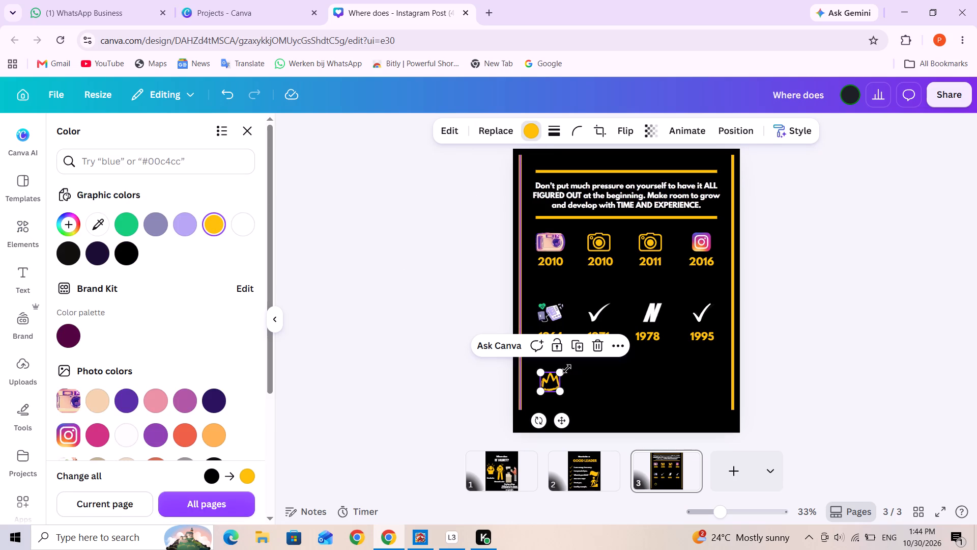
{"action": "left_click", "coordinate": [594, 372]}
Recolour the crown graphic white (#FFFFFF).
{"action": "left_click", "coordinate": [548, 382]}
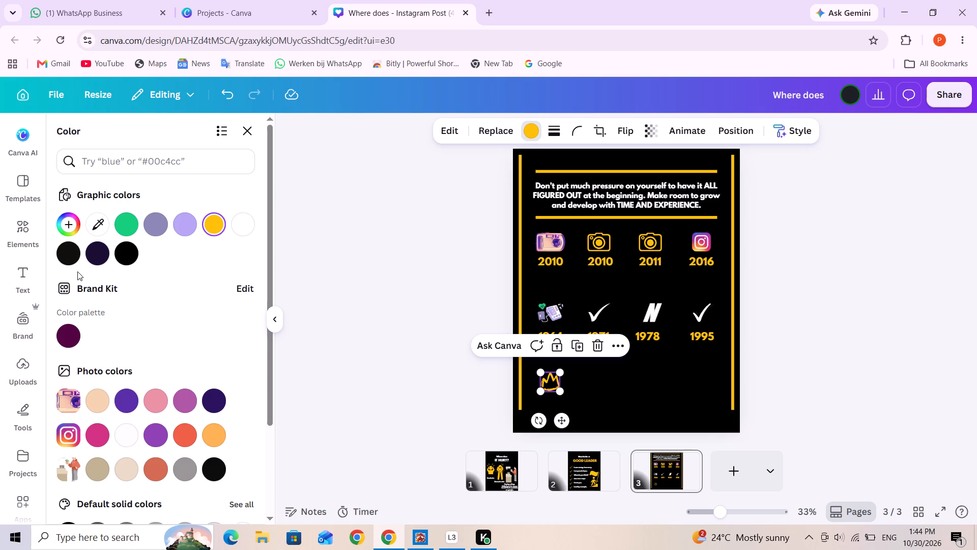
{"action": "left_click", "coordinate": [231, 225]}
{"action": "left_click", "coordinate": [240, 225]}
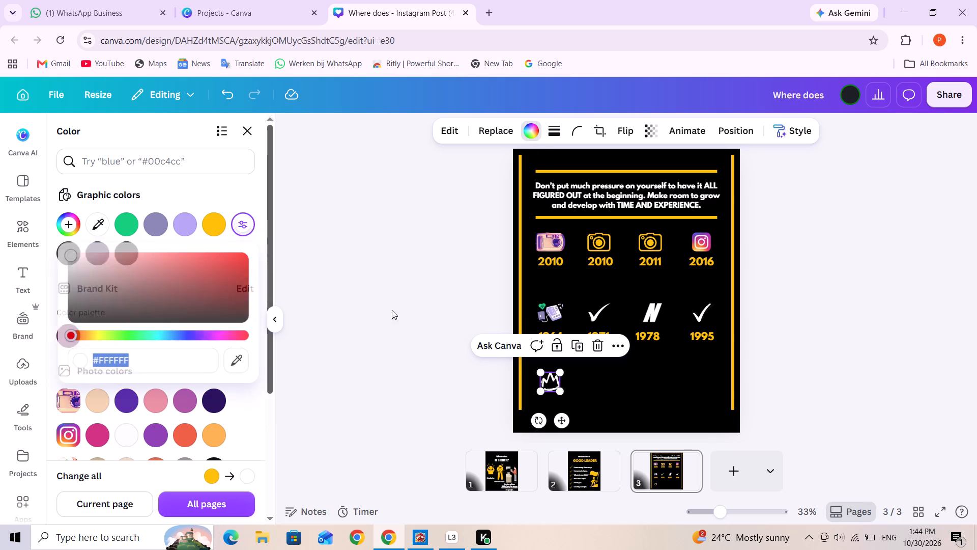
Duplicate the 1995 year label and place the copy centred beneath the crown graphic in the third row.
{"action": "left_click", "coordinate": [693, 340]}
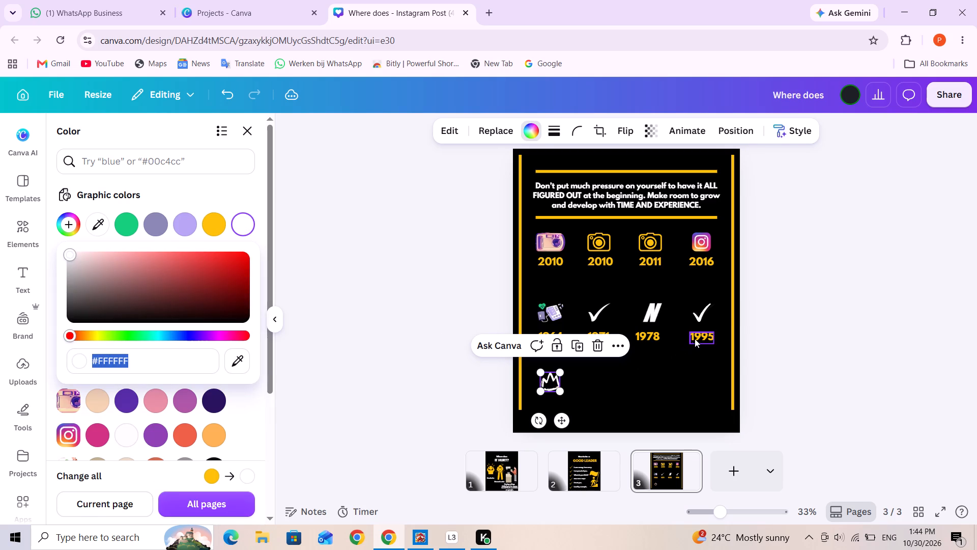
{"action": "left_click", "coordinate": [728, 313]}
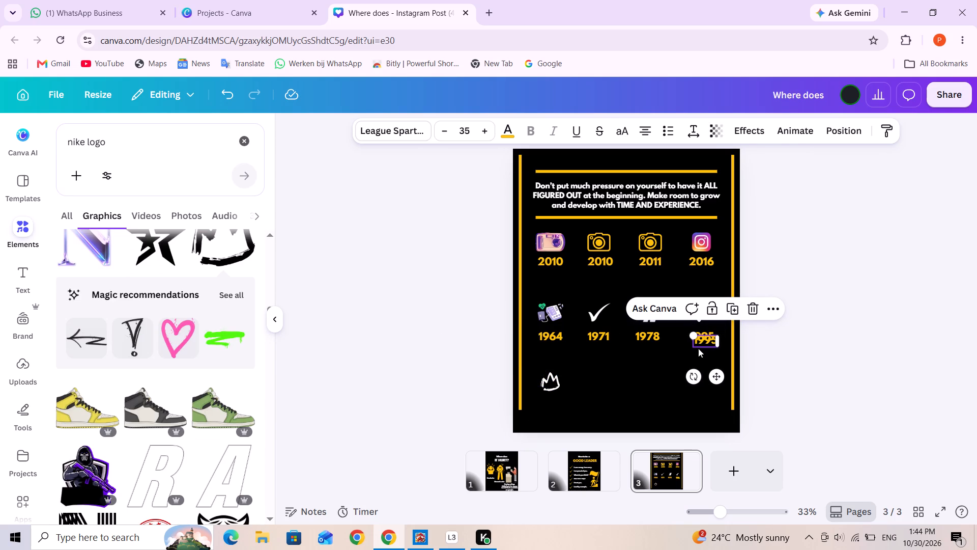
{"action": "left_click_drag", "start_coordinate": [702, 343], "coordinate": [544, 408]}
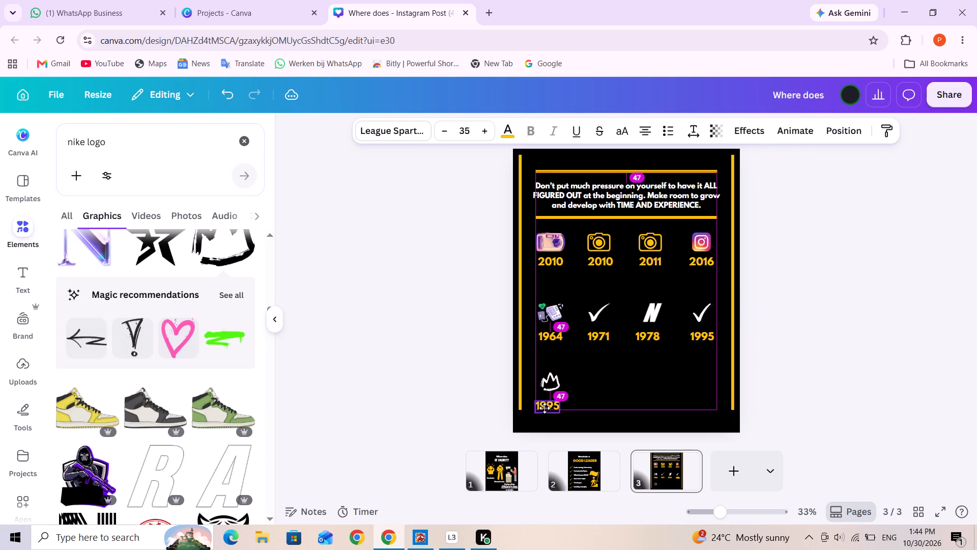
{"action": "left_click_drag", "start_coordinate": [544, 408], "coordinate": [548, 406]}
Change the year label beneath the crown graphic to 1976.
{"action": "left_click", "coordinate": [549, 406]}
{"action": "left_click", "coordinate": [553, 405]}
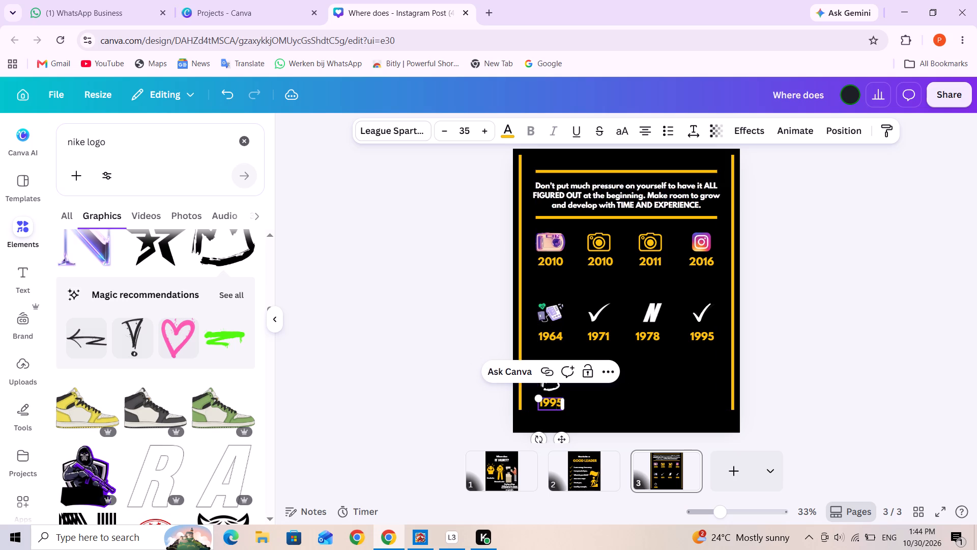
{"action": "left_click_drag", "start_coordinate": [552, 405], "coordinate": [560, 404]}
{"action": "type", "text": "76"}
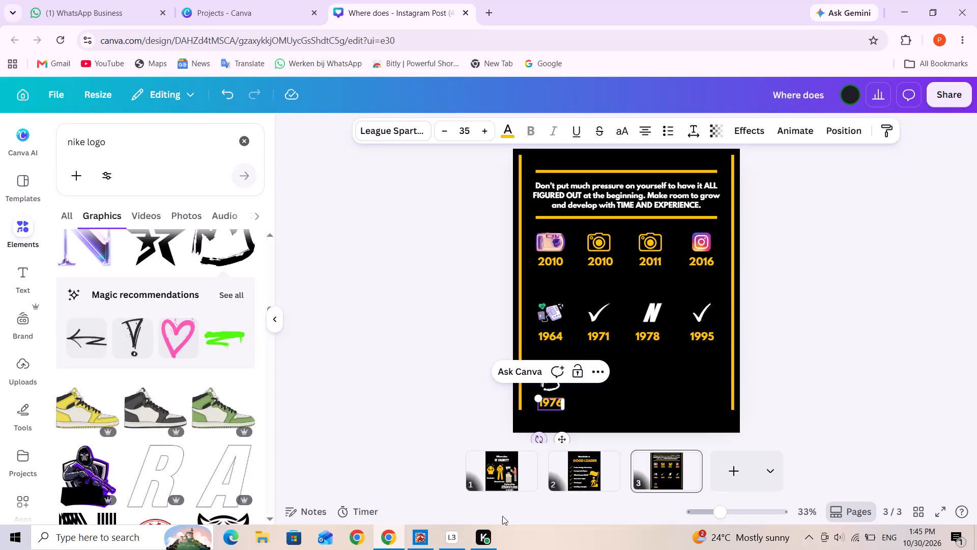
Search the graphics library for "apple logo".
{"action": "triple_click", "coordinate": [135, 142]}
{"action": "type", "text": "apple logo"}
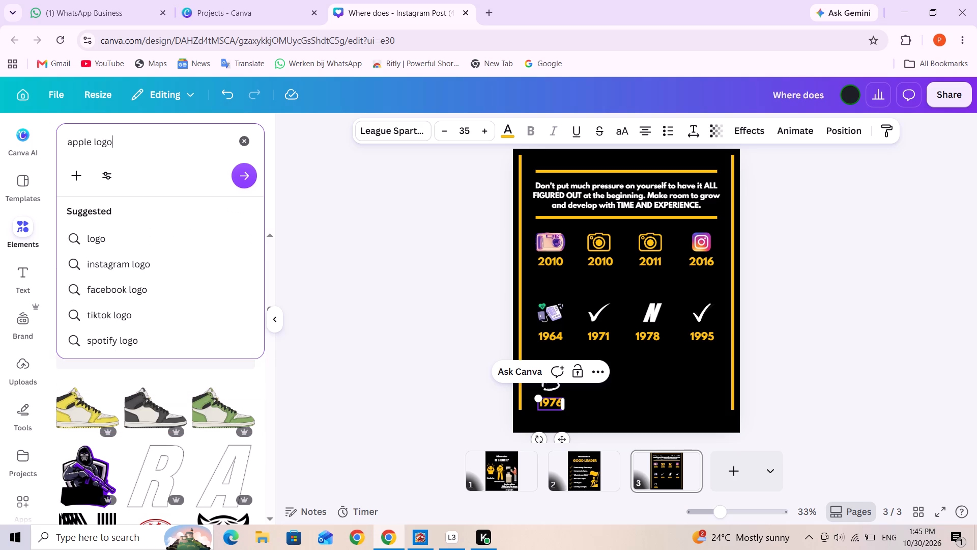
{"action": "key", "text": "Return"}
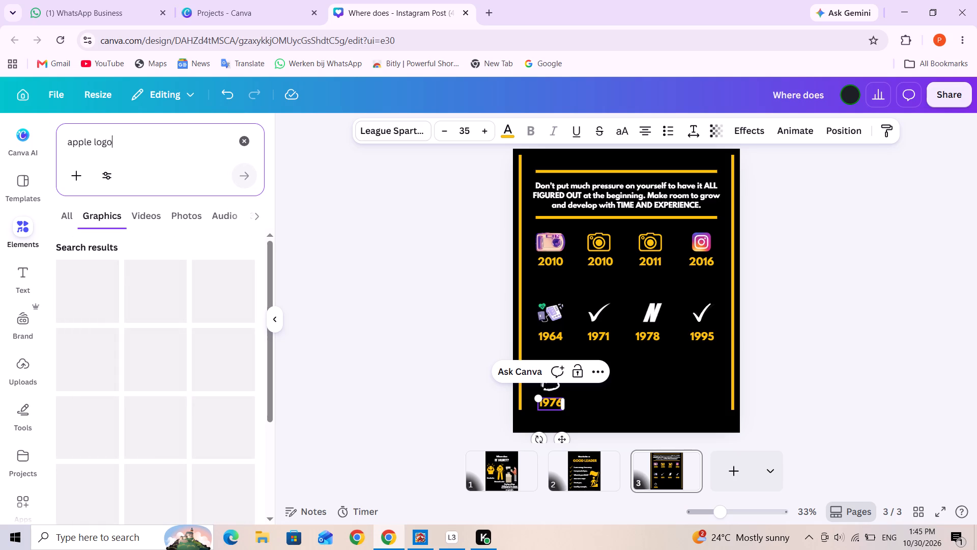
{"action": "left_click", "coordinate": [645, 384]}
Look through the apple logo graphics for a suitable mark for the third row, ending back at the first results.
{"action": "scroll", "coordinate": [193, 322], "scroll_direction": "down", "scroll_amount": 1}
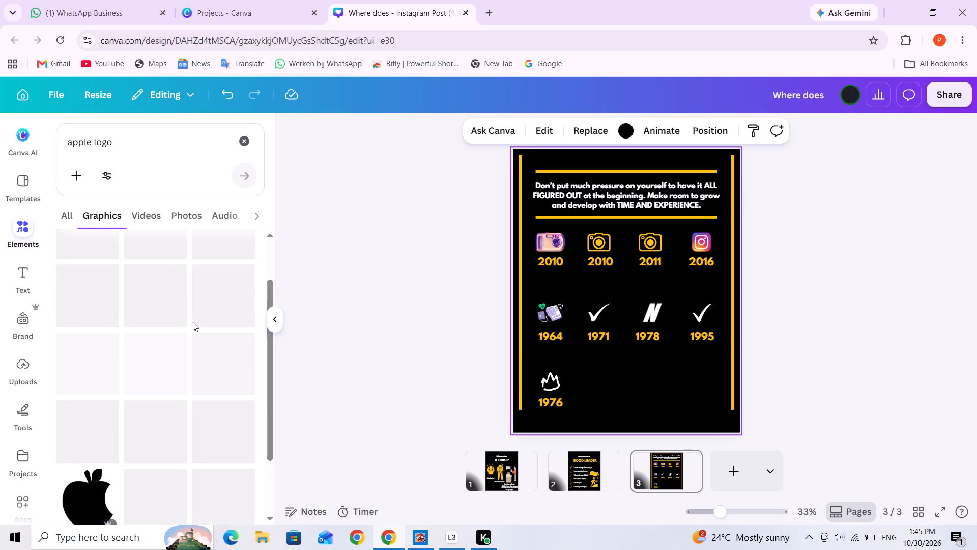
{"action": "scroll", "coordinate": [193, 322], "scroll_direction": "down", "scroll_amount": 2}
{"action": "scroll", "coordinate": [193, 322], "scroll_direction": "up", "scroll_amount": 3}
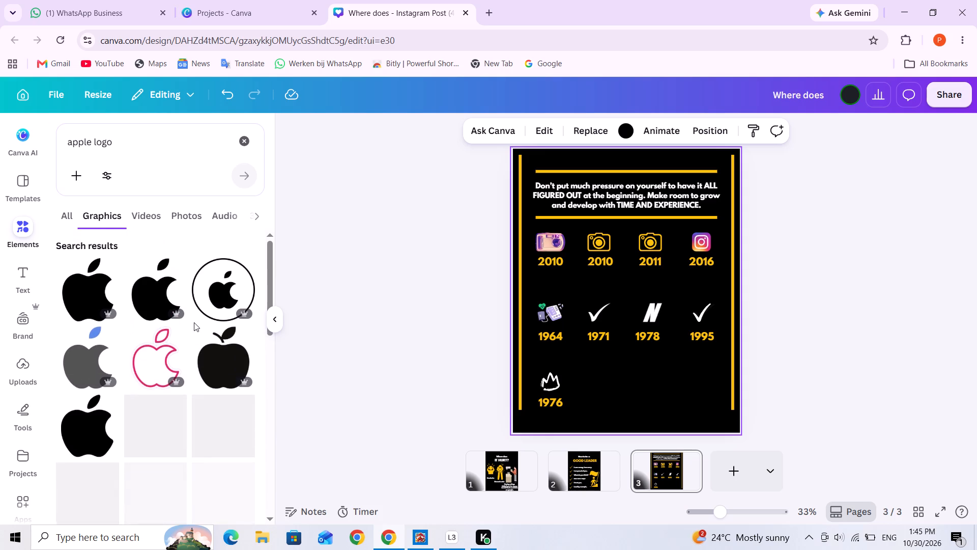
{"action": "scroll", "coordinate": [194, 322], "scroll_direction": "up", "scroll_amount": 1}
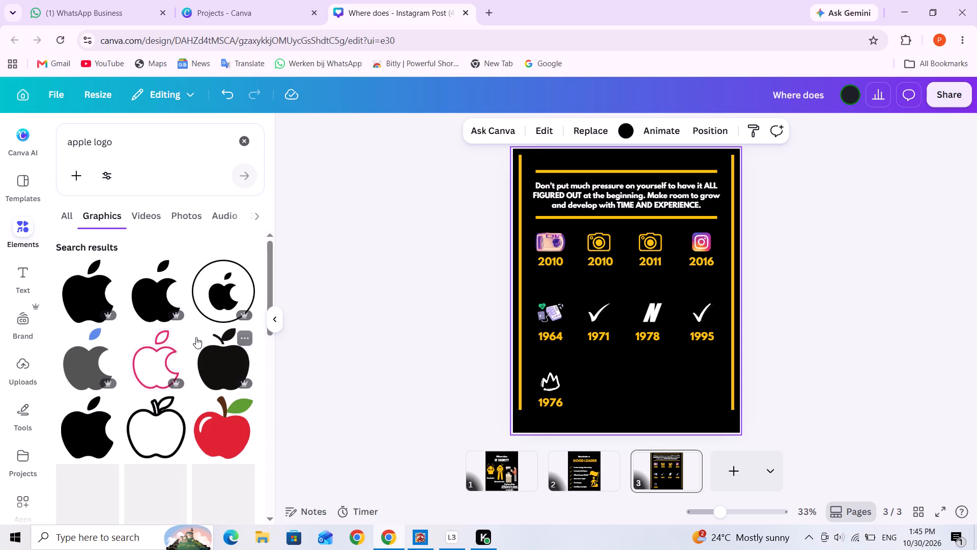
{"action": "scroll", "coordinate": [160, 330], "scroll_direction": "down", "scroll_amount": 3}
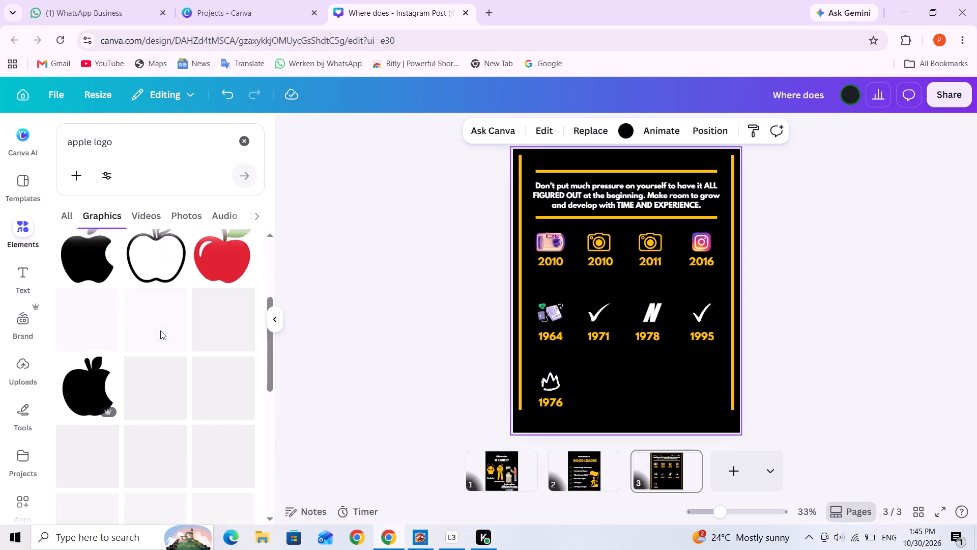
{"action": "scroll", "coordinate": [196, 356], "scroll_direction": "down", "scroll_amount": 1}
{"action": "scroll", "coordinate": [197, 356], "scroll_direction": "up", "scroll_amount": 2}
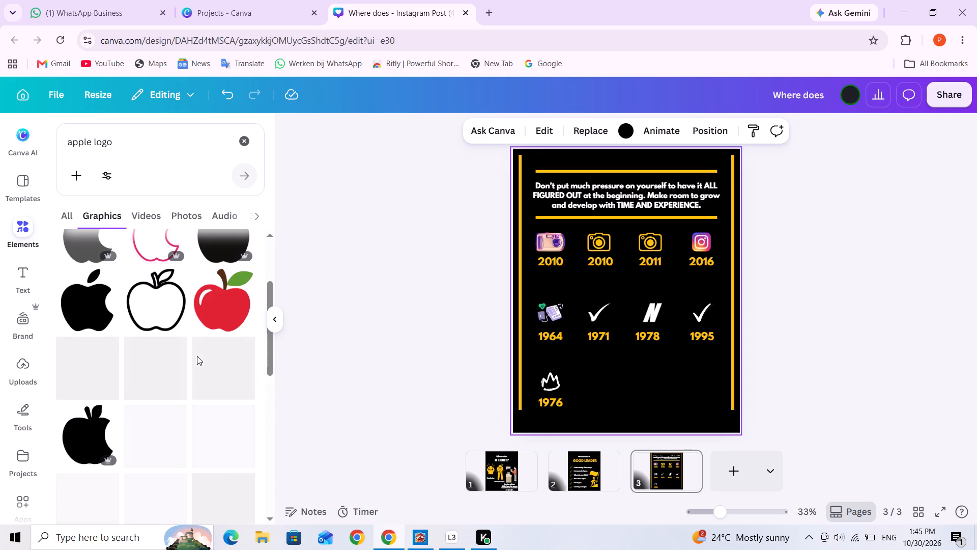
{"action": "scroll", "coordinate": [197, 356], "scroll_direction": "down", "scroll_amount": 12}
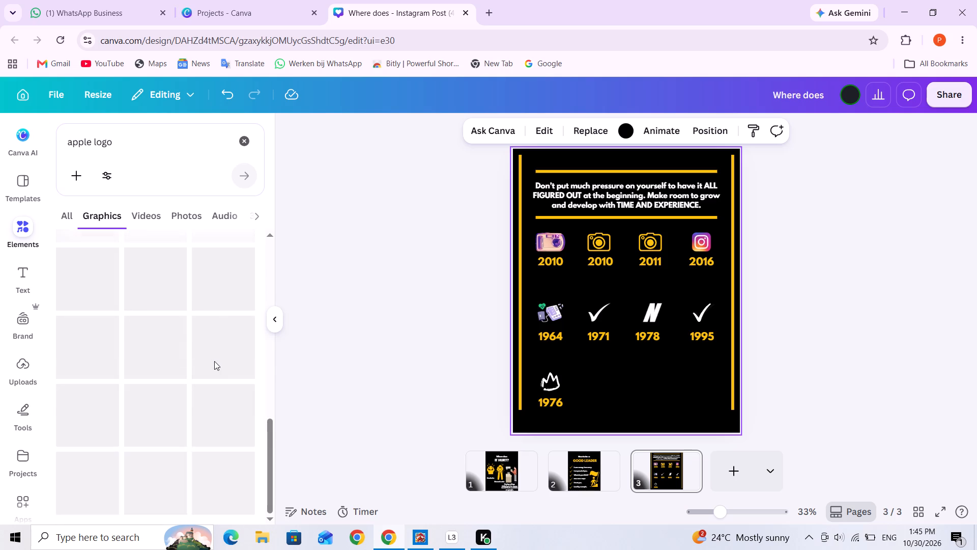
{"action": "scroll", "coordinate": [214, 361], "scroll_direction": "up", "scroll_amount": 7}
{"action": "scroll", "coordinate": [214, 361], "scroll_direction": "down", "scroll_amount": 2}
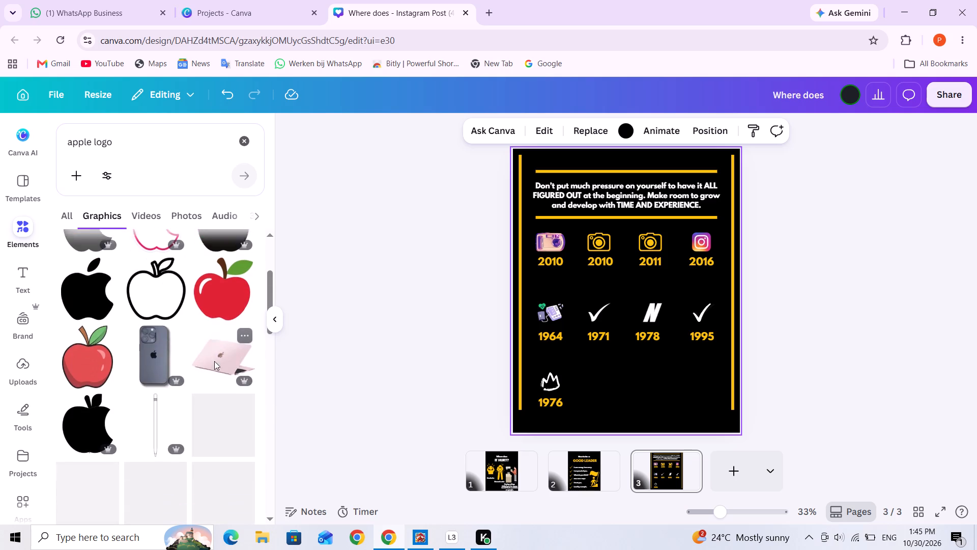
{"action": "scroll", "coordinate": [214, 361], "scroll_direction": "down", "scroll_amount": 1}
{"action": "scroll", "coordinate": [214, 361], "scroll_direction": "up", "scroll_amount": 3}
{"action": "scroll", "coordinate": [213, 360], "scroll_direction": "down", "scroll_amount": 4}
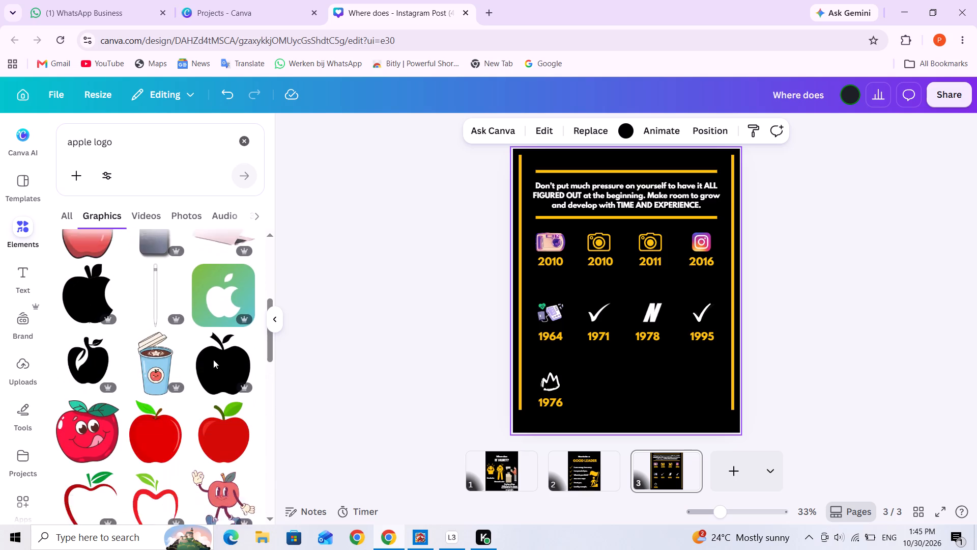
{"action": "scroll", "coordinate": [213, 360], "scroll_direction": "down", "scroll_amount": 3}
{"action": "scroll", "coordinate": [213, 360], "scroll_direction": "up", "scroll_amount": 2}
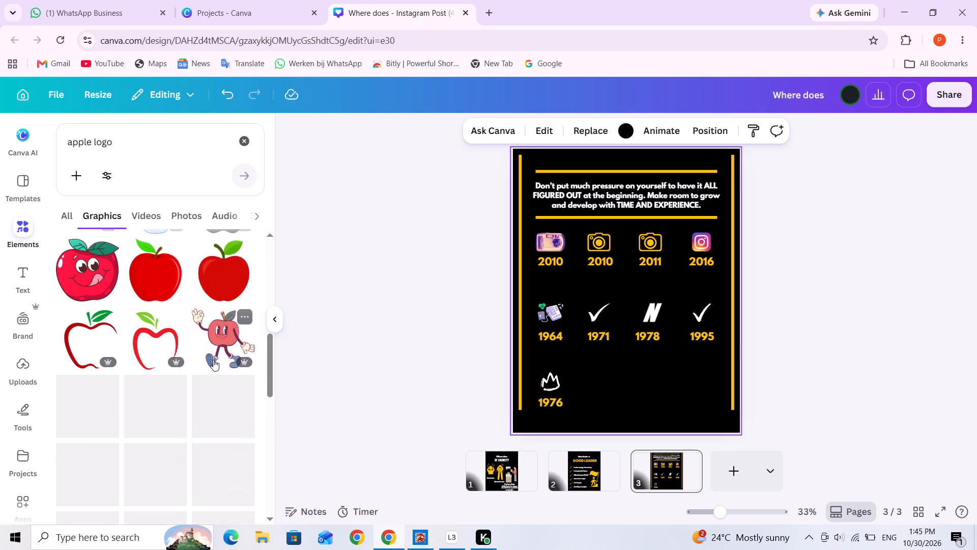
{"action": "scroll", "coordinate": [213, 360], "scroll_direction": "down", "scroll_amount": 3}
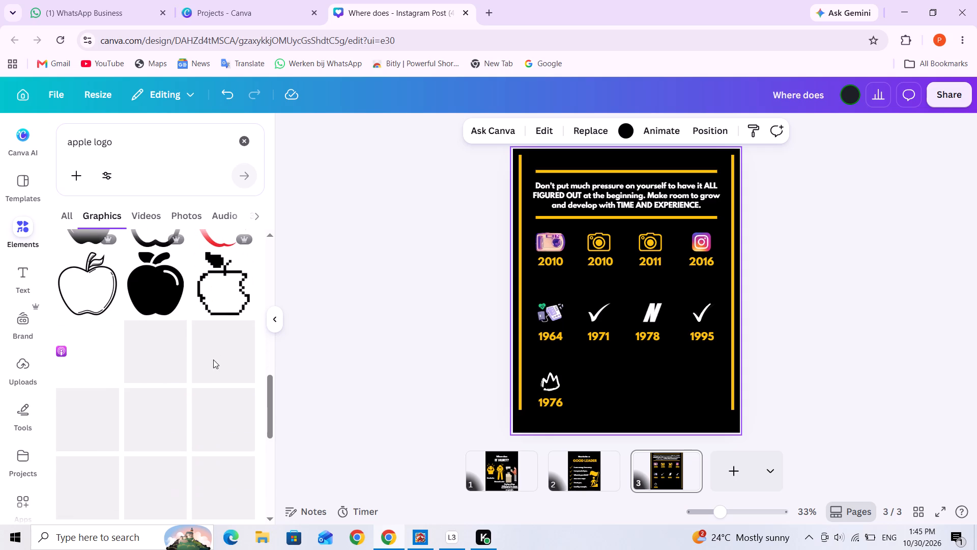
{"action": "scroll", "coordinate": [213, 360], "scroll_direction": "down", "scroll_amount": 4}
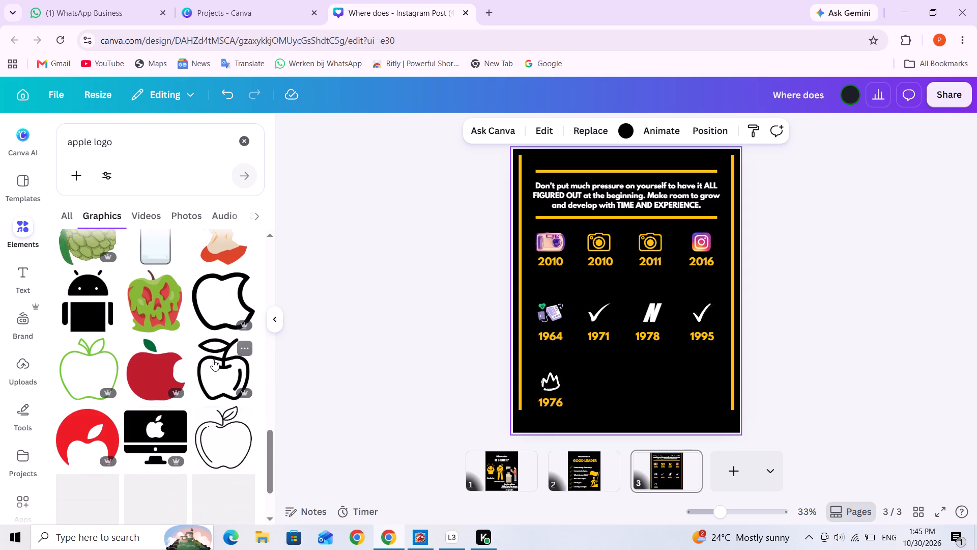
{"action": "scroll", "coordinate": [213, 360], "scroll_direction": "down", "scroll_amount": 5}
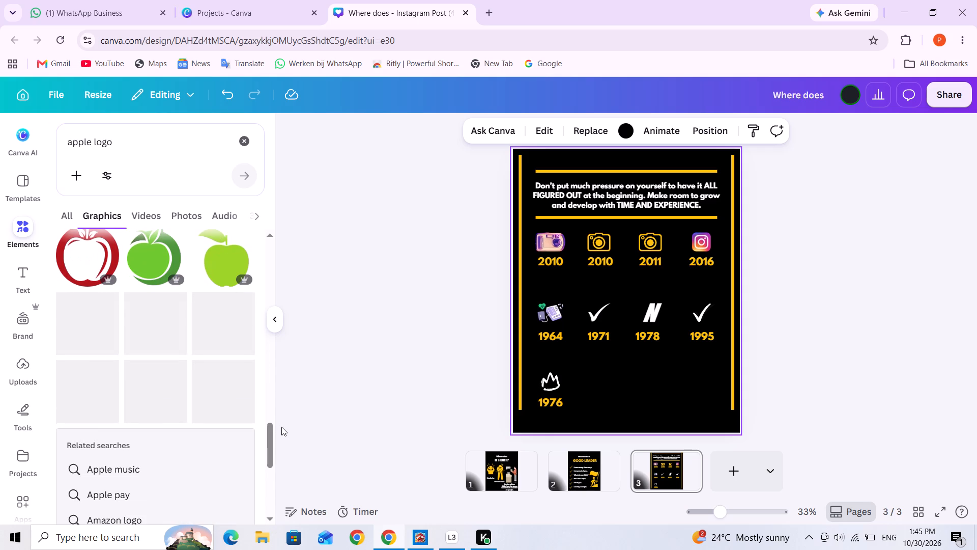
{"action": "left_click_drag", "start_coordinate": [272, 442], "coordinate": [358, 211]}
{"action": "scroll", "coordinate": [150, 367], "scroll_direction": "up", "scroll_amount": 20}
{"action": "scroll", "coordinate": [150, 367], "scroll_direction": "up", "scroll_amount": 4}
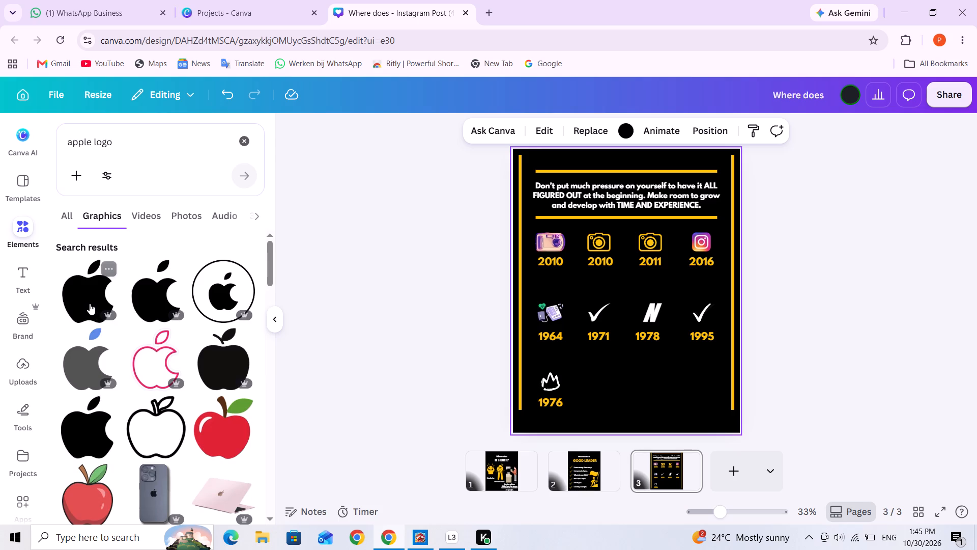
Insert the first solid black bitten-apple logo, shrink it to icon size and place it beside the crown graphic in the third row.
{"action": "left_click", "coordinate": [90, 304]}
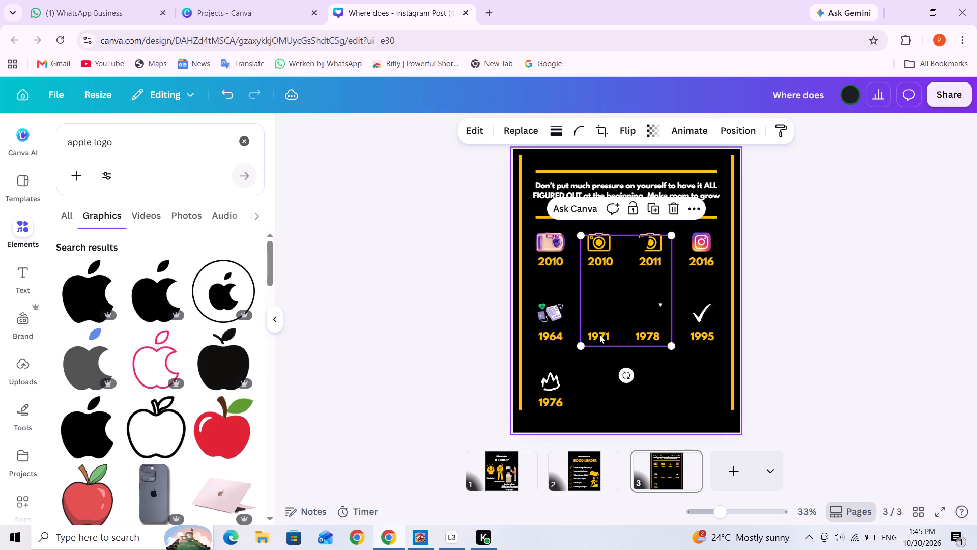
{"action": "left_click_drag", "start_coordinate": [611, 302], "coordinate": [606, 455]}
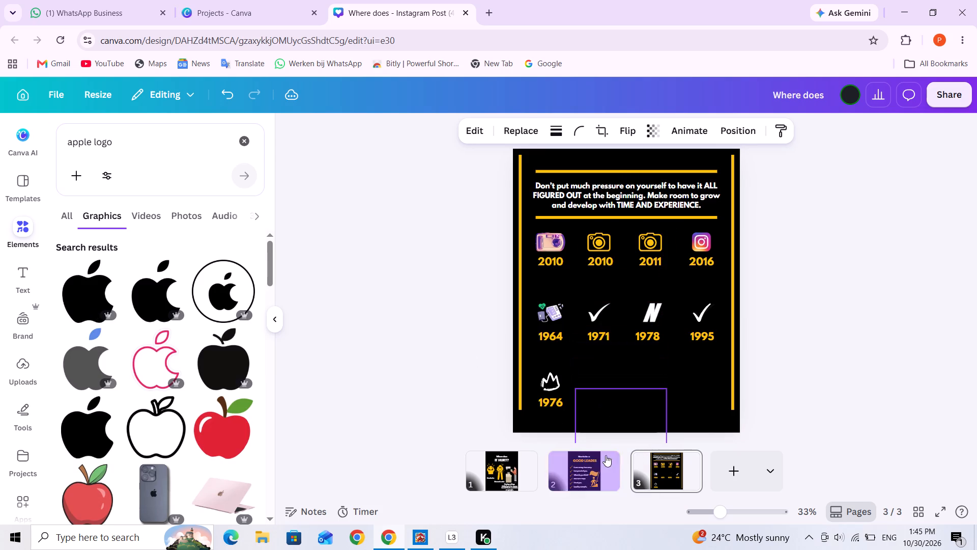
{"action": "left_click_drag", "start_coordinate": [606, 455], "coordinate": [614, 320]}
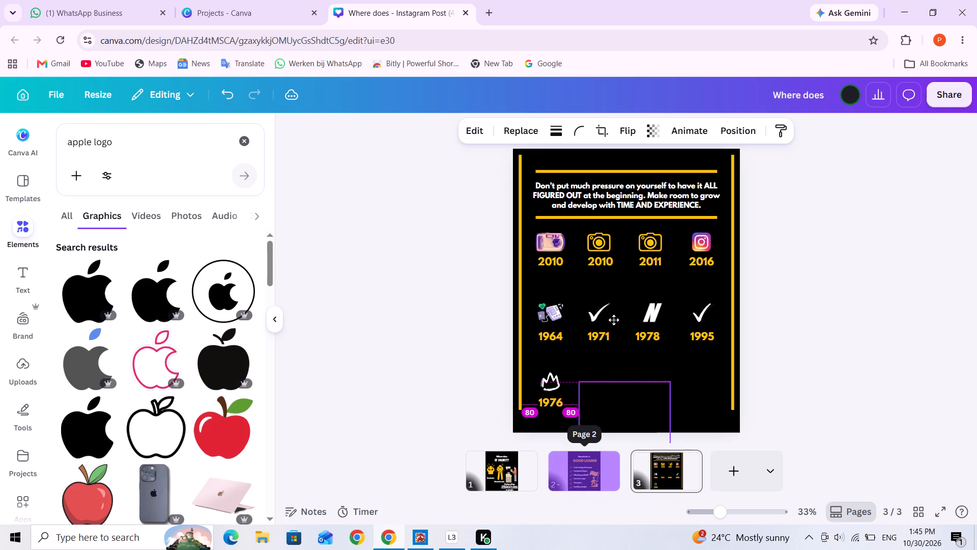
{"action": "left_click_drag", "start_coordinate": [614, 320], "coordinate": [607, 349]}
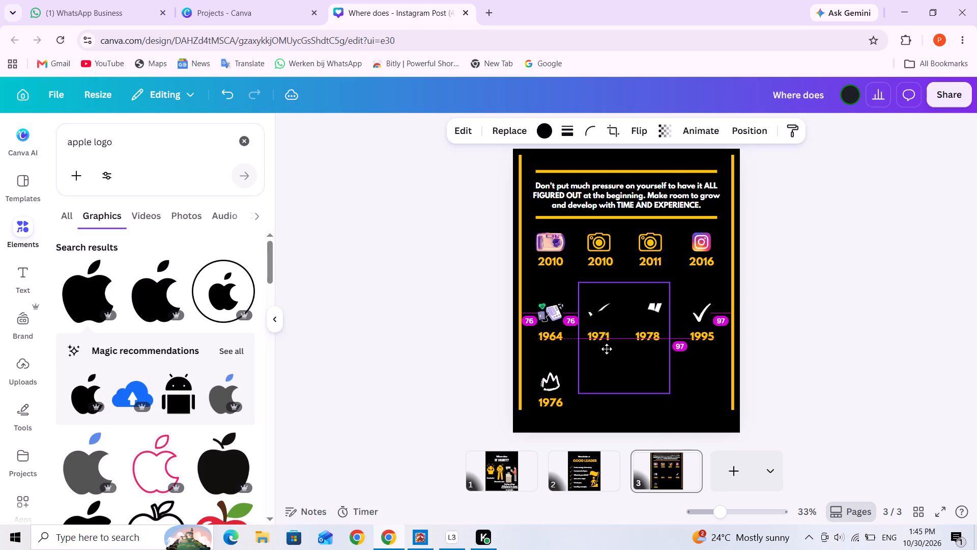
{"action": "left_click_drag", "start_coordinate": [607, 349], "coordinate": [607, 346]}
{"action": "left_click_drag", "start_coordinate": [670, 279], "coordinate": [670, 280]}
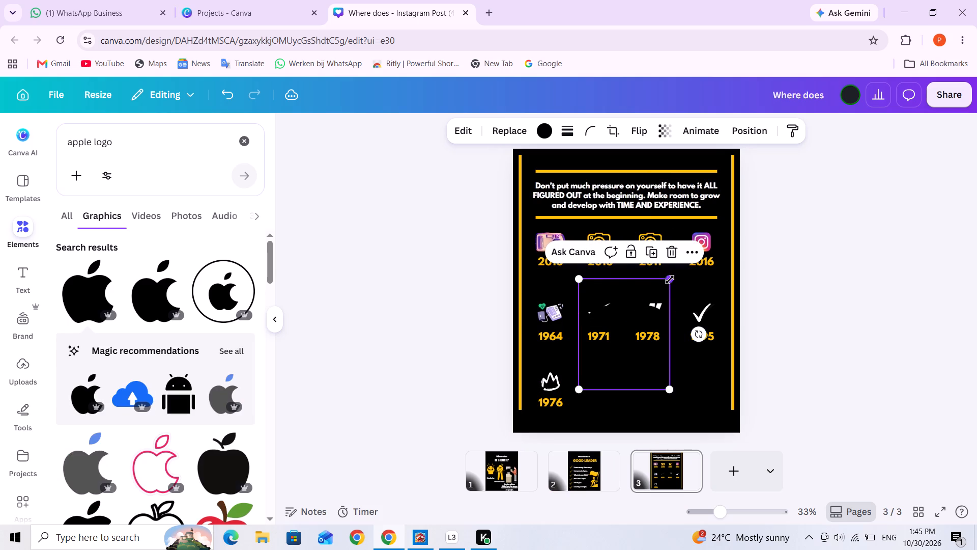
{"action": "left_click_drag", "start_coordinate": [670, 280], "coordinate": [605, 379]}
{"action": "left_click_drag", "start_coordinate": [592, 391], "coordinate": [591, 389]}
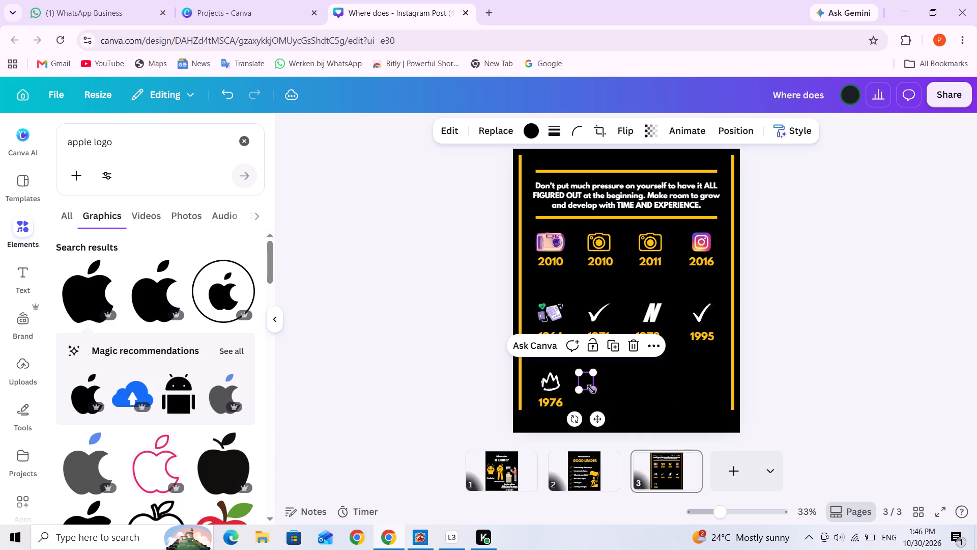
{"action": "left_click_drag", "start_coordinate": [591, 389], "coordinate": [597, 393]}
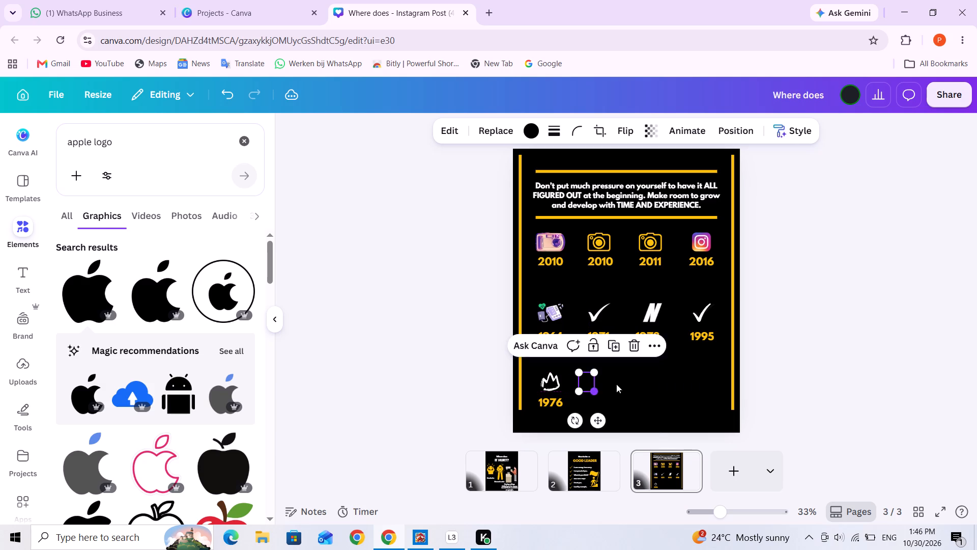
{"action": "left_click", "coordinate": [643, 379]}
{"action": "left_click_drag", "start_coordinate": [579, 381], "coordinate": [595, 380]}
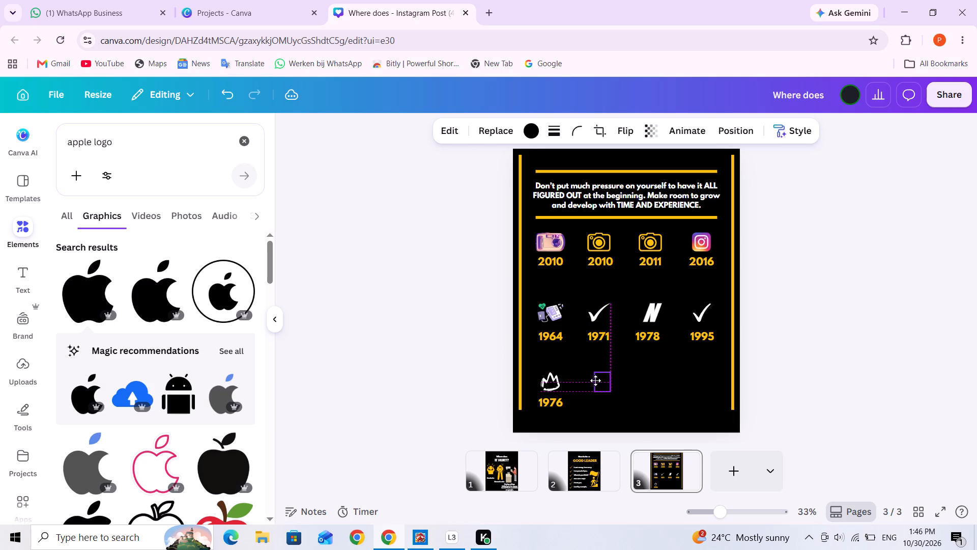
{"action": "left_click_drag", "start_coordinate": [595, 380], "coordinate": [591, 380]}
Duplicate the 1976 year label and place the copy beside it in the third row, under the 1971 column.
{"action": "left_click", "coordinate": [539, 400]}
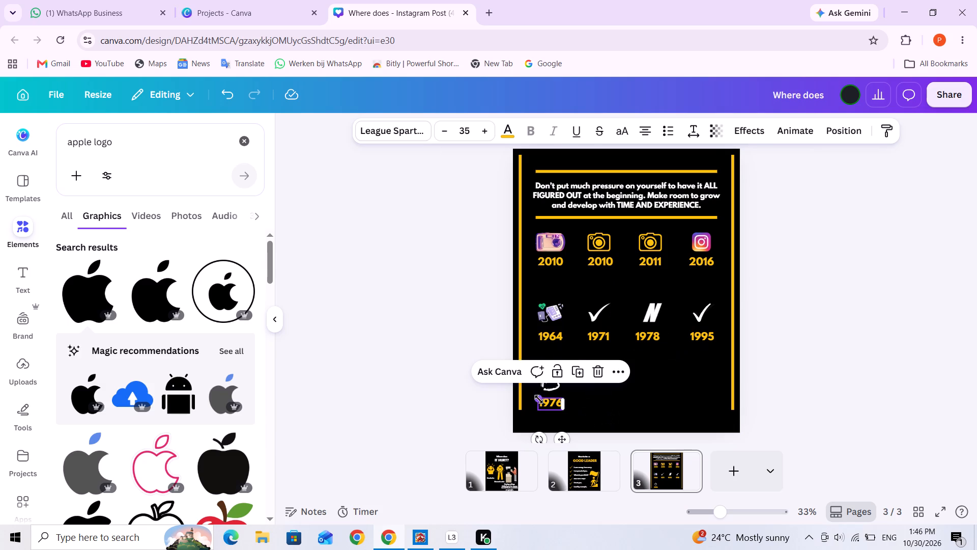
{"action": "left_click", "coordinate": [579, 374]}
{"action": "left_click_drag", "start_coordinate": [553, 408], "coordinate": [553, 408]}
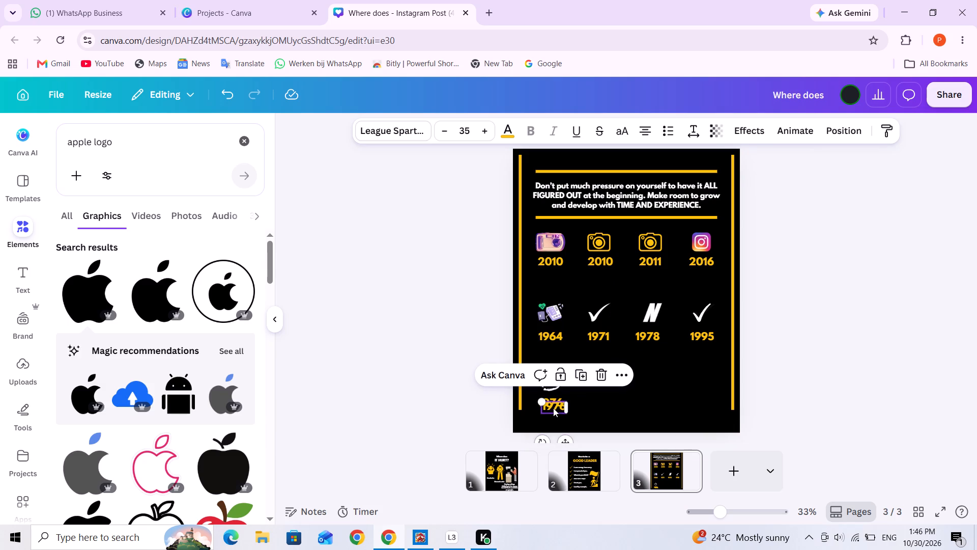
{"action": "left_click_drag", "start_coordinate": [553, 408], "coordinate": [595, 403]}
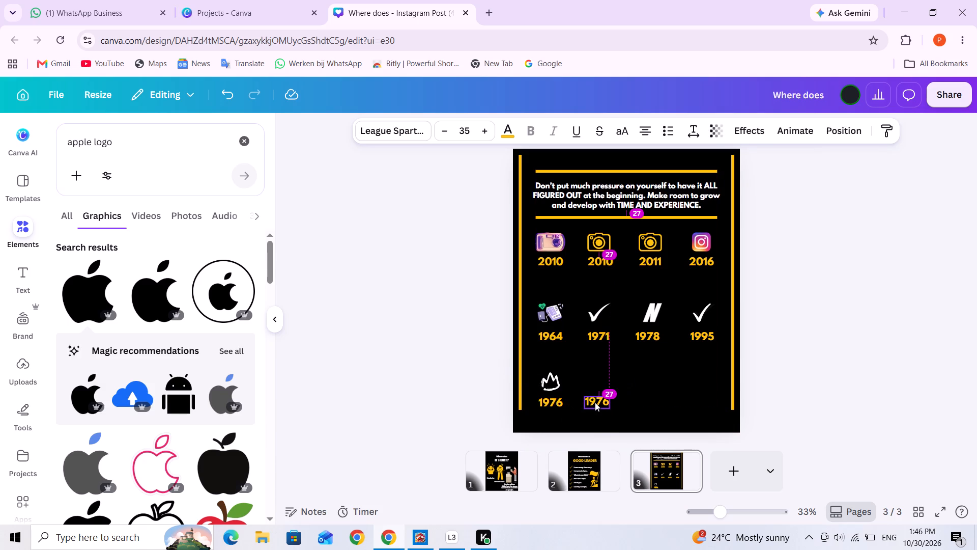
Change the copied year label in the third row's second column to 1977.
{"action": "left_click", "coordinate": [602, 403]}
{"action": "left_click", "coordinate": [602, 403]}
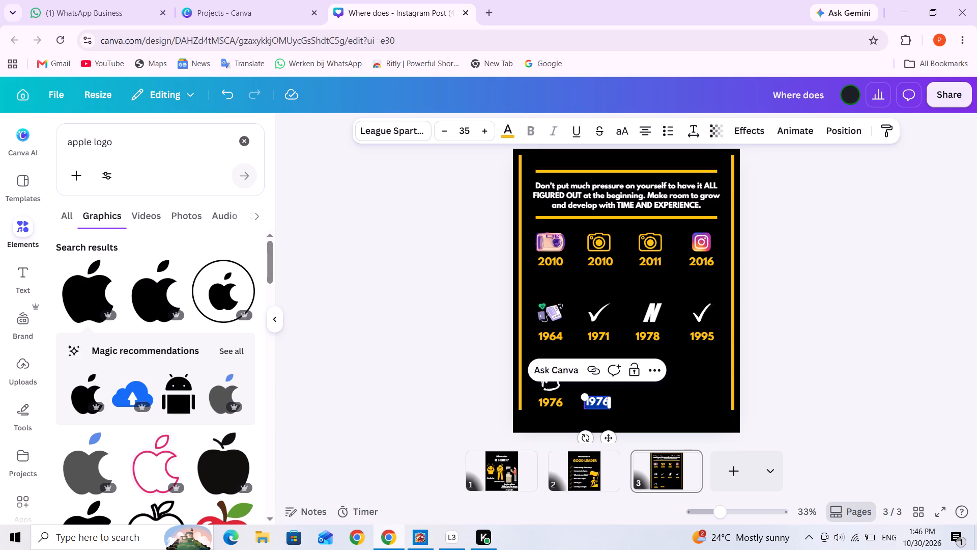
{"action": "left_click", "coordinate": [602, 403]}
{"action": "key", "text": "Right"}
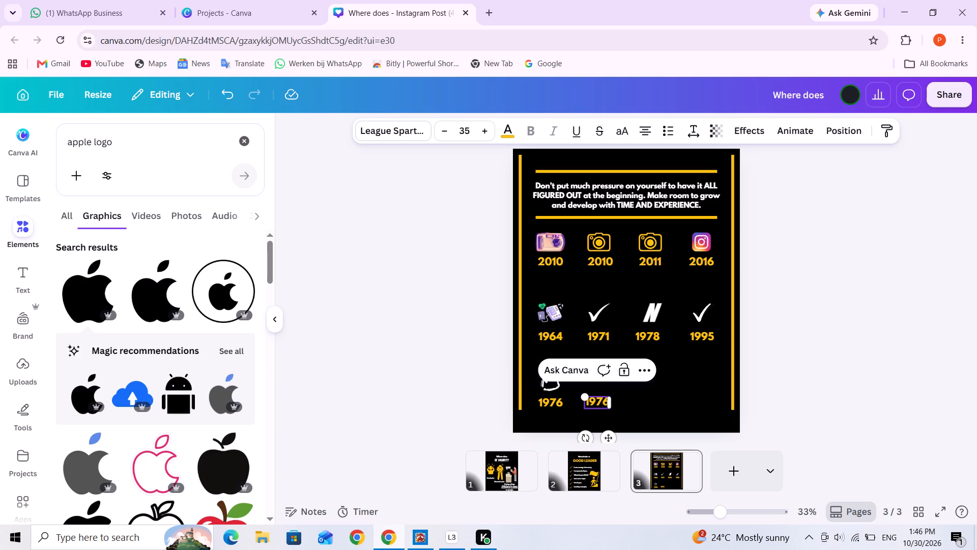
{"action": "key", "text": "Right"}
{"action": "key", "text": "Right"}
{"action": "key", "text": "Right"}
{"action": "key", "text": "BackSpace"}
{"action": "key", "text": "7"}
{"action": "left_click", "coordinate": [641, 398]}
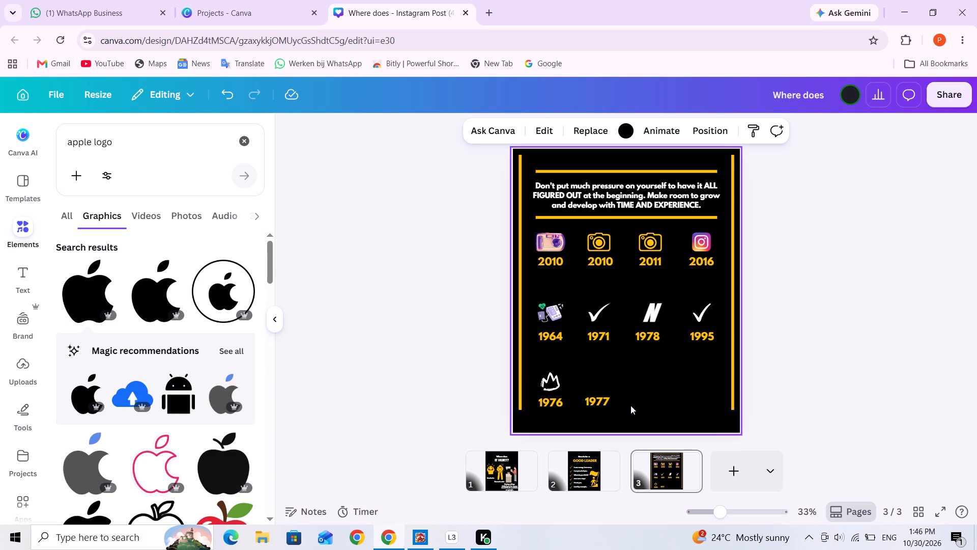
{"action": "left_click", "coordinate": [630, 405]}
Shift the 1977 label slightly towards the third column and line up the apple logo above it with the 1971 check mark.
{"action": "left_click_drag", "start_coordinate": [597, 403], "coordinate": [603, 403]}
{"action": "left_click", "coordinate": [603, 371]}
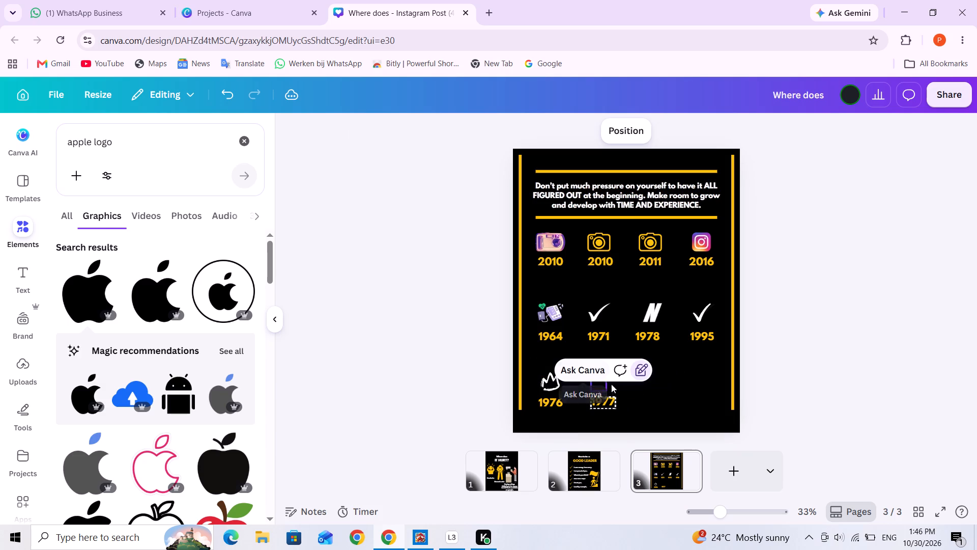
{"action": "key", "text": "ctrl+z"}
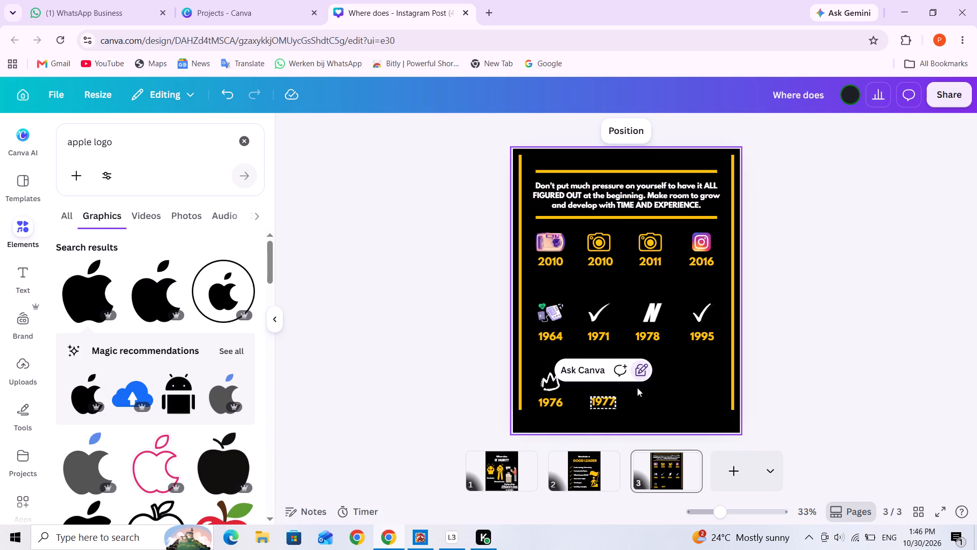
{"action": "left_click", "coordinate": [640, 401]}
{"action": "left_click", "coordinate": [599, 374]}
{"action": "left_click", "coordinate": [602, 379]}
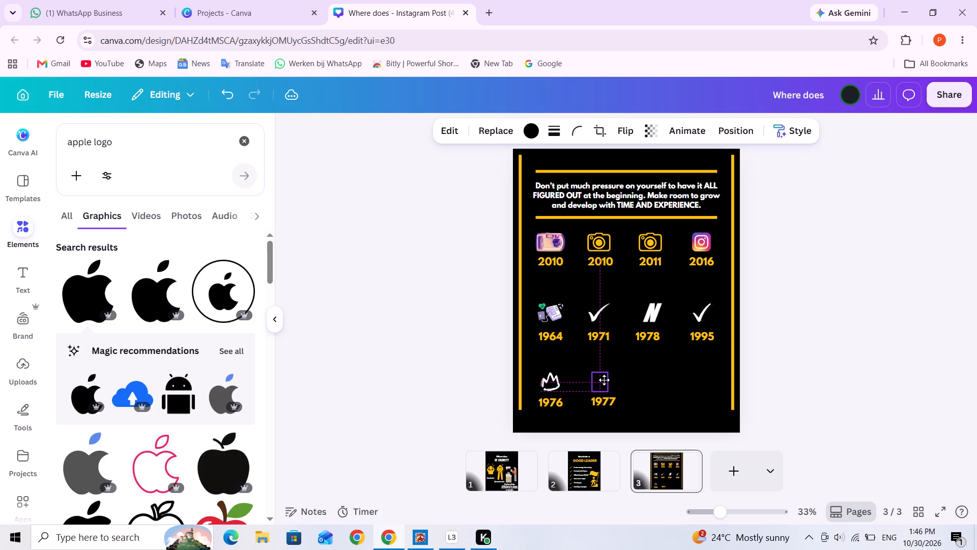
Recolour the black apple logo above the 1977 label to white.
{"action": "left_click", "coordinate": [532, 131]}
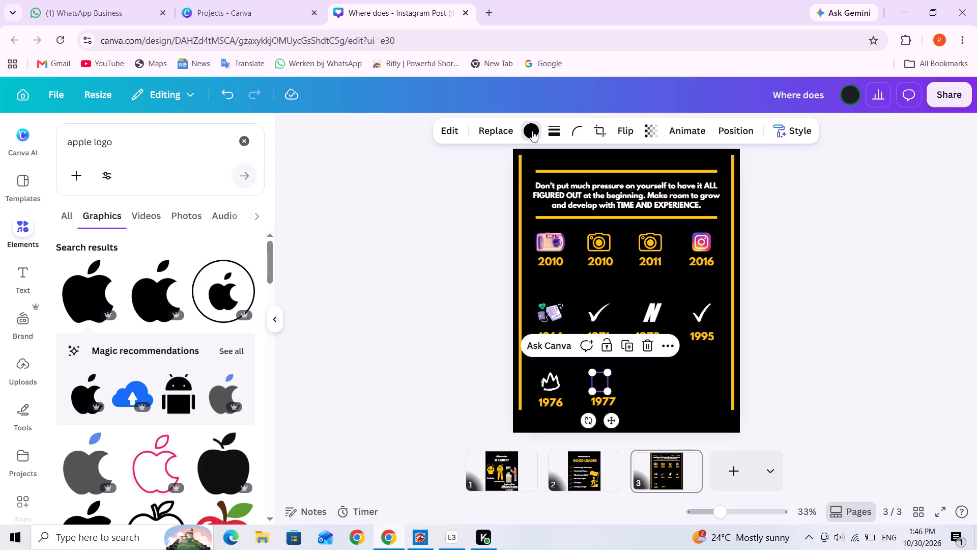
{"action": "left_click", "coordinate": [246, 226]}
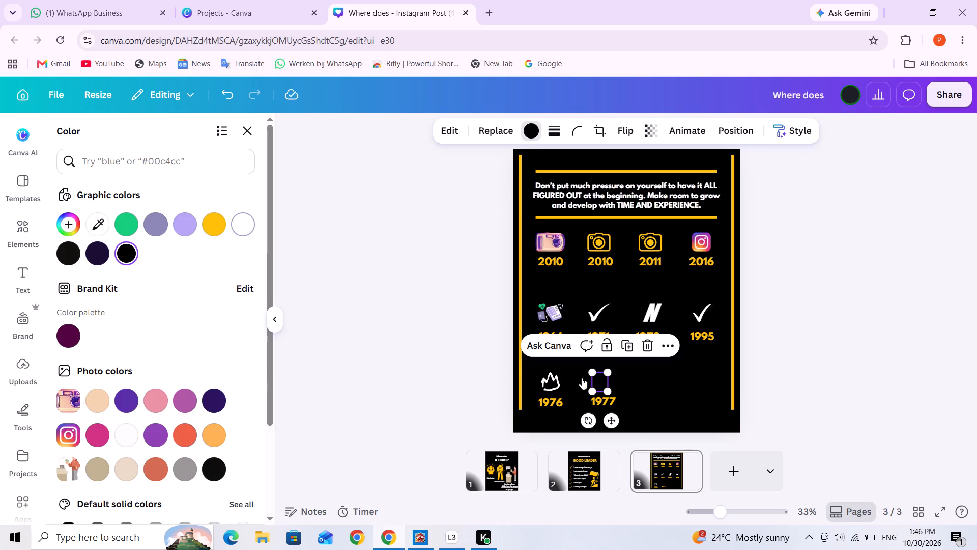
{"action": "left_click", "coordinate": [670, 406]}
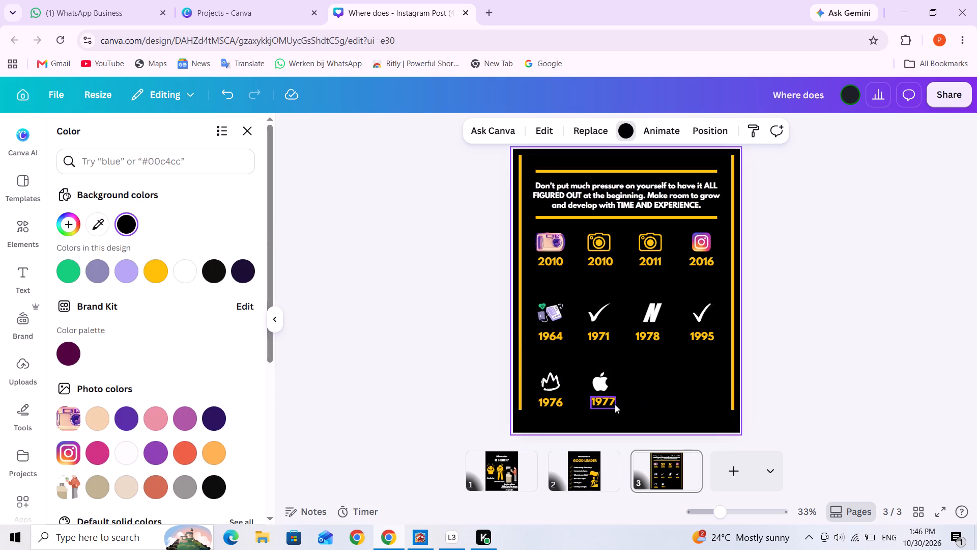
Shift the 1977 label slightly towards the 1976 label so it is centred beneath the white apple logo.
{"action": "left_click", "coordinate": [615, 405]}
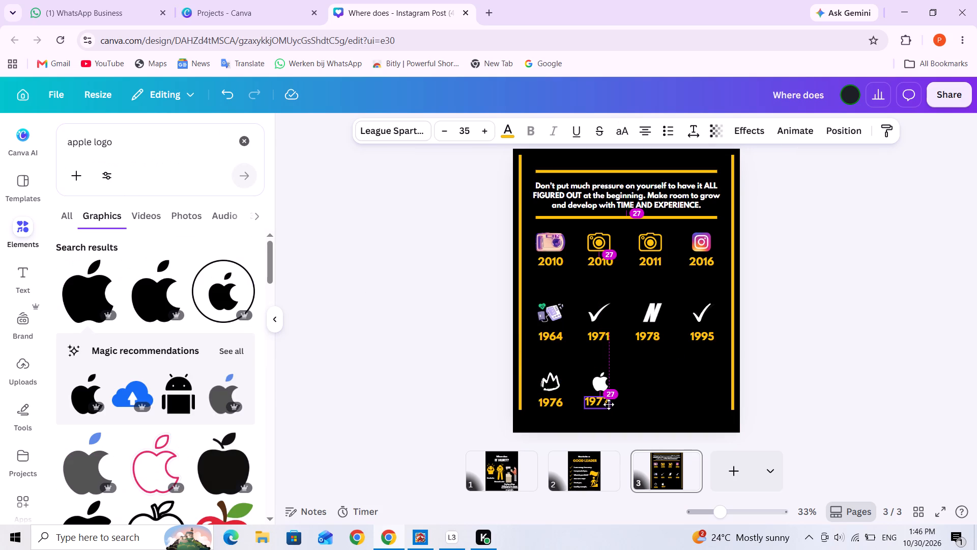
{"action": "left_click", "coordinate": [665, 388]}
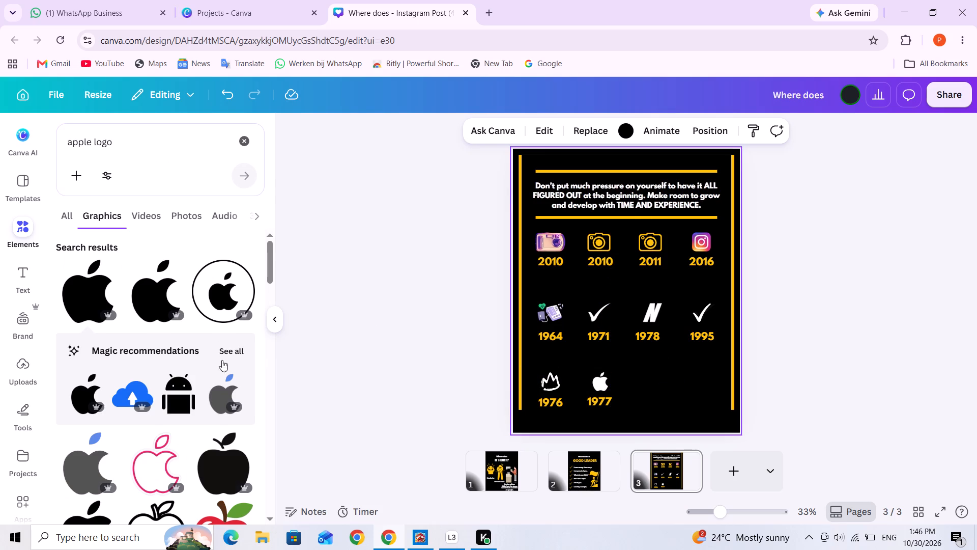
Look through the apple logo graphics results for another version of the logo to use in the third row.
{"action": "scroll", "coordinate": [210, 391], "scroll_direction": "down", "scroll_amount": 6}
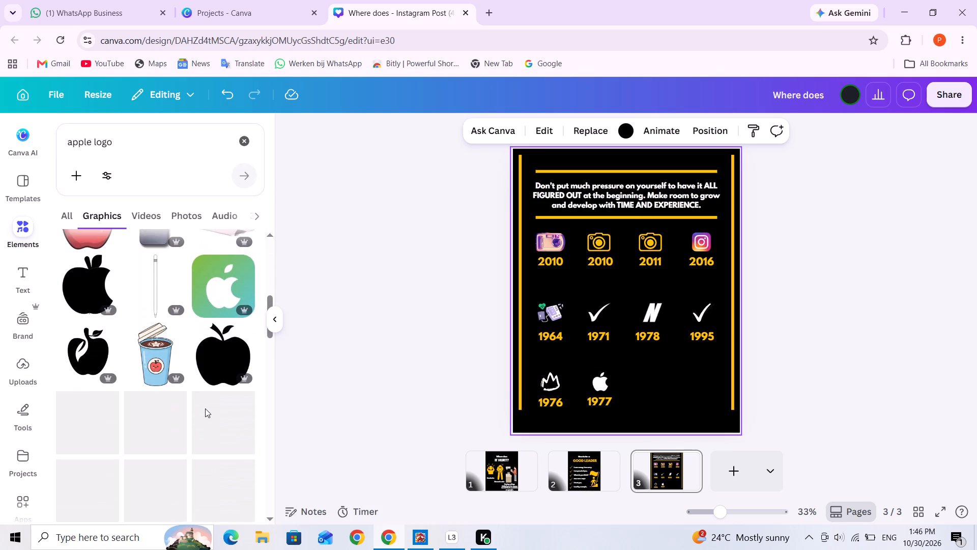
{"action": "scroll", "coordinate": [205, 408], "scroll_direction": "down", "scroll_amount": 2}
{"action": "scroll", "coordinate": [205, 408], "scroll_direction": "up", "scroll_amount": 3}
{"action": "scroll", "coordinate": [205, 408], "scroll_direction": "down", "scroll_amount": 4}
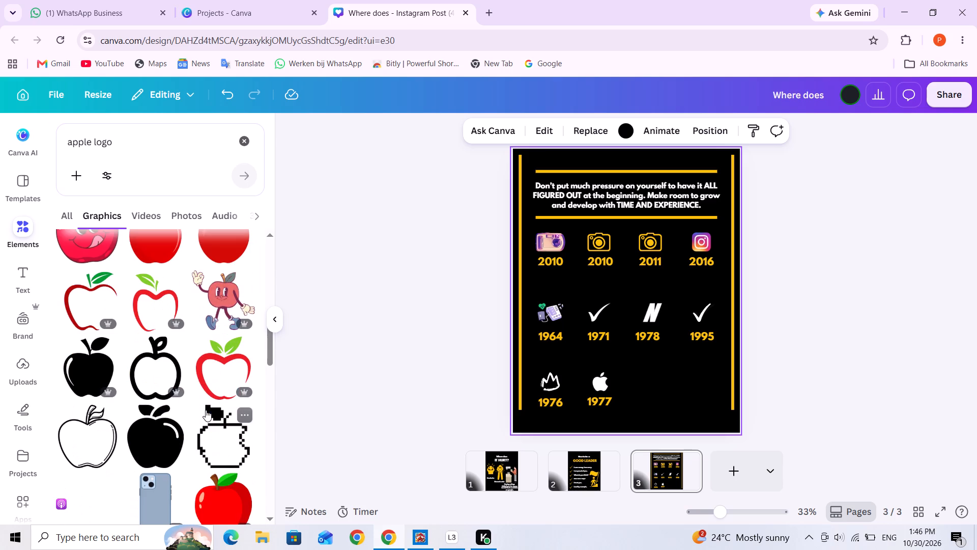
{"action": "scroll", "coordinate": [206, 410], "scroll_direction": "down", "scroll_amount": 3}
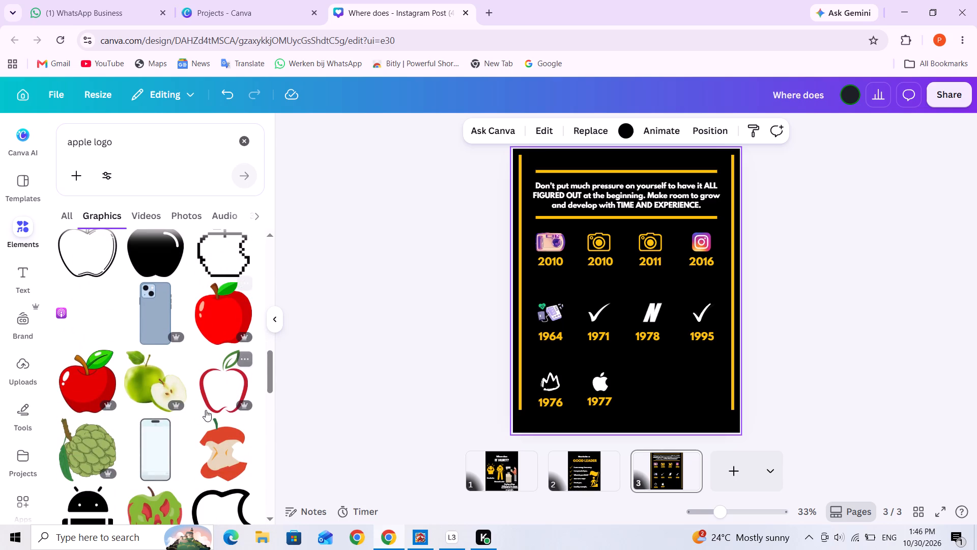
{"action": "scroll", "coordinate": [206, 410], "scroll_direction": "down", "scroll_amount": 3}
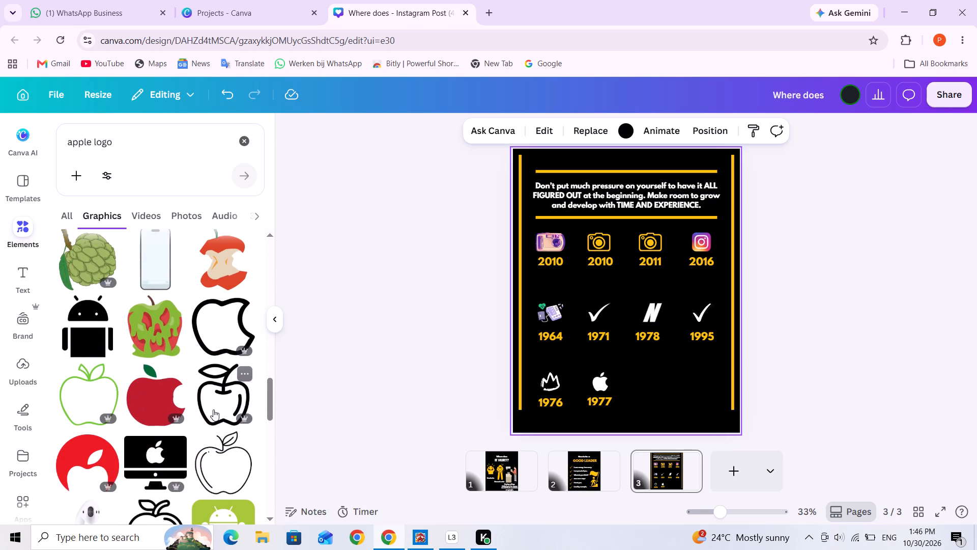
{"action": "scroll", "coordinate": [213, 409], "scroll_direction": "up", "scroll_amount": 3}
{"action": "left_click_drag", "start_coordinate": [273, 381], "coordinate": [315, 221]}
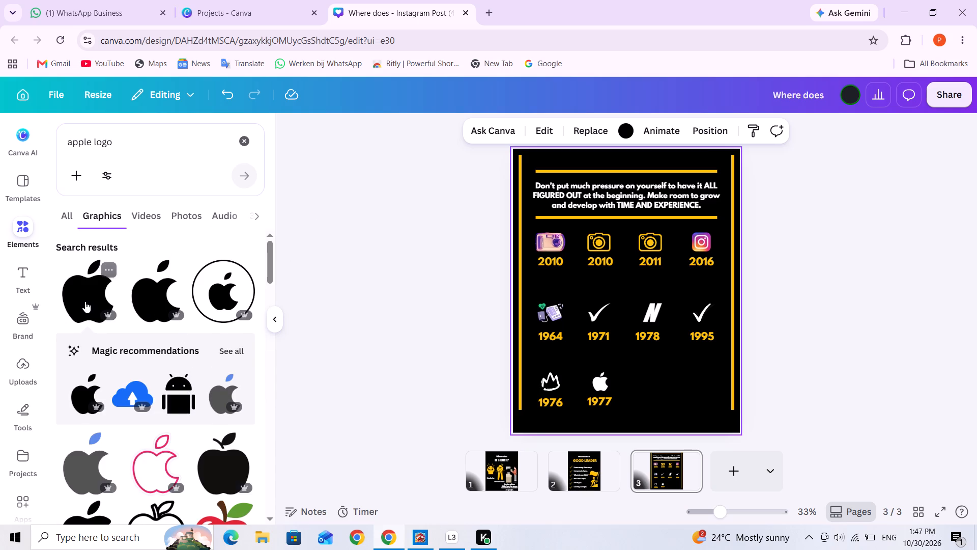
Insert the second solid black bitten-apple logo and shrink it to about 71 × 90 beside the white apple in the third row.
{"action": "left_click", "coordinate": [148, 297]}
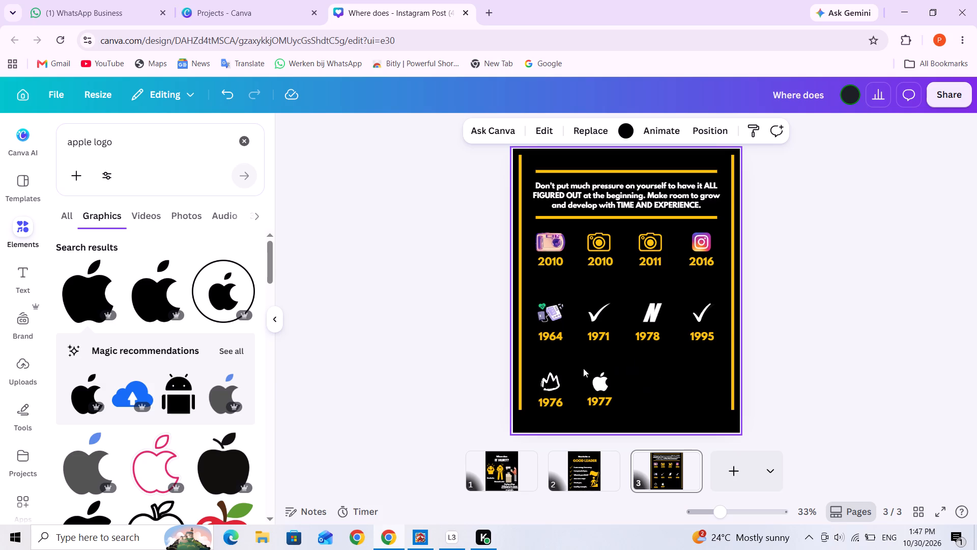
{"action": "scroll", "coordinate": [589, 372], "scroll_direction": "down", "scroll_amount": 3}
{"action": "left_click", "coordinate": [652, 381]}
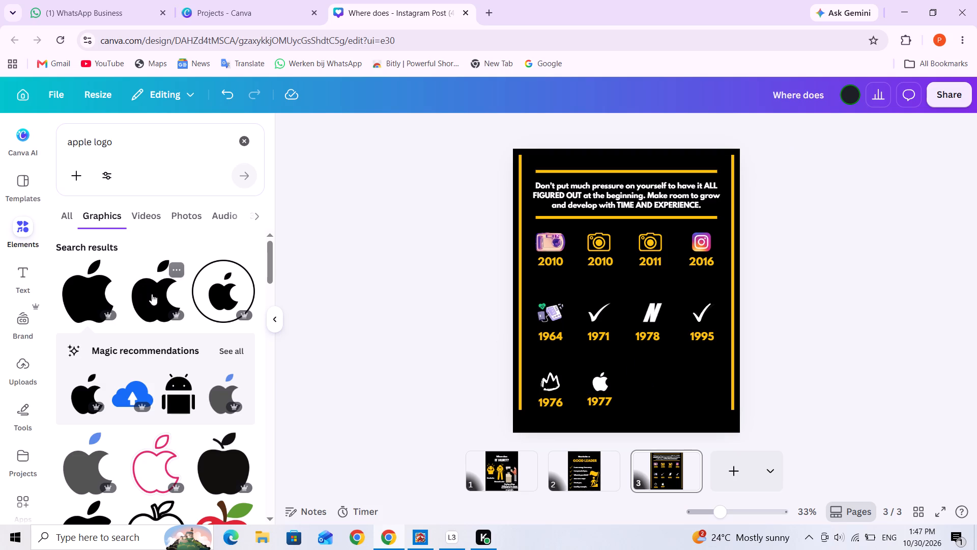
{"action": "left_click", "coordinate": [152, 294]}
{"action": "left_click_drag", "start_coordinate": [640, 298], "coordinate": [657, 380]}
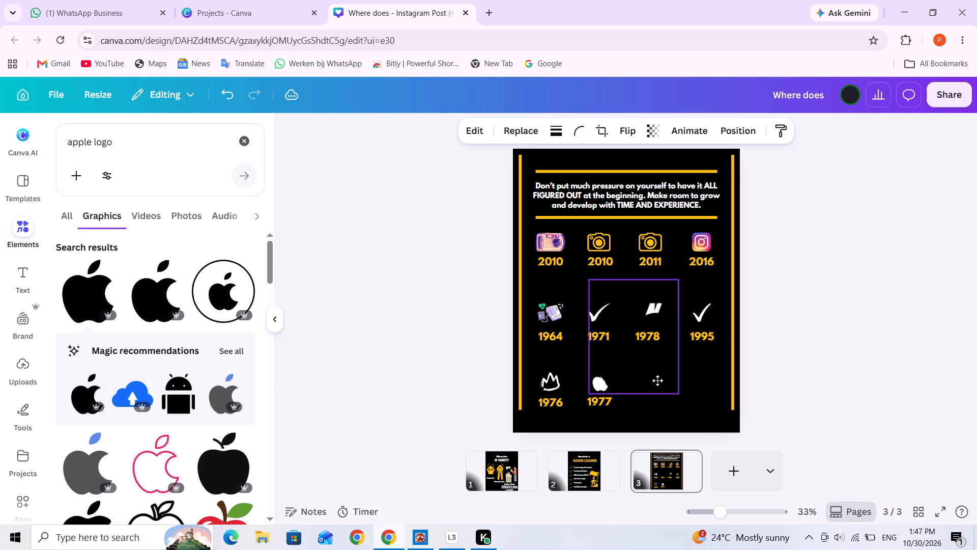
{"action": "left_click_drag", "start_coordinate": [657, 380], "coordinate": [674, 371]}
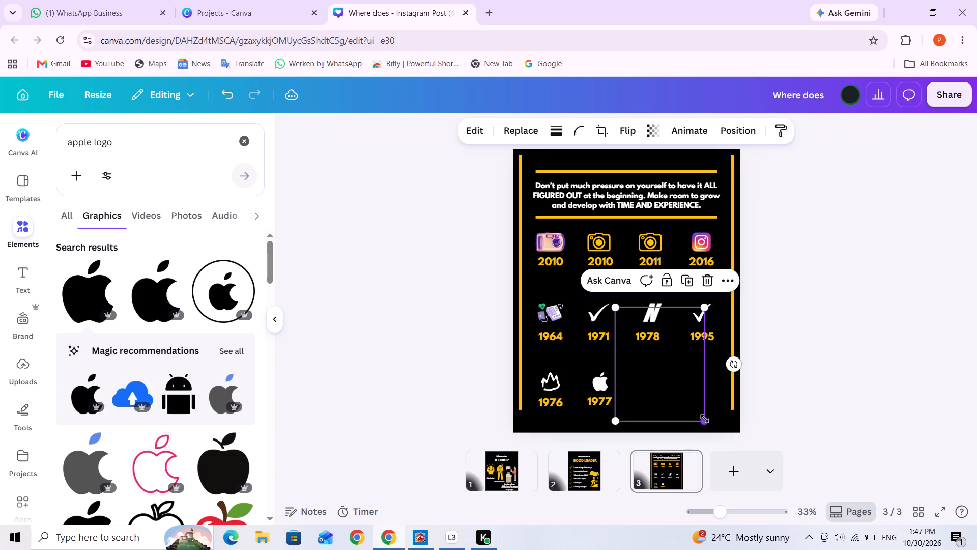
{"action": "left_click_drag", "start_coordinate": [705, 419], "coordinate": [684, 379]}
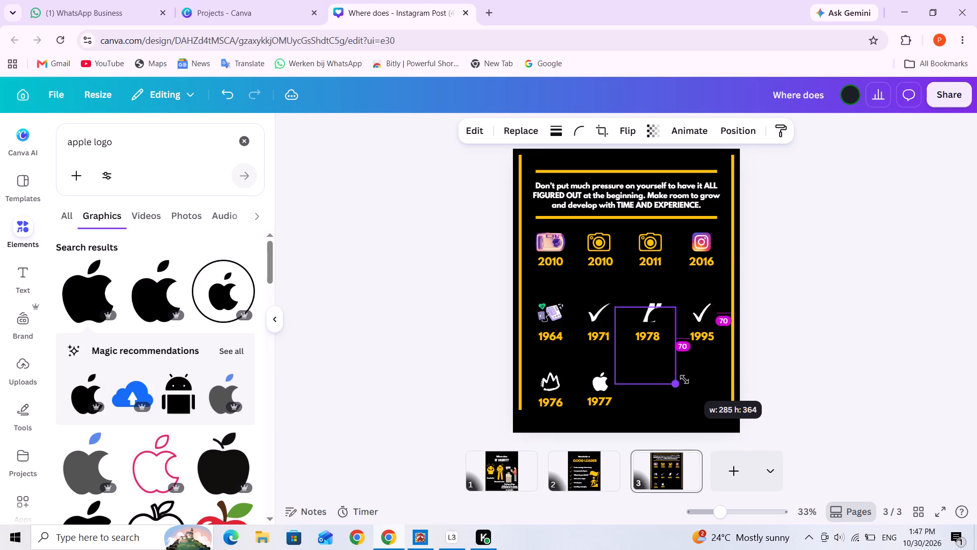
{"action": "left_click_drag", "start_coordinate": [684, 379], "coordinate": [688, 385]}
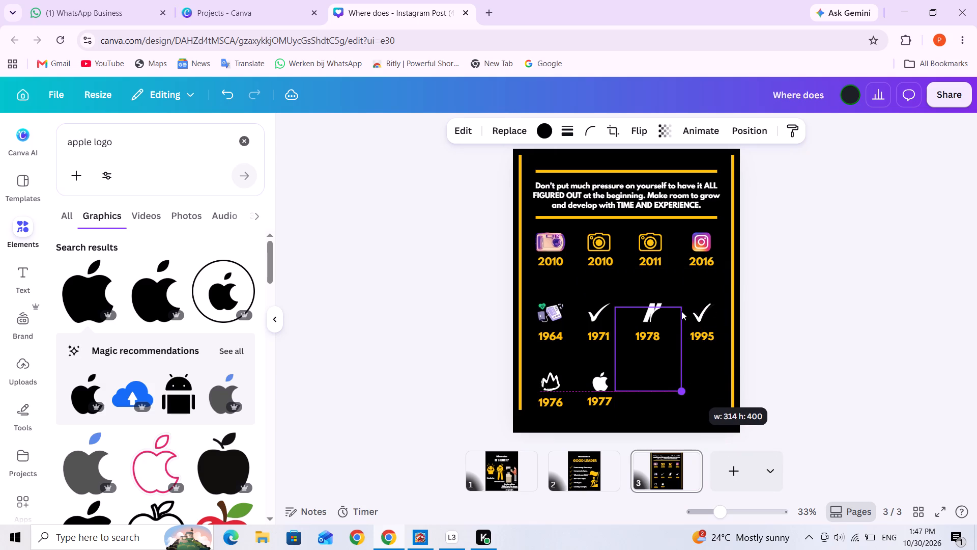
{"action": "left_click_drag", "start_coordinate": [681, 308], "coordinate": [648, 386]}
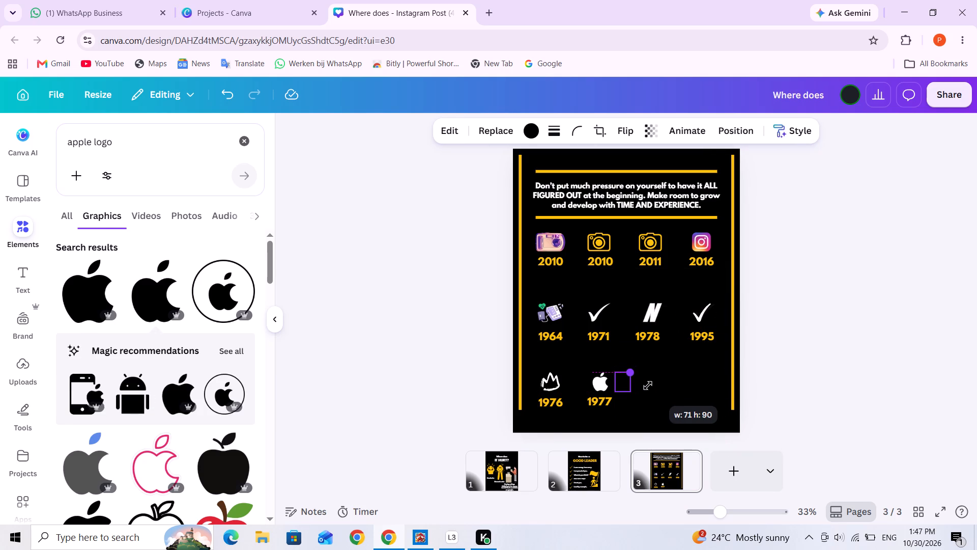
{"action": "left_click_drag", "start_coordinate": [648, 386], "coordinate": [648, 386]}
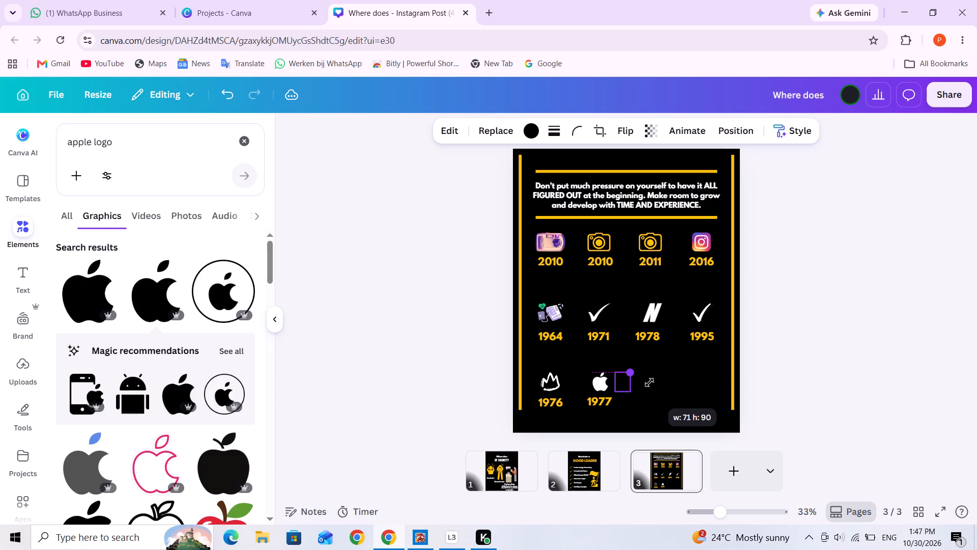
{"action": "left_click", "coordinate": [656, 379]}
{"action": "left_click", "coordinate": [656, 383]}
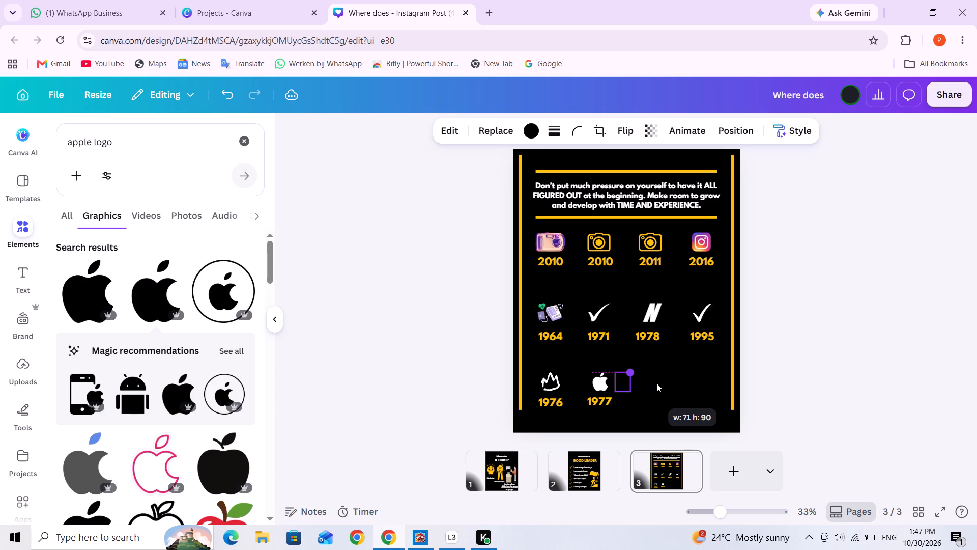
{"action": "left_click", "coordinate": [661, 385]}
Move the small black apple logo into the third row's third column, below the 1978 N logo.
{"action": "left_click_drag", "start_coordinate": [618, 382], "coordinate": [630, 382]}
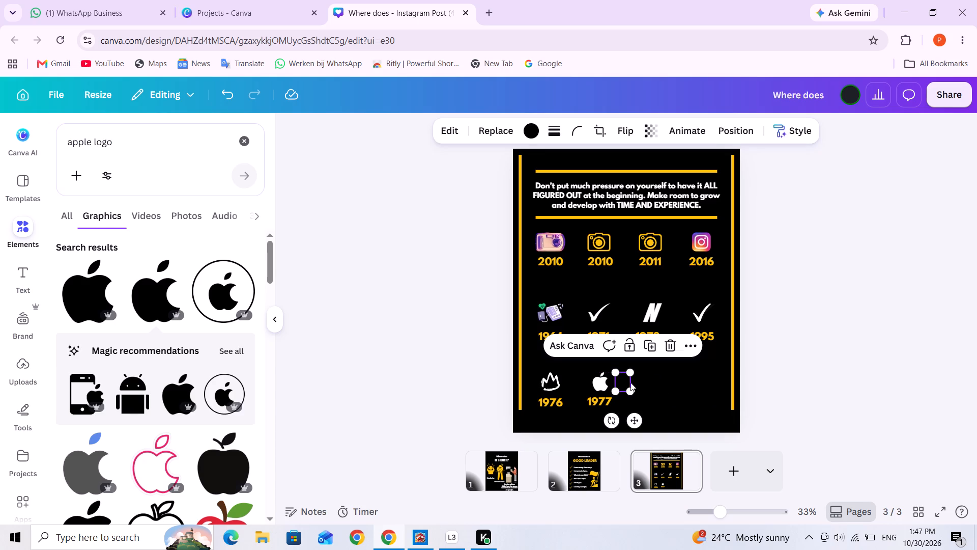
{"action": "left_click_drag", "start_coordinate": [630, 382], "coordinate": [646, 381]}
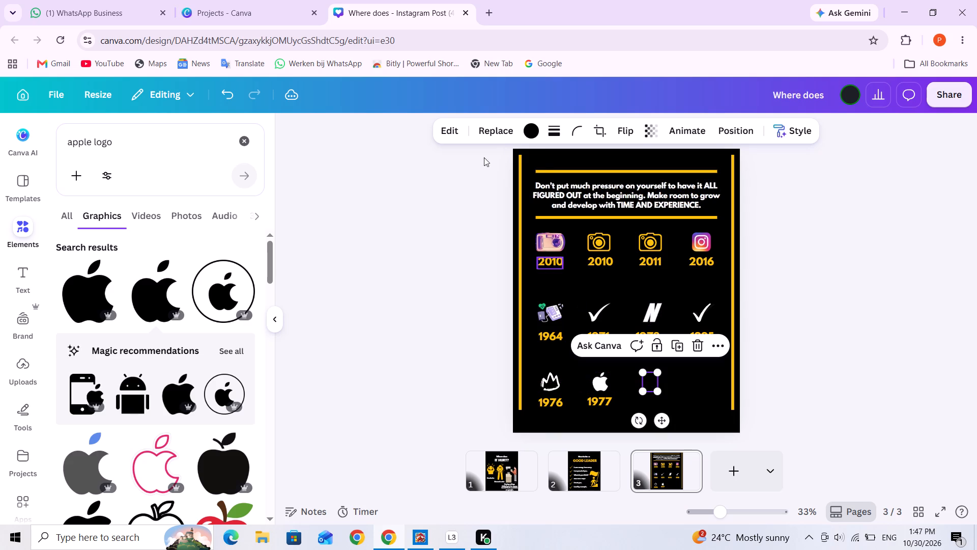
Recolour the third-column apple logo with the light blue from the default solid colours.
{"action": "left_click", "coordinate": [530, 132]}
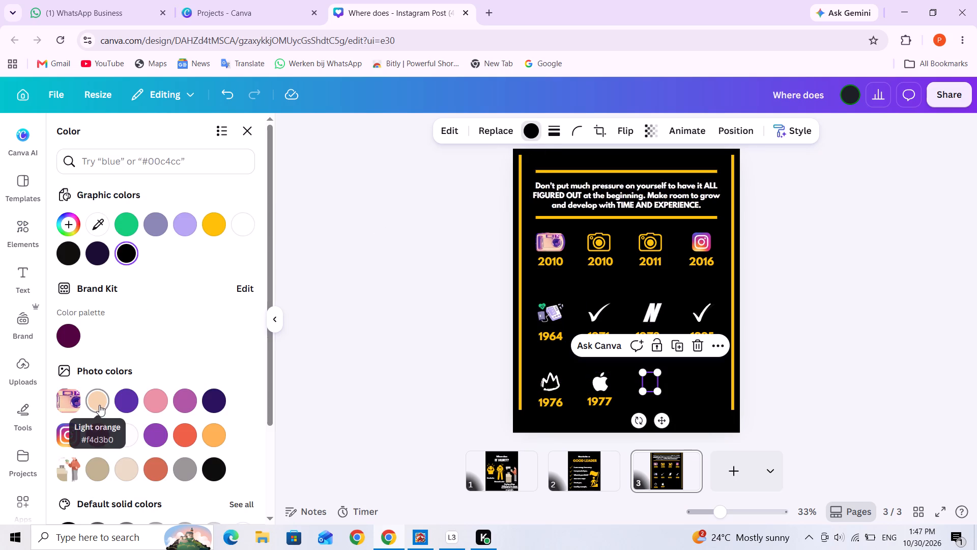
{"action": "scroll", "coordinate": [163, 390], "scroll_direction": "down", "scroll_amount": 2}
{"action": "scroll", "coordinate": [165, 434], "scroll_direction": "down", "scroll_amount": 2}
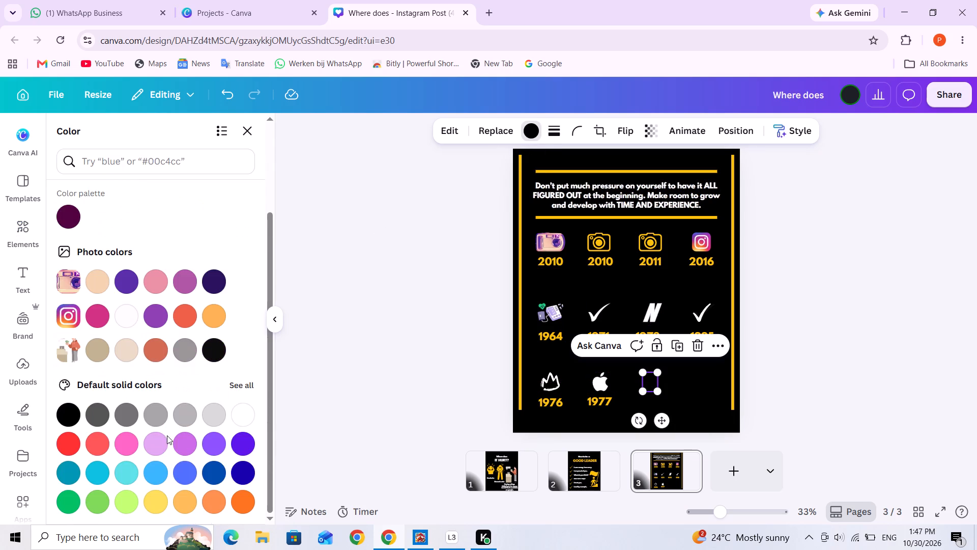
{"action": "left_click", "coordinate": [158, 474]}
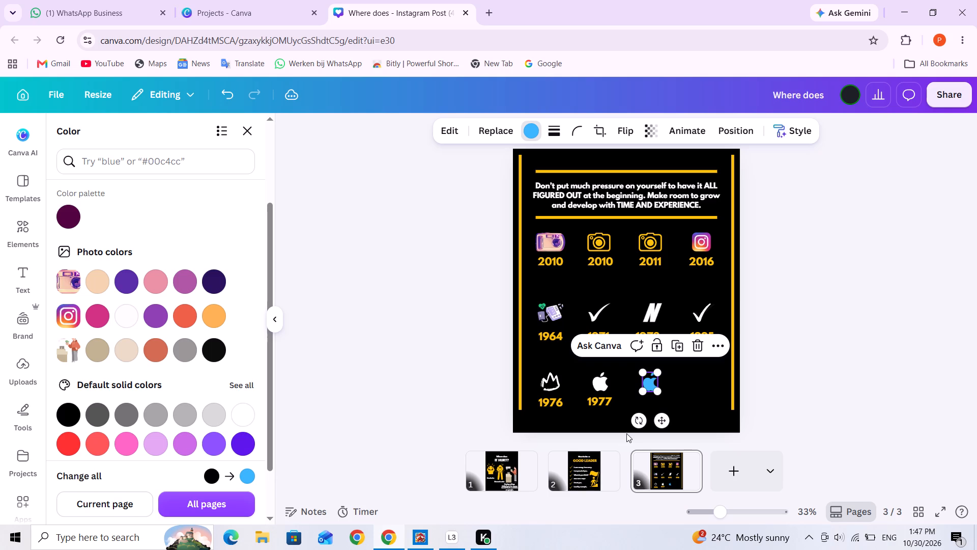
{"action": "left_click", "coordinate": [683, 392]}
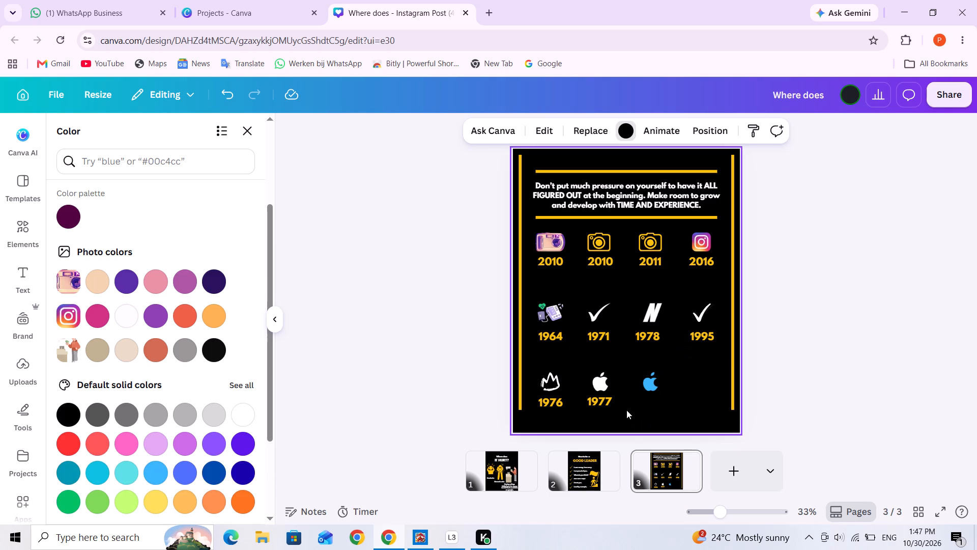
Duplicate the 1977 label beneath the blue apple logo and change the copy to 1995.
{"action": "left_click", "coordinate": [593, 403]}
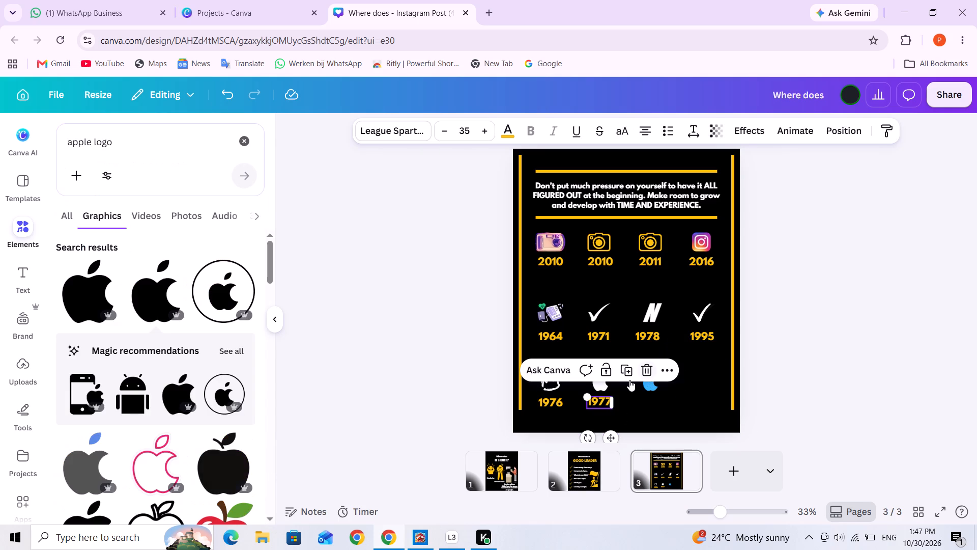
{"action": "left_click", "coordinate": [629, 377]}
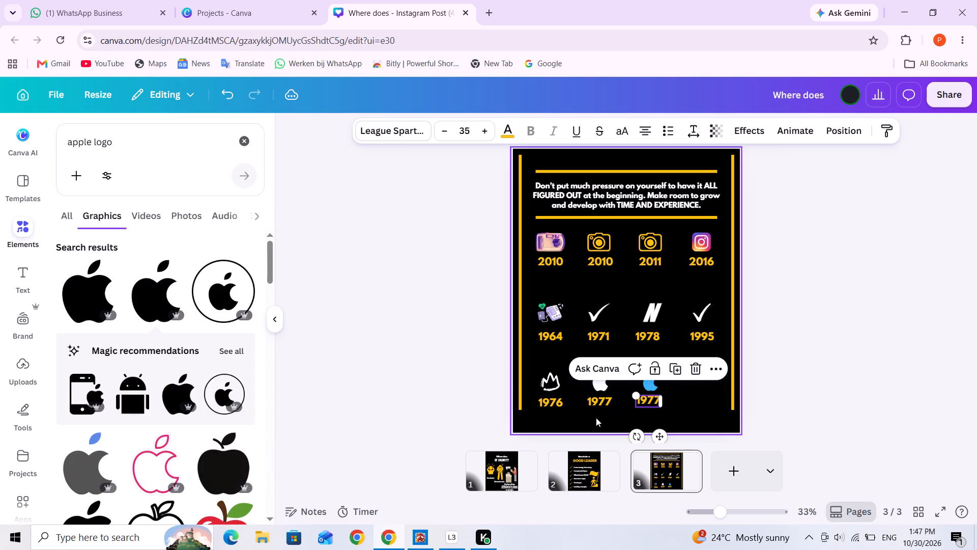
{"action": "left_click", "coordinate": [650, 400]}
{"action": "left_click", "coordinate": [650, 400]}
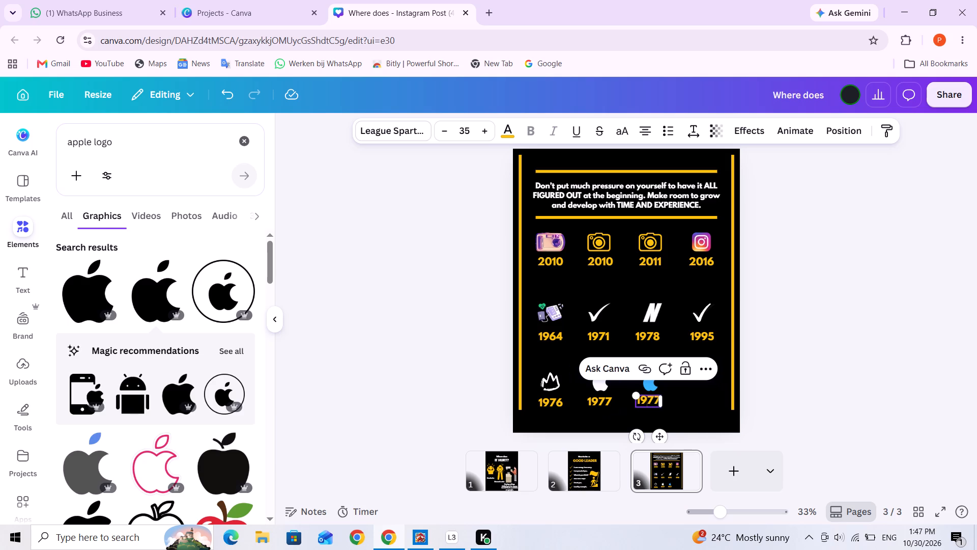
{"action": "left_click", "coordinate": [650, 400]}
{"action": "left_click", "coordinate": [650, 400]}
{"action": "double_click", "coordinate": [650, 400]}
{"action": "type", "text": "1995"}
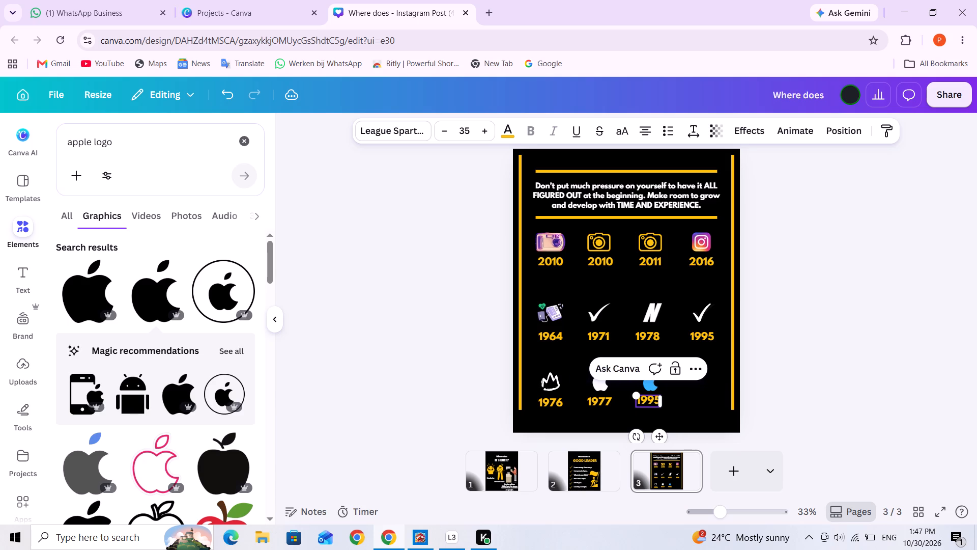
{"action": "left_click", "coordinate": [718, 413]}
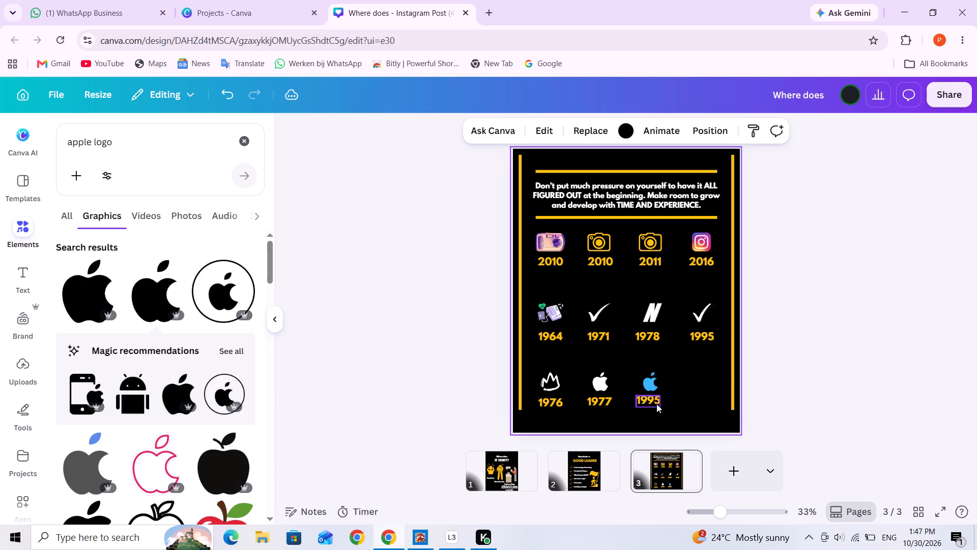
Nudge the 1995, 1977 and 1976 labels so the third row's years sit on one line beneath their logos.
{"action": "left_click", "coordinate": [655, 400]}
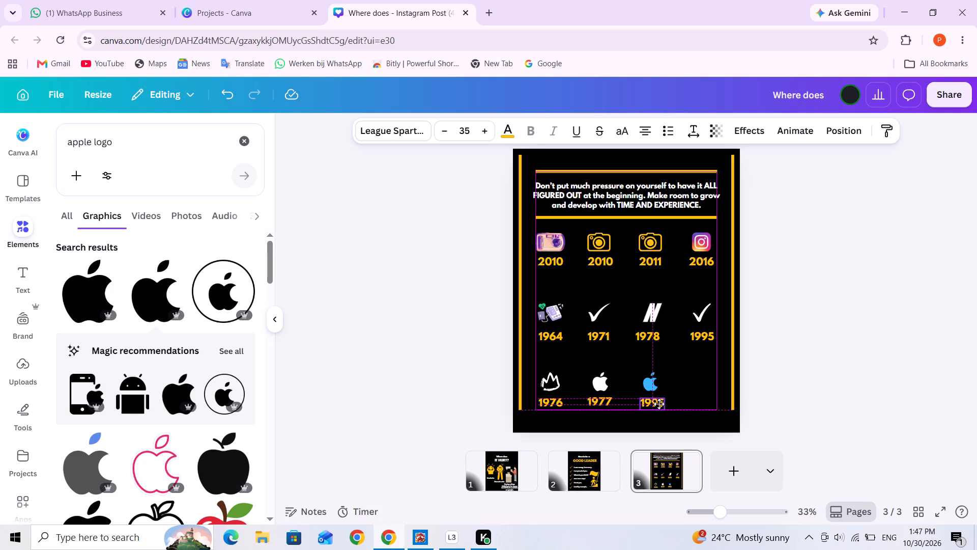
{"action": "left_click", "coordinate": [601, 406]}
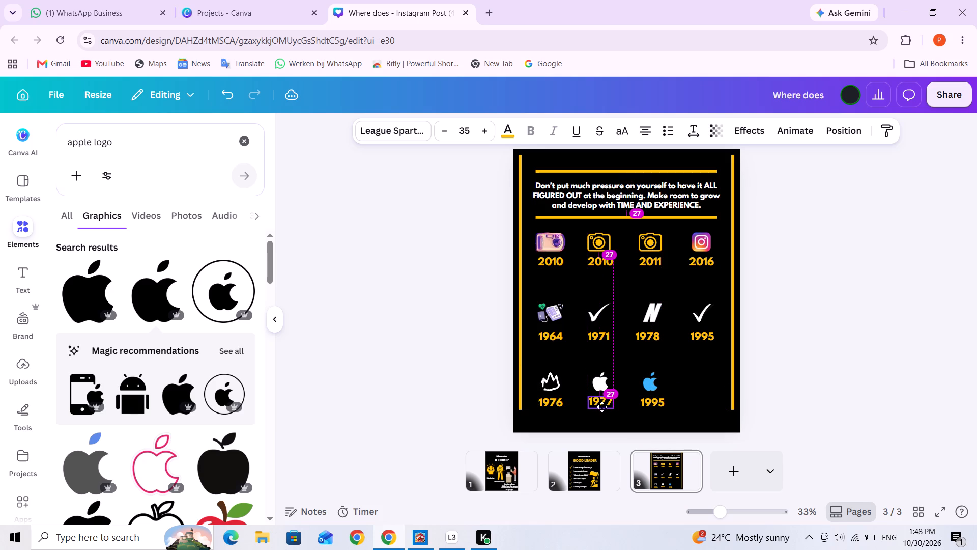
{"action": "left_click", "coordinate": [553, 404]}
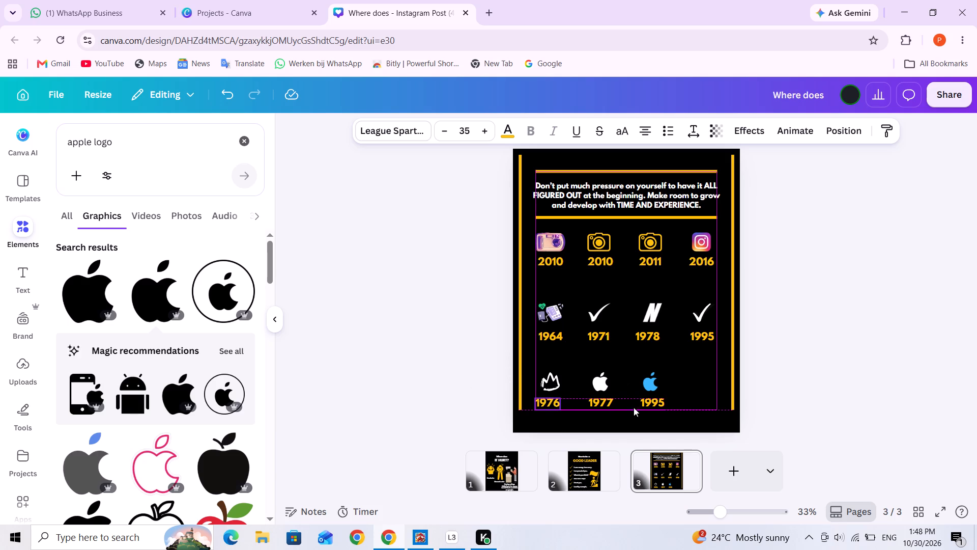
Insert the solid black bitten-apple graphic from the apple logo results and shrink it to about 55 by 66.
{"action": "left_click", "coordinate": [696, 401]}
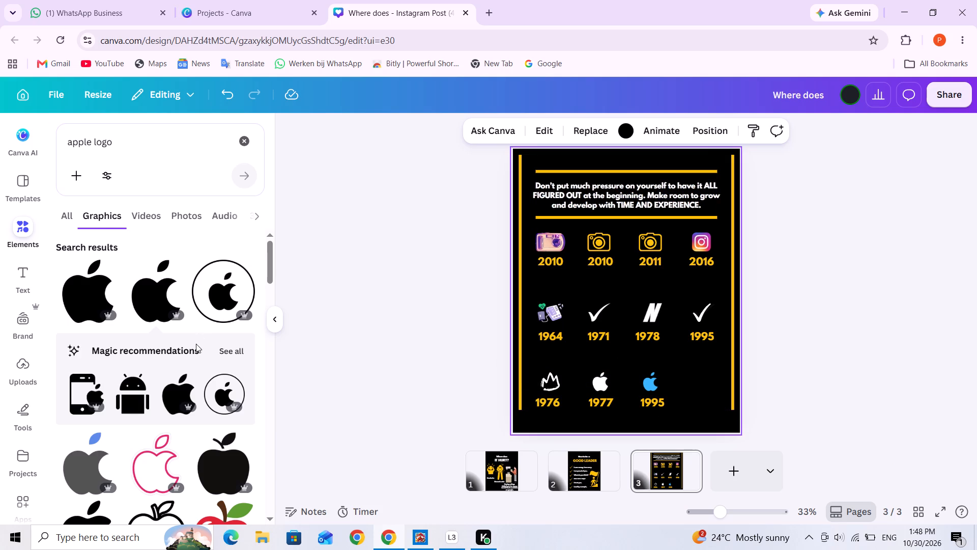
{"action": "scroll", "coordinate": [192, 363], "scroll_direction": "down", "scroll_amount": 4}
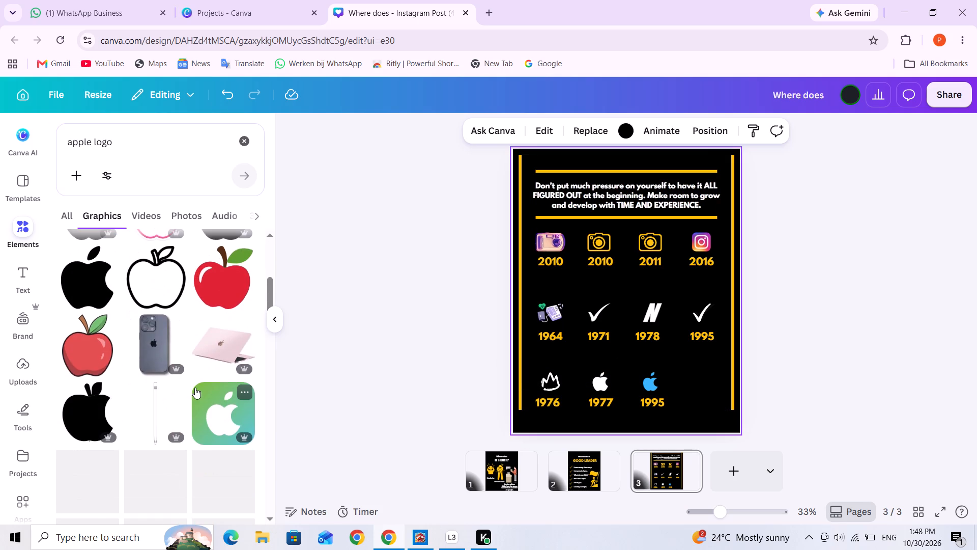
{"action": "left_click", "coordinate": [104, 285]}
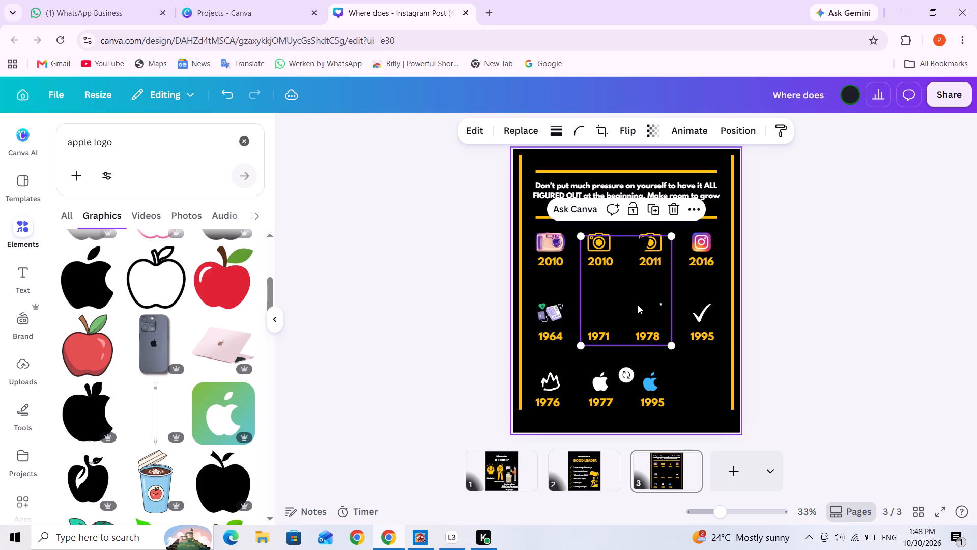
{"action": "left_click", "coordinate": [637, 302]}
{"action": "left_click_drag", "start_coordinate": [673, 237], "coordinate": [673, 255]}
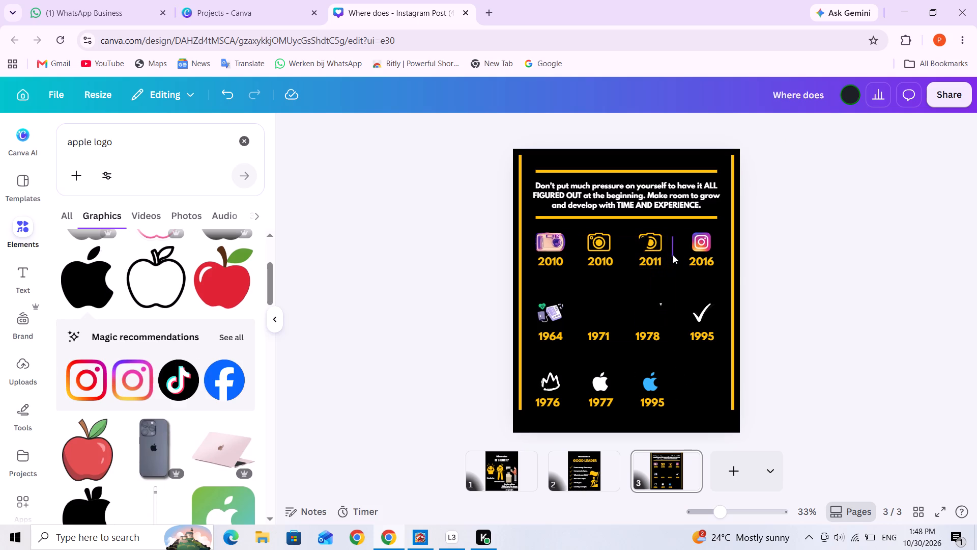
{"action": "left_click_drag", "start_coordinate": [673, 255], "coordinate": [674, 253]}
{"action": "left_click", "coordinate": [624, 304]}
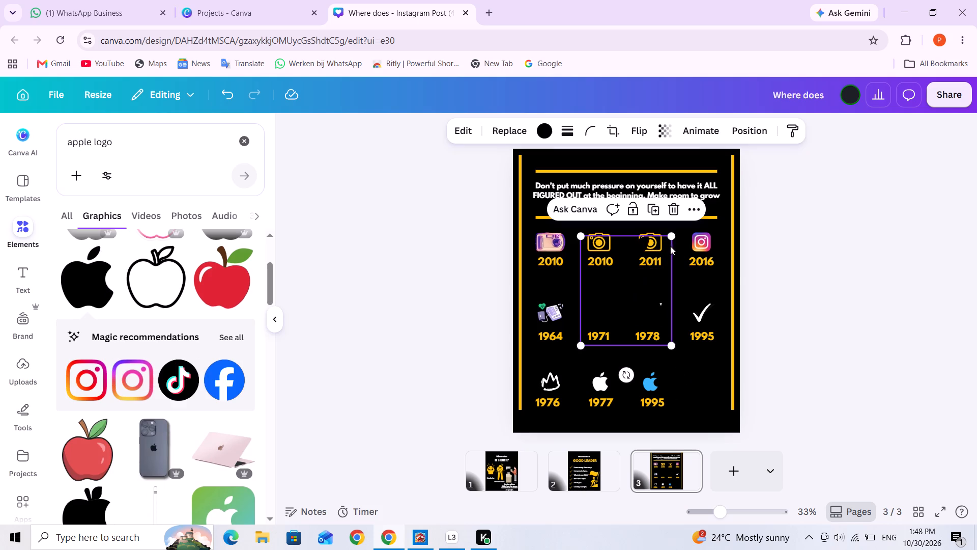
{"action": "left_click_drag", "start_coordinate": [672, 241], "coordinate": [621, 312]}
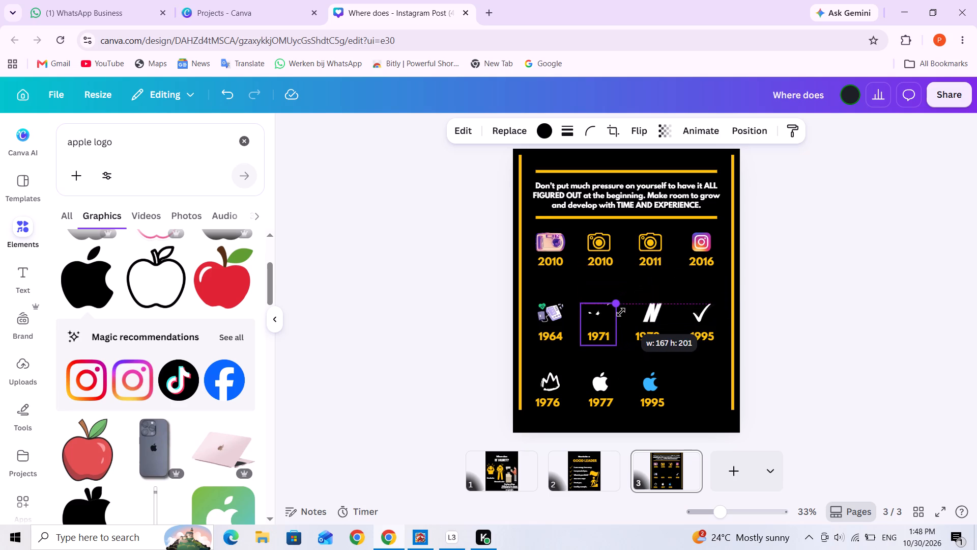
{"action": "left_click_drag", "start_coordinate": [621, 312], "coordinate": [618, 311]}
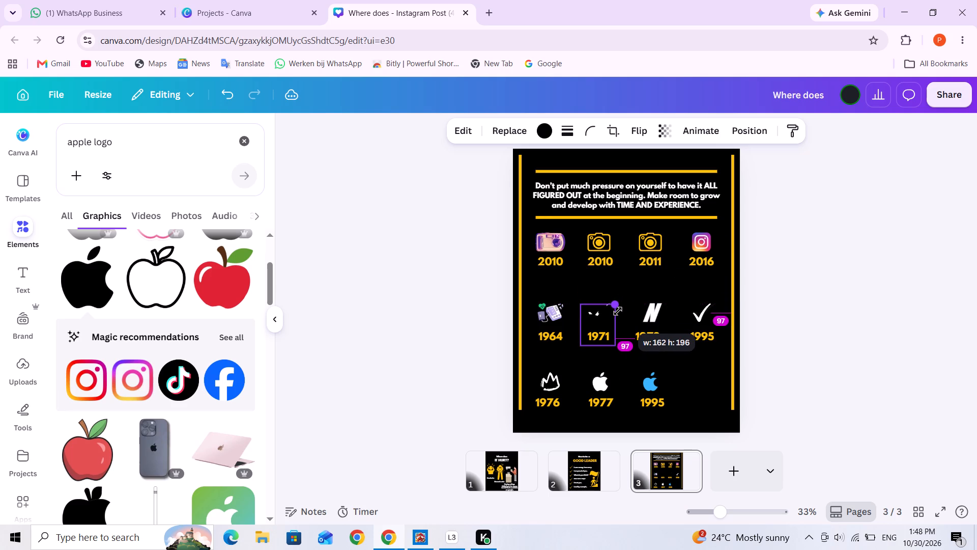
{"action": "left_click_drag", "start_coordinate": [618, 311], "coordinate": [617, 310]}
{"action": "left_click_drag", "start_coordinate": [615, 345], "coordinate": [596, 313]}
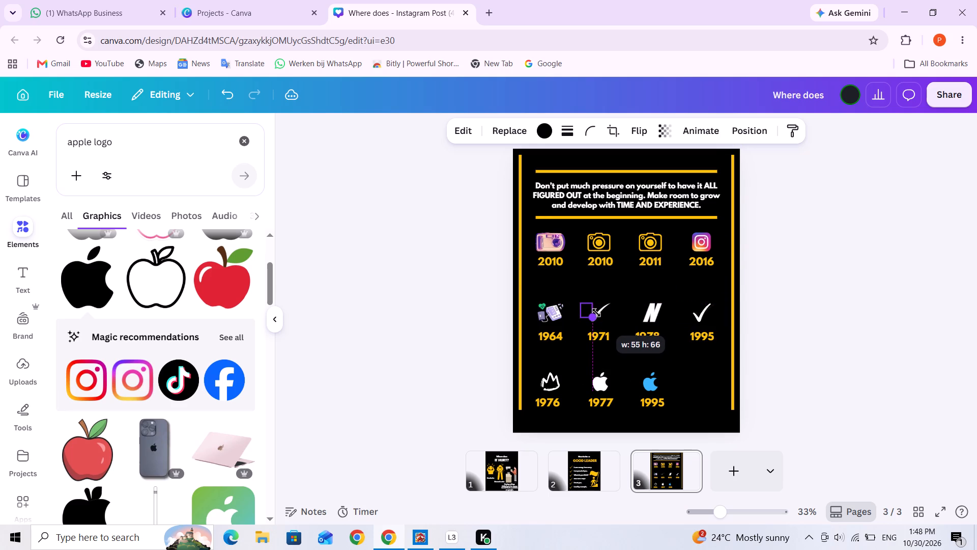
{"action": "left_click_drag", "start_coordinate": [596, 313], "coordinate": [605, 309]}
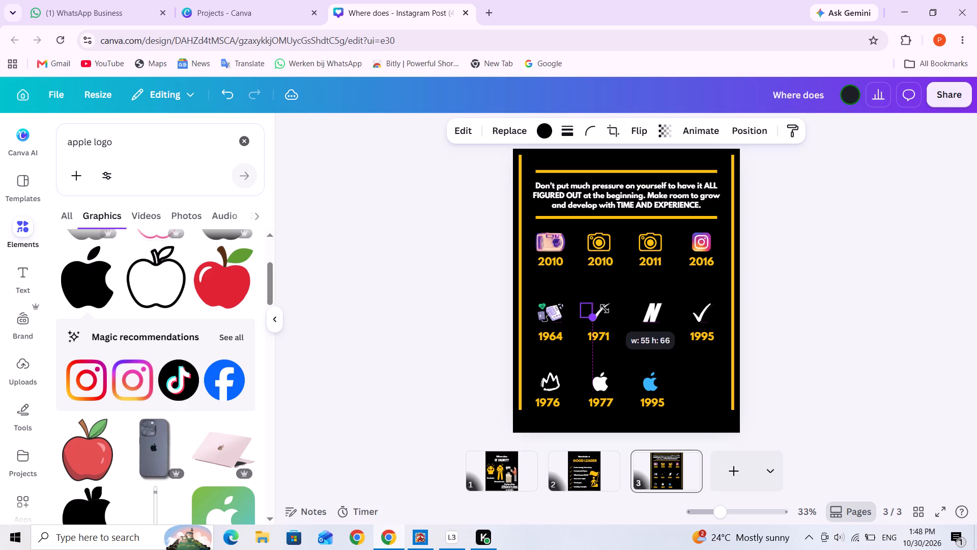
{"action": "left_click_drag", "start_coordinate": [605, 309], "coordinate": [608, 308]}
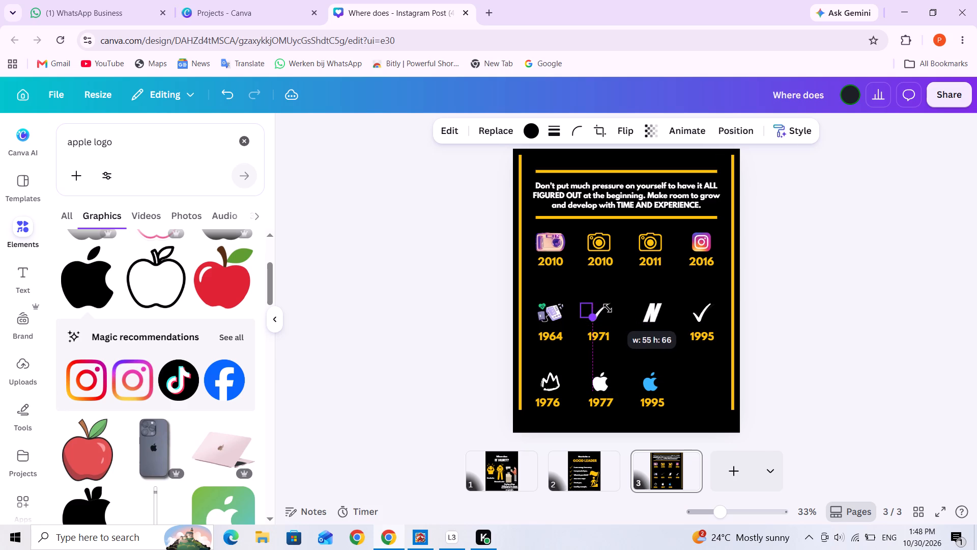
{"action": "left_click_drag", "start_coordinate": [608, 308], "coordinate": [609, 308]}
Move the small black apple logo into the third row's fourth column, below the 1995 check mark and level with the blue apple.
{"action": "left_click", "coordinate": [699, 375]}
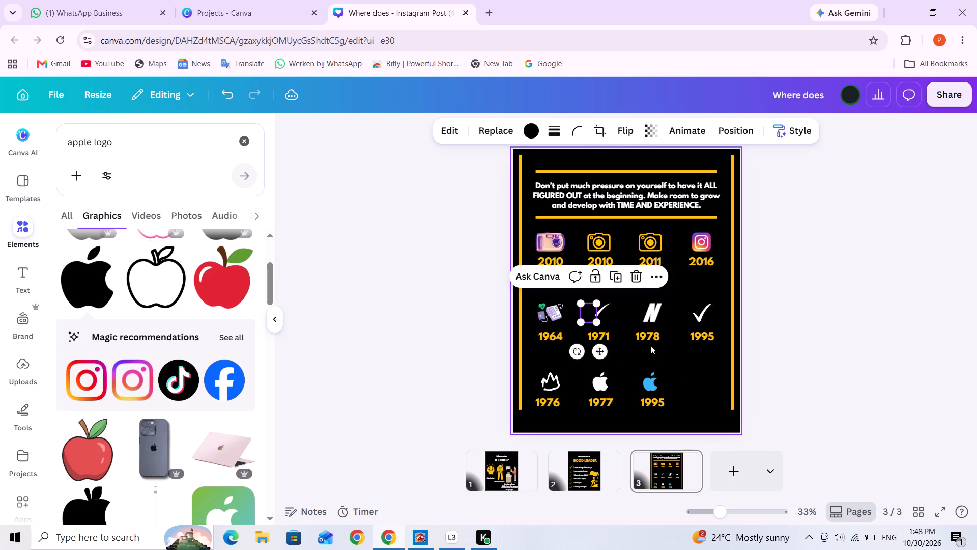
{"action": "left_click_drag", "start_coordinate": [590, 311], "coordinate": [703, 388]}
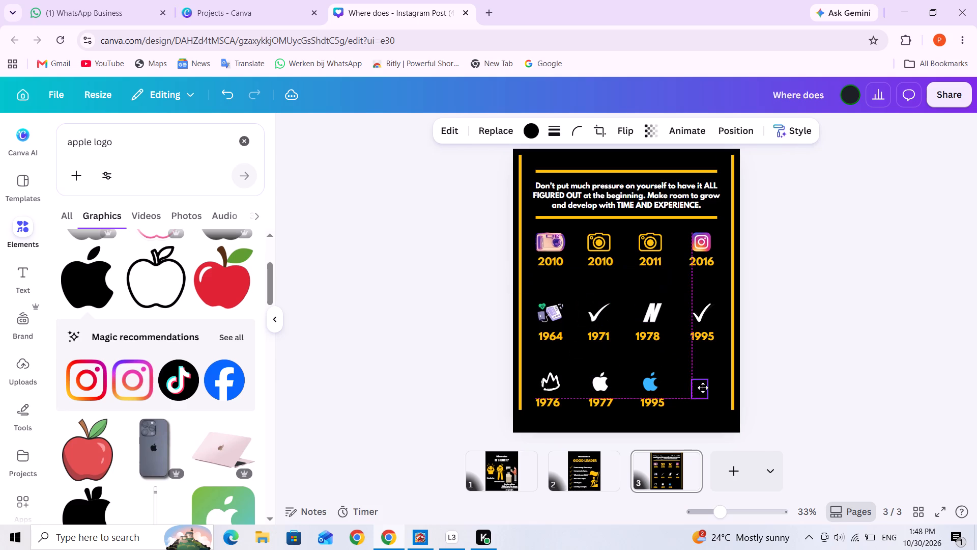
{"action": "left_click_drag", "start_coordinate": [703, 388], "coordinate": [704, 379]}
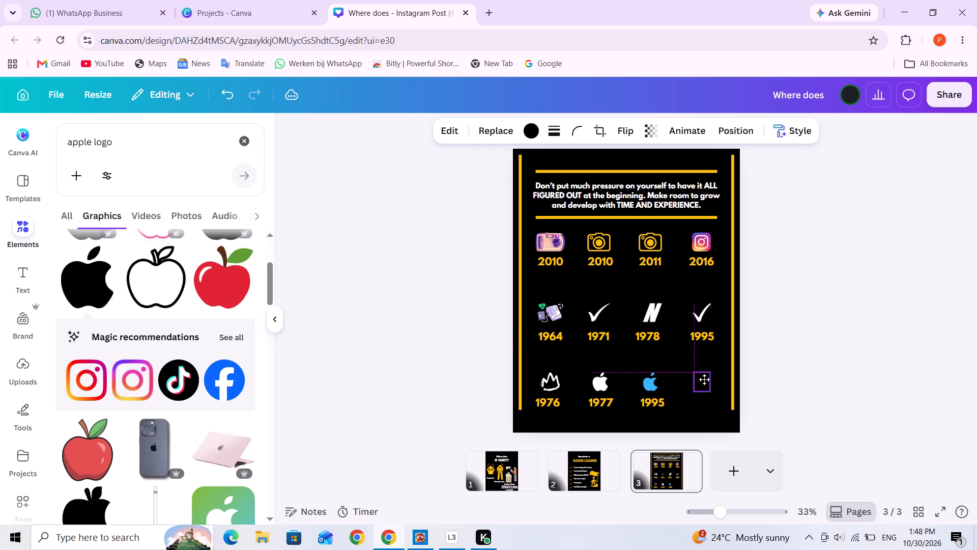
{"action": "left_click_drag", "start_coordinate": [704, 379], "coordinate": [703, 379]}
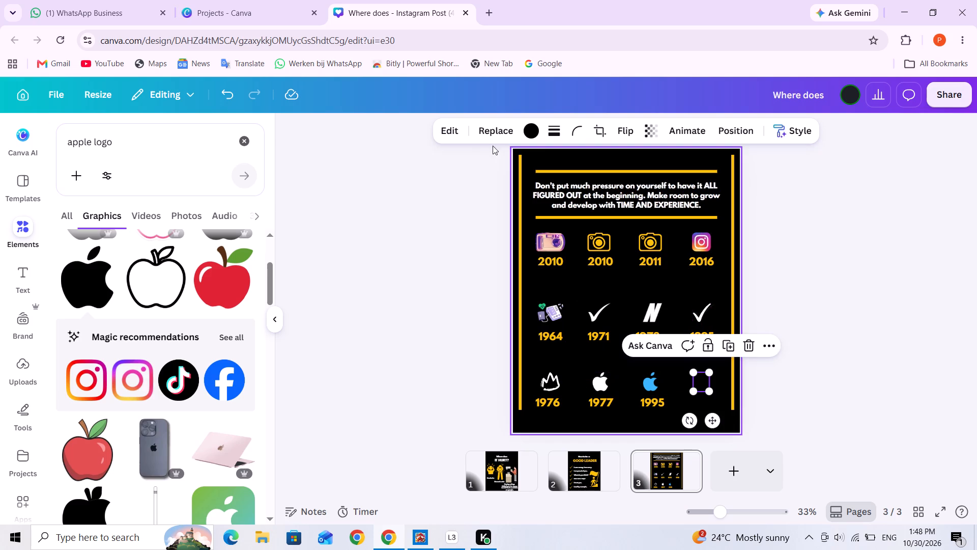
Recolour the fourth-column apple logo white.
{"action": "left_click", "coordinate": [526, 134]}
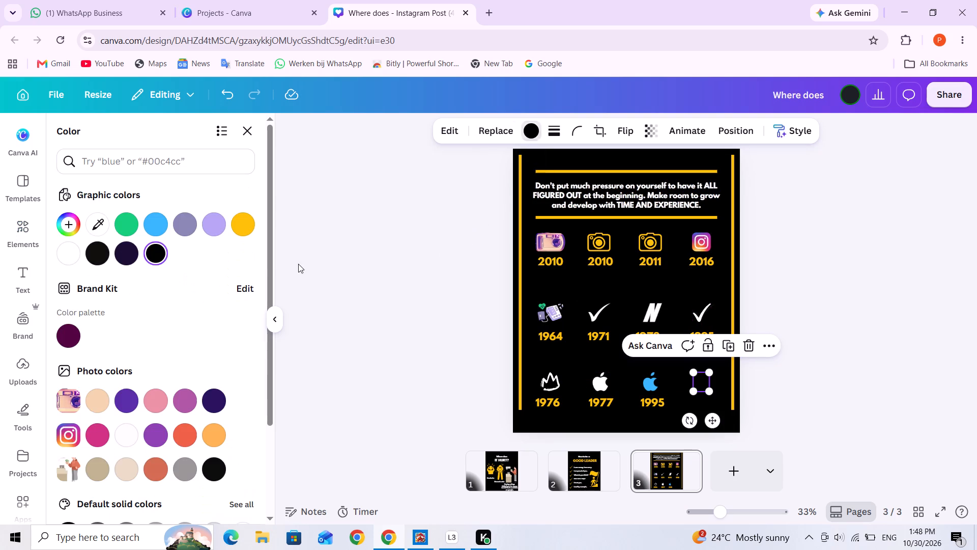
{"action": "left_click", "coordinate": [56, 255]}
{"action": "left_click", "coordinate": [869, 391]}
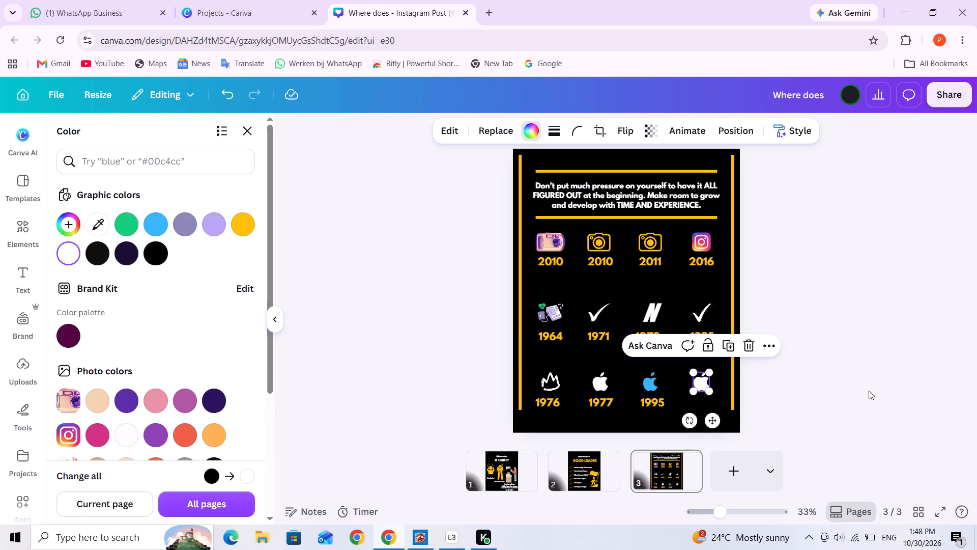
{"action": "left_click", "coordinate": [738, 404]}
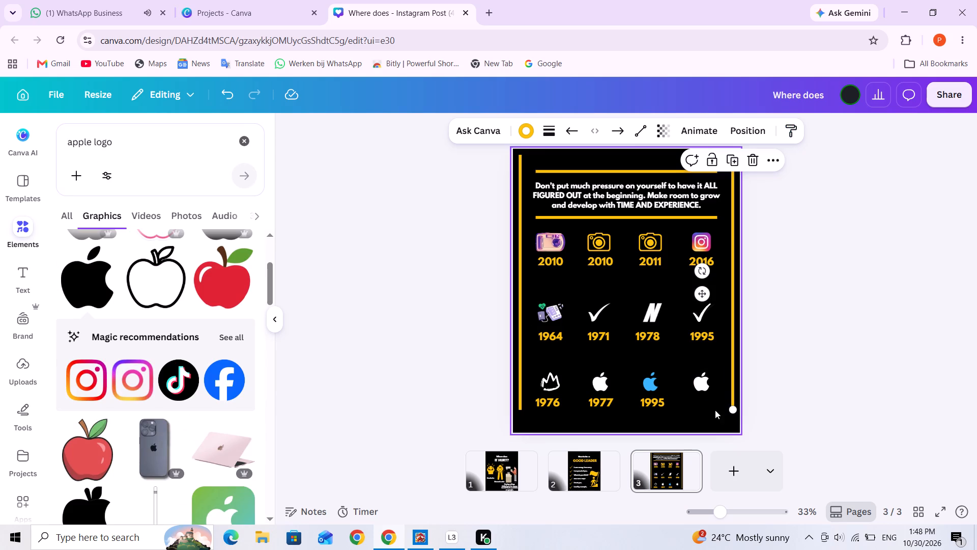
Duplicate the third row's 1995 label beneath the fourth-column apple logo and change the copy to 2020.
{"action": "left_click", "coordinate": [658, 401]}
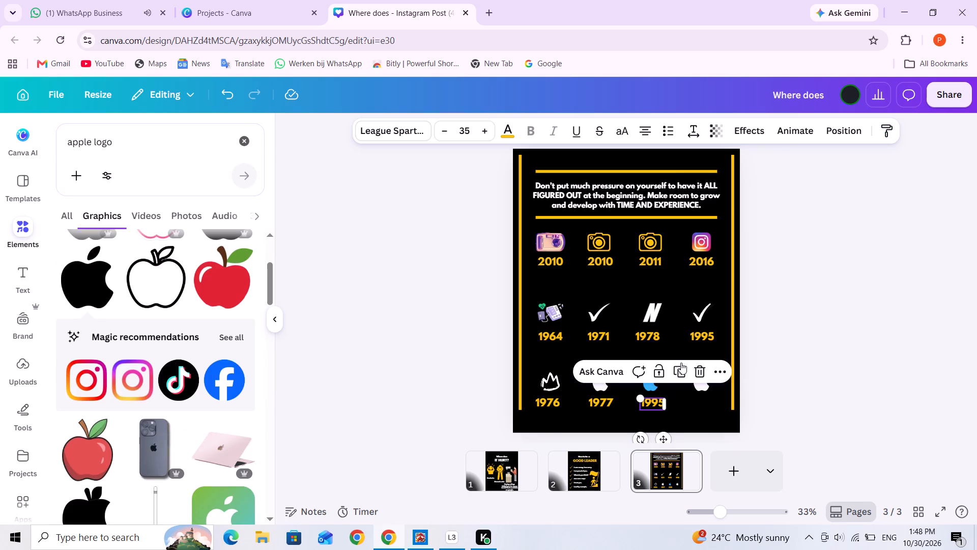
{"action": "left_click", "coordinate": [681, 363]}
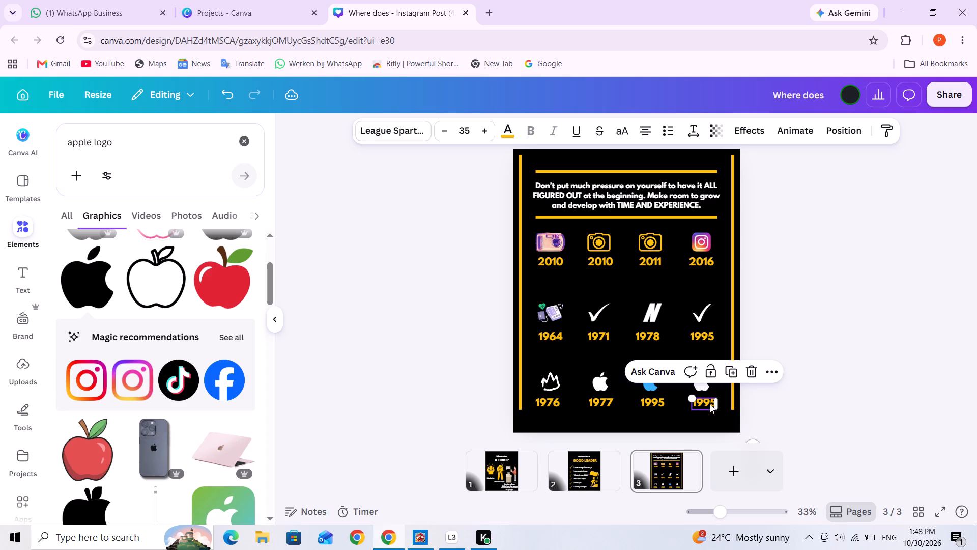
{"action": "left_click", "coordinate": [710, 404]}
{"action": "type", "text": "2020"}
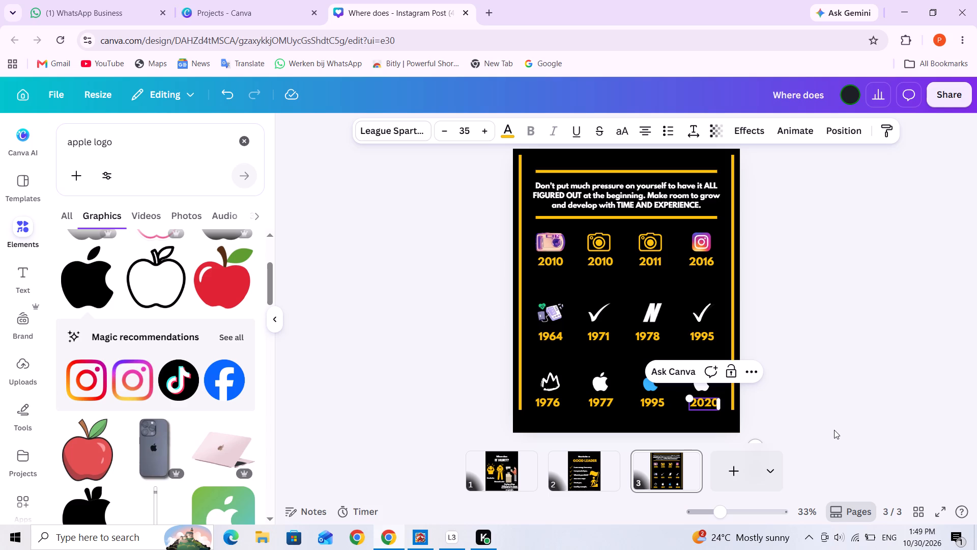
{"action": "left_click", "coordinate": [938, 435]}
Add a fourth page and place a single-line subheading on it reading "Why the rich".
{"action": "left_click", "coordinate": [738, 473]}
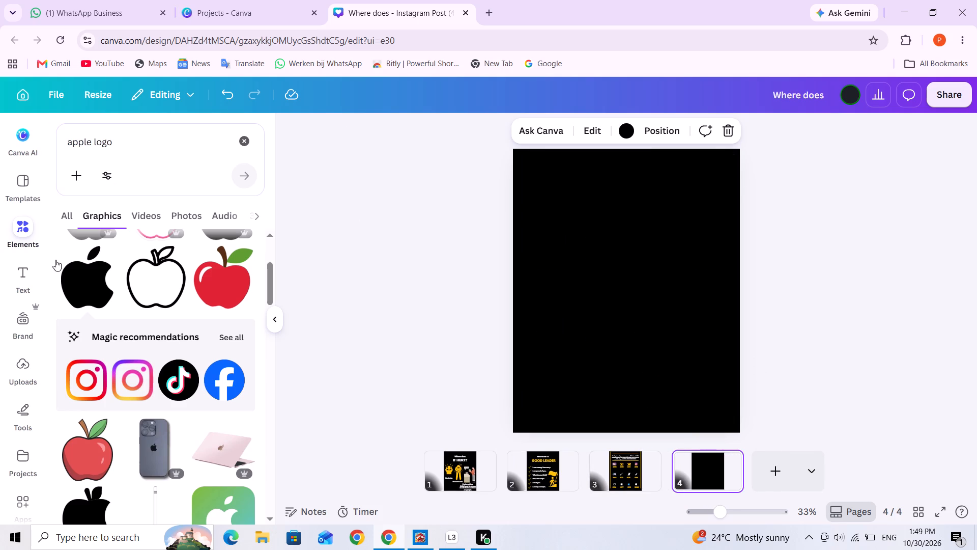
{"action": "left_click", "coordinate": [20, 286]}
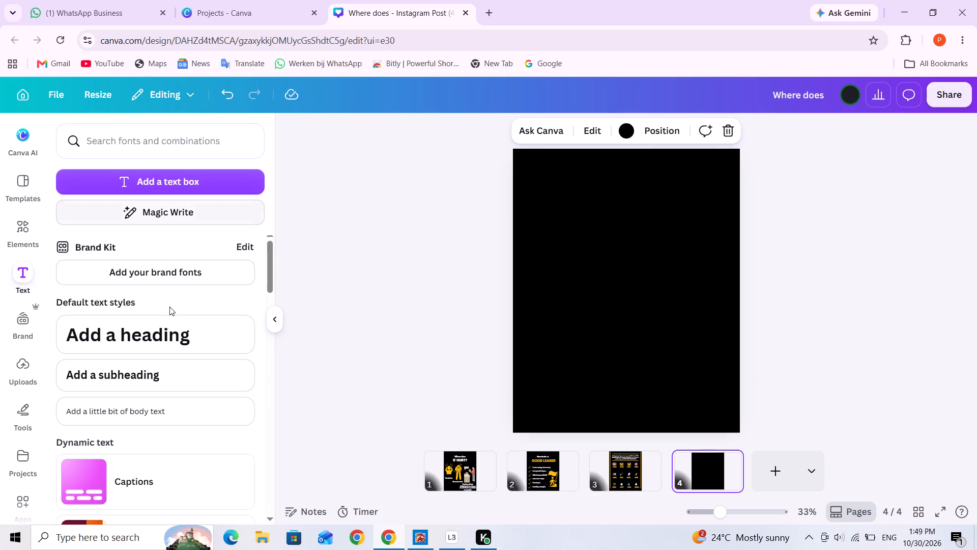
{"action": "left_click", "coordinate": [162, 366]}
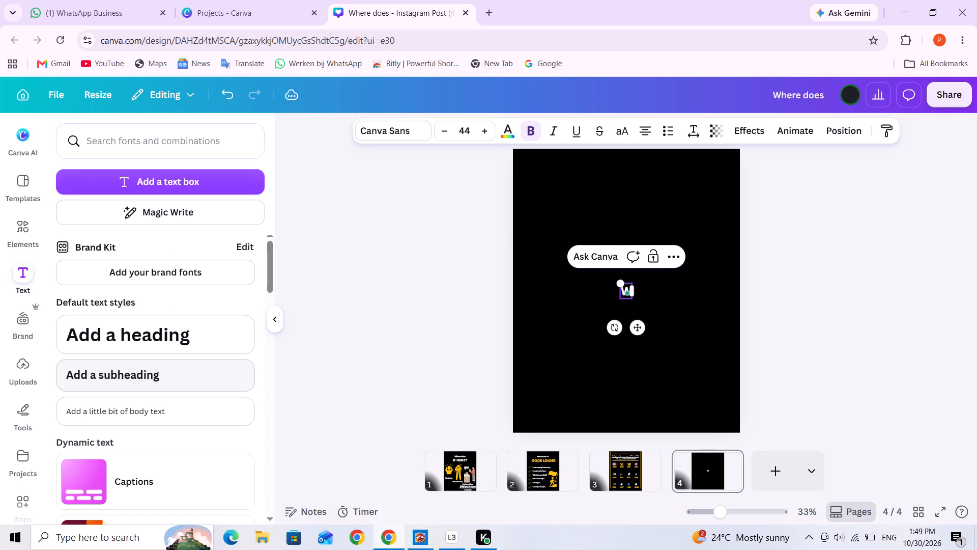
{"action": "type", "text": "the rich"}
{"action": "key", "text": "Return"}
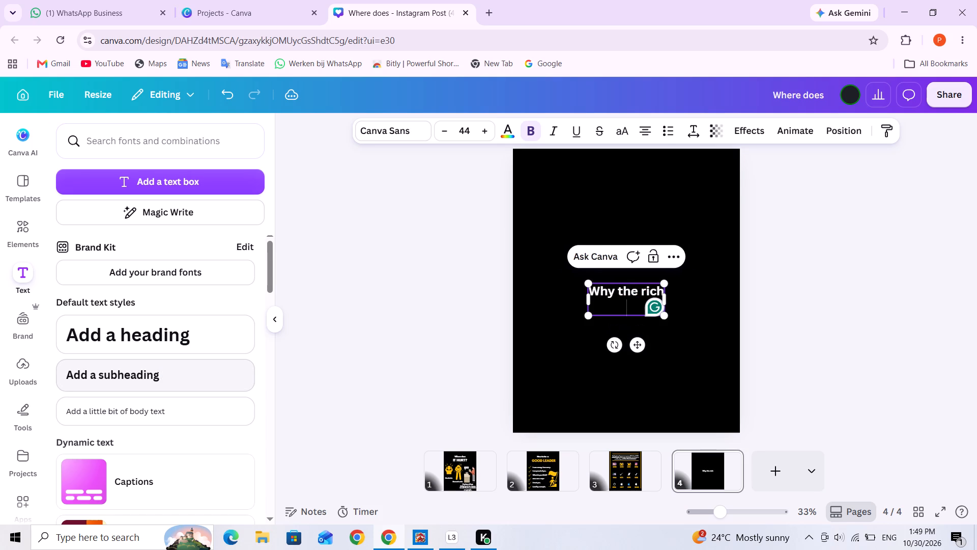
{"action": "key", "text": "ctrl+z"}
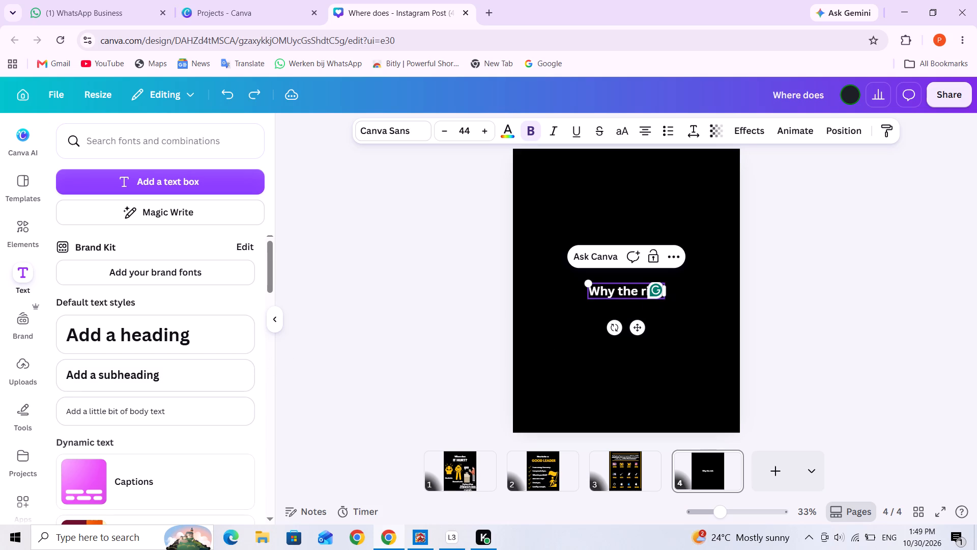
Change the font of the "Why the rich" text to League Spartan.
{"action": "triple_click", "coordinate": [621, 290]}
{"action": "triple_click", "coordinate": [621, 290]}
{"action": "left_click", "coordinate": [621, 290]}
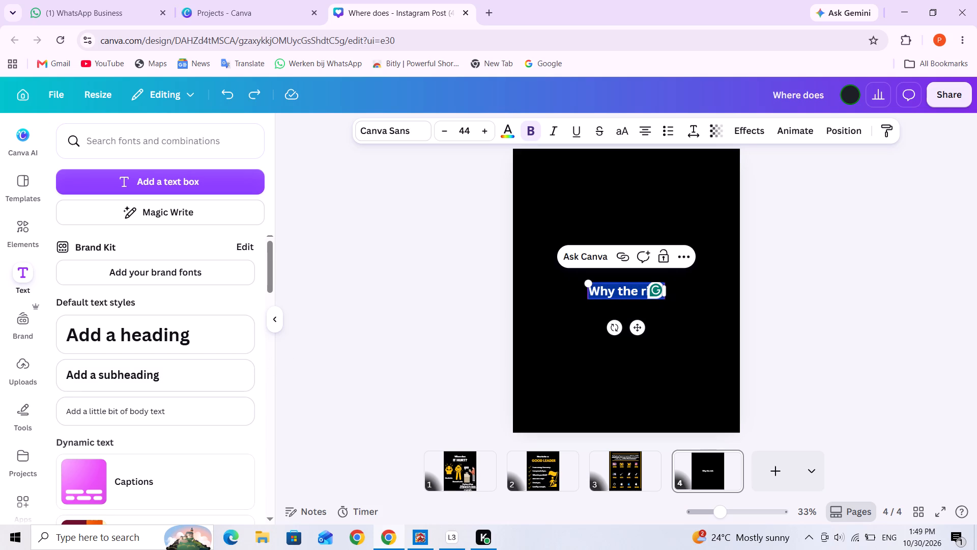
{"action": "left_click", "coordinate": [408, 142]}
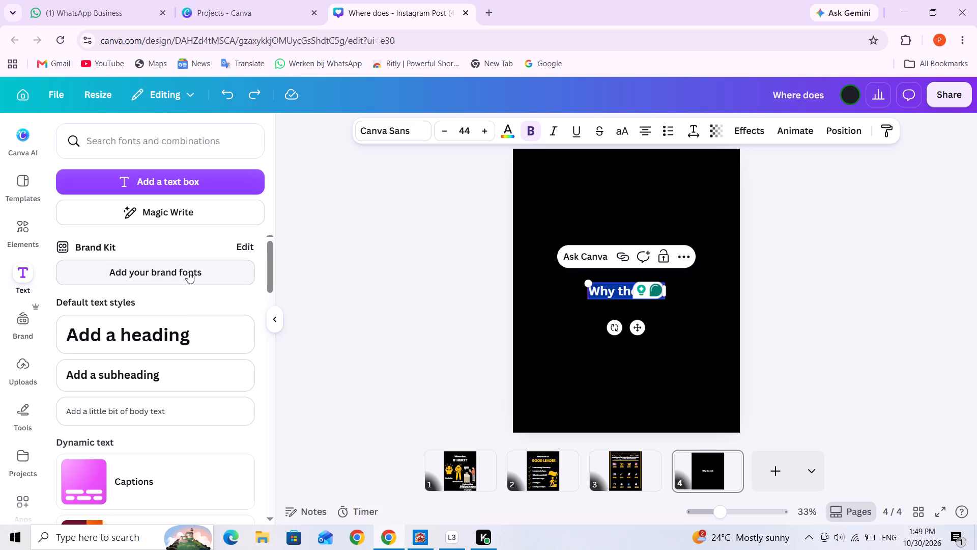
{"action": "left_click", "coordinate": [406, 128]}
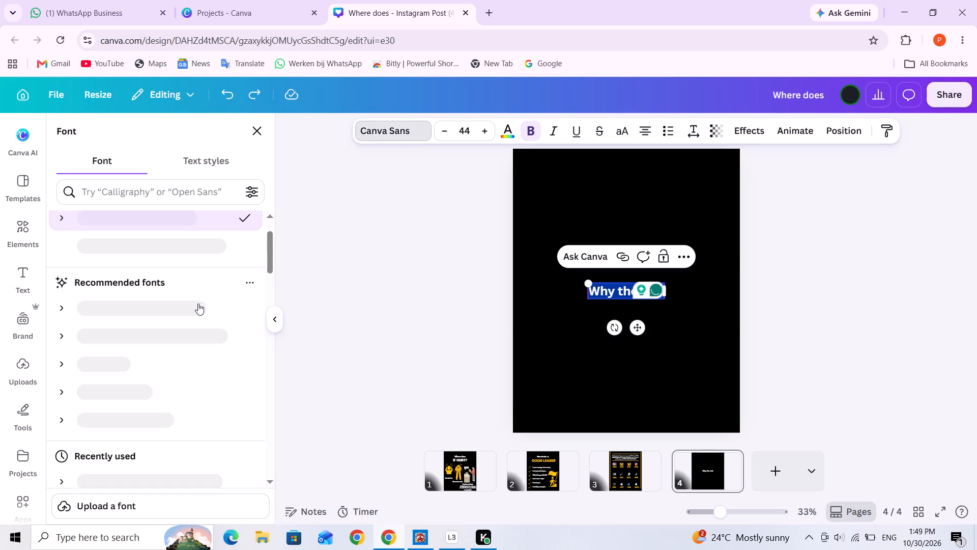
{"action": "left_click", "coordinate": [166, 250]}
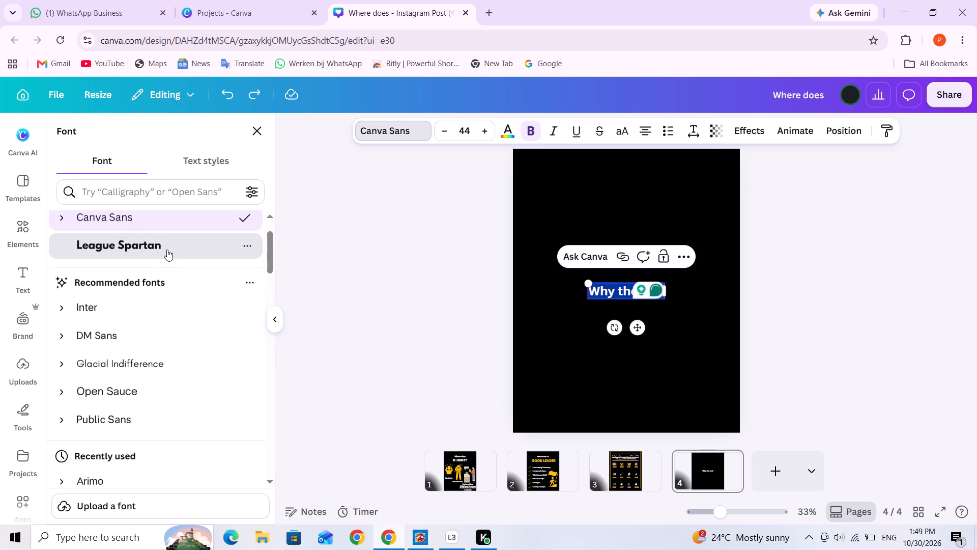
{"action": "left_click", "coordinate": [681, 349]}
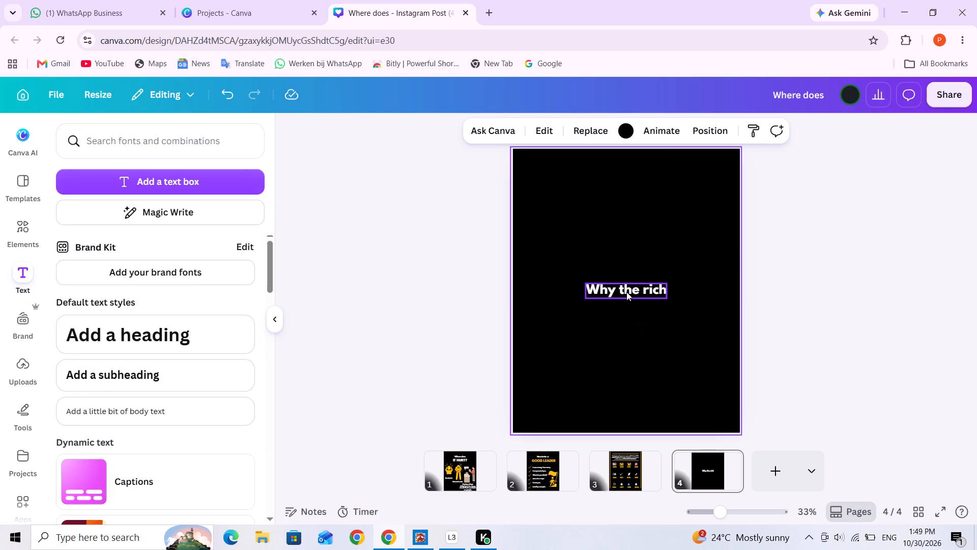
Move the "Why the rich" text up near the top edge of the page, roughly centred.
{"action": "left_click_drag", "start_coordinate": [626, 292], "coordinate": [620, 185]}
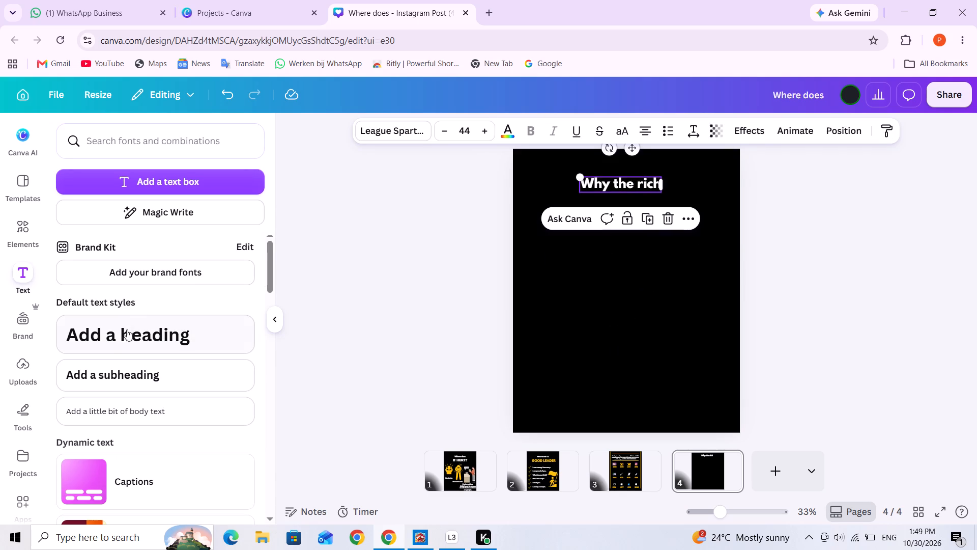
Add a heading reading "GET RICHER" below "Why the rich" and widen its box to about 760 so it fits one line.
{"action": "left_click", "coordinate": [110, 345]}
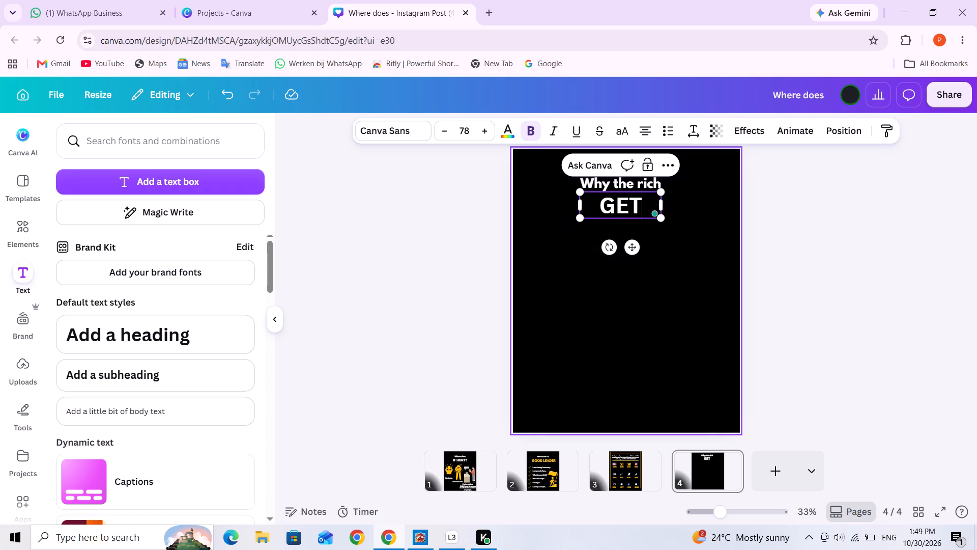
{"action": "key", "text": "space"}
{"action": "type", "text": "RICHER"}
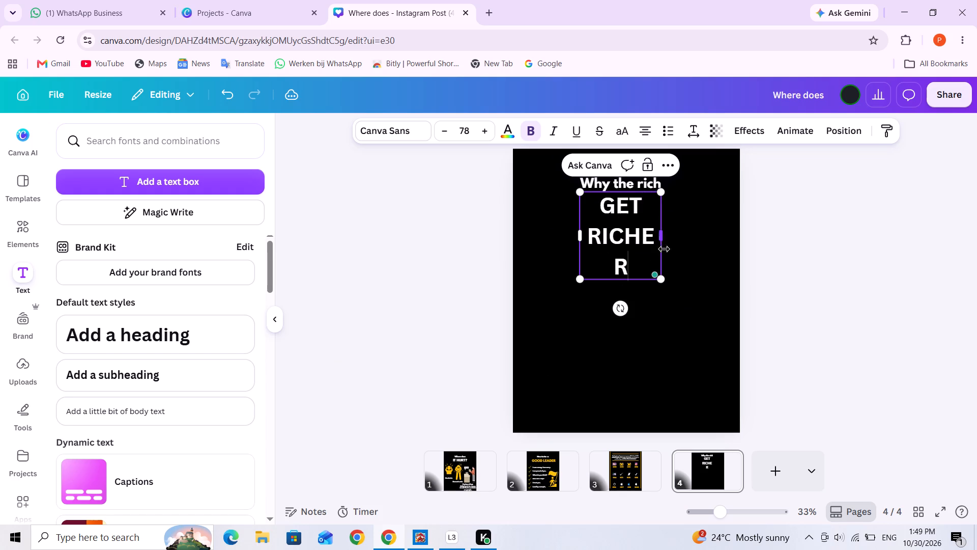
{"action": "left_click_drag", "start_coordinate": [664, 239], "coordinate": [744, 222]}
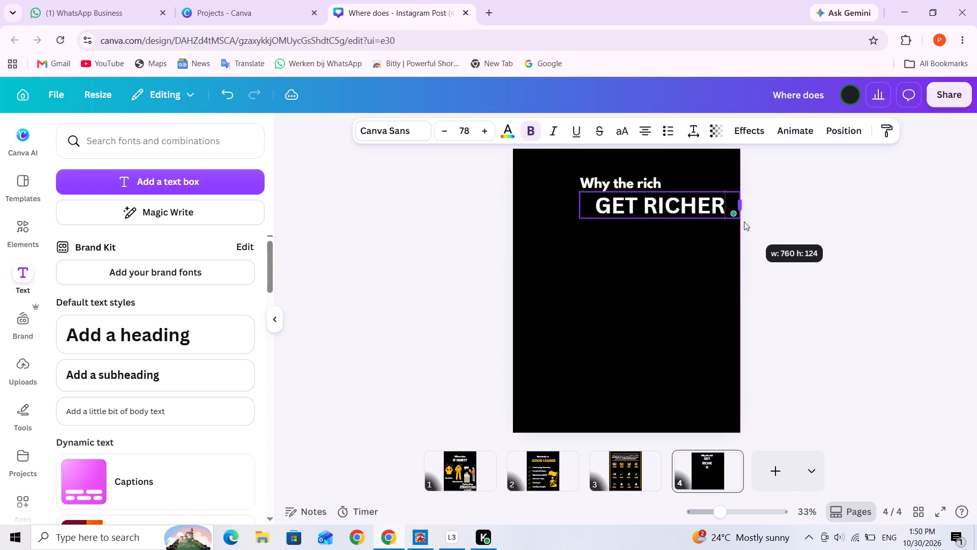
Narrow the "GET RICHER" text box to fit its single line and centre it on the page below "Why the rich".
{"action": "left_click_drag", "start_coordinate": [744, 222], "coordinate": [717, 223]}
{"action": "left_click", "coordinate": [704, 308]}
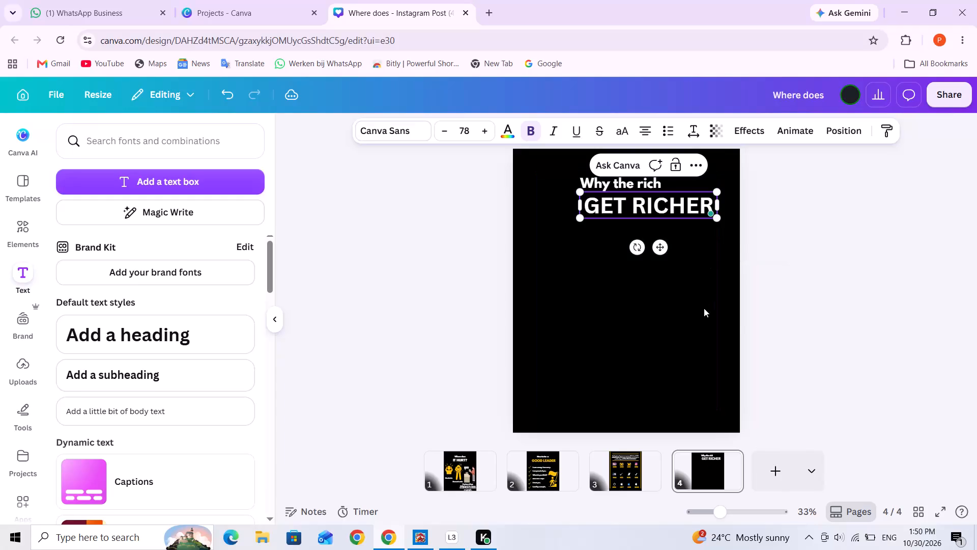
{"action": "left_click_drag", "start_coordinate": [660, 203], "coordinate": [635, 208]}
{"action": "double_click", "coordinate": [635, 208]}
{"action": "left_click", "coordinate": [635, 208]}
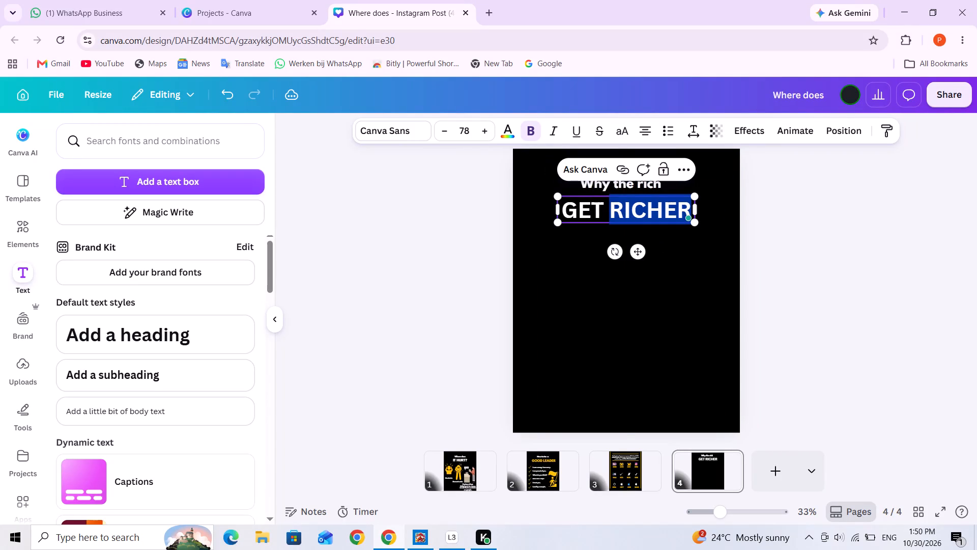
Change the font of the "GET RICHER" heading to League Spartan and nudge the heading slightly lower.
{"action": "left_click", "coordinate": [411, 129]}
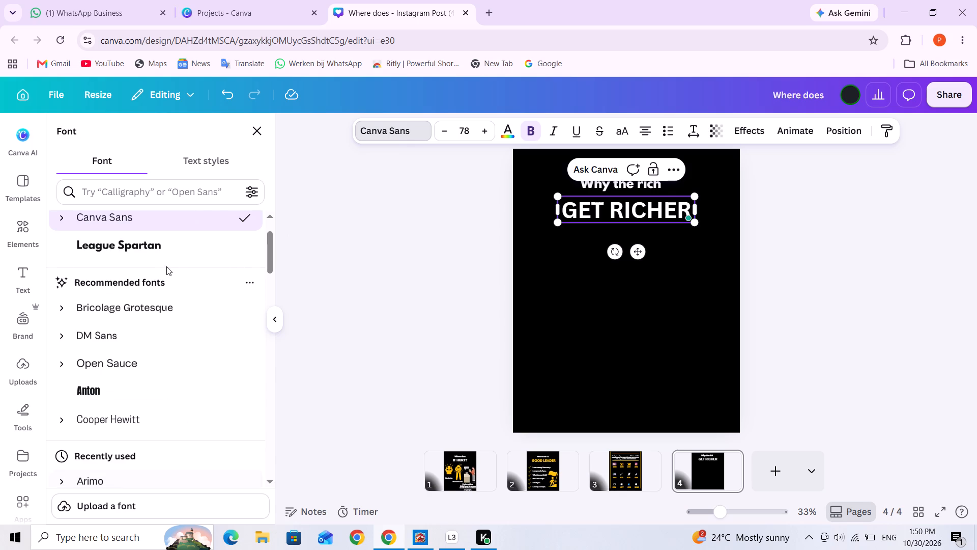
{"action": "left_click", "coordinate": [171, 247]}
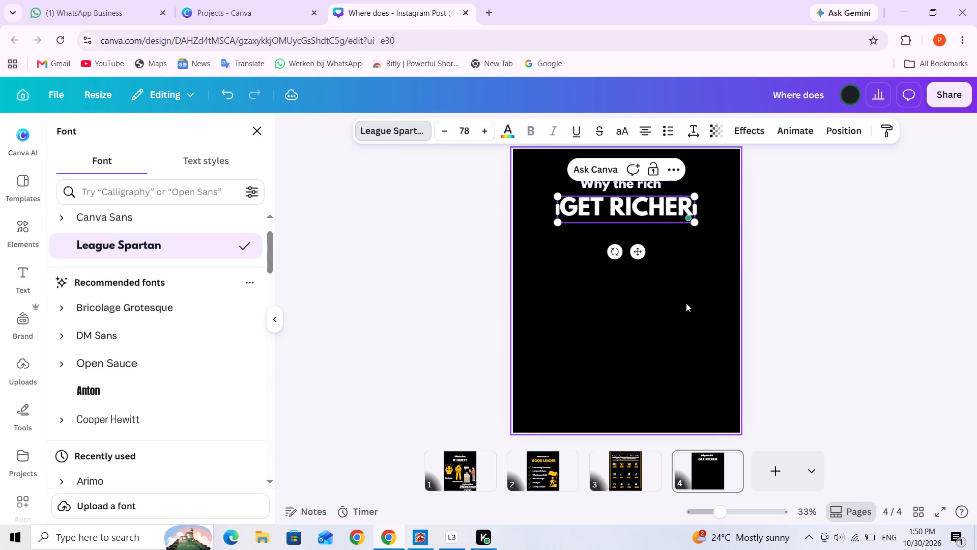
{"action": "left_click", "coordinate": [684, 303]}
{"action": "left_click", "coordinate": [652, 221]}
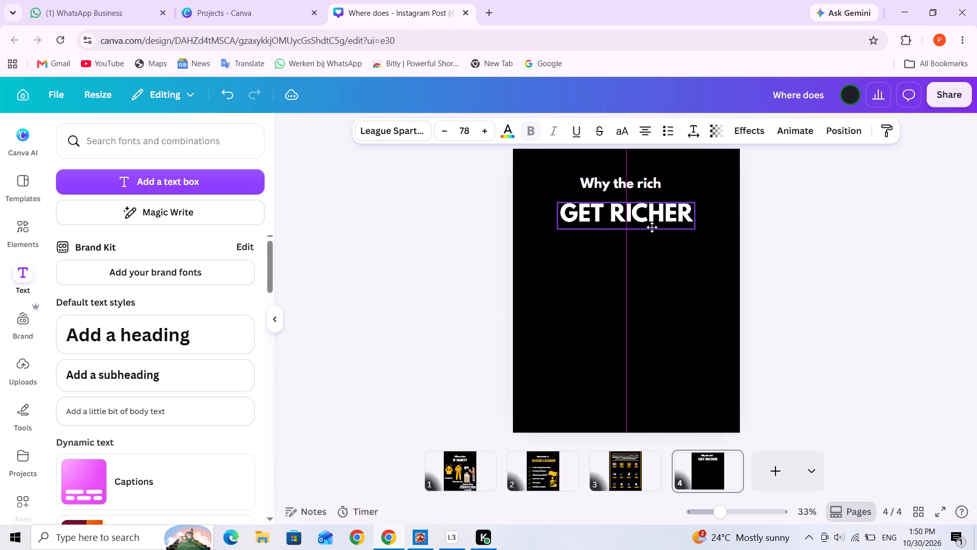
Set the font size of the "Why the rich" text to 35.
{"action": "left_click", "coordinate": [636, 190]}
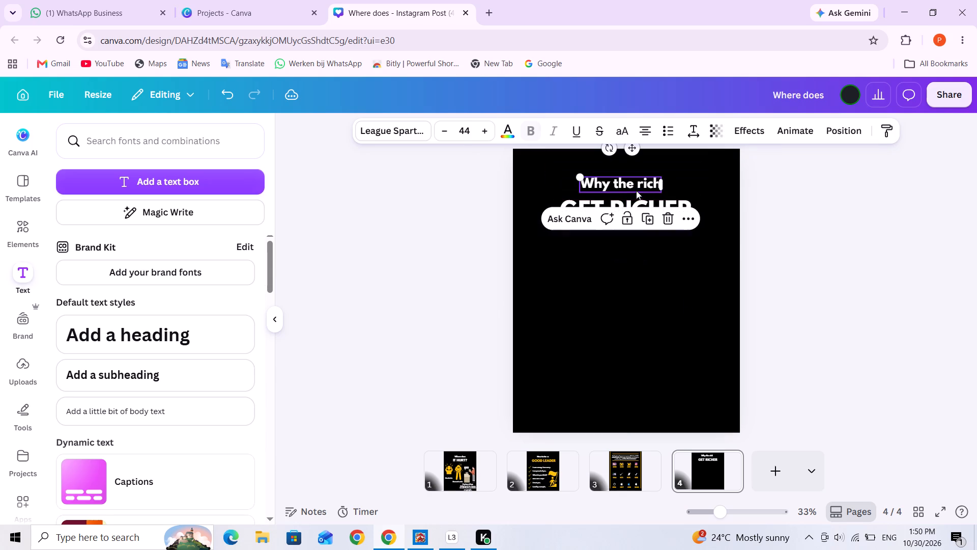
{"action": "left_click", "coordinate": [473, 127]}
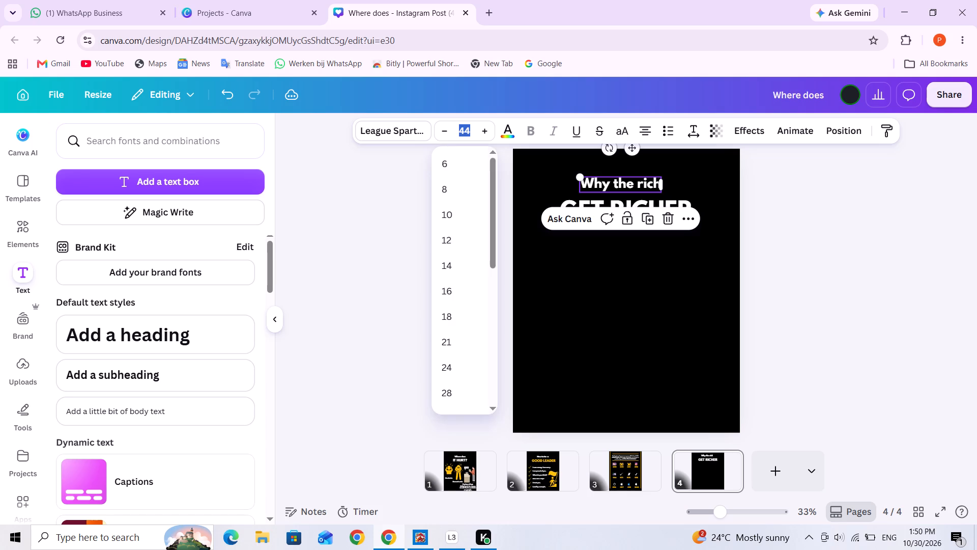
{"action": "type", "text": "35"}
{"action": "key", "text": "Return"}
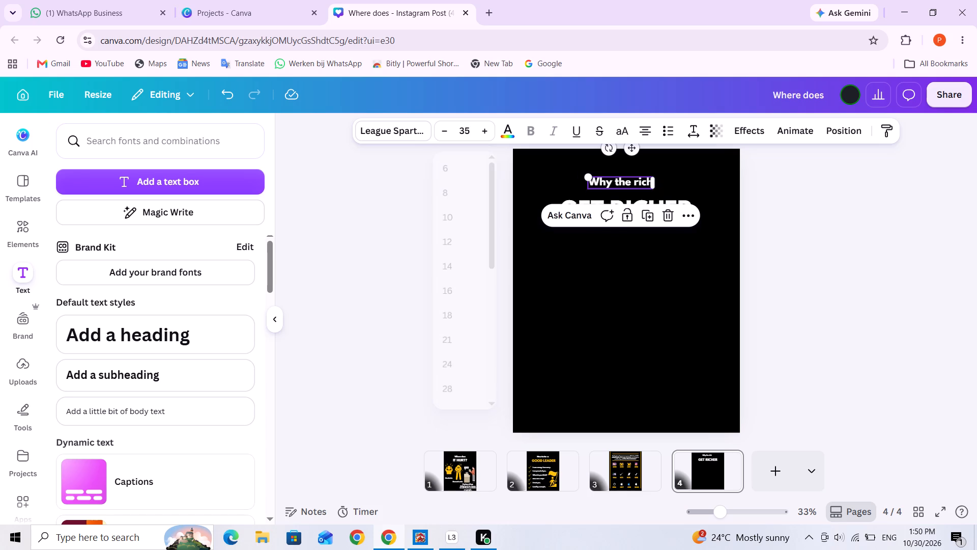
{"action": "left_click", "coordinate": [603, 302]}
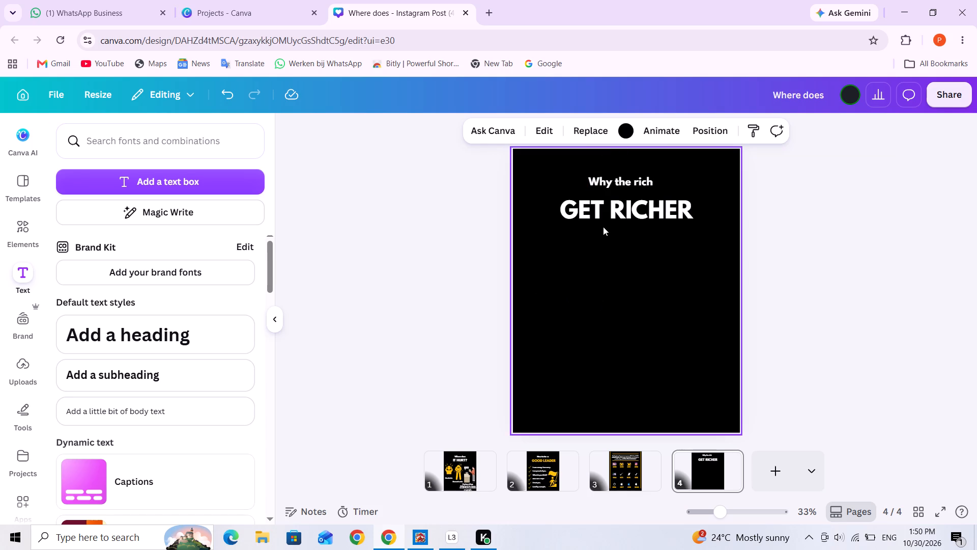
{"action": "left_click", "coordinate": [605, 218]}
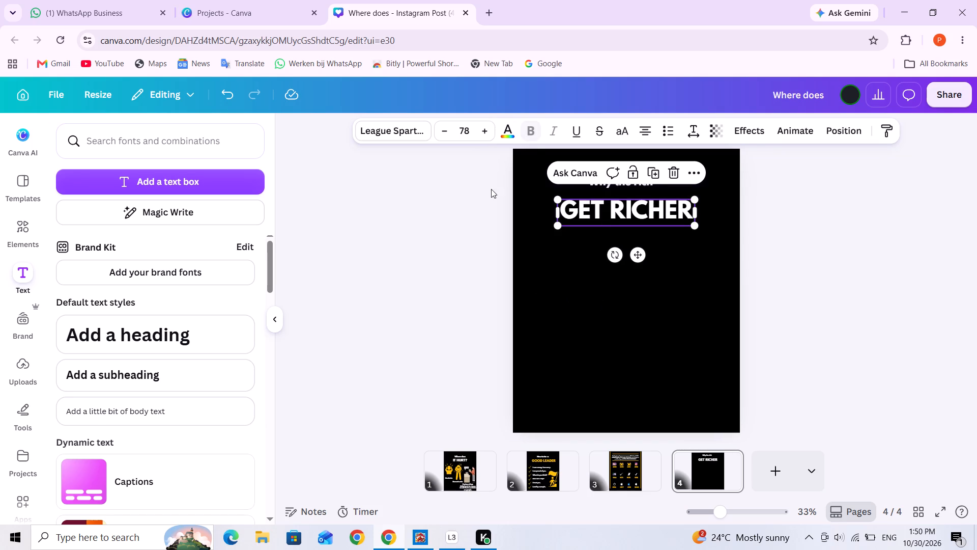
{"action": "left_click", "coordinate": [519, 289]}
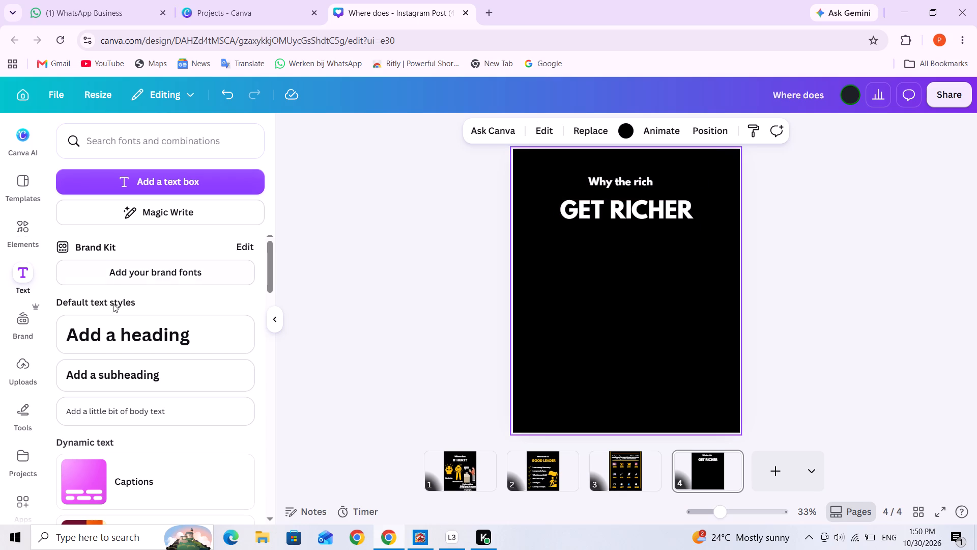
Add a subheading reading "The Poor" and place it near the page's left edge, below "GET RICHER".
{"action": "left_click", "coordinate": [121, 361]}
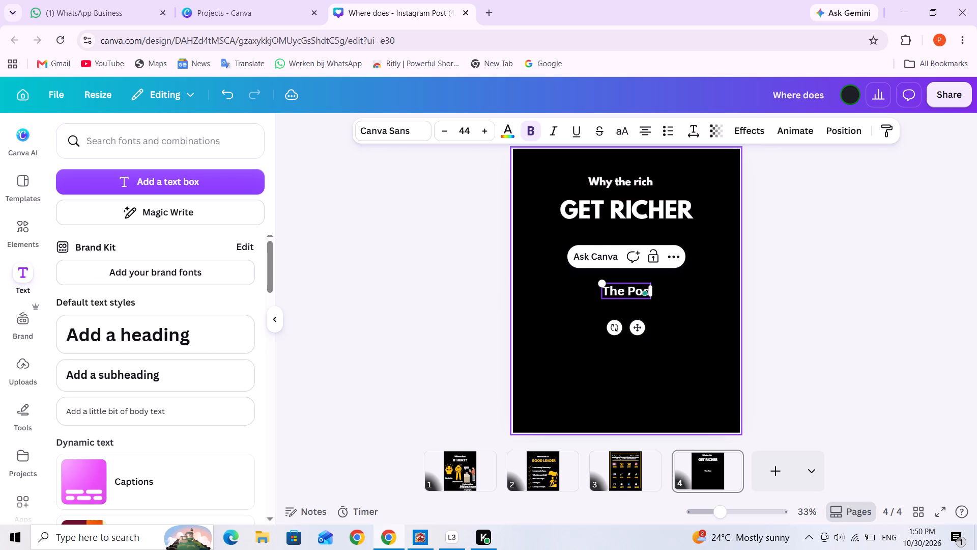
{"action": "left_click", "coordinate": [627, 363]}
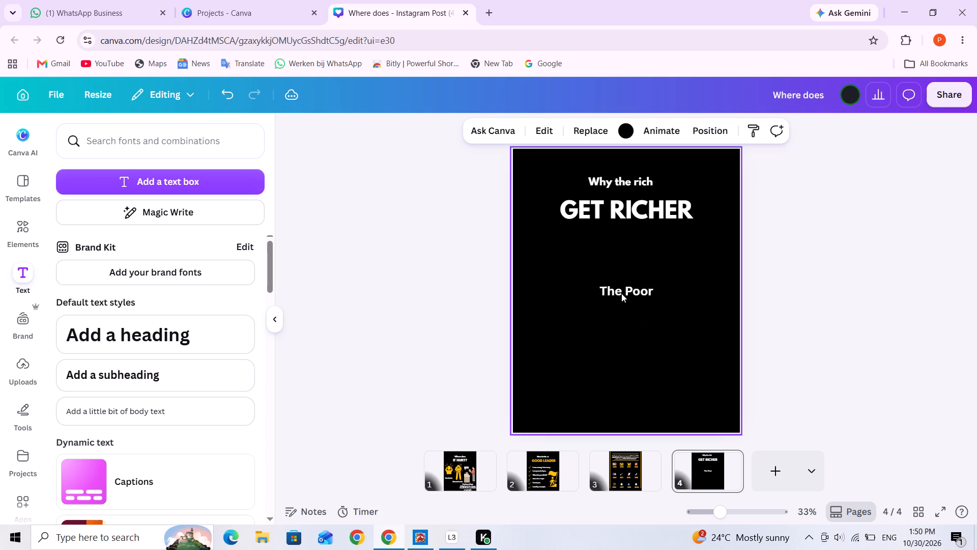
{"action": "left_click_drag", "start_coordinate": [620, 290], "coordinate": [552, 281]}
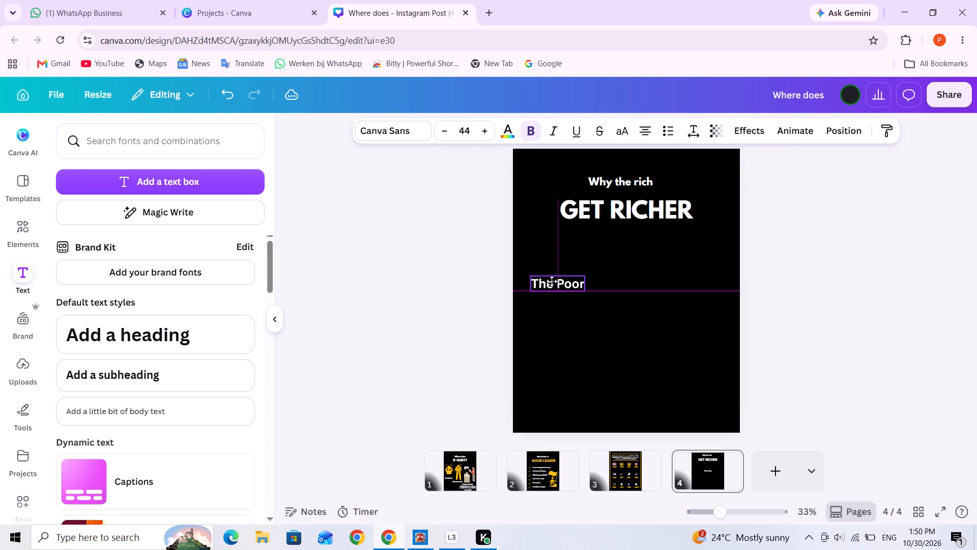
{"action": "left_click_drag", "start_coordinate": [552, 281], "coordinate": [546, 261]}
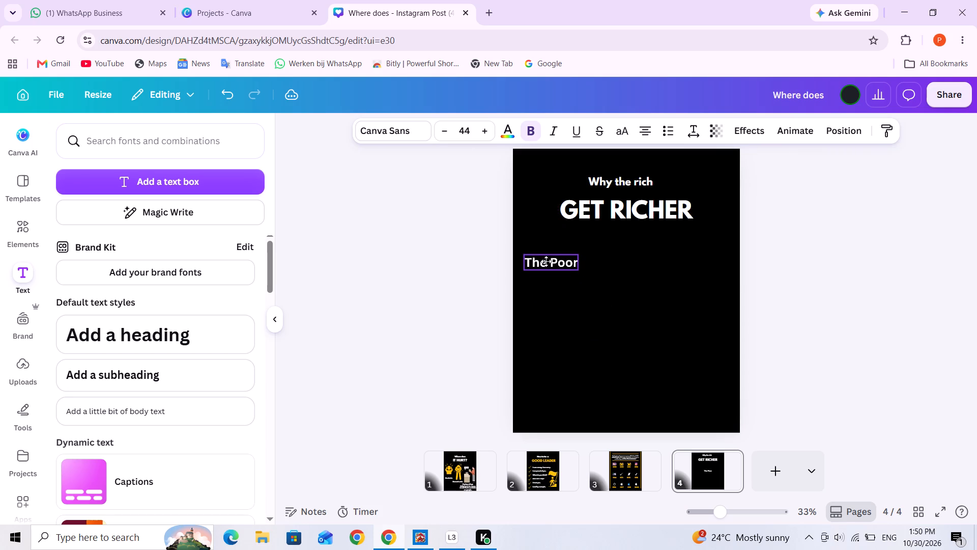
{"action": "left_click_drag", "start_coordinate": [546, 261], "coordinate": [547, 261]}
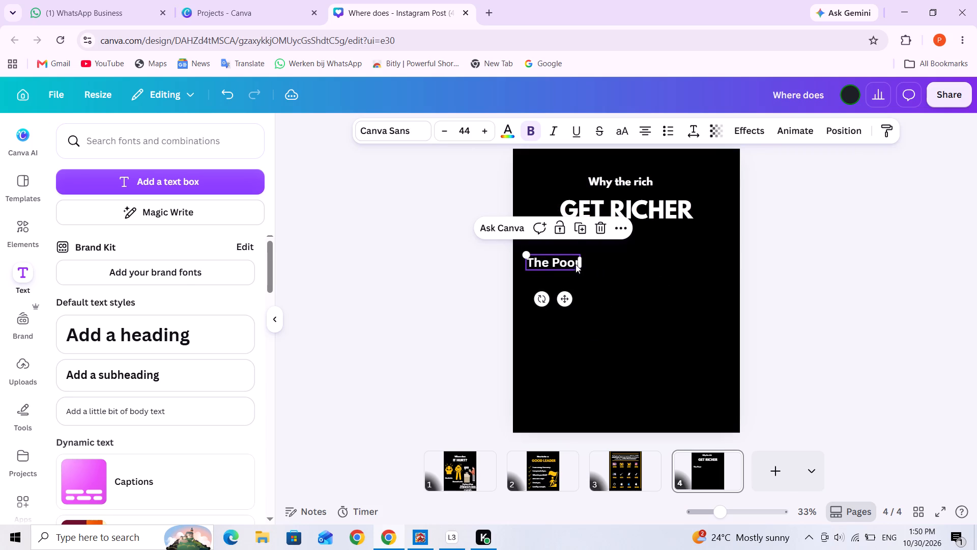
Duplicate "The Poor", align the copy on the same line in the page's right half, and change it to "The Rich".
{"action": "left_click", "coordinate": [581, 223]}
{"action": "left_click_drag", "start_coordinate": [563, 268], "coordinate": [682, 261]}
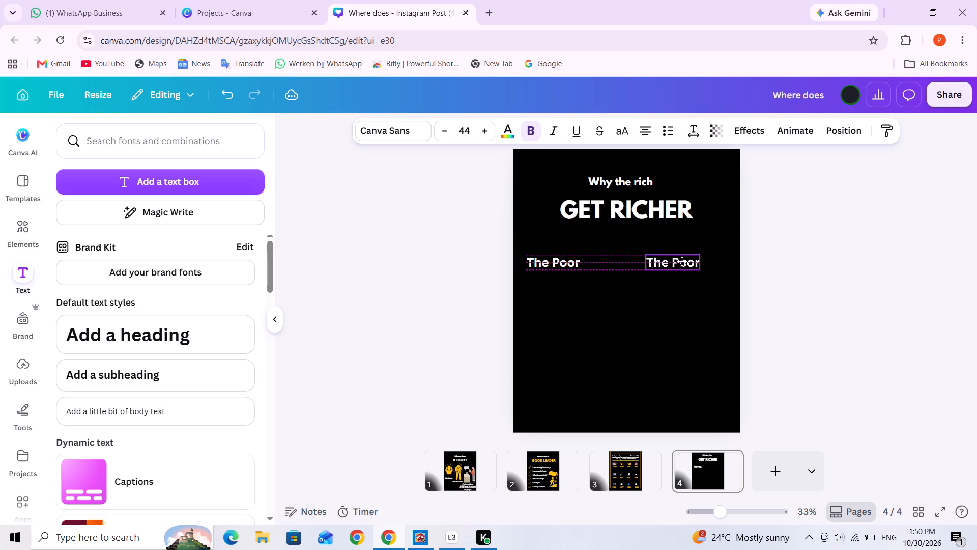
{"action": "left_click_drag", "start_coordinate": [682, 261], "coordinate": [685, 261]}
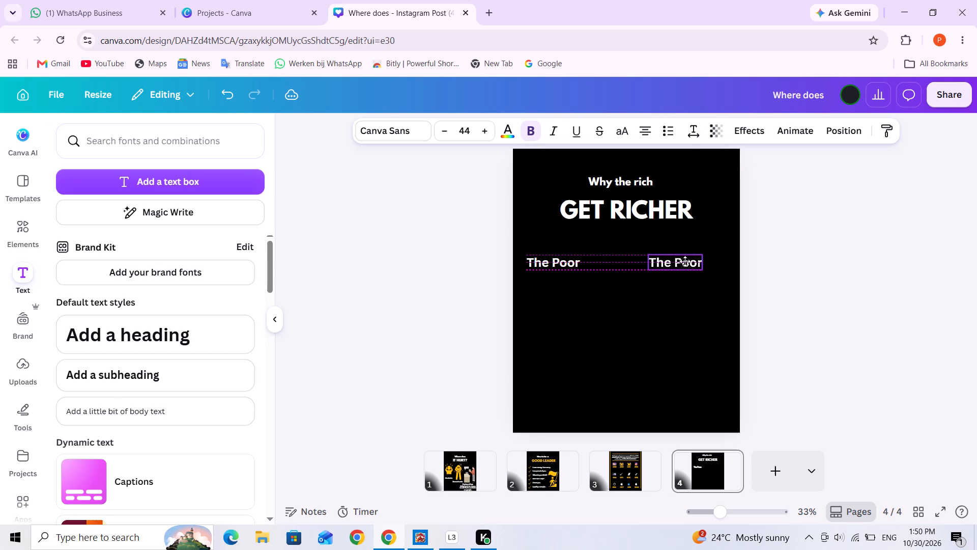
{"action": "left_click_drag", "start_coordinate": [685, 261], "coordinate": [679, 262]}
{"action": "left_click", "coordinate": [681, 264]}
{"action": "left_click", "coordinate": [674, 265]}
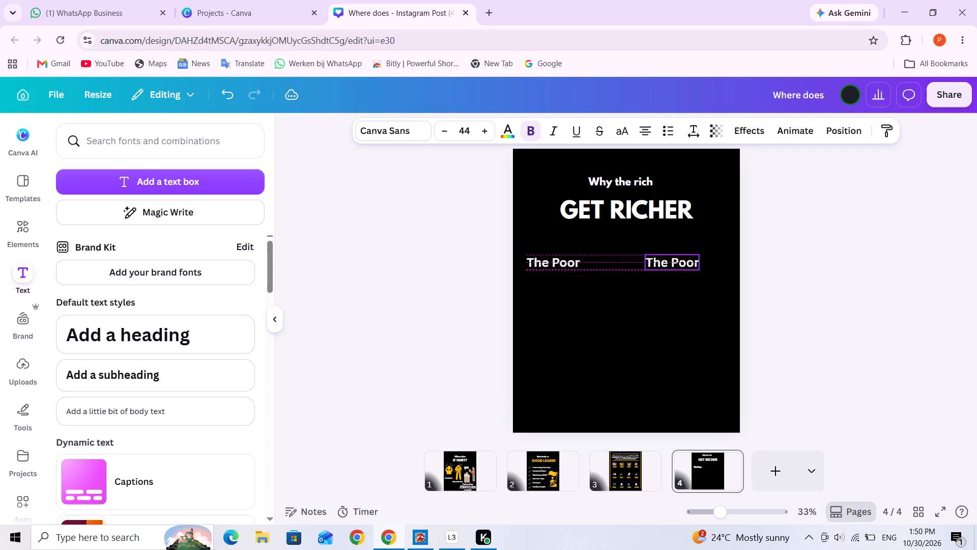
{"action": "double_click", "coordinate": [678, 260]}
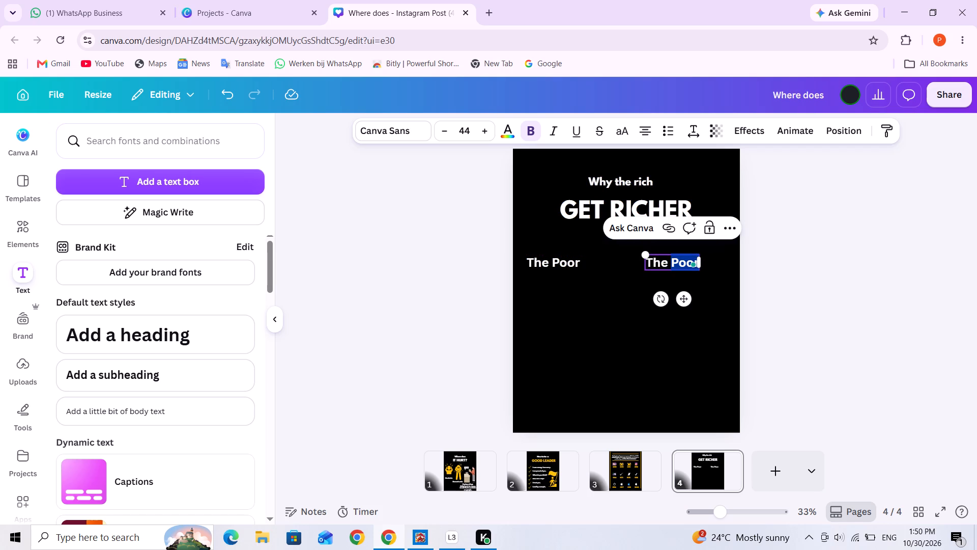
{"action": "type", "text": "ich"}
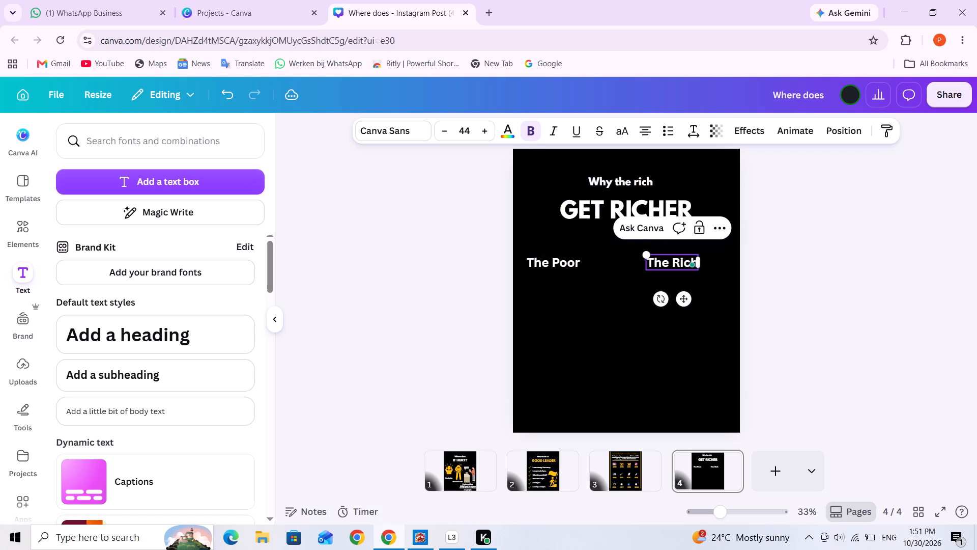
{"action": "left_click", "coordinate": [725, 365]}
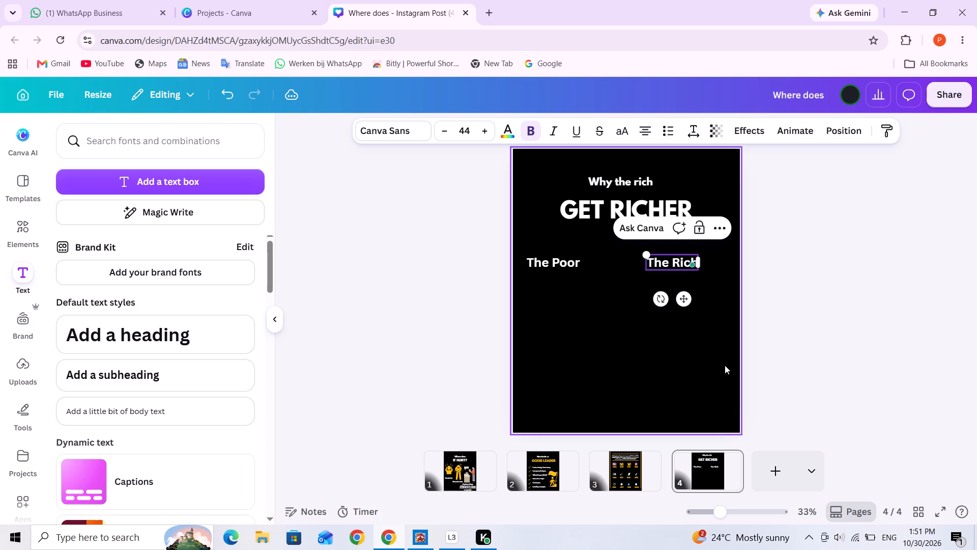
Change the font of the "The Rich" and "The Poor" subheadings to League Spartan.
{"action": "left_click", "coordinate": [689, 270]}
{"action": "left_click", "coordinate": [412, 132]}
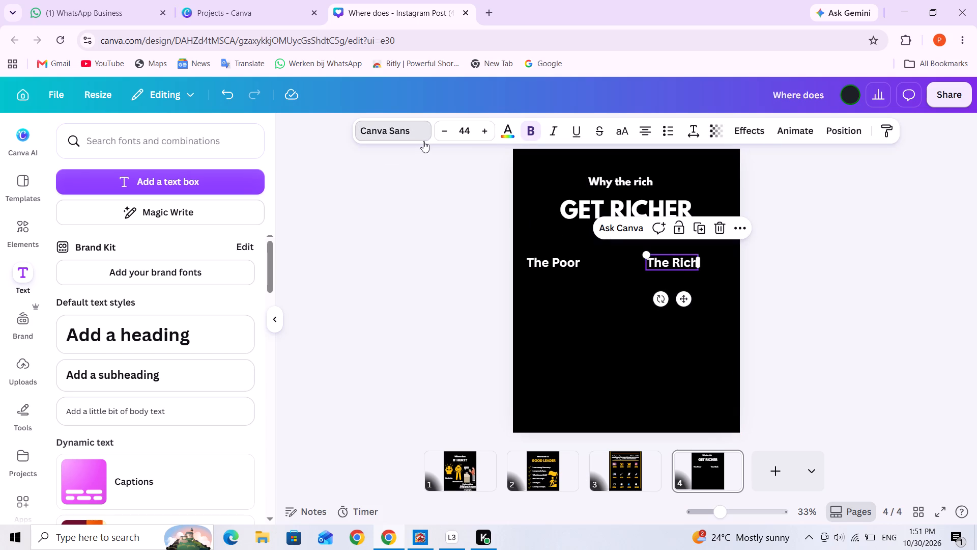
{"action": "left_click", "coordinate": [147, 251]}
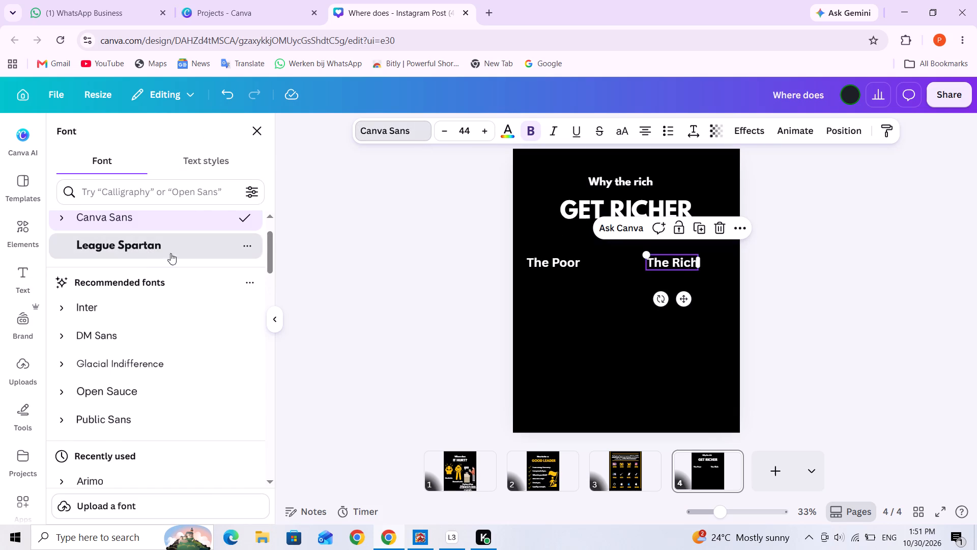
{"action": "left_click", "coordinate": [564, 259]}
{"action": "left_click", "coordinate": [410, 130]}
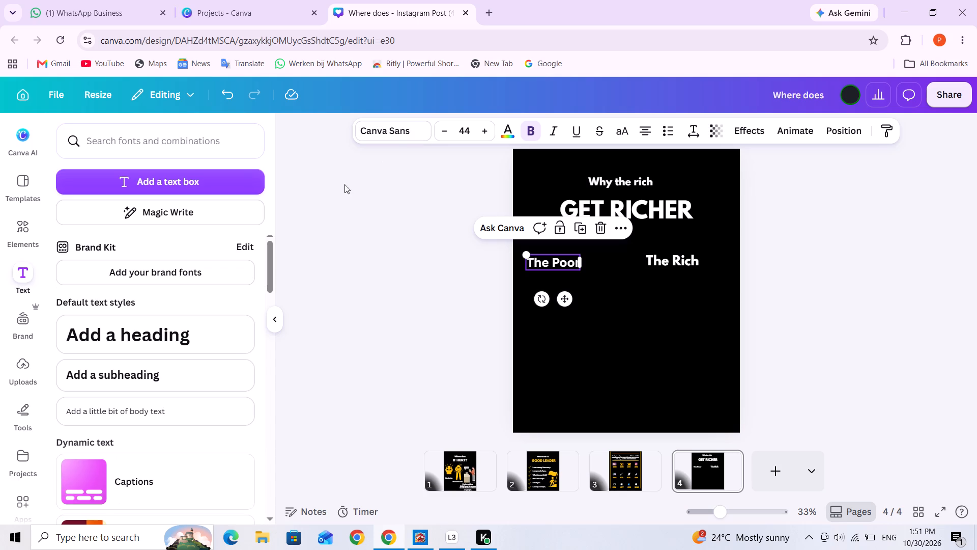
{"action": "scroll", "coordinate": [155, 317], "scroll_direction": "down", "scroll_amount": 2}
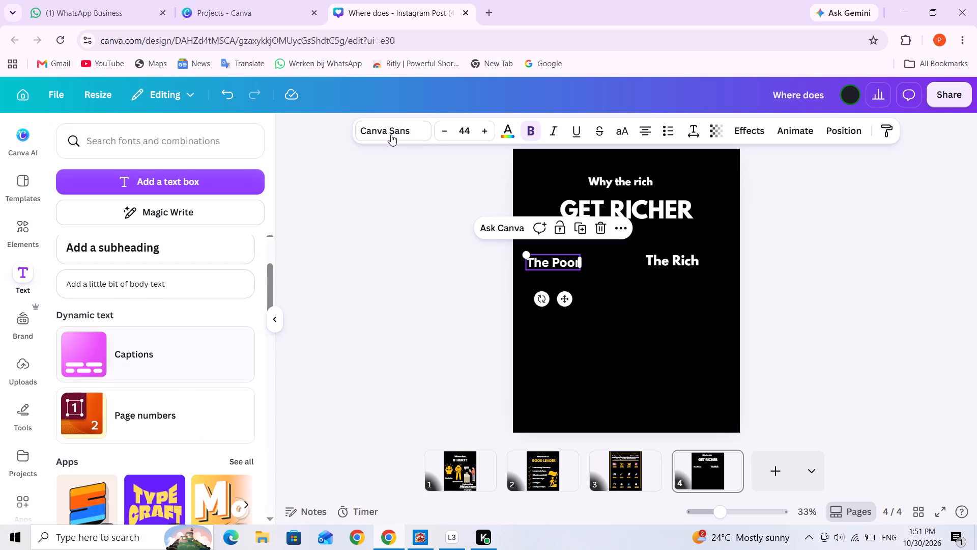
{"action": "left_click", "coordinate": [406, 126]}
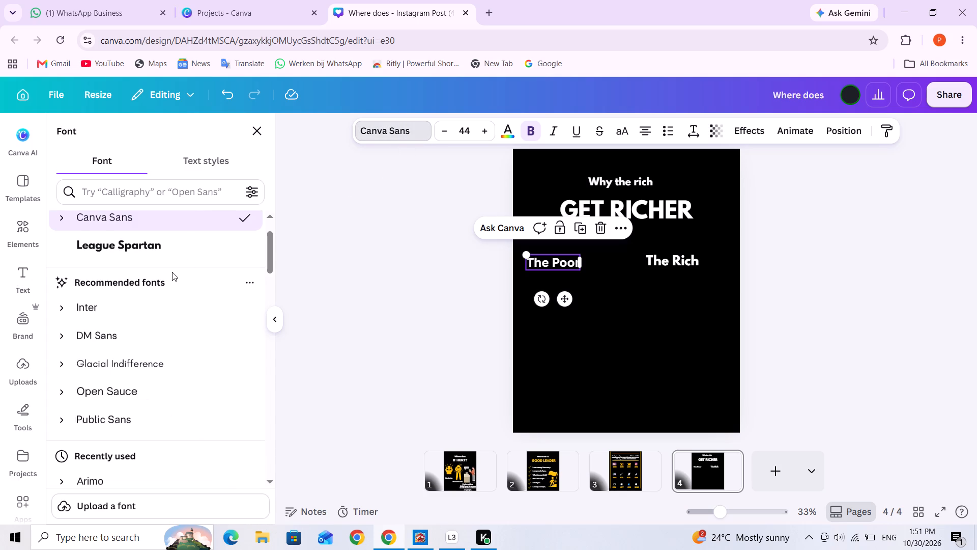
{"action": "left_click", "coordinate": [170, 240]}
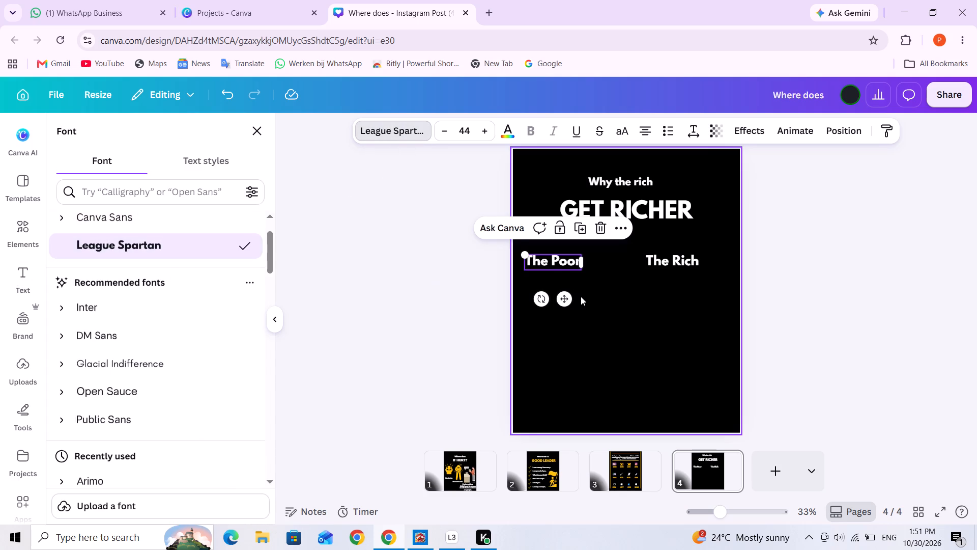
{"action": "left_click", "coordinate": [608, 288]}
{"action": "left_click", "coordinate": [556, 260]}
{"action": "left_click", "coordinate": [673, 262]}
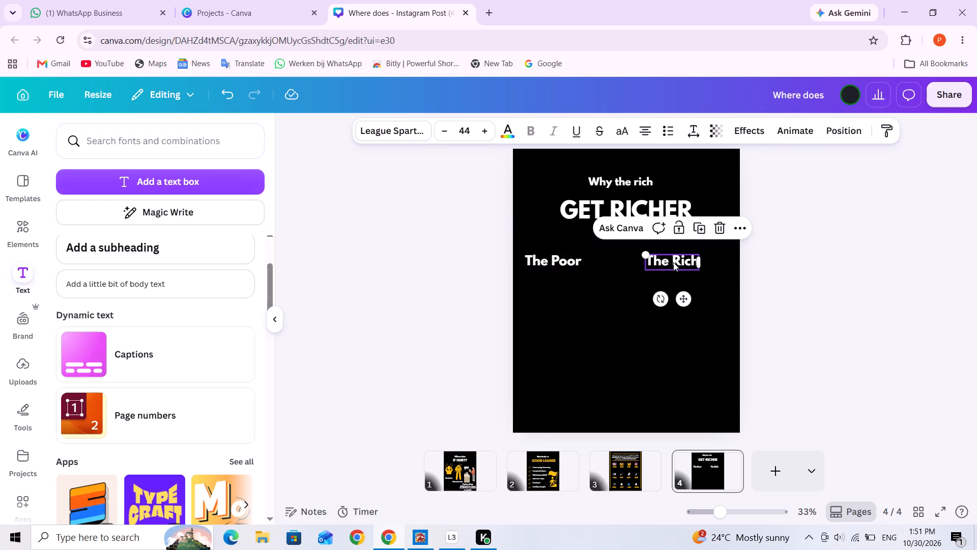
{"action": "left_click", "coordinate": [656, 316]}
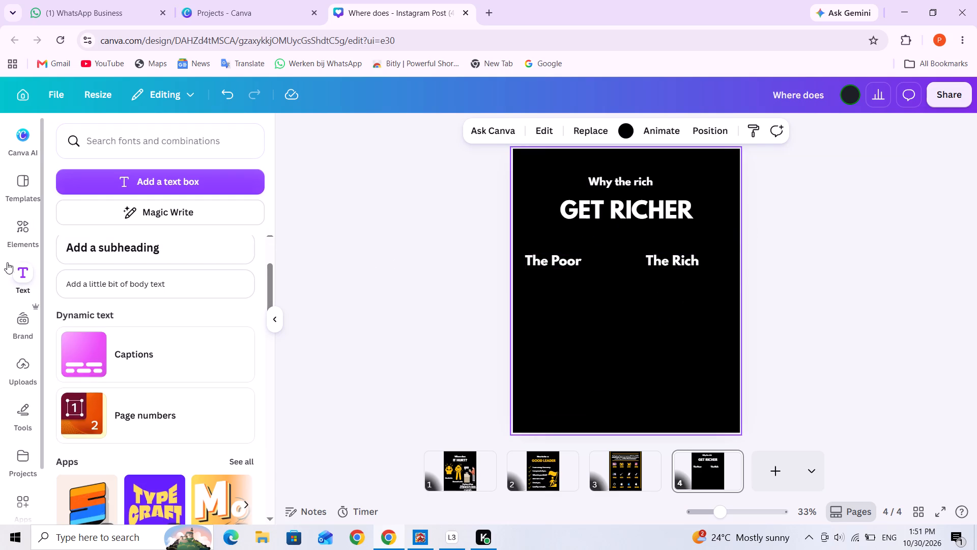
Draw a tall, narrow rectangle about 126 wide below "The Poor" and align its left edge with the text.
{"action": "left_click", "coordinate": [20, 217]}
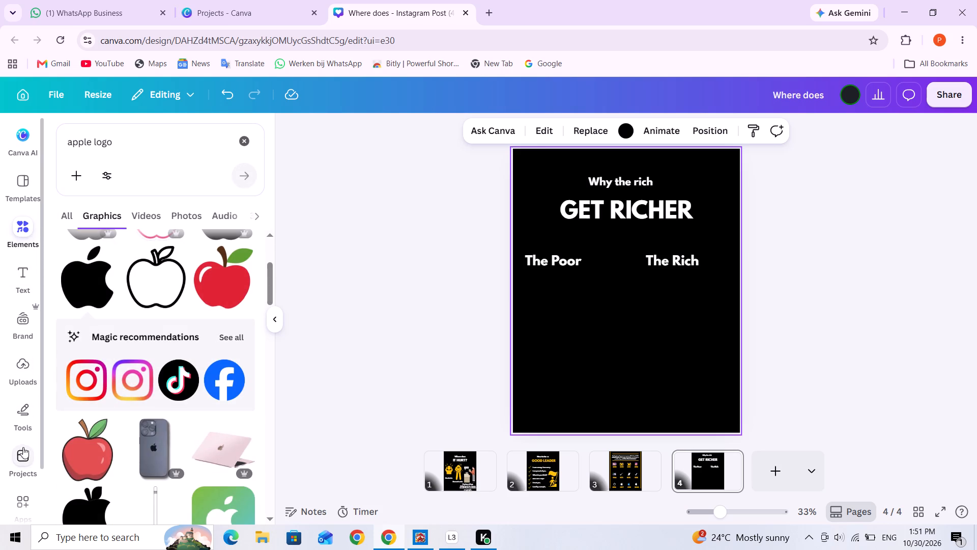
{"action": "left_click", "coordinate": [23, 422]}
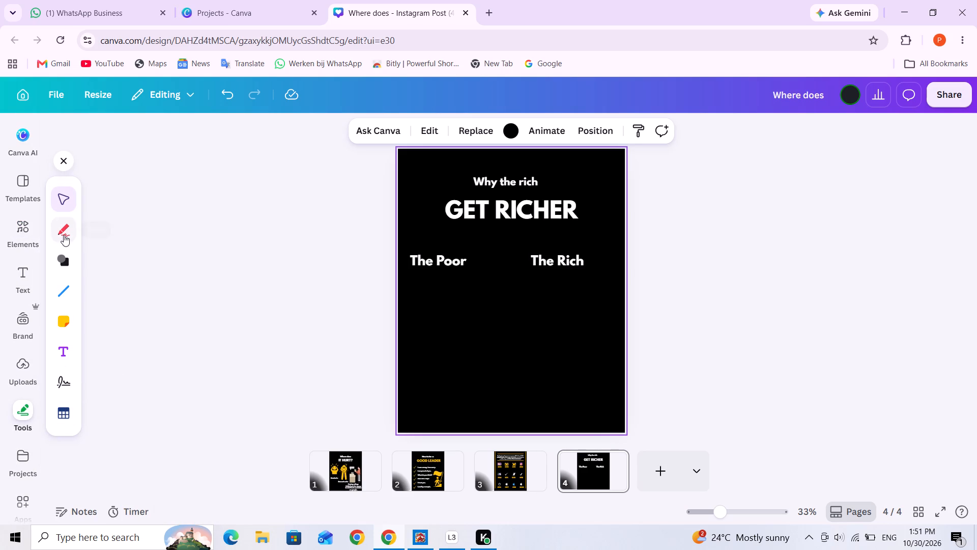
{"action": "left_click", "coordinate": [67, 263]}
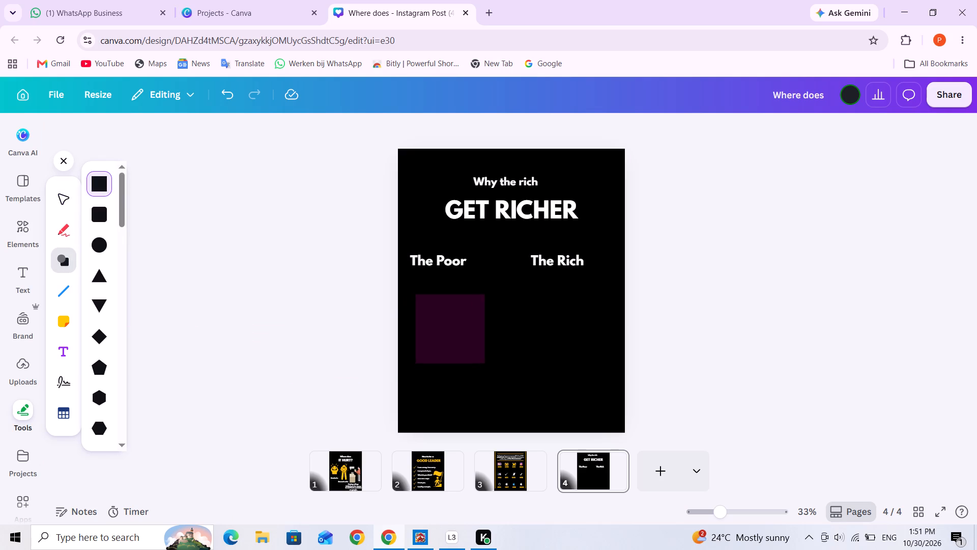
{"action": "left_click_drag", "start_coordinate": [415, 285], "coordinate": [430, 291]}
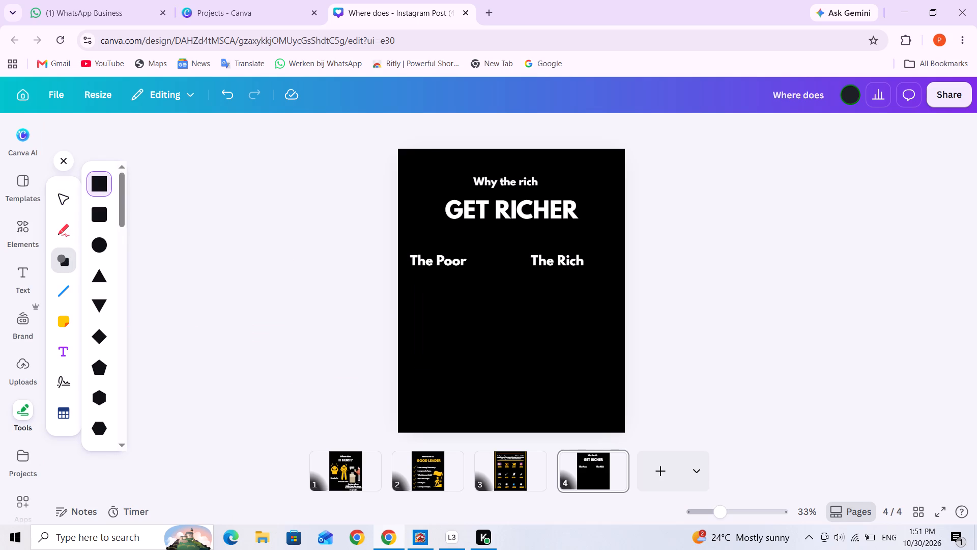
{"action": "left_click_drag", "start_coordinate": [430, 291], "coordinate": [434, 320]}
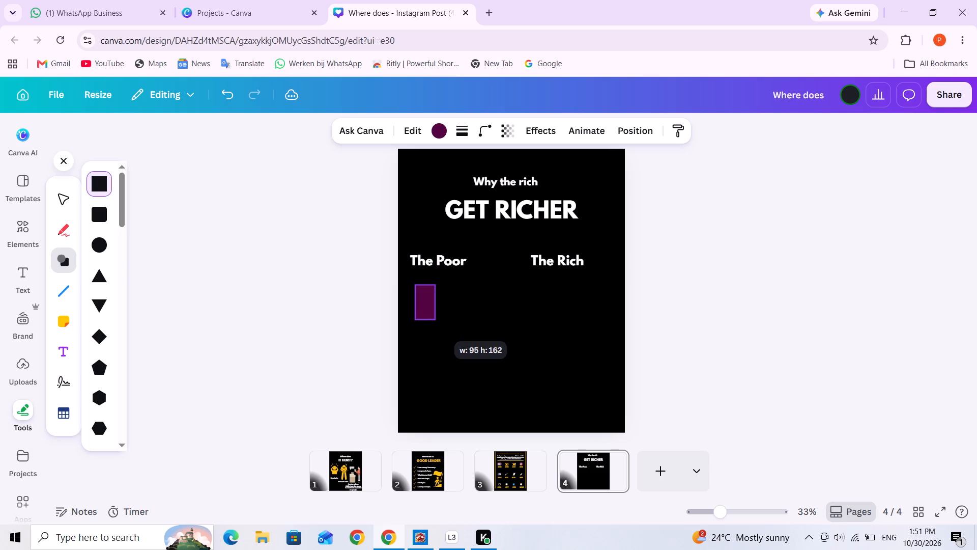
{"action": "left_click_drag", "start_coordinate": [434, 320], "coordinate": [441, 397]}
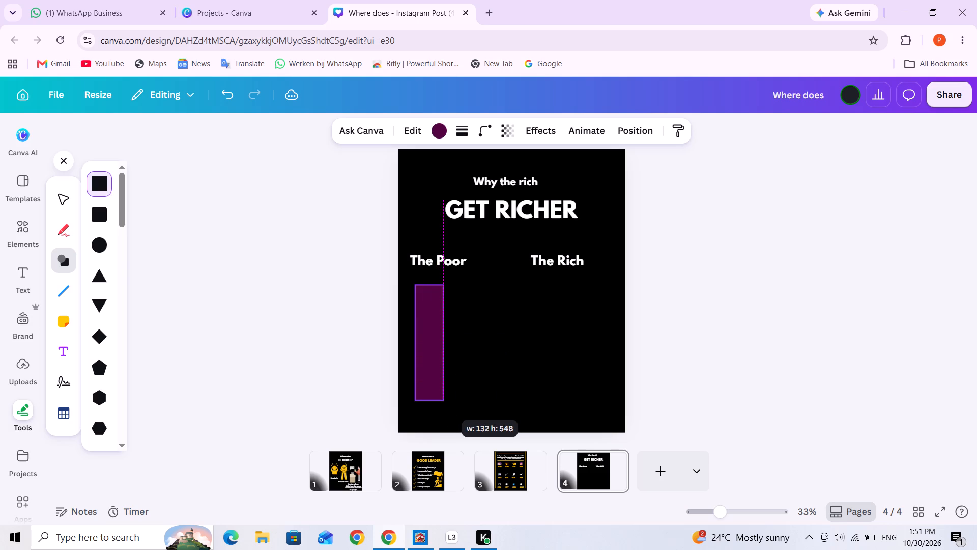
{"action": "left_click_drag", "start_coordinate": [441, 397], "coordinate": [441, 394]}
{"action": "left_click", "coordinate": [472, 375]}
{"action": "left_click_drag", "start_coordinate": [432, 371], "coordinate": [431, 371]}
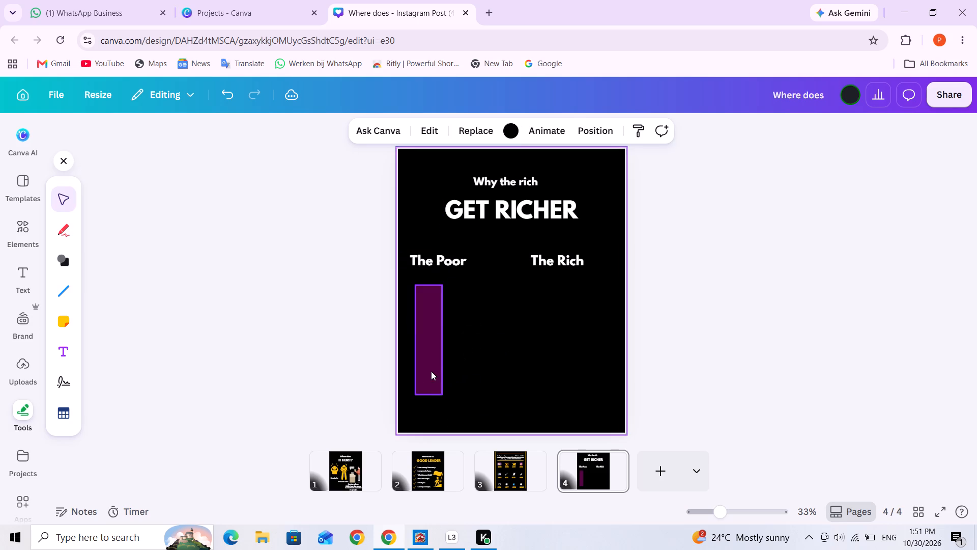
{"action": "left_click_drag", "start_coordinate": [431, 371], "coordinate": [426, 370]}
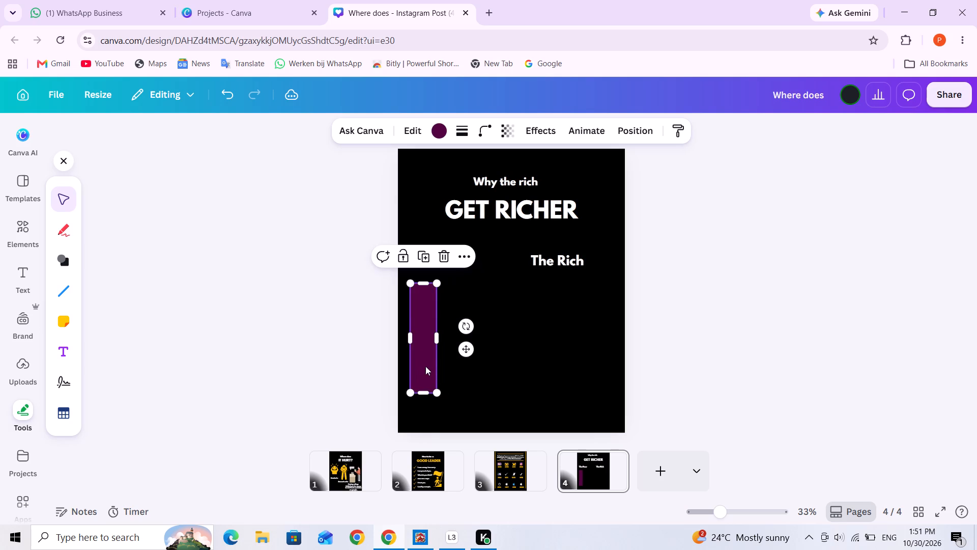
Change the rectangle's fill to the yellow already used in this design.
{"action": "left_click", "coordinate": [434, 135]}
{"action": "left_click", "coordinate": [188, 274]}
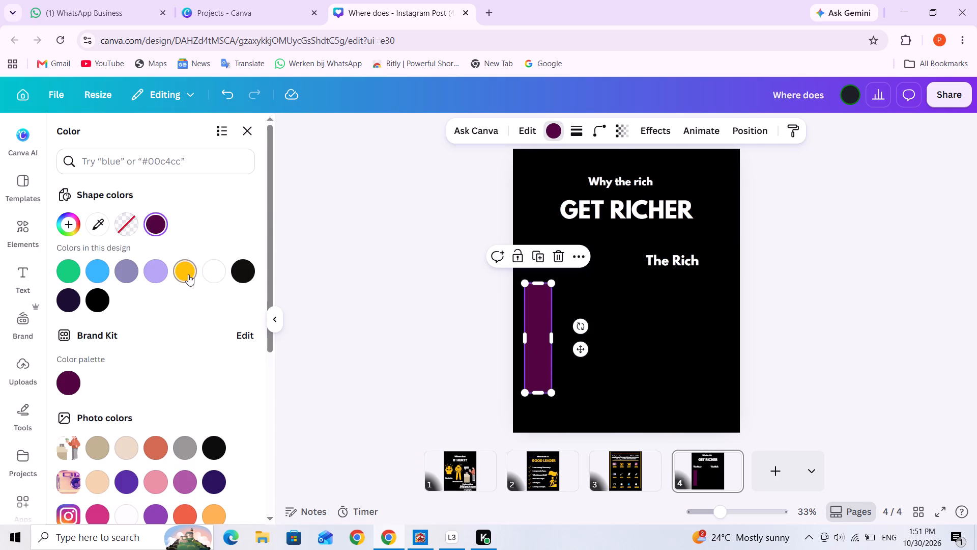
{"action": "left_click", "coordinate": [636, 365]}
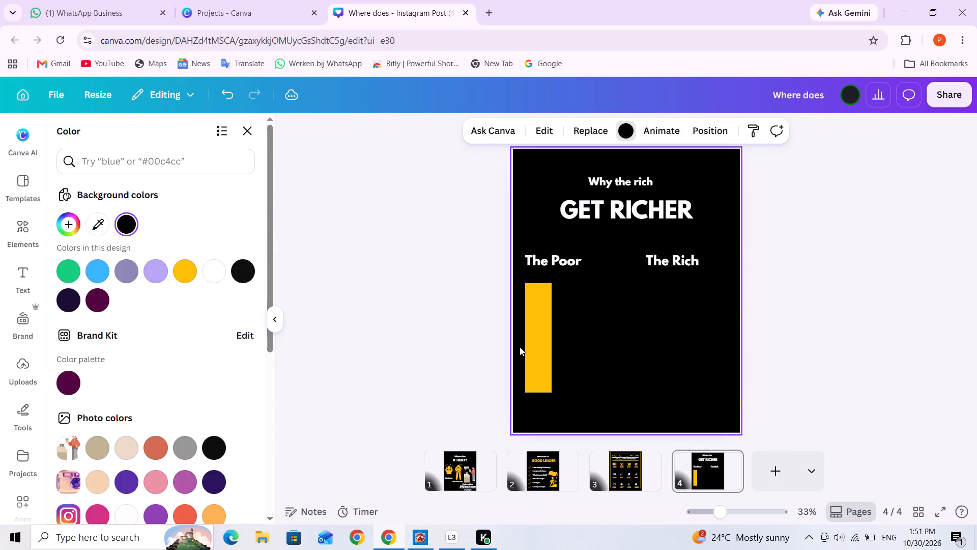
Duplicate the yellow bar and place the copy just to its right, level with the original.
{"action": "left_click", "coordinate": [532, 329]}
{"action": "left_click", "coordinate": [538, 252]}
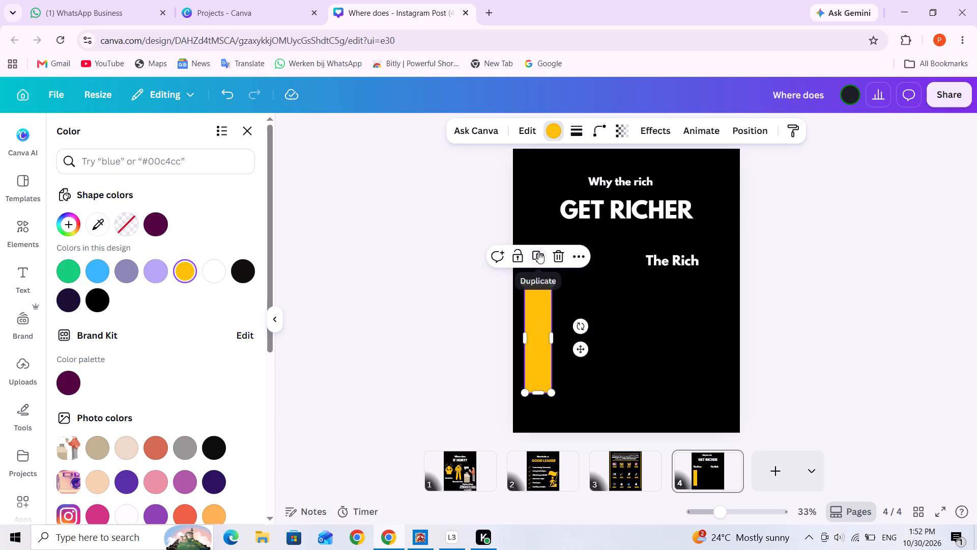
{"action": "left_click_drag", "start_coordinate": [541, 369], "coordinate": [574, 368]}
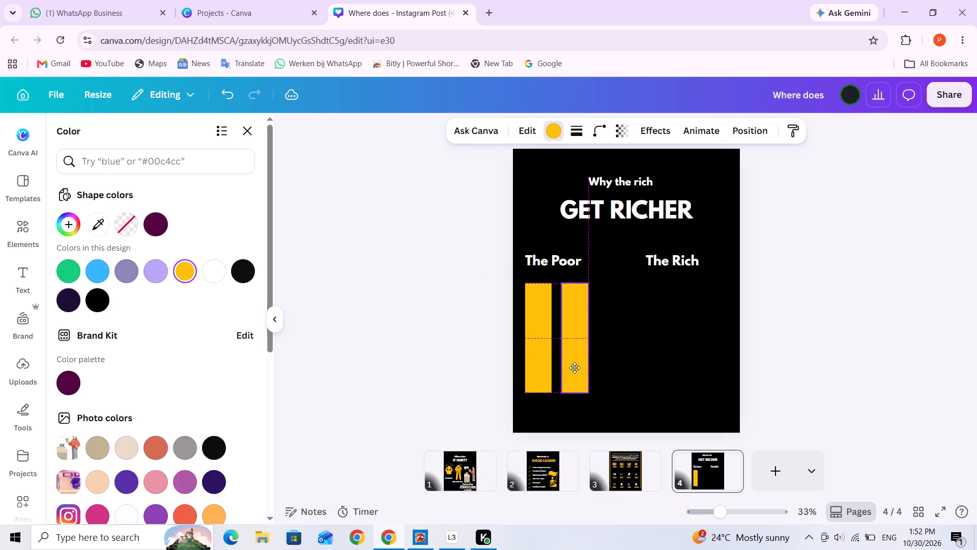
{"action": "left_click_drag", "start_coordinate": [574, 368], "coordinate": [576, 367]}
{"action": "left_click", "coordinate": [642, 299]}
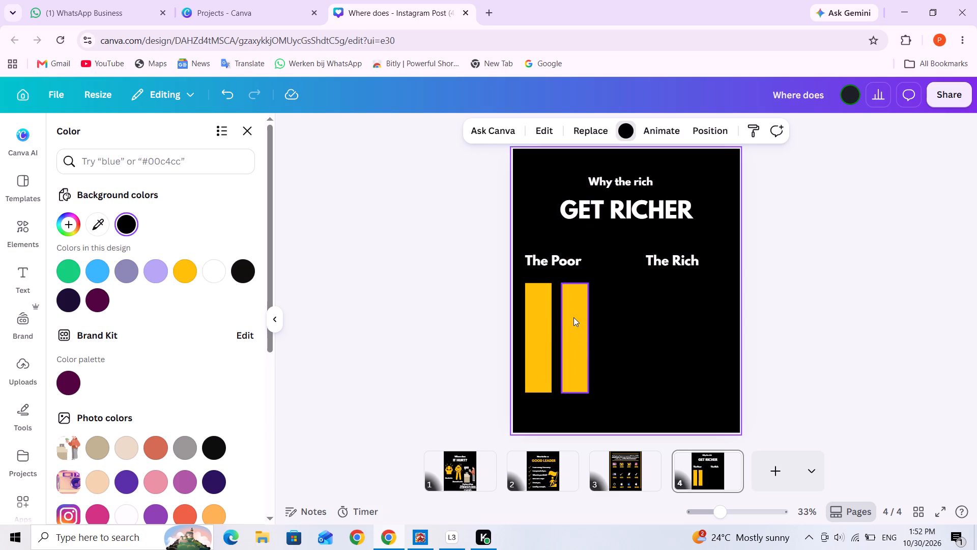
Move both yellow bars slightly up, closer to "The Poor", keeping them level with each other.
{"action": "left_click_drag", "start_coordinate": [573, 333], "coordinate": [576, 324]}
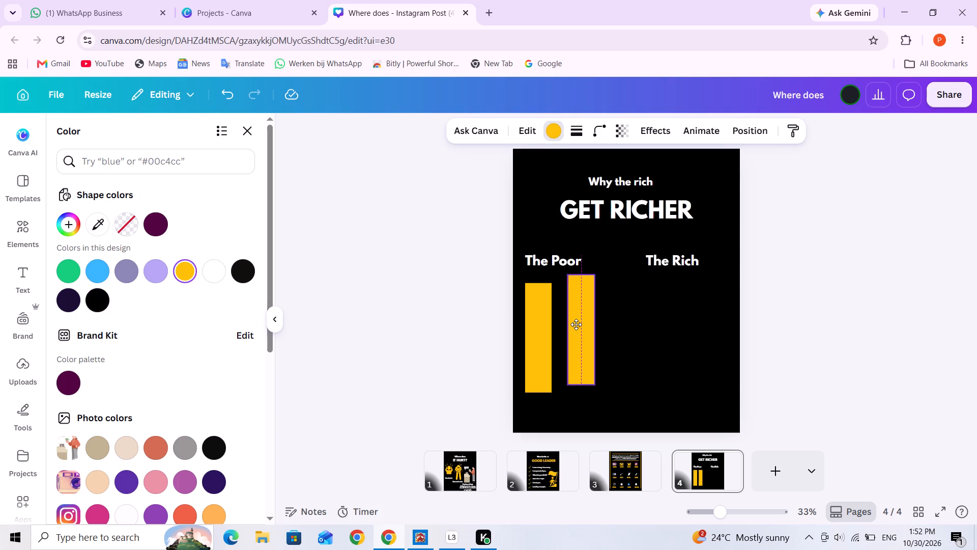
{"action": "left_click_drag", "start_coordinate": [576, 324], "coordinate": [574, 323]}
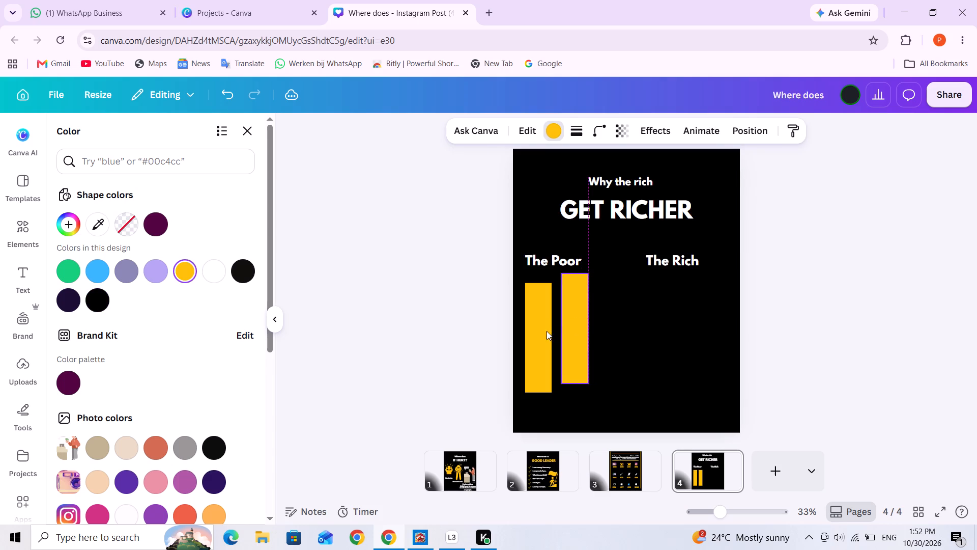
{"action": "left_click_drag", "start_coordinate": [542, 335], "coordinate": [542, 325]}
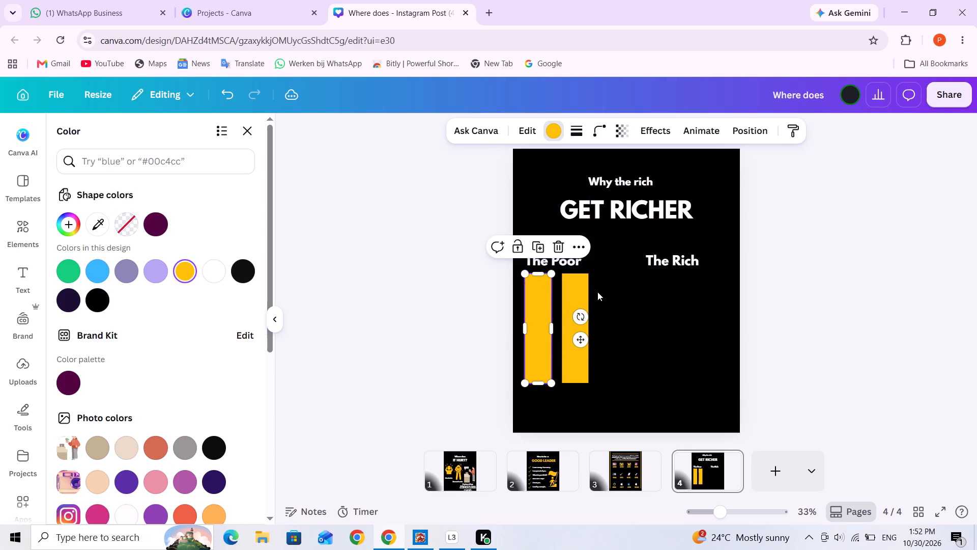
Change the second bar's fill to white.
{"action": "left_click", "coordinate": [565, 319]}
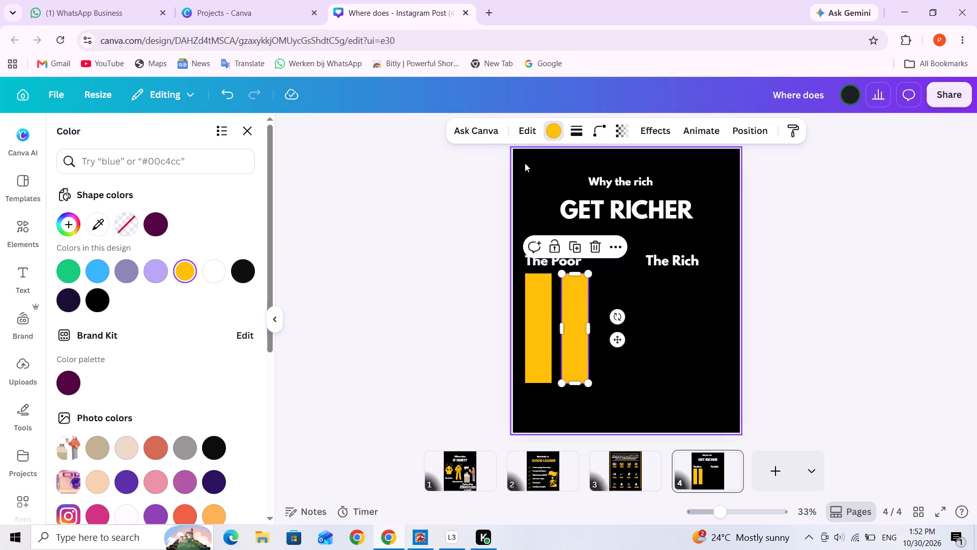
{"action": "left_click", "coordinate": [548, 137]}
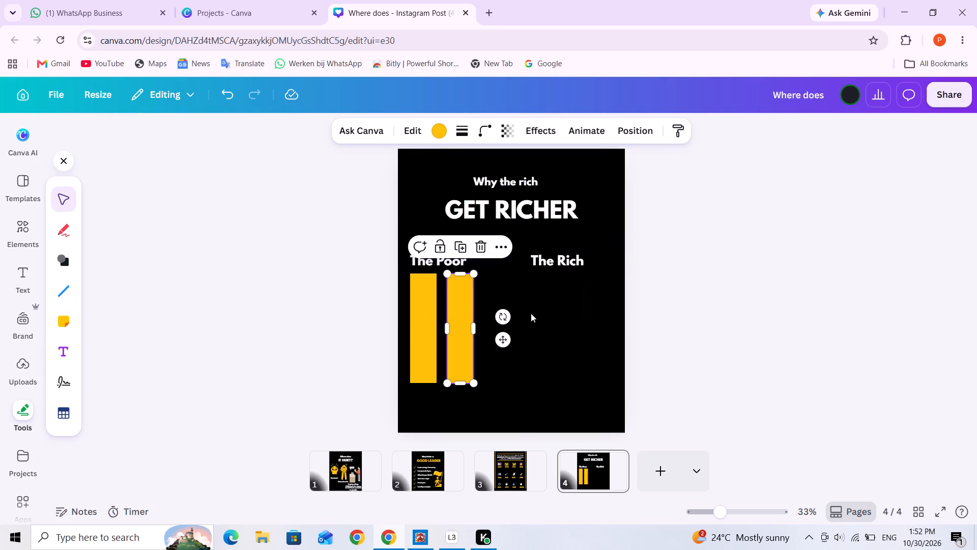
{"action": "left_click", "coordinate": [468, 327]}
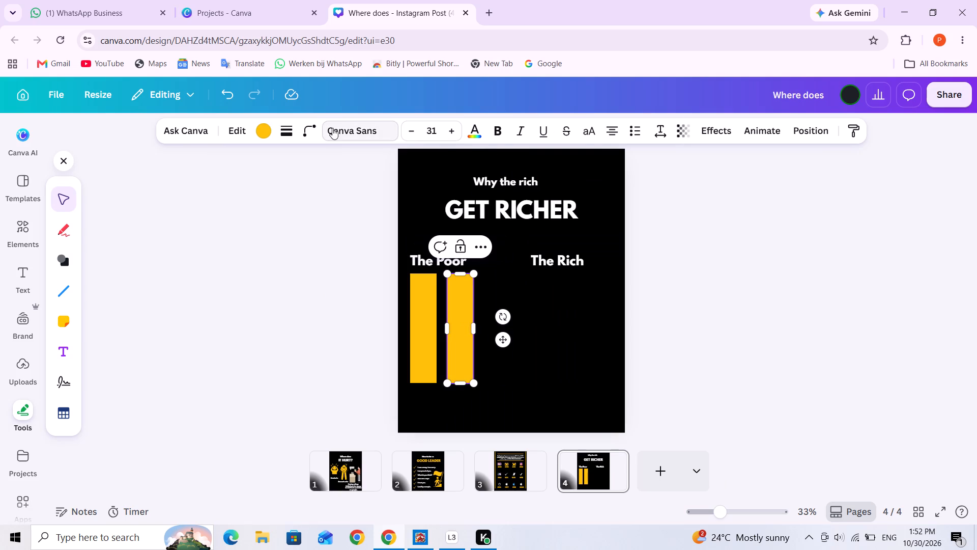
{"action": "left_click", "coordinate": [262, 133]}
{"action": "left_click", "coordinate": [186, 272]}
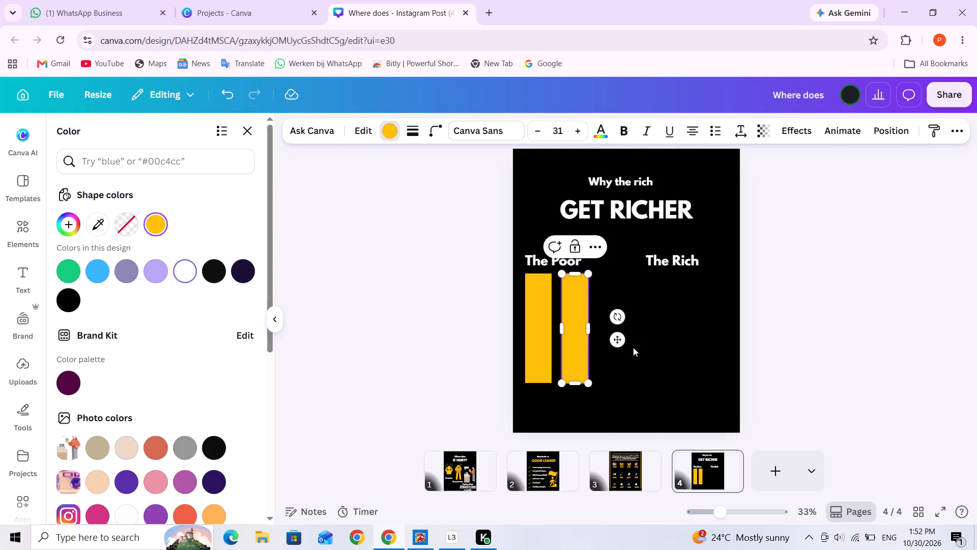
{"action": "left_click", "coordinate": [652, 358]}
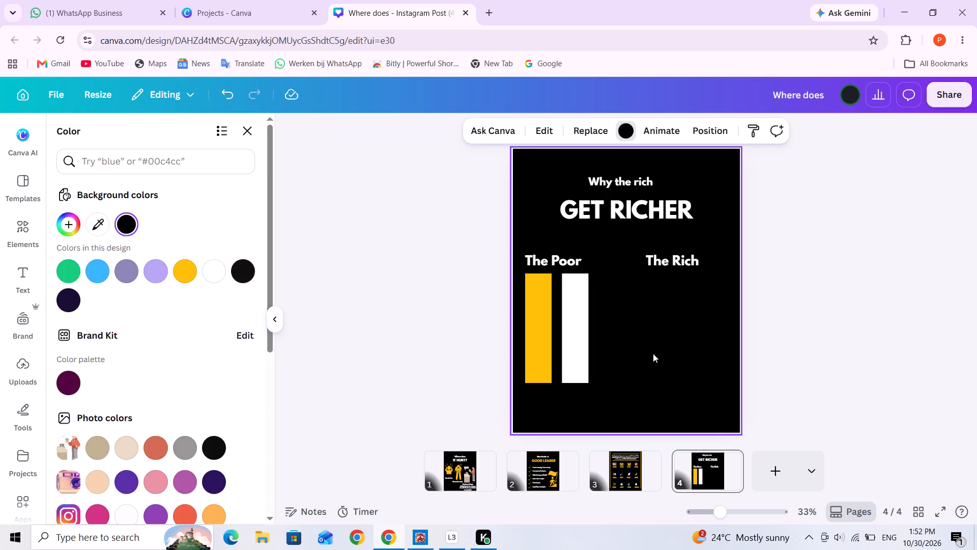
Set the font size of the "The Poor" and "The Rich" subheadings to 35.
{"action": "left_click", "coordinate": [547, 262]}
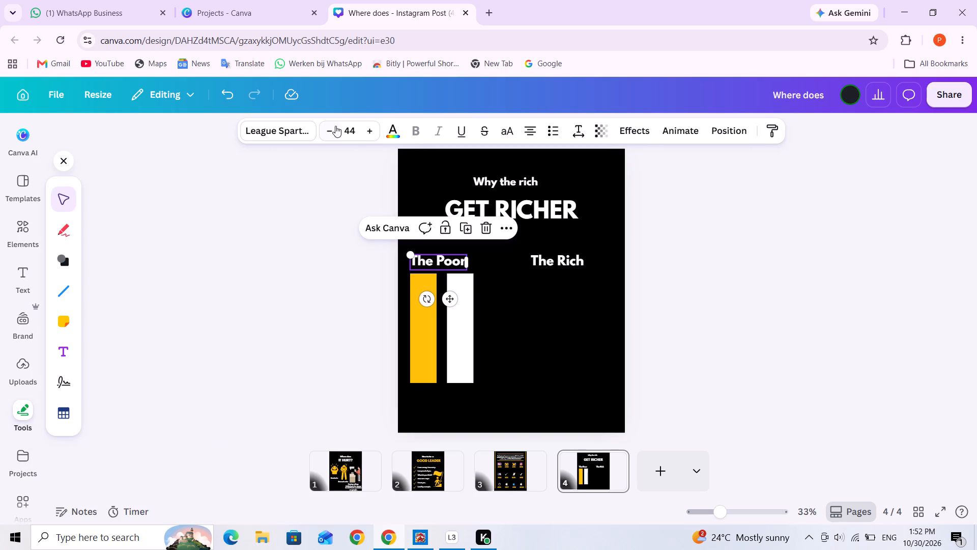
{"action": "left_click", "coordinate": [350, 126]}
{"action": "type", "text": "35"}
{"action": "key", "text": "Return"}
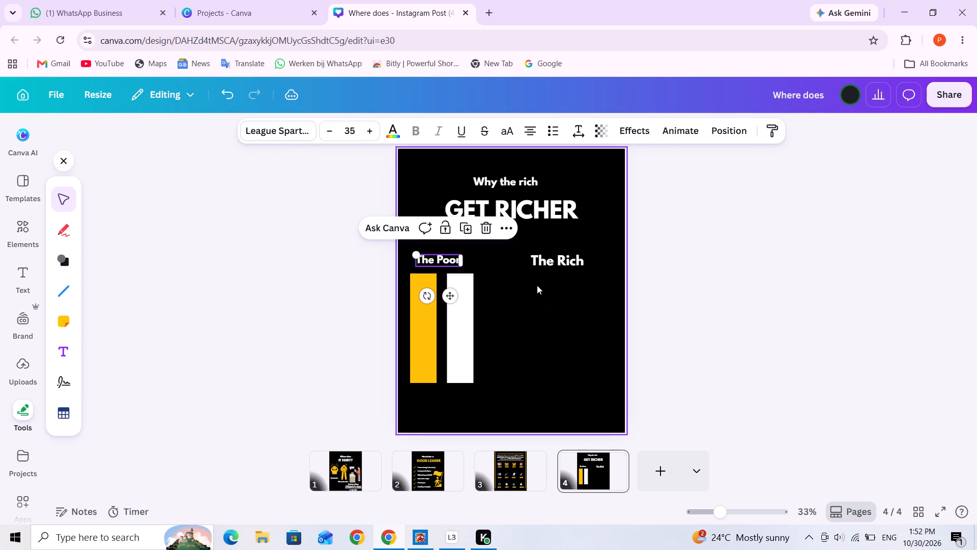
{"action": "left_click", "coordinate": [566, 262]}
{"action": "left_click", "coordinate": [363, 130]}
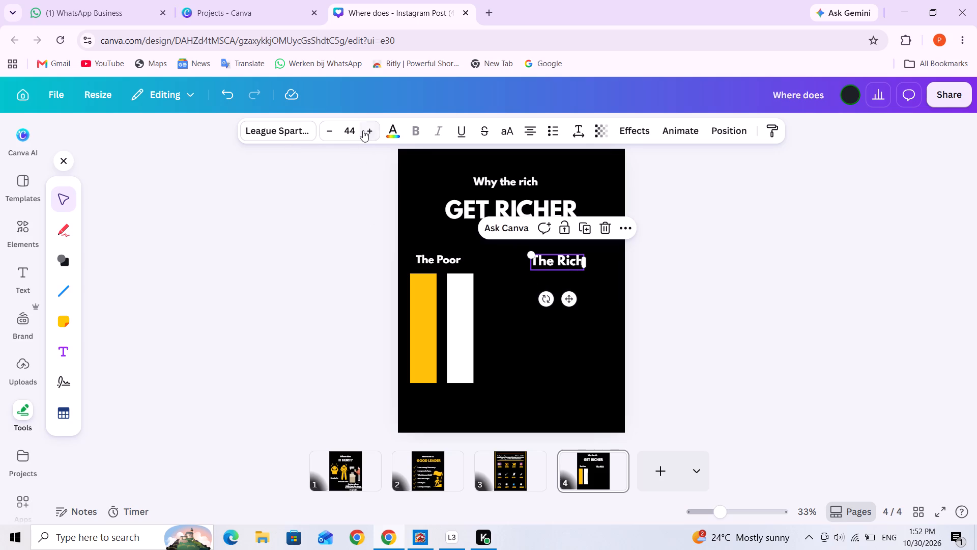
{"action": "left_click", "coordinate": [355, 130]}
{"action": "type", "text": "35"}
{"action": "key", "text": "Return"}
{"action": "left_click", "coordinate": [569, 329]}
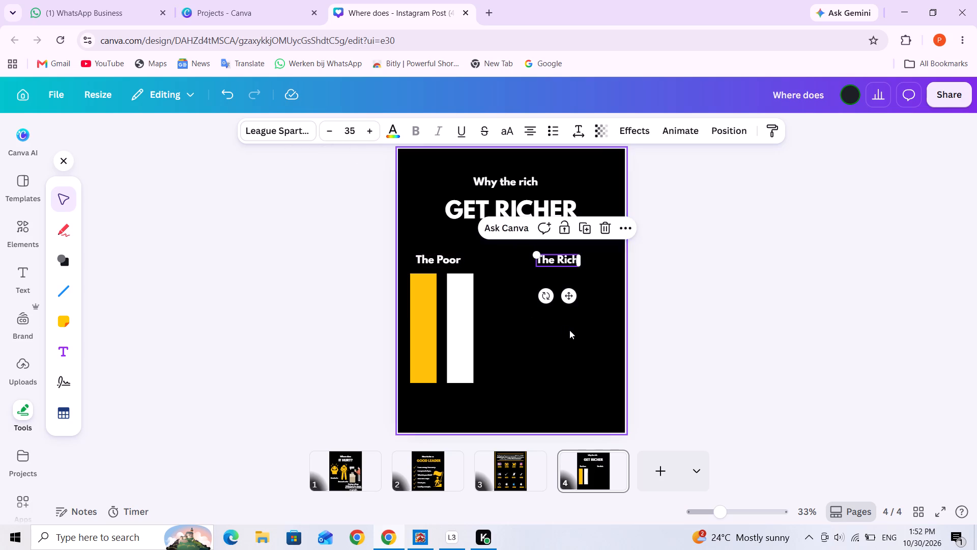
Duplicate the white bar and place the copy level with it, just past the page's centre towards "The Rich".
{"action": "left_click", "coordinate": [464, 329]}
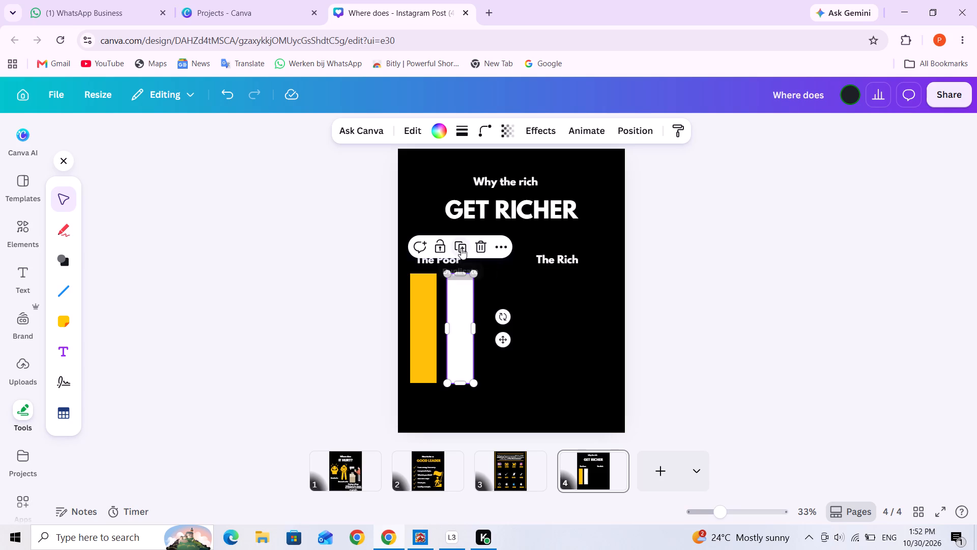
{"action": "left_click", "coordinate": [461, 248]}
{"action": "left_click_drag", "start_coordinate": [466, 341], "coordinate": [477, 342]}
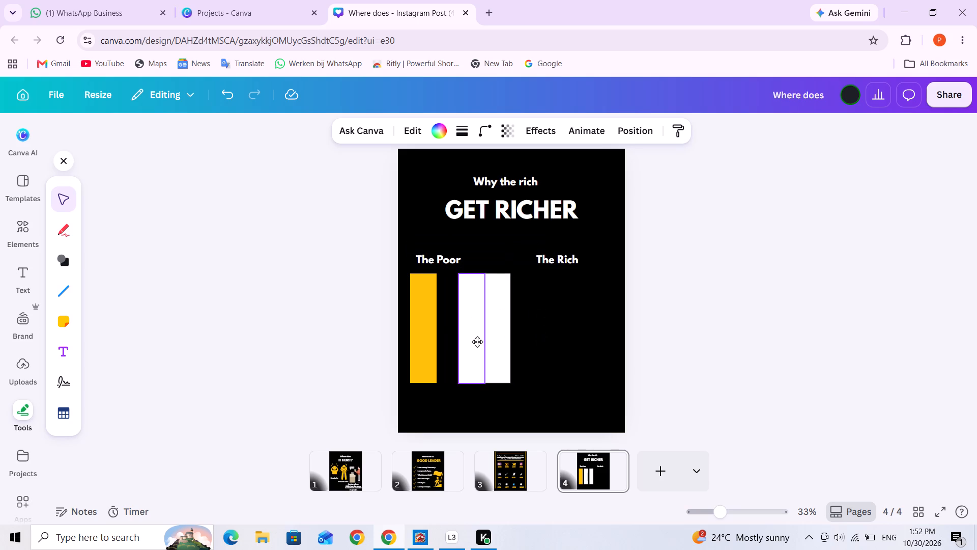
{"action": "key", "text": "ctrl+z"}
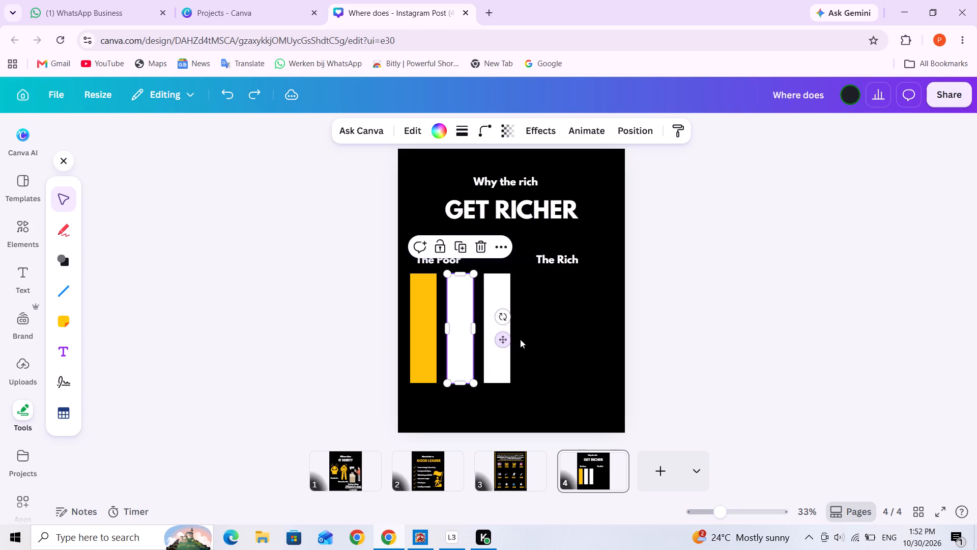
{"action": "left_click", "coordinate": [541, 328]}
{"action": "left_click_drag", "start_coordinate": [495, 329], "coordinate": [513, 329]}
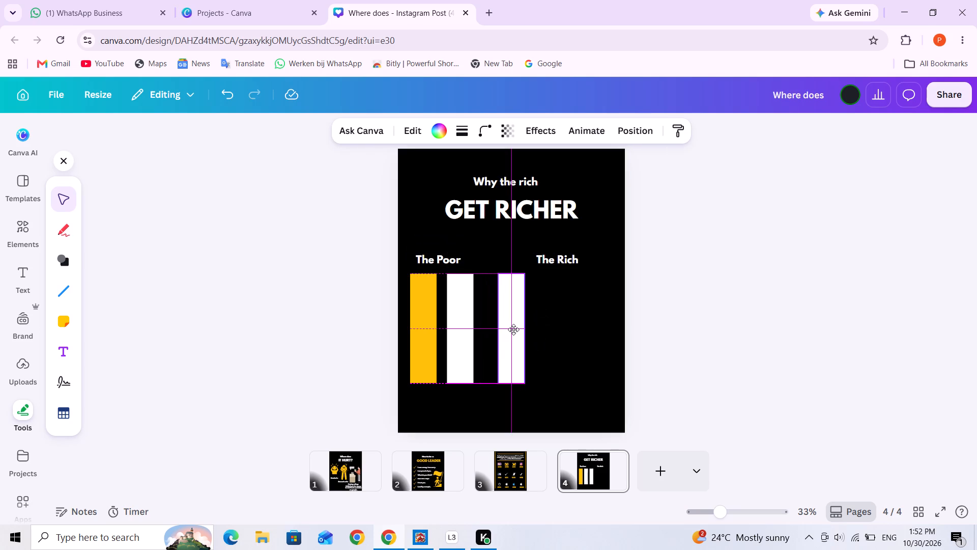
{"action": "left_click_drag", "start_coordinate": [513, 329], "coordinate": [516, 329]}
Shorten the new white bar slightly from its top edge, keeping its base level with the other bars.
{"action": "left_click_drag", "start_coordinate": [521, 271], "coordinate": [521, 280]}
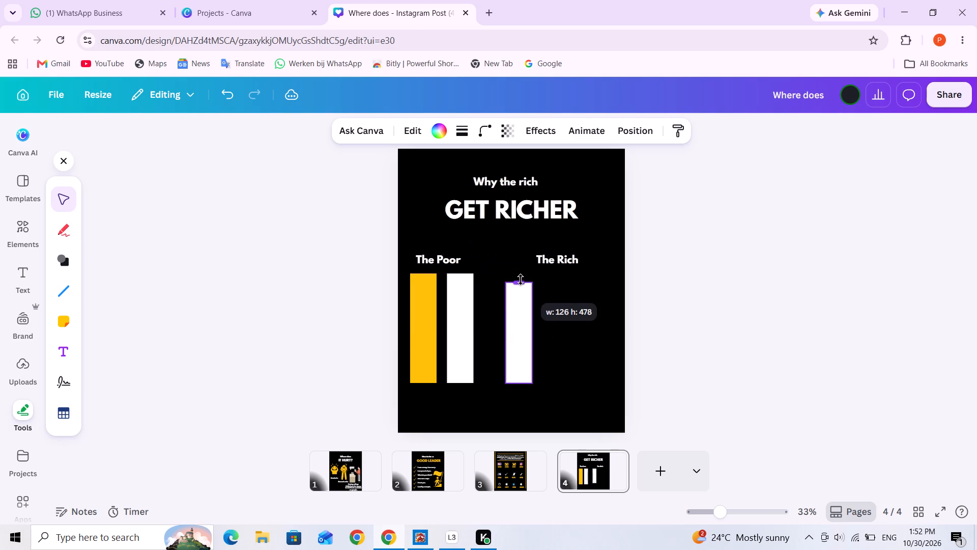
{"action": "left_click_drag", "start_coordinate": [521, 280], "coordinate": [522, 277]}
{"action": "left_click", "coordinate": [558, 289]}
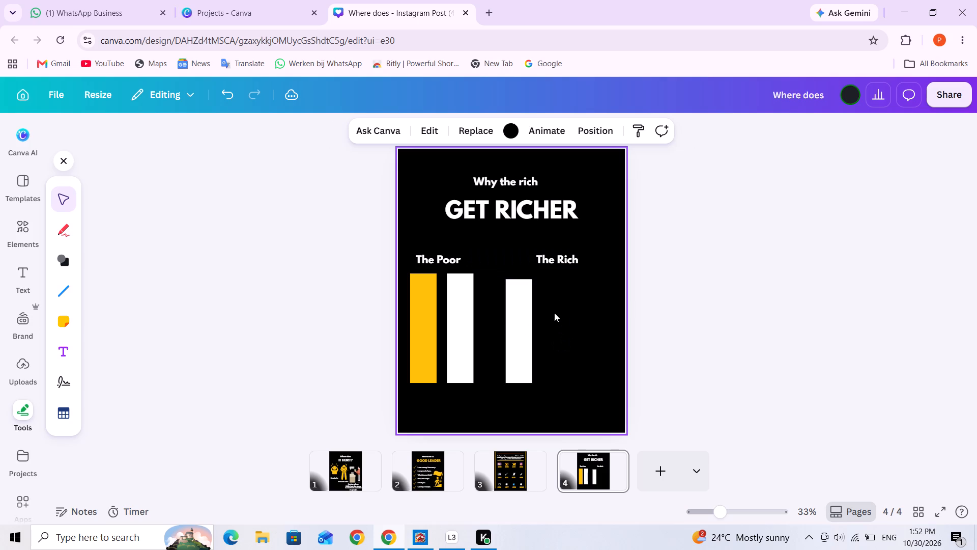
Duplicate the white bar under "The Rich", place the copy just beside it and shorten it from the top to a small block with a level base.
{"action": "left_click", "coordinate": [510, 357]}
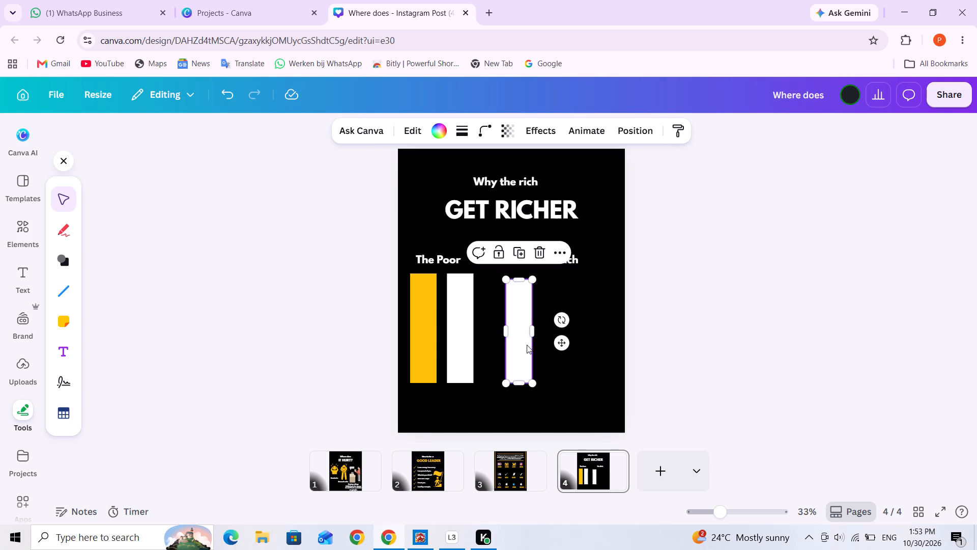
{"action": "left_click", "coordinate": [517, 252]}
{"action": "left_click_drag", "start_coordinate": [527, 340], "coordinate": [534, 340]}
{"action": "left_click", "coordinate": [583, 338]}
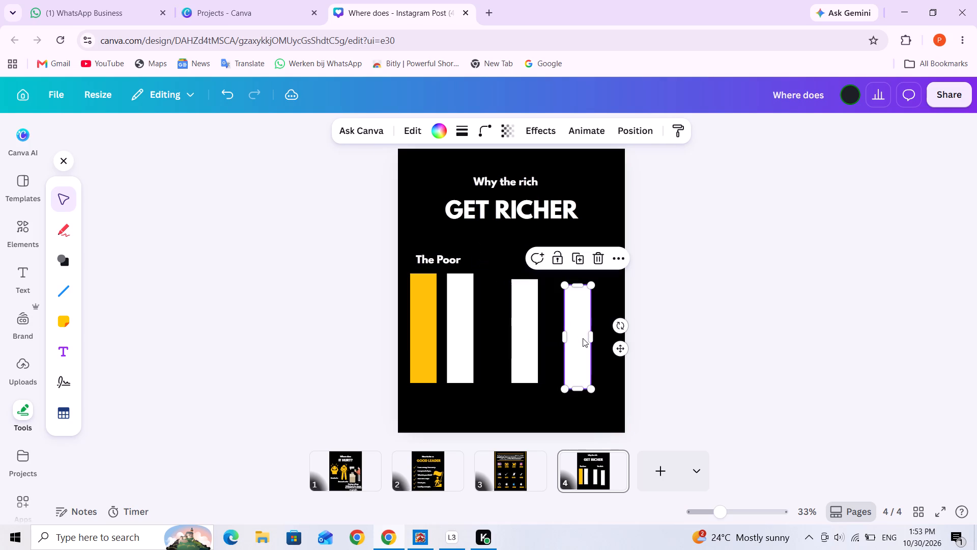
{"action": "left_click_drag", "start_coordinate": [582, 339], "coordinate": [566, 335]}
{"action": "left_click_drag", "start_coordinate": [564, 280], "coordinate": [554, 350]}
{"action": "scroll", "coordinate": [599, 358], "scroll_direction": "down", "scroll_amount": 1}
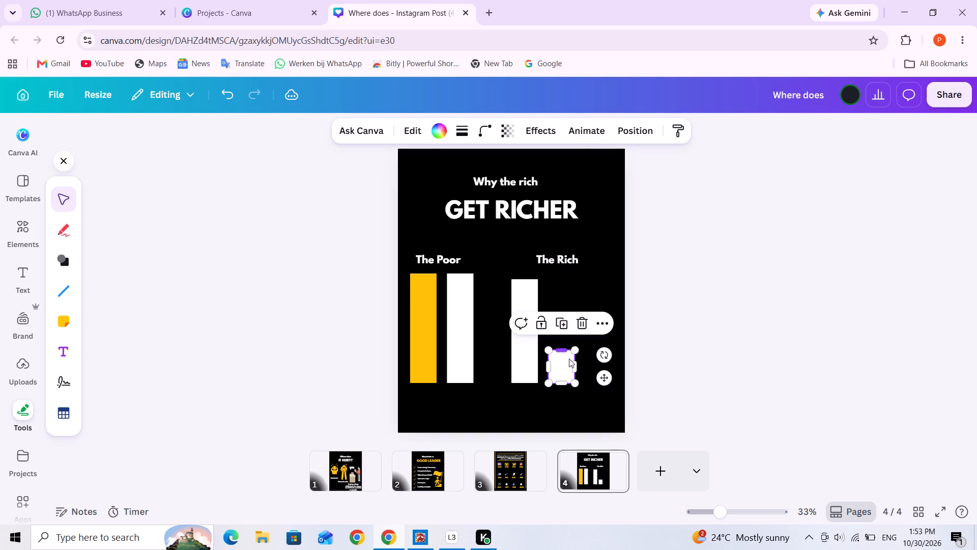
Duplicate the short white block and line up the copies beside it to make a row of three under "The Rich".
{"action": "left_click", "coordinate": [562, 323]}
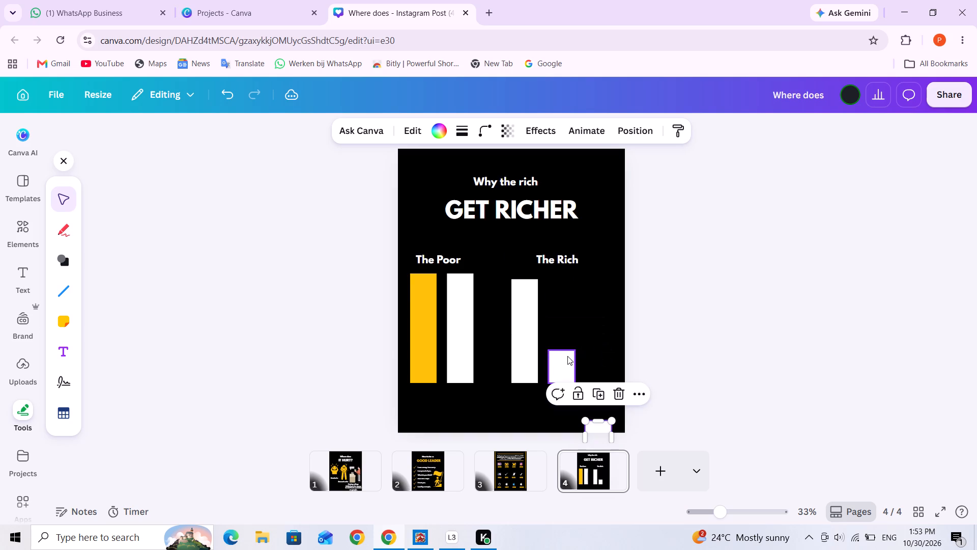
{"action": "left_click", "coordinate": [562, 364]}
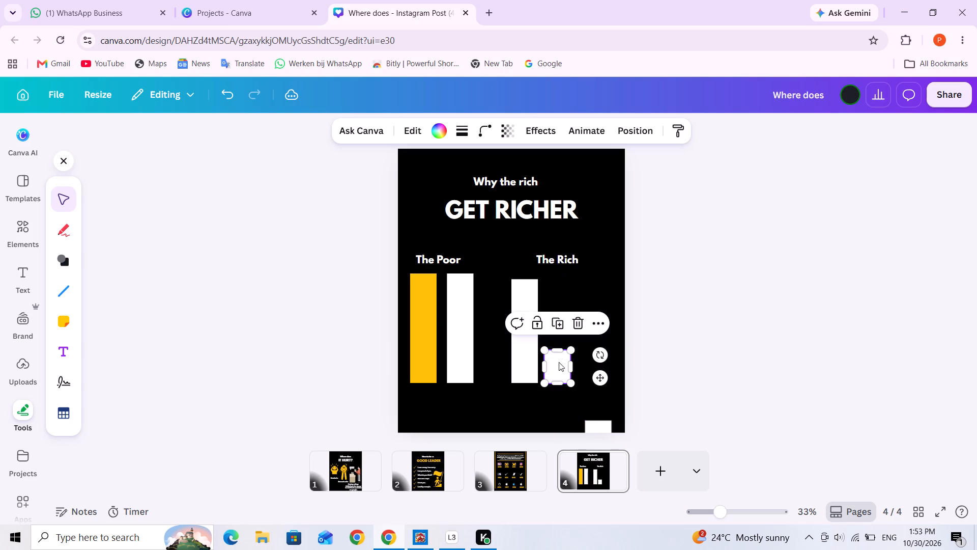
{"action": "left_click", "coordinate": [558, 327]}
{"action": "left_click_drag", "start_coordinate": [559, 370], "coordinate": [580, 363]}
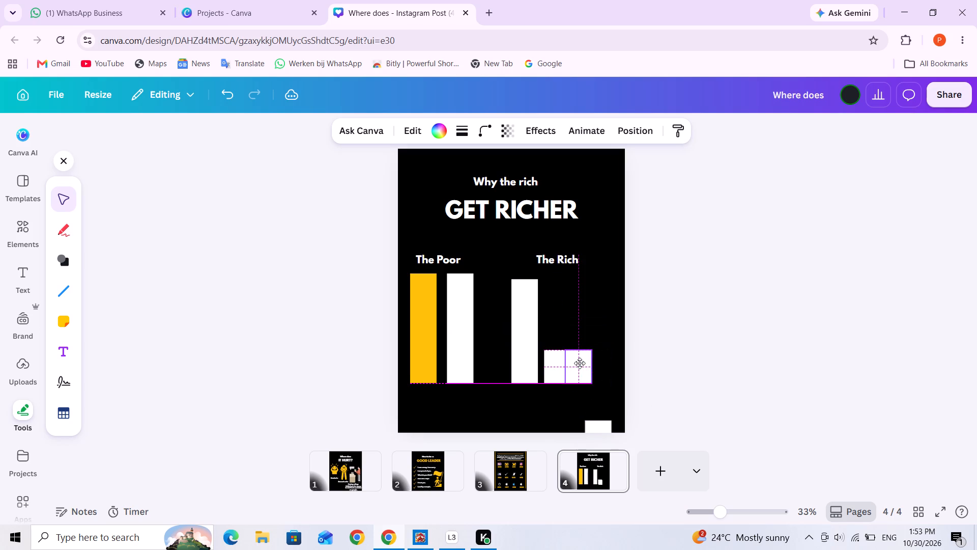
{"action": "left_click_drag", "start_coordinate": [580, 363], "coordinate": [585, 363]}
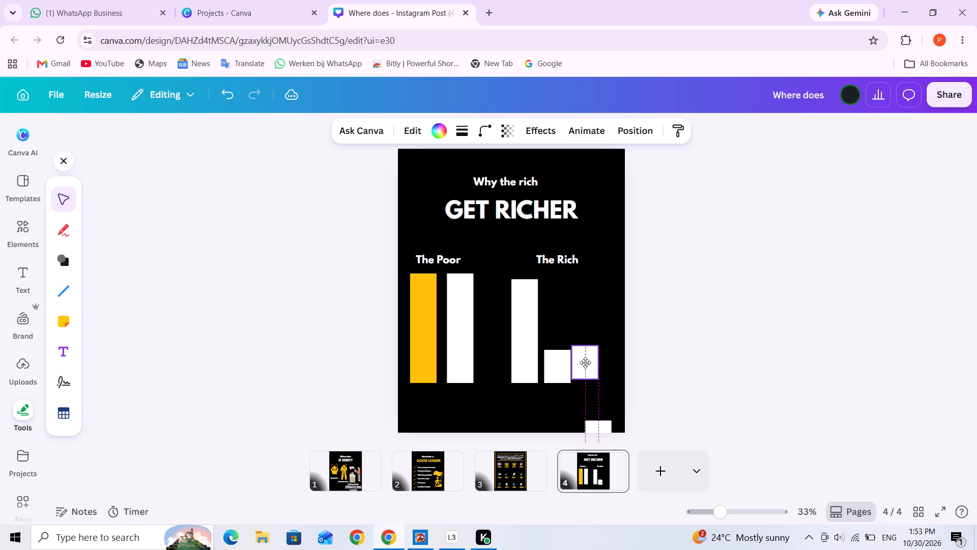
{"action": "left_click_drag", "start_coordinate": [585, 363], "coordinate": [587, 368]}
{"action": "left_click", "coordinate": [587, 322]}
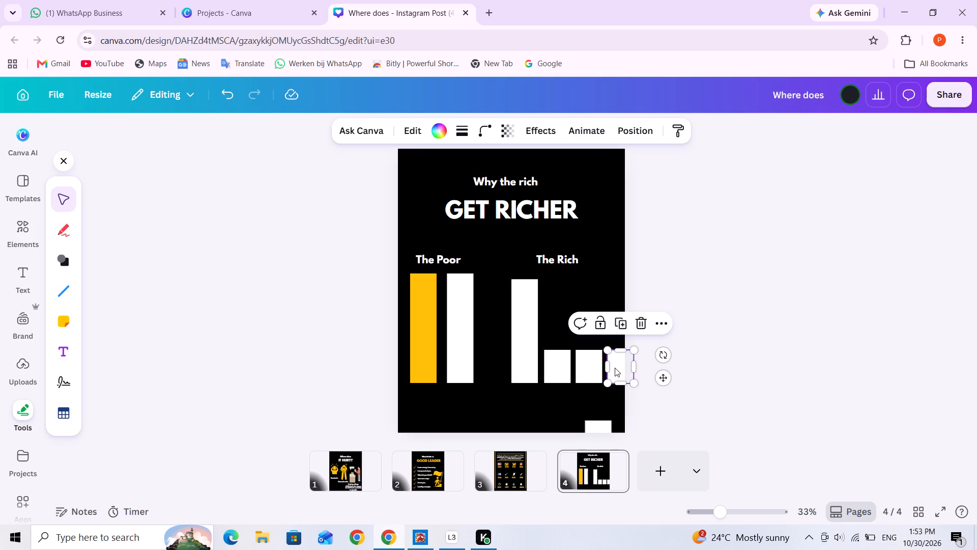
Move the tall white bar and the three short blocks towards "The Poor" so they fit on the page, spacing the blocks 14 apart.
{"action": "left_click_drag", "start_coordinate": [531, 361], "coordinate": [529, 361]}
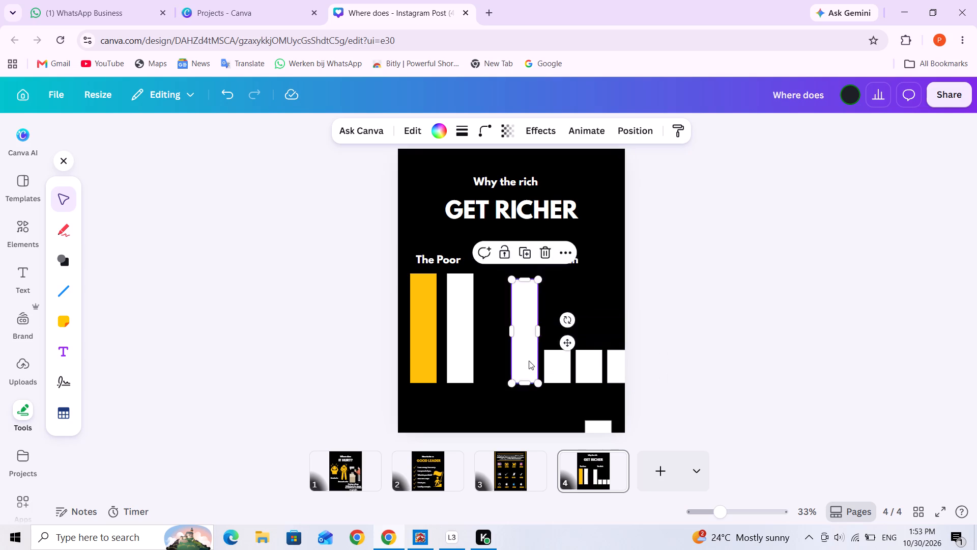
{"action": "left_click_drag", "start_coordinate": [529, 361], "coordinate": [521, 361]}
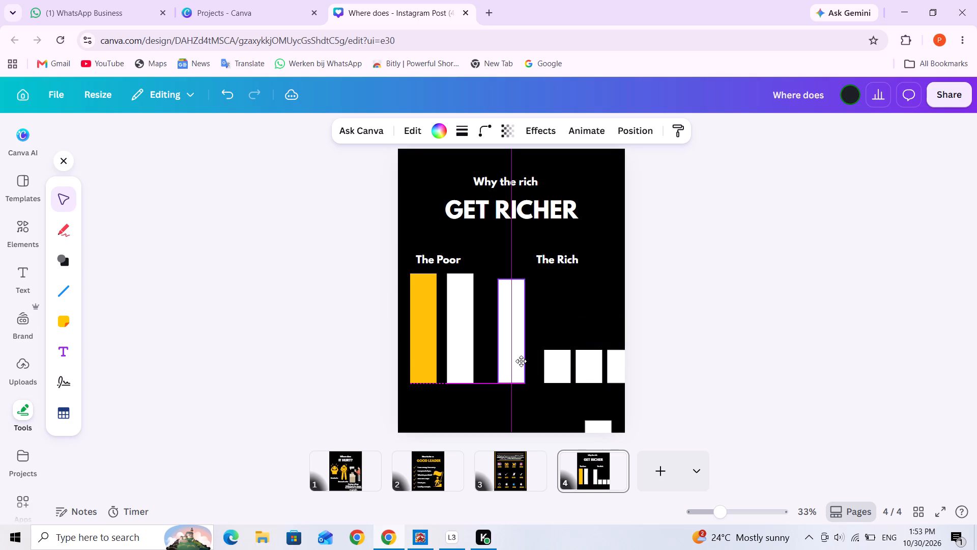
{"action": "left_click_drag", "start_coordinate": [521, 361], "coordinate": [522, 361]}
{"action": "left_click_drag", "start_coordinate": [522, 361], "coordinate": [522, 361]}
{"action": "left_click_drag", "start_coordinate": [522, 361], "coordinate": [523, 361]}
{"action": "left_click_drag", "start_coordinate": [551, 367], "coordinate": [546, 367]}
{"action": "left_click_drag", "start_coordinate": [587, 369], "coordinate": [580, 370]}
{"action": "left_click_drag", "start_coordinate": [613, 369], "coordinate": [606, 370]}
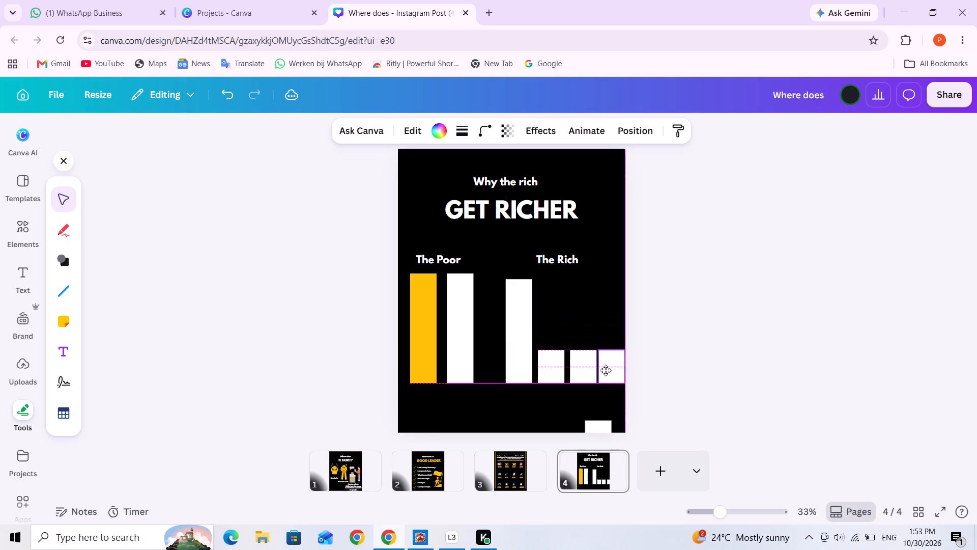
{"action": "left_click_drag", "start_coordinate": [606, 370], "coordinate": [604, 370]}
{"action": "left_click", "coordinate": [576, 368]}
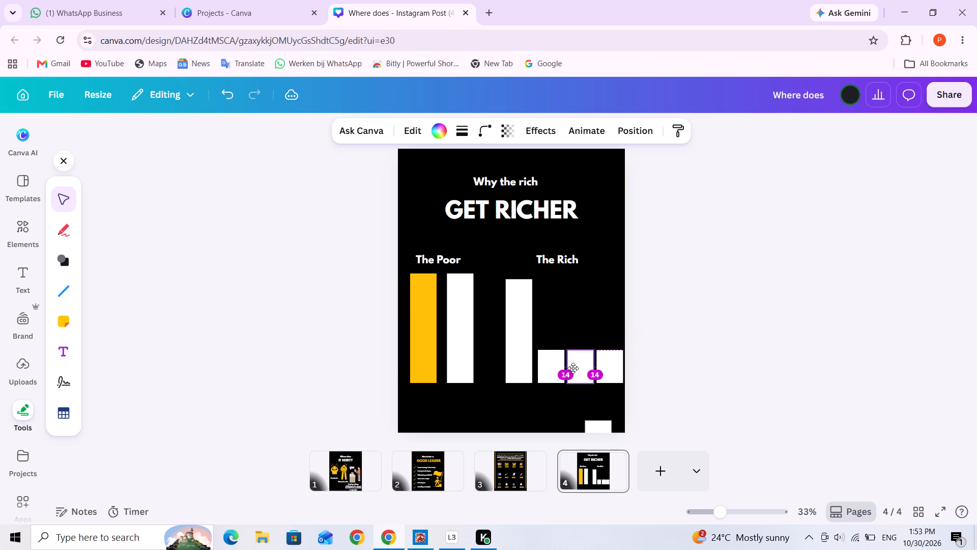
{"action": "left_click", "coordinate": [680, 365]}
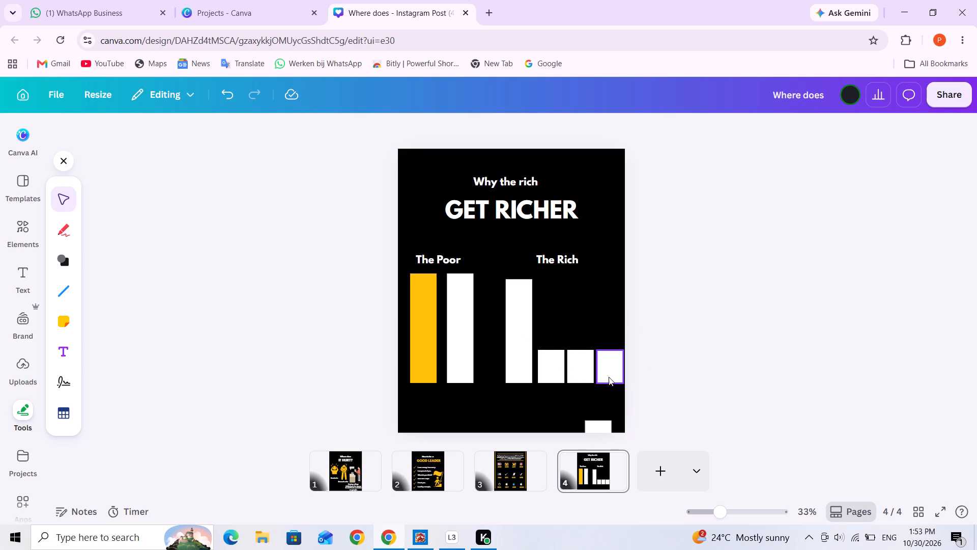
Shift the three short white blocks slightly closer to the tall bar and even their gaps at 12.
{"action": "left_click", "coordinate": [604, 367]}
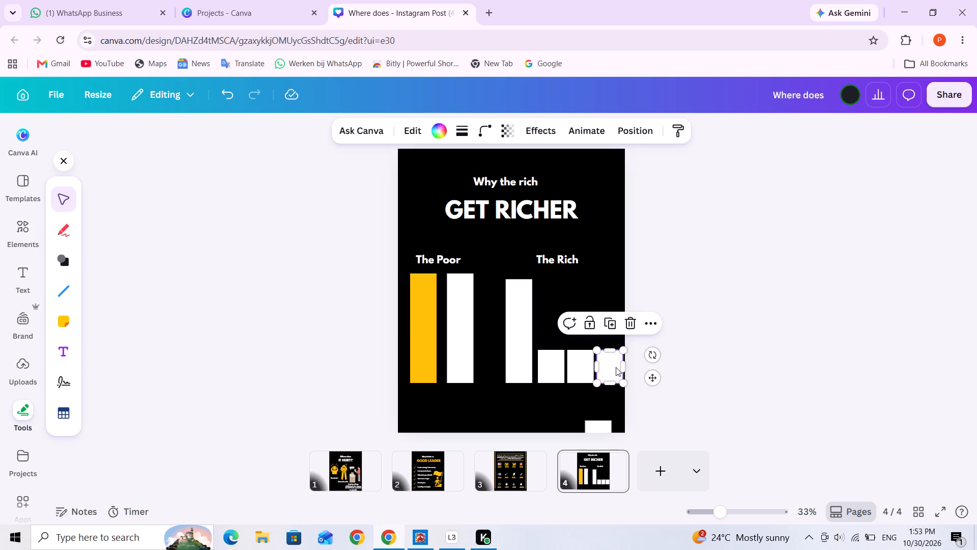
{"action": "left_click", "coordinate": [622, 367]}
{"action": "left_click", "coordinate": [670, 360]}
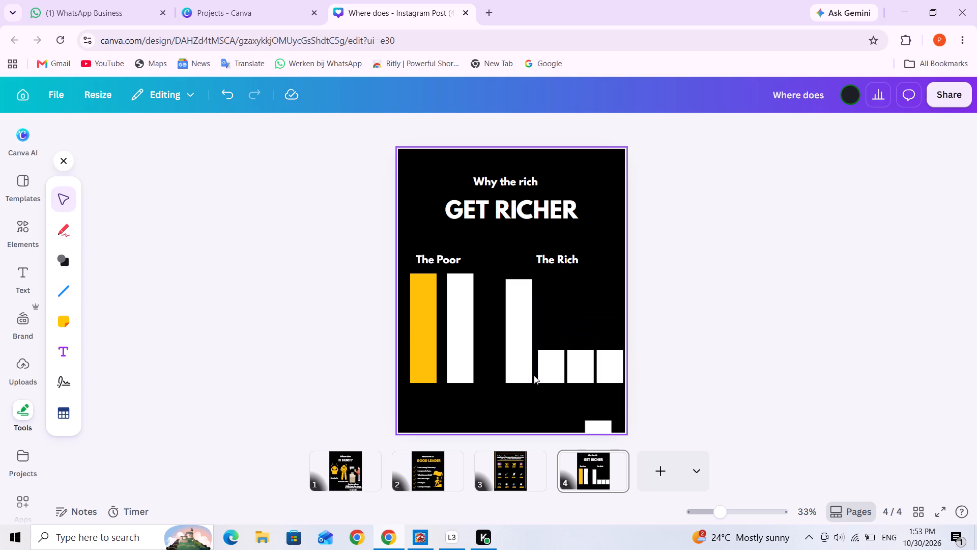
{"action": "left_click", "coordinate": [556, 365]}
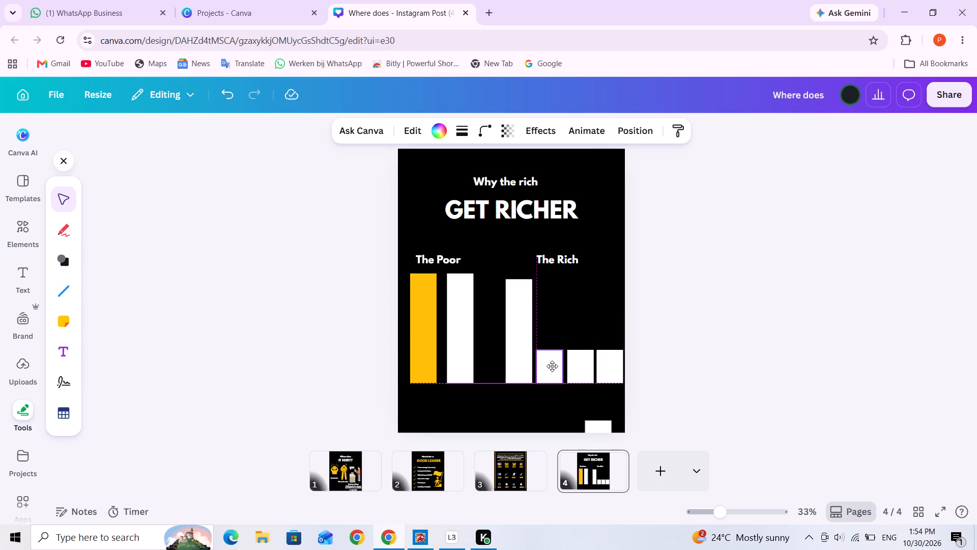
{"action": "left_click", "coordinate": [583, 371]}
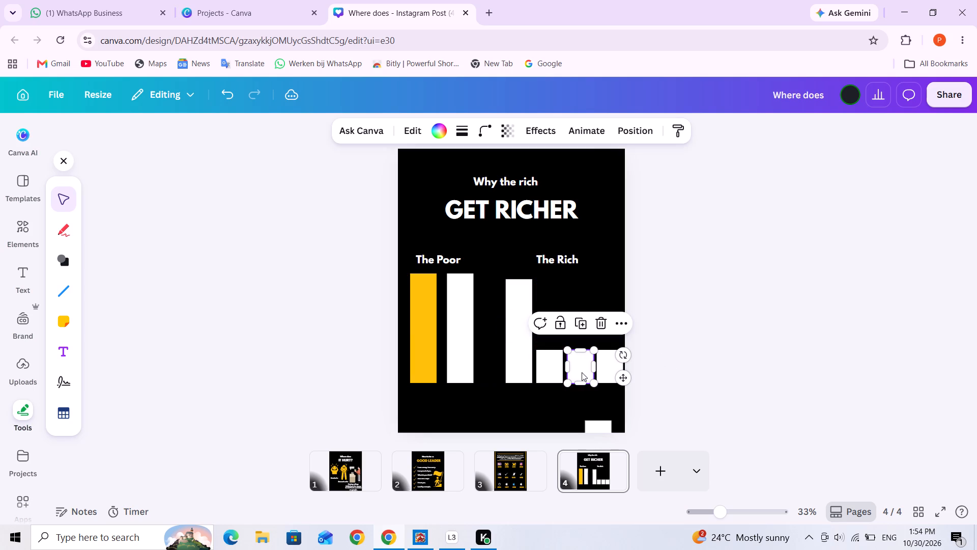
{"action": "left_click", "coordinate": [604, 371]}
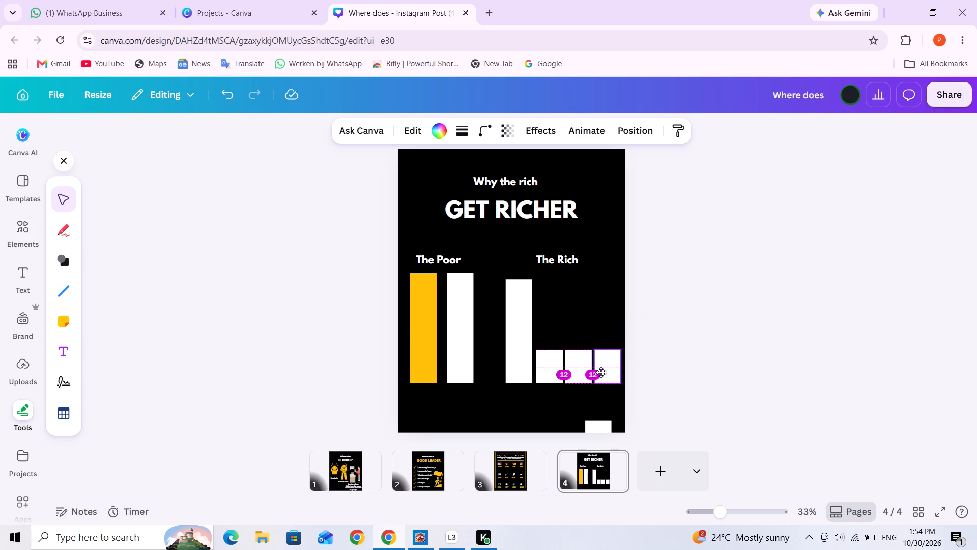
{"action": "left_click", "coordinate": [695, 367]}
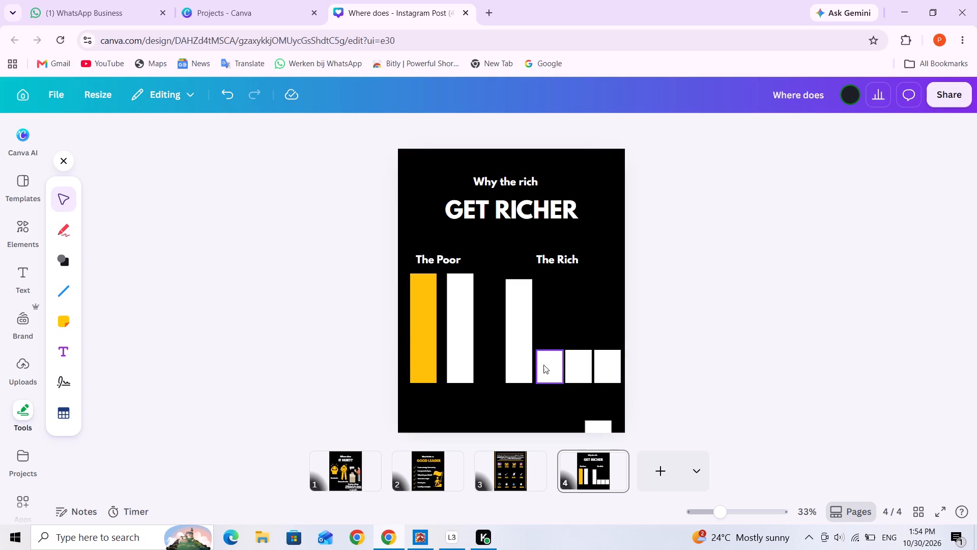
Change the fill of the tall bar and the first two short blocks under "The Rich" to orange #fec007.
{"action": "left_click", "coordinate": [525, 351]}
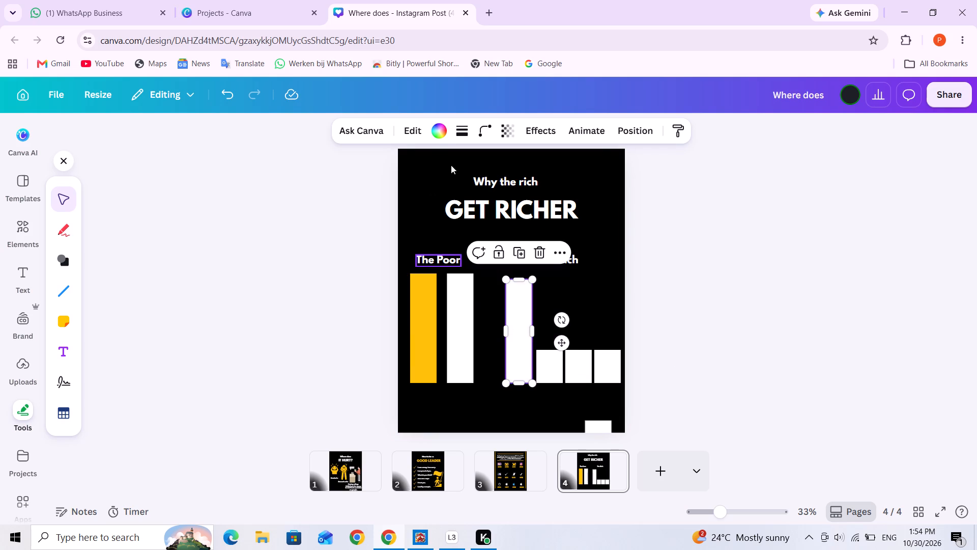
{"action": "left_click", "coordinate": [433, 133]}
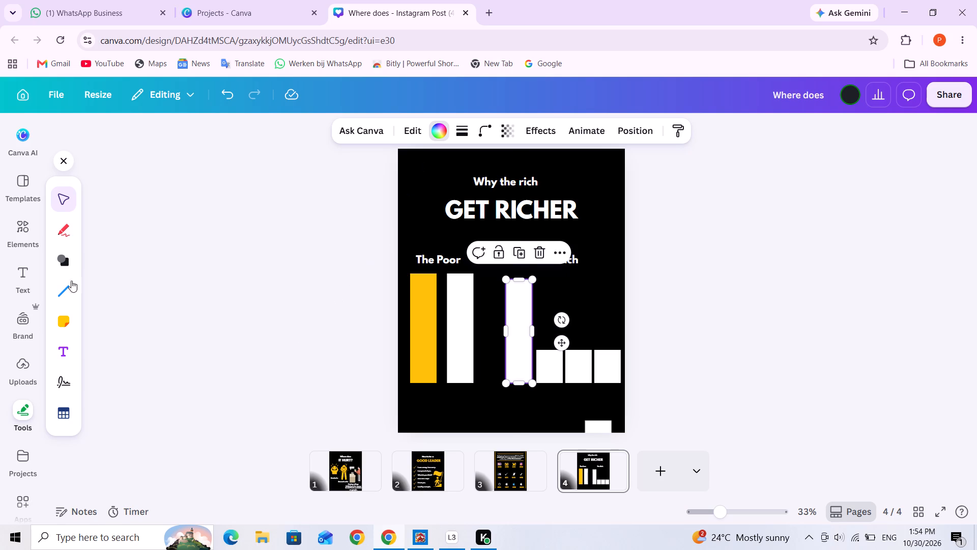
{"action": "left_click", "coordinate": [145, 233]}
{"action": "left_click", "coordinate": [162, 226]}
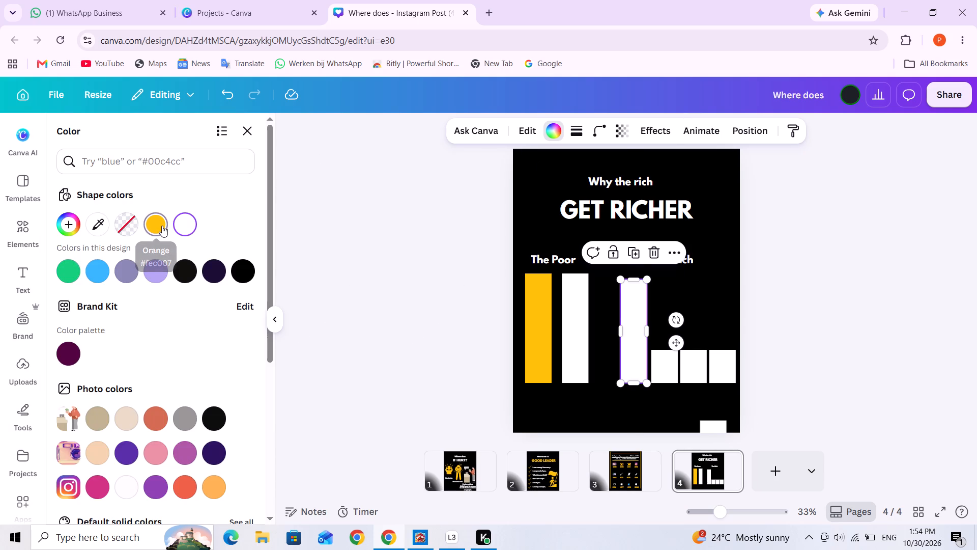
{"action": "left_click", "coordinate": [669, 370]}
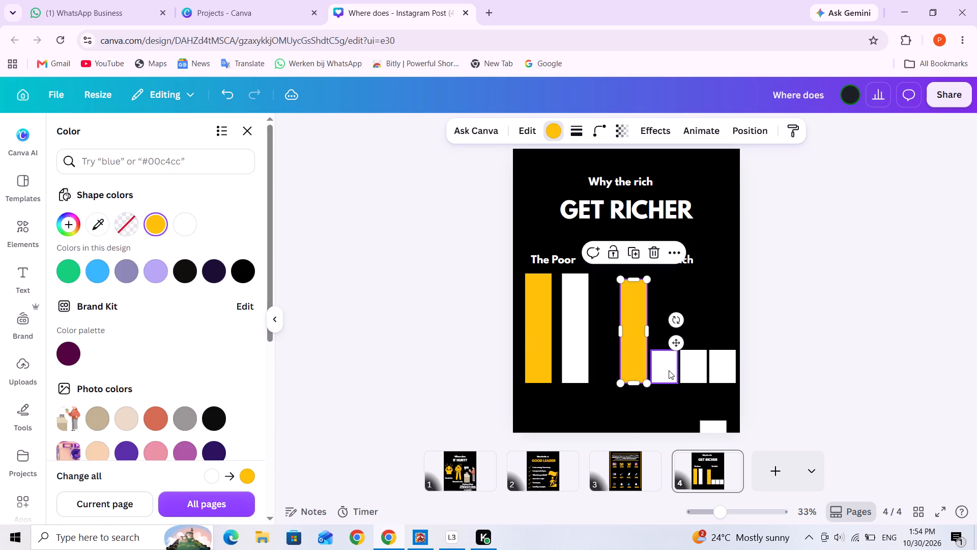
{"action": "left_click", "coordinate": [156, 222]}
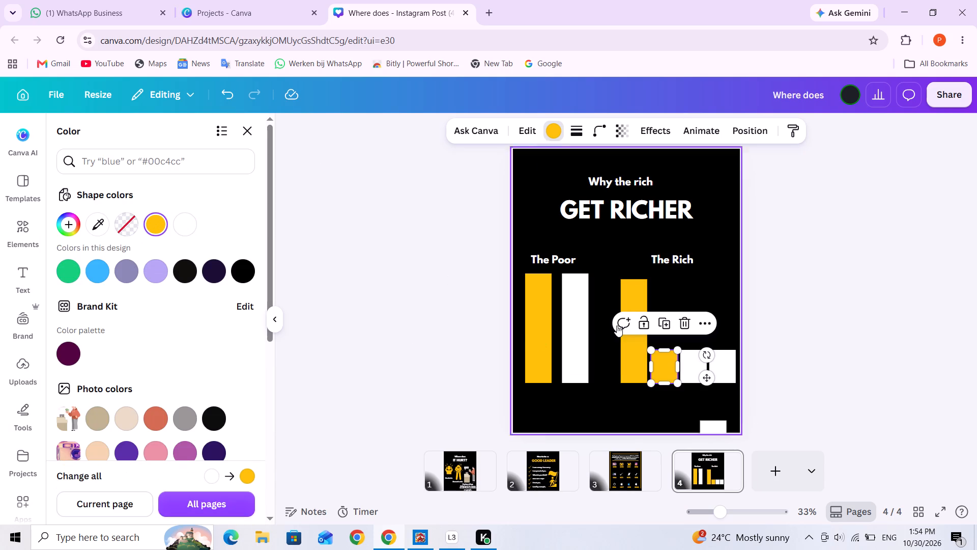
{"action": "left_click", "coordinate": [697, 368]}
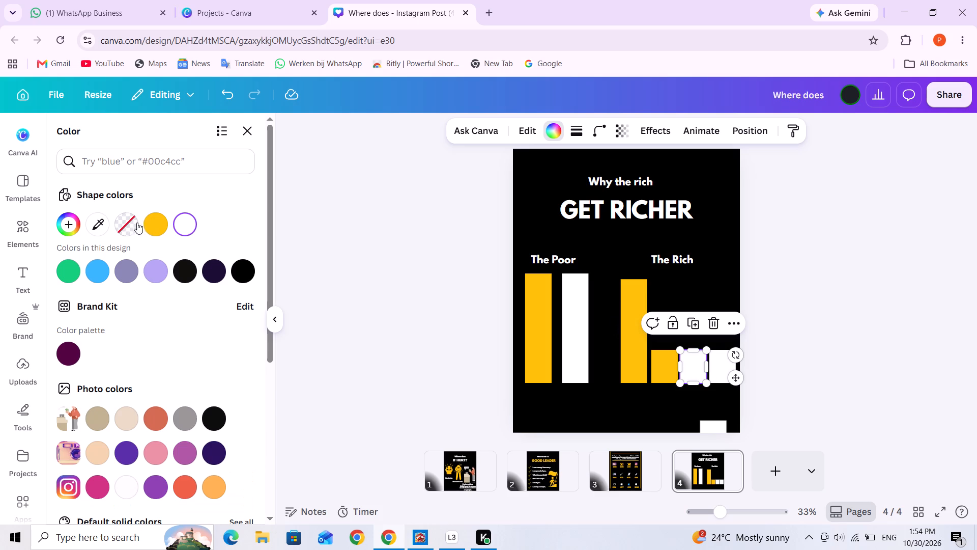
{"action": "left_click", "coordinate": [149, 224]}
{"action": "left_click", "coordinate": [820, 367]}
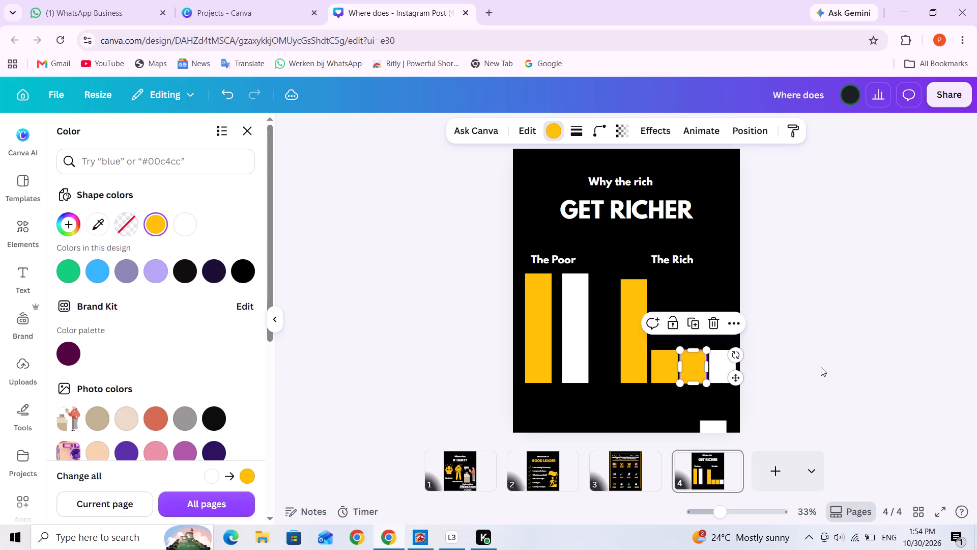
{"action": "left_click", "coordinate": [710, 367]}
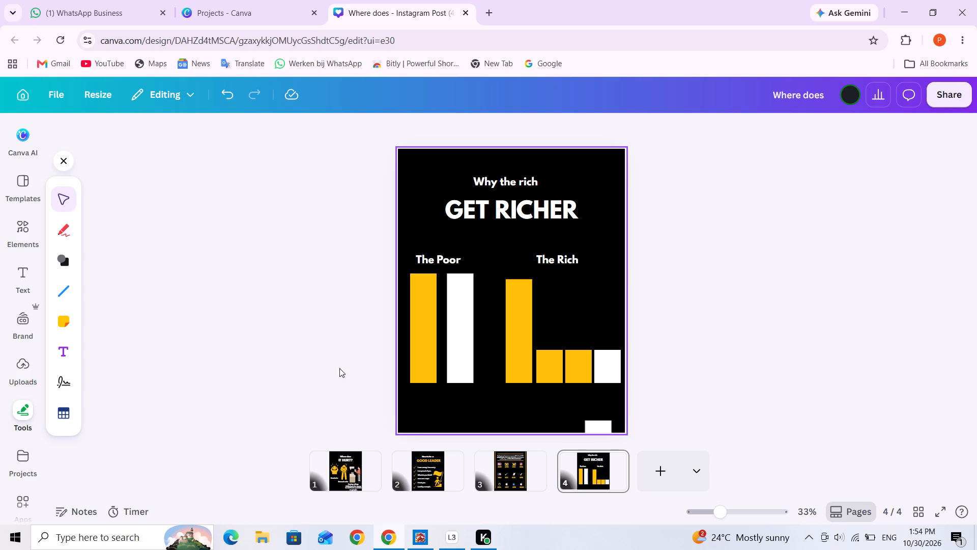
Add a body text label reading "Earns this much" on three lines and place it below the orange bar under "The Poor".
{"action": "left_click", "coordinate": [24, 241]}
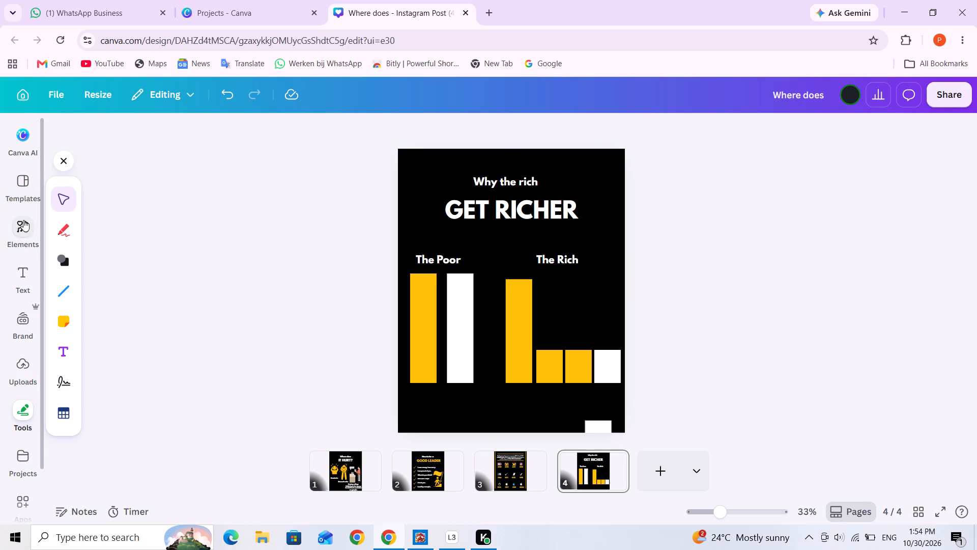
{"action": "left_click", "coordinate": [25, 282]}
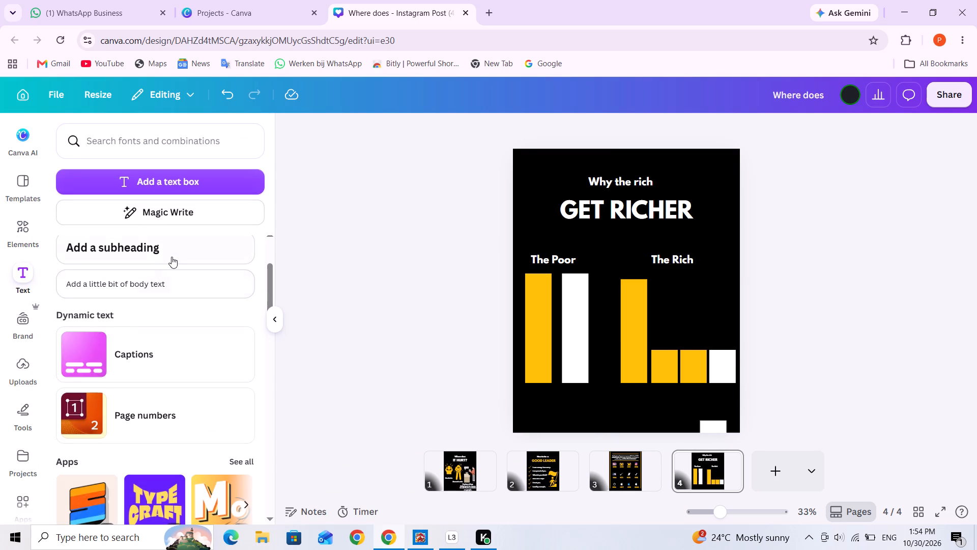
{"action": "scroll", "coordinate": [179, 255], "scroll_direction": "up", "scroll_amount": 1}
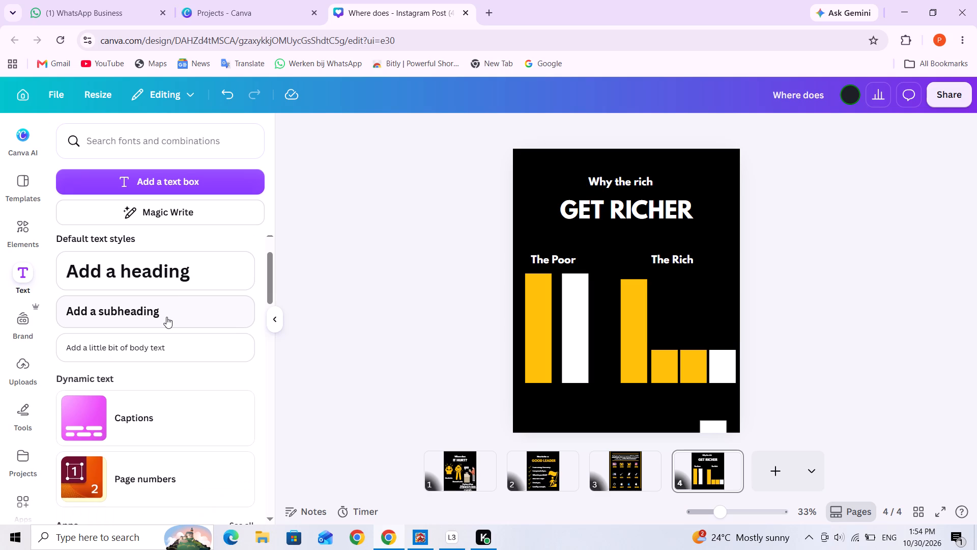
{"action": "left_click", "coordinate": [166, 343]}
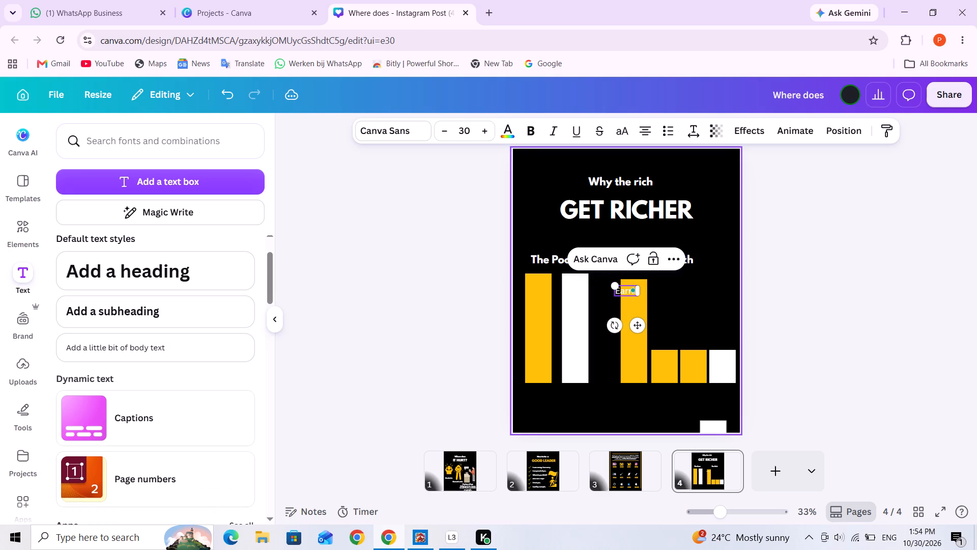
{"action": "key", "text": "Return"}
{"action": "type", "text": "this"}
{"action": "key", "text": "space"}
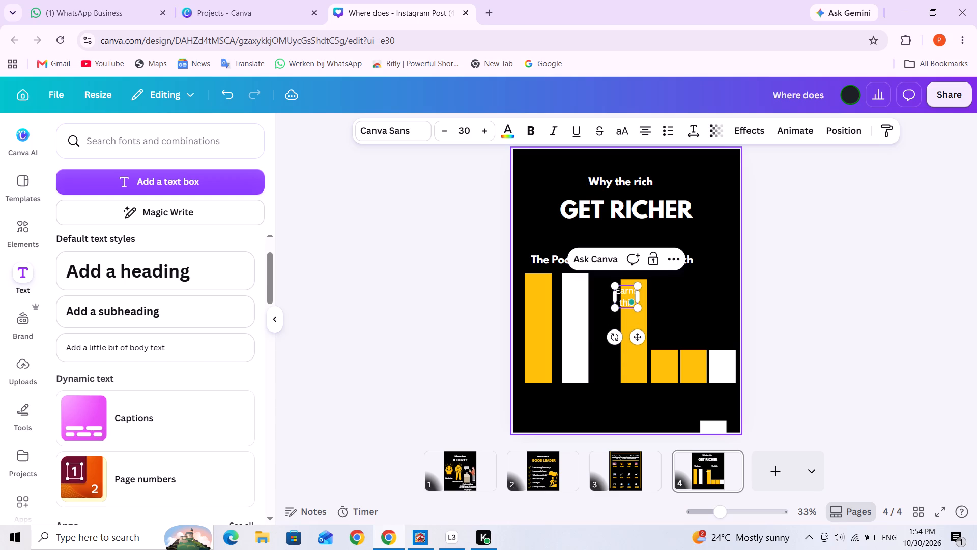
{"action": "key", "text": "Return"}
{"action": "type", "text": "much"}
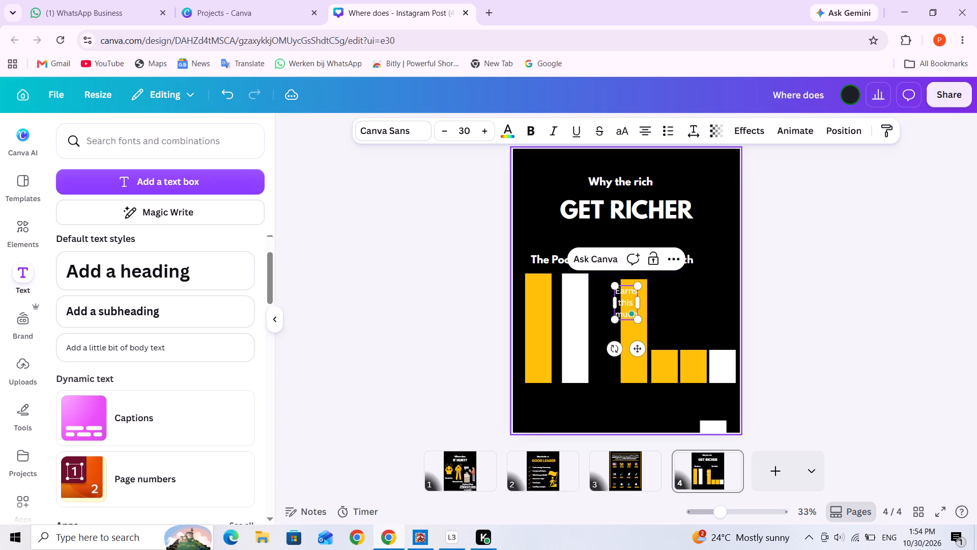
{"action": "left_click", "coordinate": [680, 322]}
{"action": "left_click_drag", "start_coordinate": [628, 304], "coordinate": [540, 409]}
Make the whole "Earns this much" label bold and set its font to League Spartan.
{"action": "triple_click", "coordinate": [530, 411]}
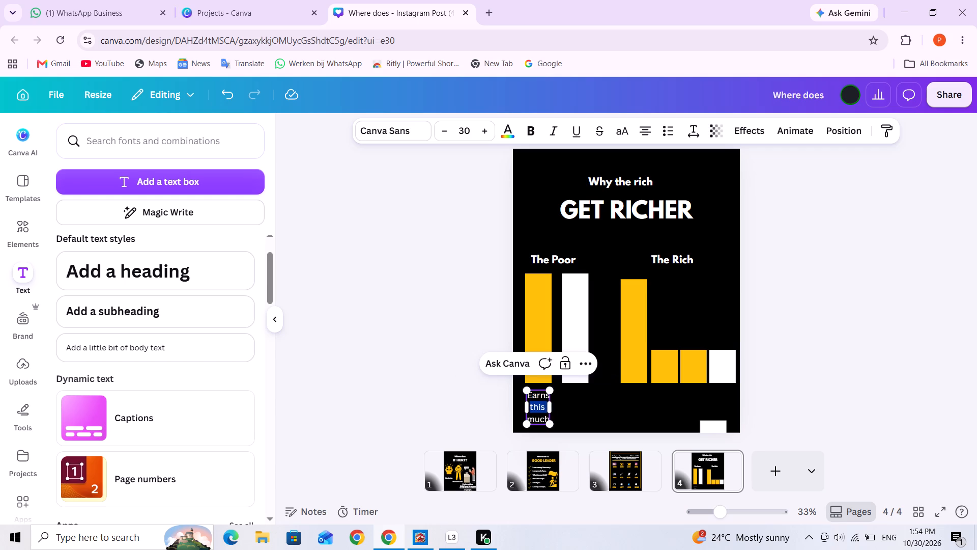
{"action": "key", "text": "ctrl+a"}
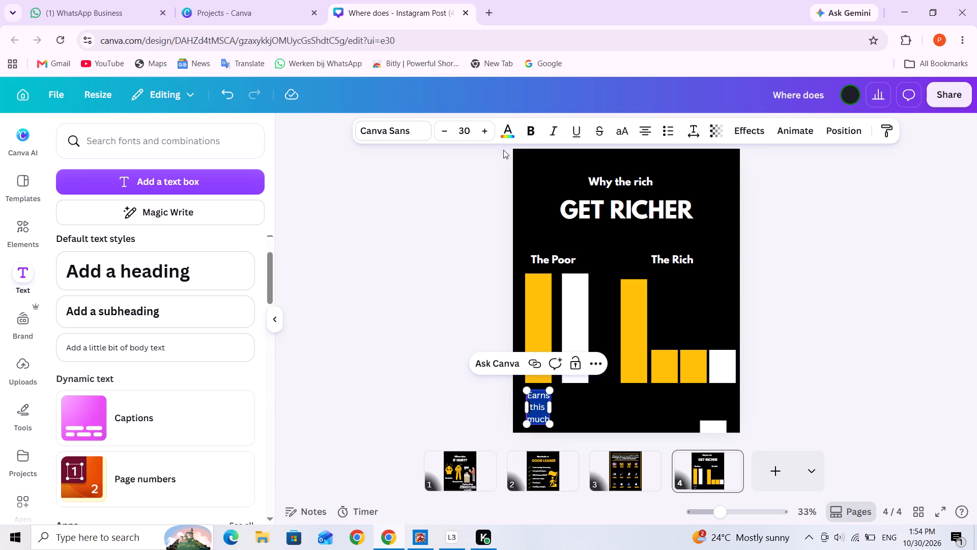
{"action": "left_click", "coordinate": [525, 131]}
{"action": "left_click", "coordinate": [418, 136]}
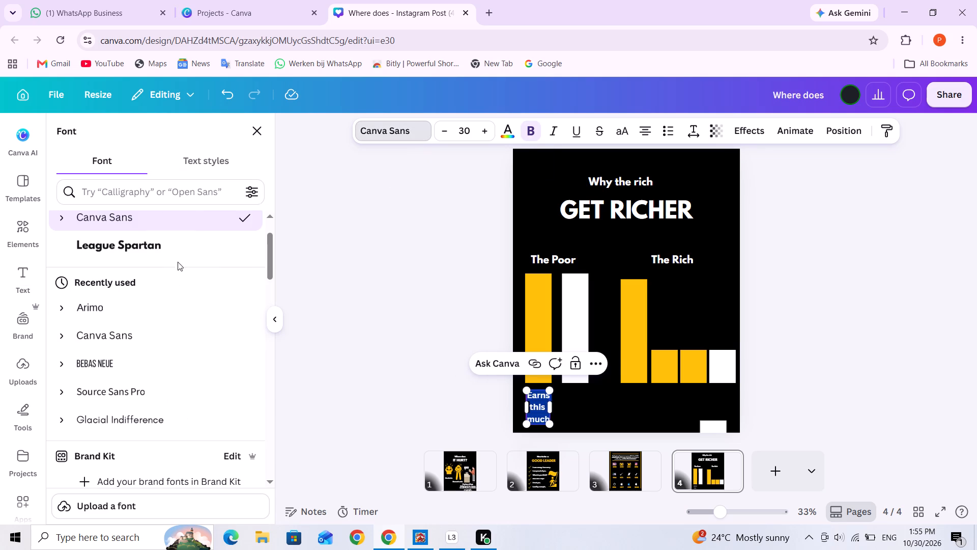
{"action": "left_click", "coordinate": [183, 242]}
{"action": "left_click", "coordinate": [581, 413]}
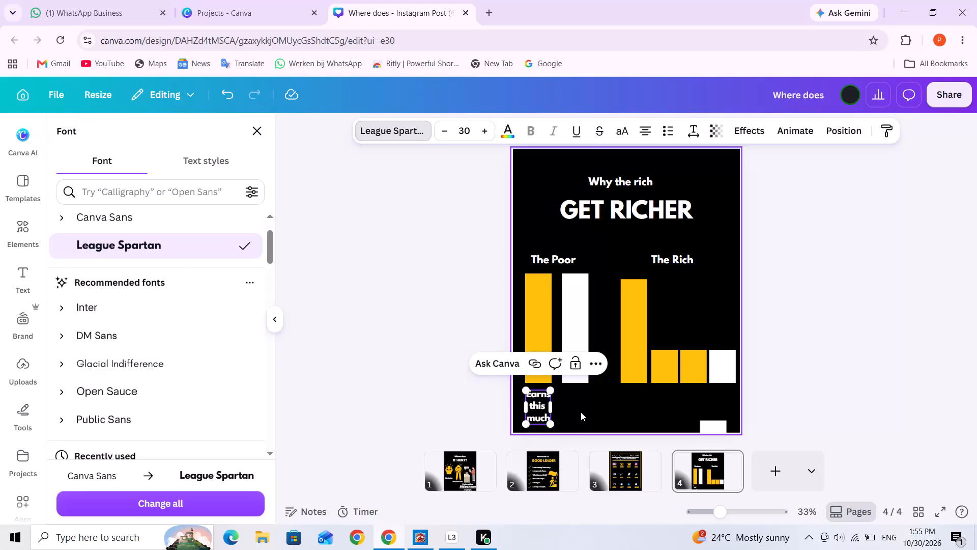
{"action": "left_click", "coordinate": [581, 412]}
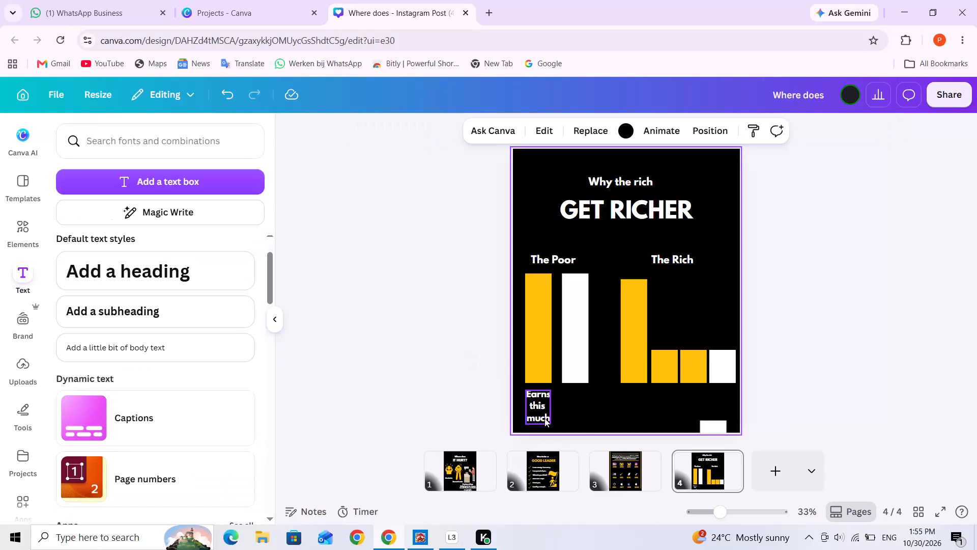
Duplicate the "Earns this much" label and align the copy beside the original, below the white bar under "The Poor".
{"action": "left_click", "coordinate": [534, 407]}
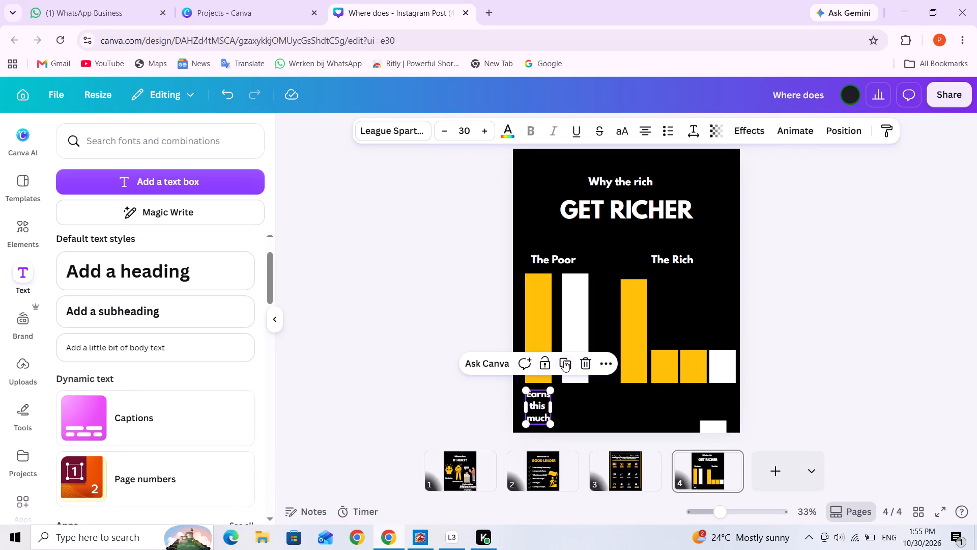
{"action": "left_click", "coordinate": [566, 361]}
{"action": "left_click_drag", "start_coordinate": [542, 411], "coordinate": [574, 405]}
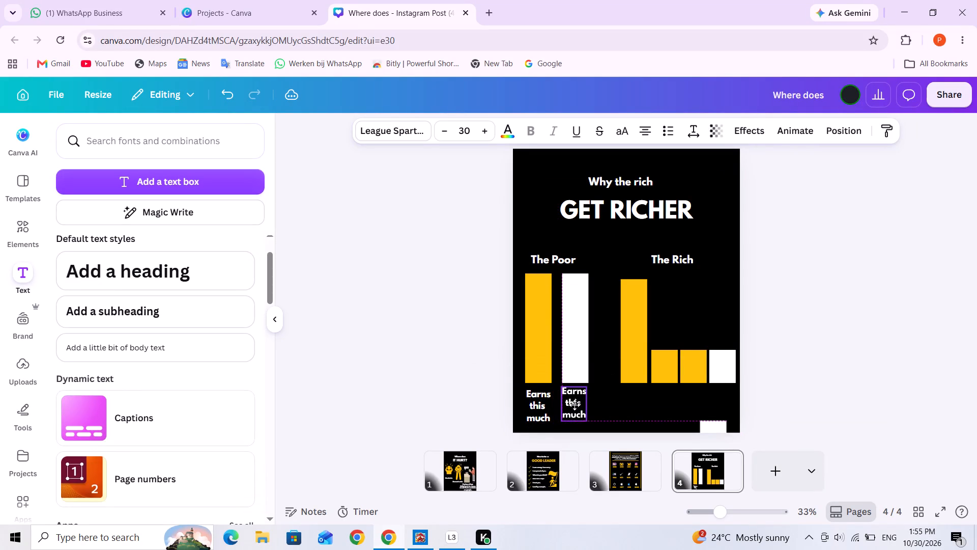
{"action": "left_click_drag", "start_coordinate": [574, 405], "coordinate": [578, 410]}
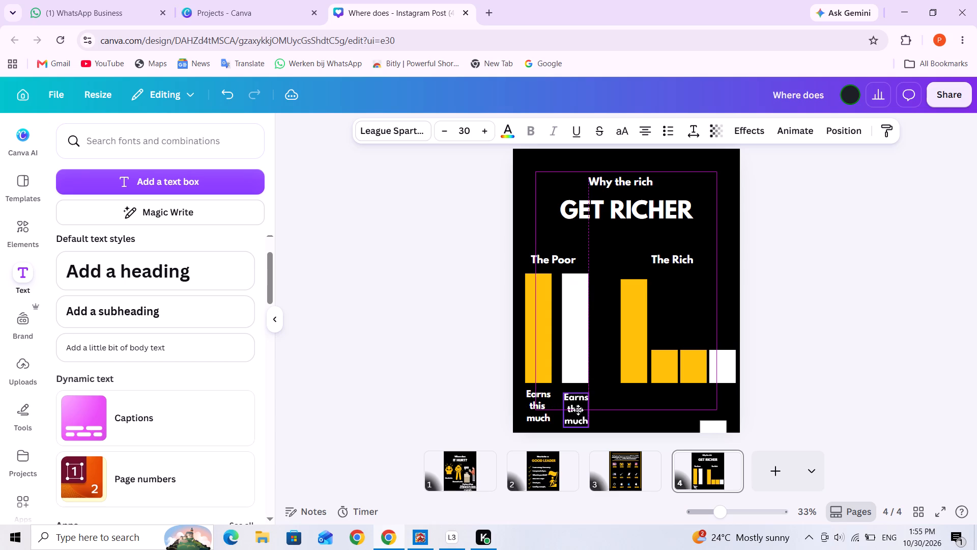
{"action": "left_click_drag", "start_coordinate": [578, 410], "coordinate": [577, 407]}
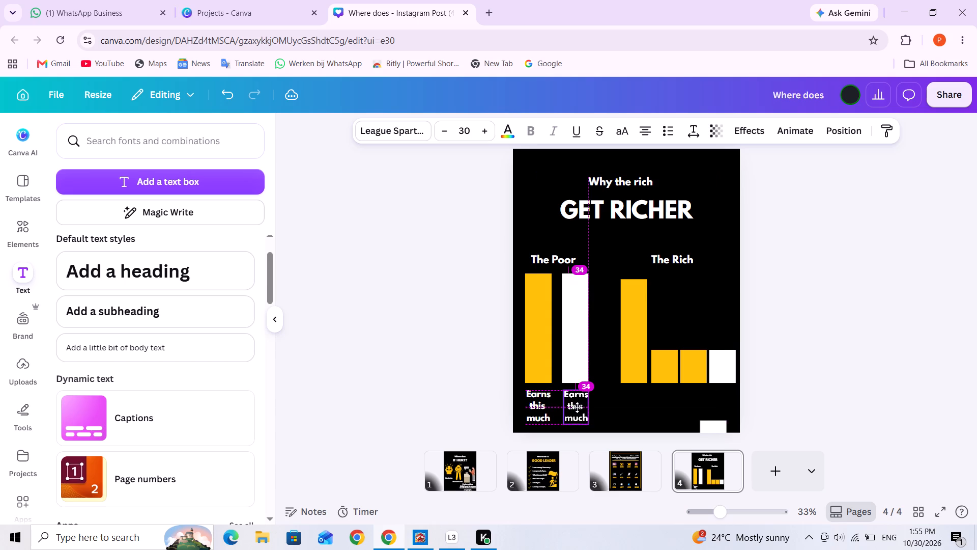
{"action": "left_click_drag", "start_coordinate": [577, 407], "coordinate": [577, 408]}
Replace the word "Earns" with "Spends" in the label below the white bar.
{"action": "double_click", "coordinate": [573, 396]}
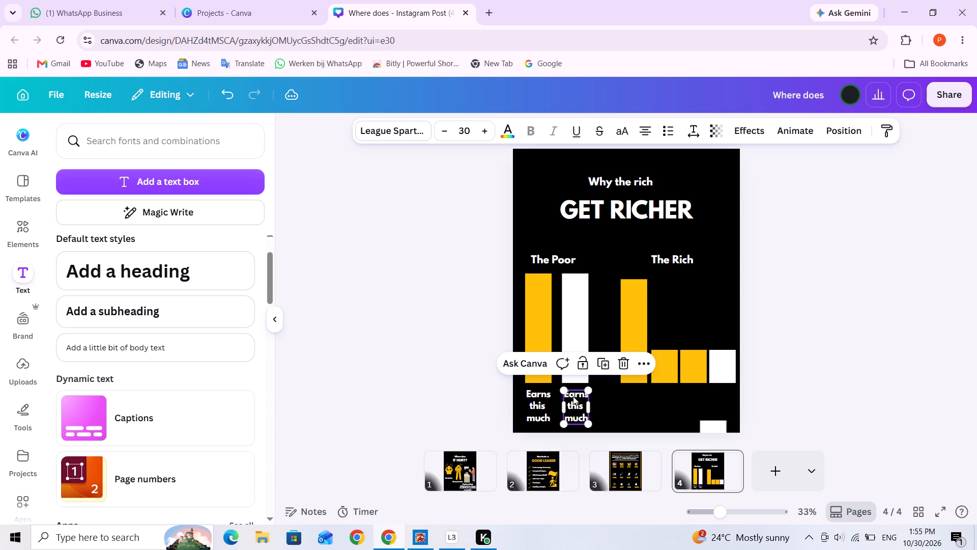
{"action": "left_click", "coordinate": [573, 396]}
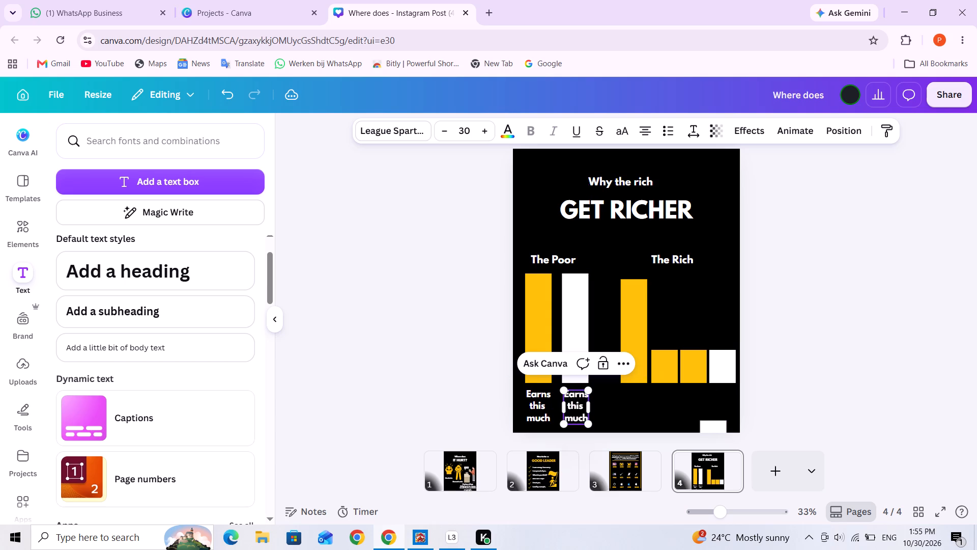
{"action": "left_click_drag", "start_coordinate": [582, 393], "coordinate": [558, 393]}
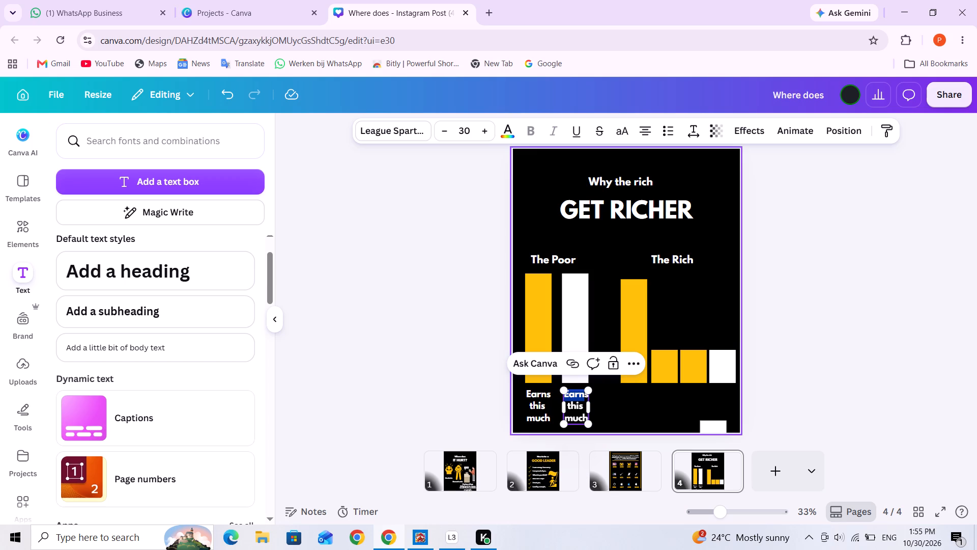
{"action": "type", "text": "pend"}
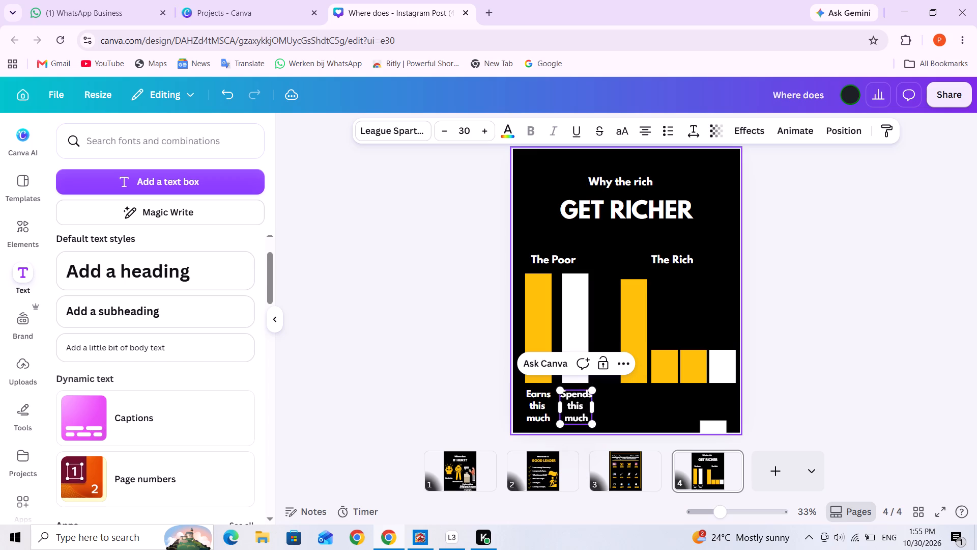
{"action": "left_click", "coordinate": [609, 422]}
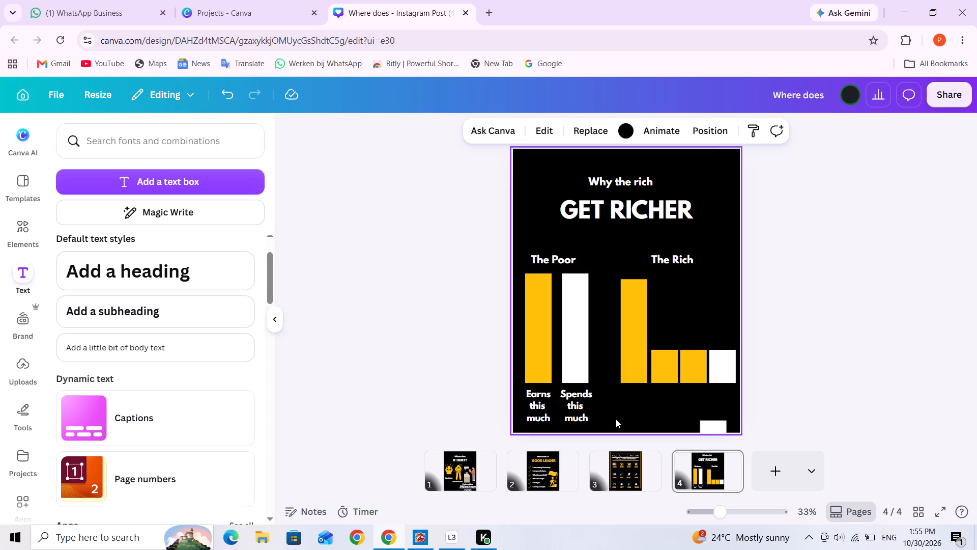
Duplicate the "Earns this much" label and place the copy in line below the tall orange bar under "The Rich".
{"action": "left_click", "coordinate": [543, 410]}
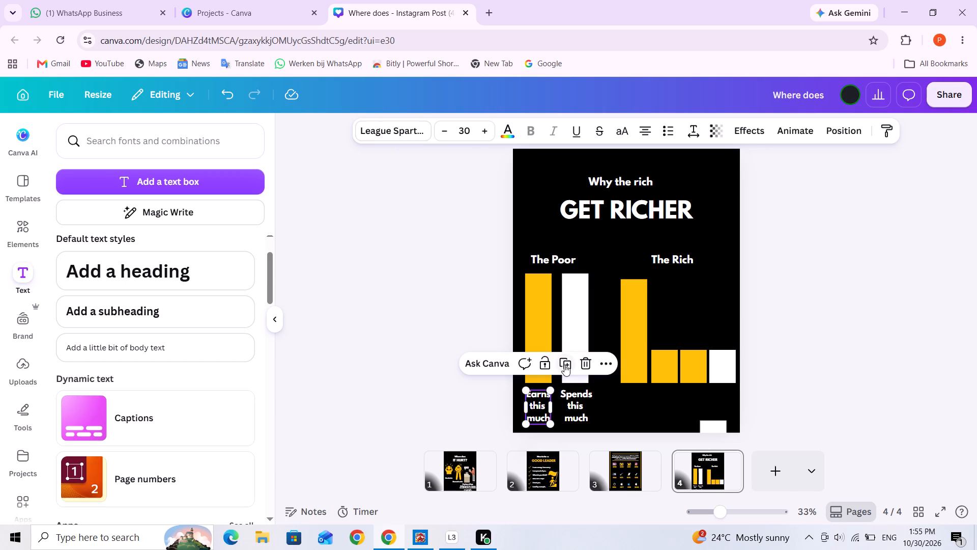
{"action": "left_click", "coordinate": [564, 365]}
{"action": "left_click_drag", "start_coordinate": [537, 413], "coordinate": [632, 411]}
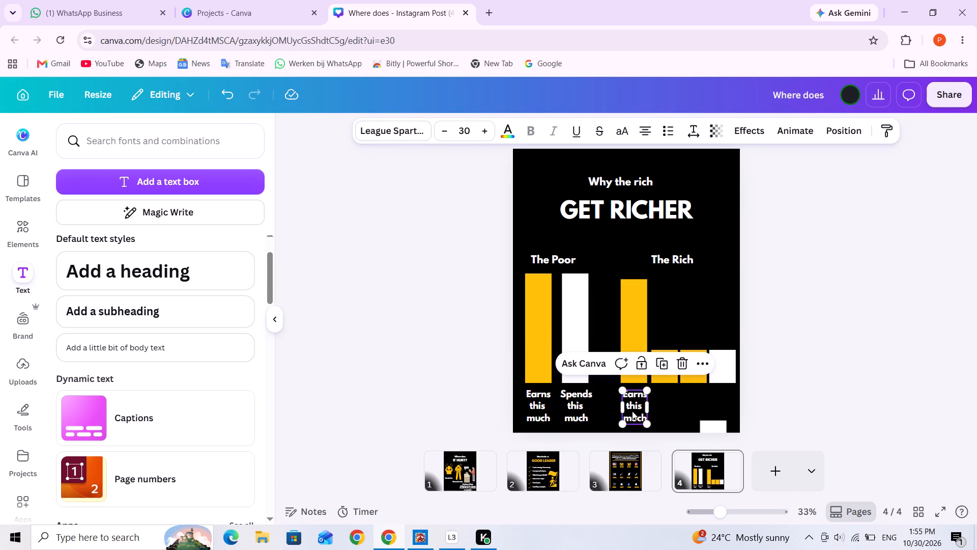
Duplicate the "Spends this much" label and align the copy below the first short orange block under "The Rich".
{"action": "left_click", "coordinate": [567, 401]}
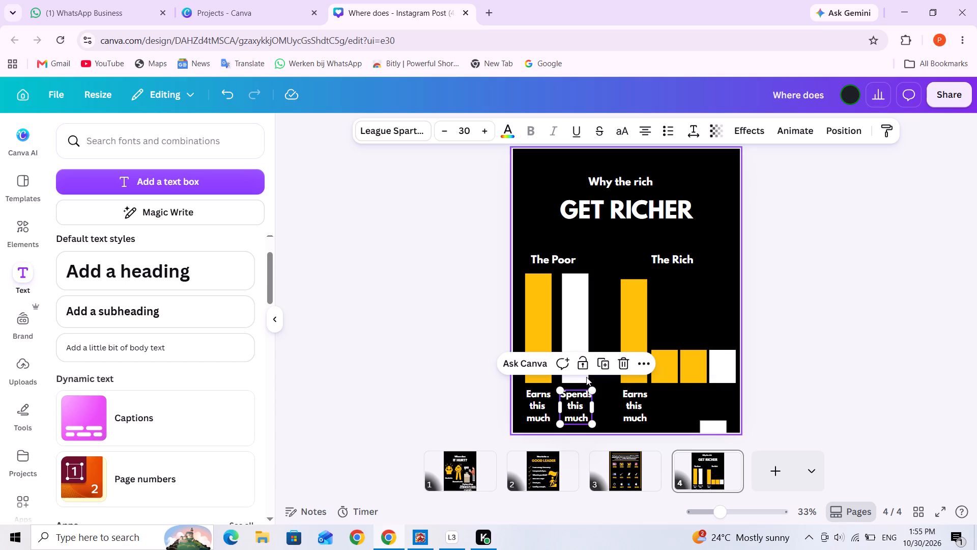
{"action": "left_click", "coordinate": [599, 367]}
{"action": "left_click_drag", "start_coordinate": [571, 410], "coordinate": [667, 410]}
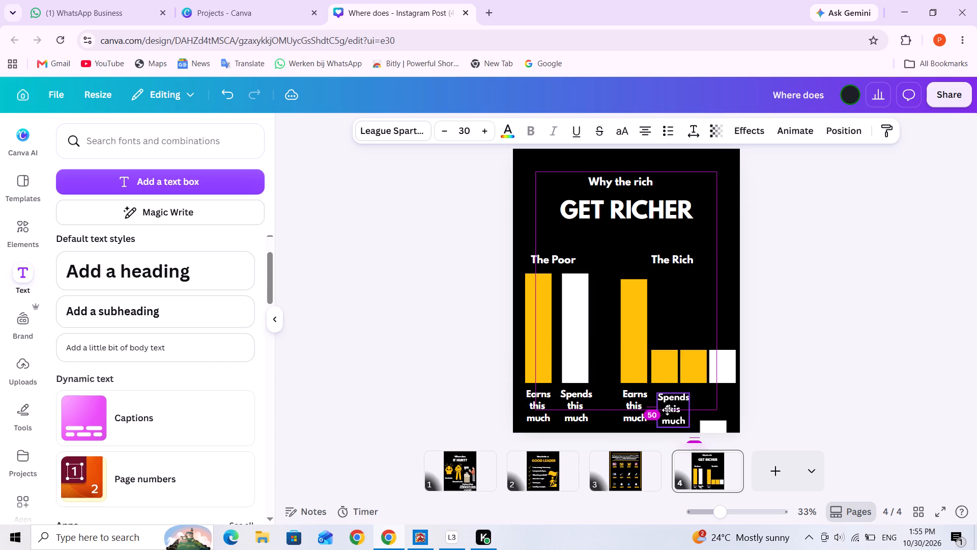
{"action": "left_click_drag", "start_coordinate": [667, 410], "coordinate": [662, 408]}
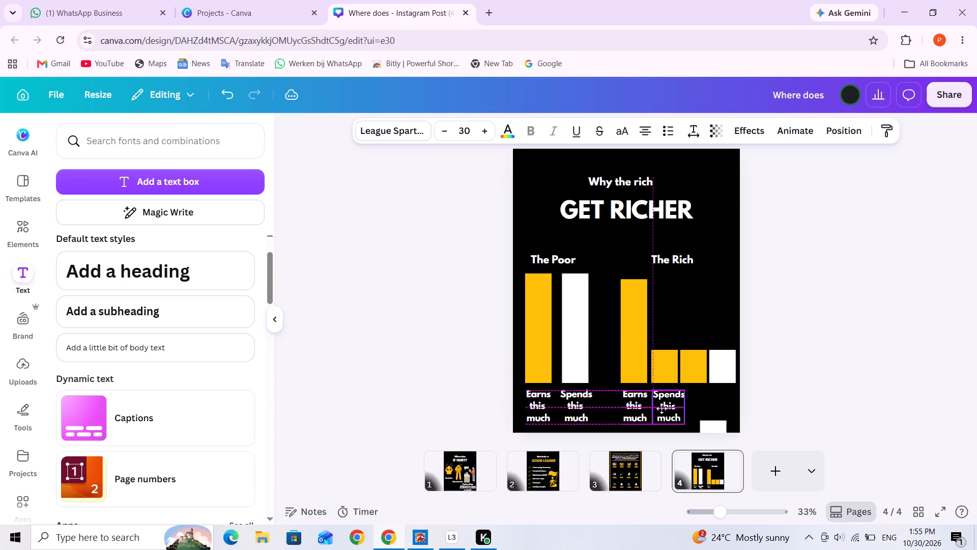
{"action": "left_click_drag", "start_coordinate": [662, 408], "coordinate": [660, 408]}
Replace "Spends" with "Saves" in the copied label, keeping the words on three separate lines.
{"action": "left_click", "coordinate": [657, 395]}
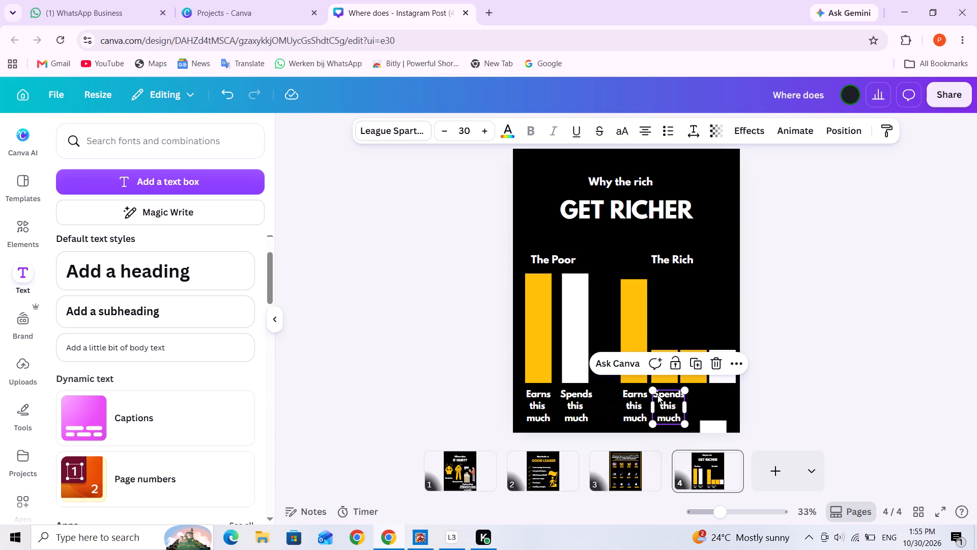
{"action": "double_click", "coordinate": [658, 395]}
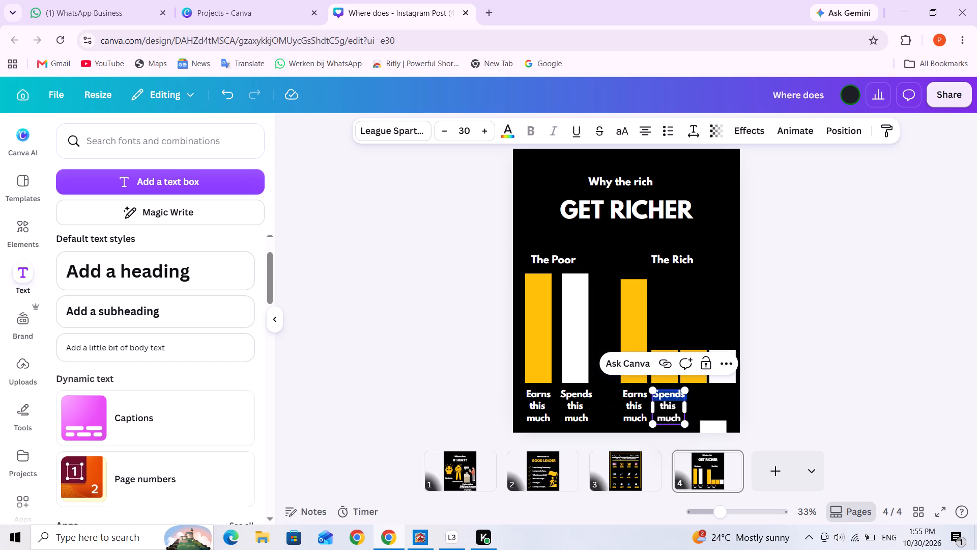
{"action": "type", "text": "aves"}
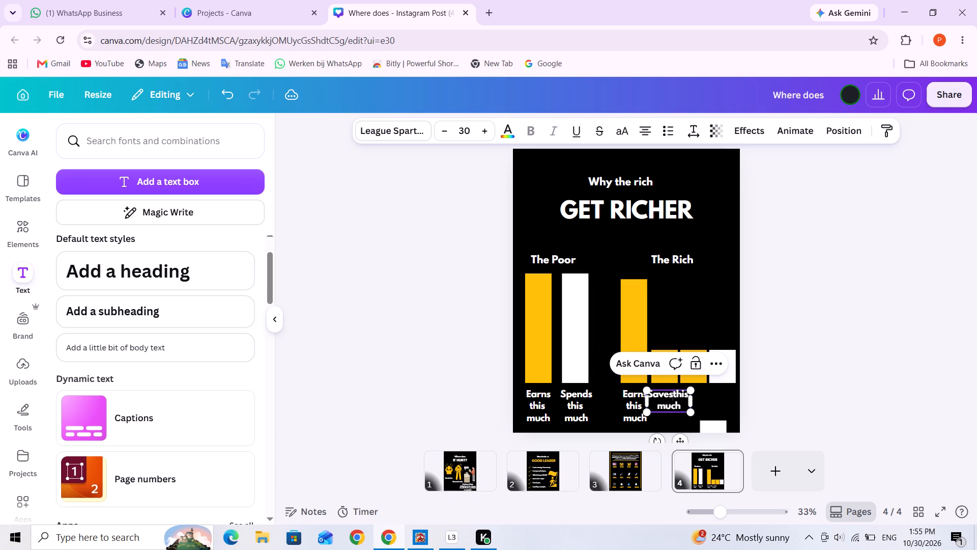
{"action": "key", "text": "Return"}
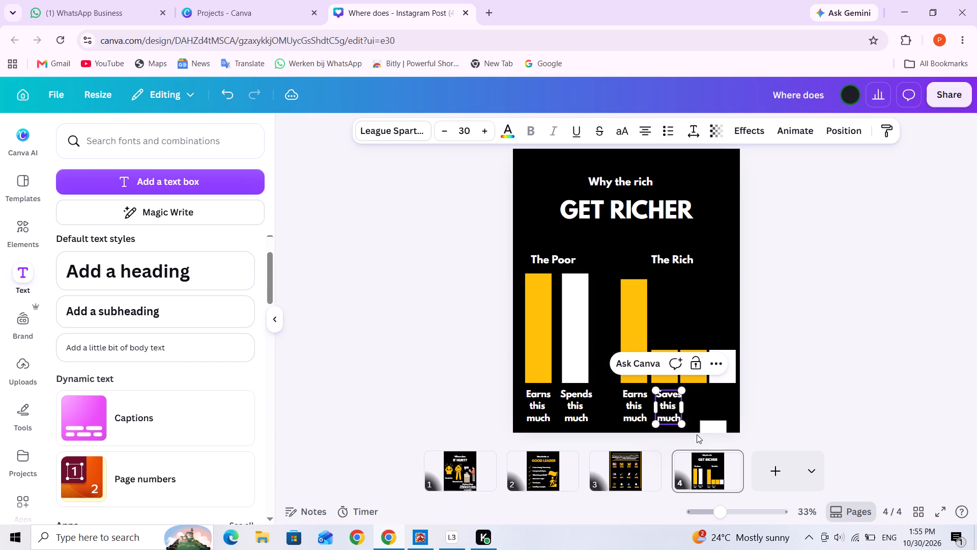
{"action": "left_click", "coordinate": [714, 399]}
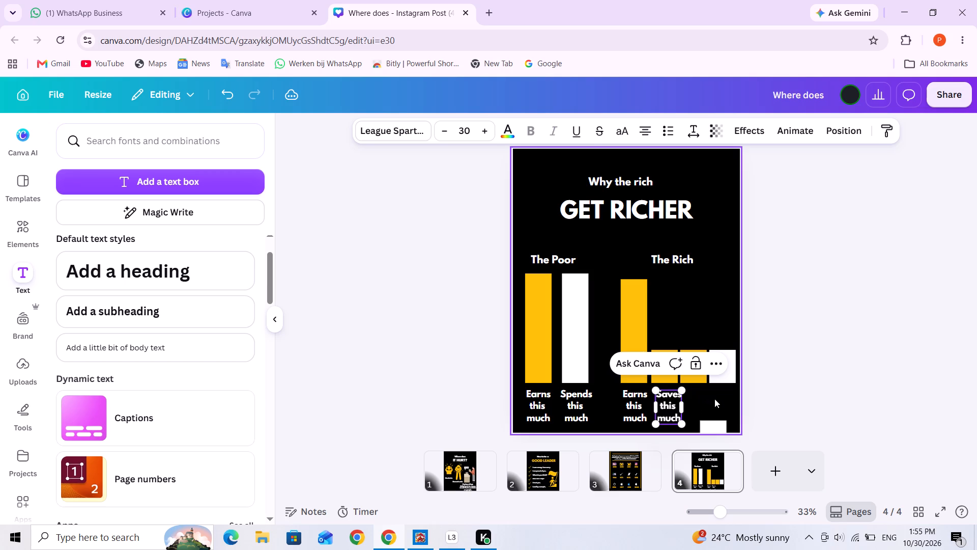
Duplicate the "Saves this much" label below the second short orange block and shift the original slightly towards the "Earns" label.
{"action": "left_click", "coordinate": [671, 405]}
{"action": "left_click", "coordinate": [697, 360]}
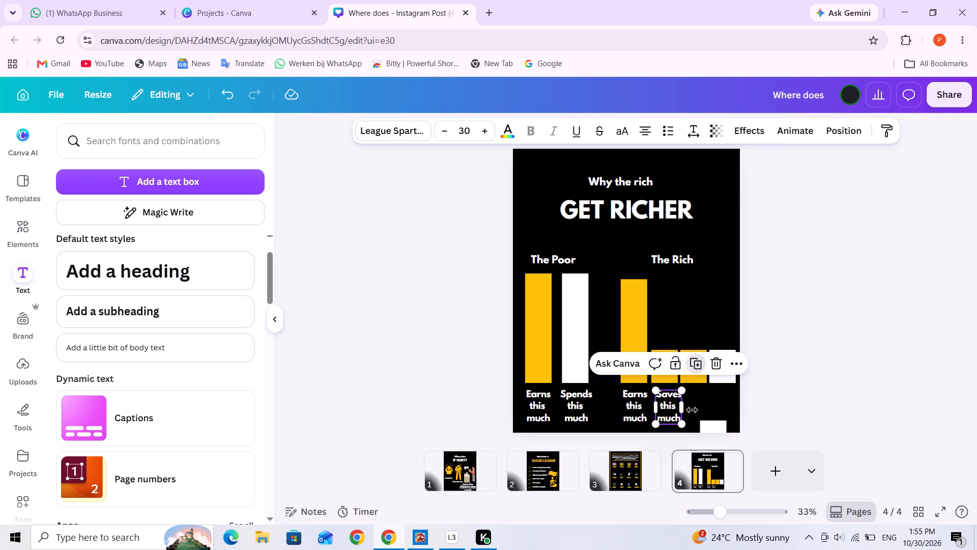
{"action": "left_click_drag", "start_coordinate": [669, 411], "coordinate": [696, 409]}
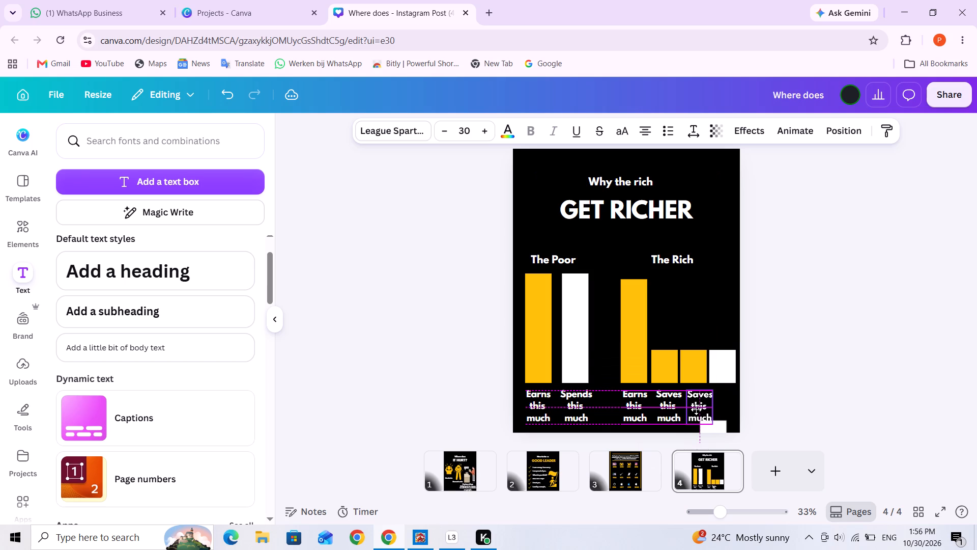
{"action": "left_click_drag", "start_coordinate": [696, 409], "coordinate": [694, 409]}
{"action": "left_click", "coordinate": [672, 411]}
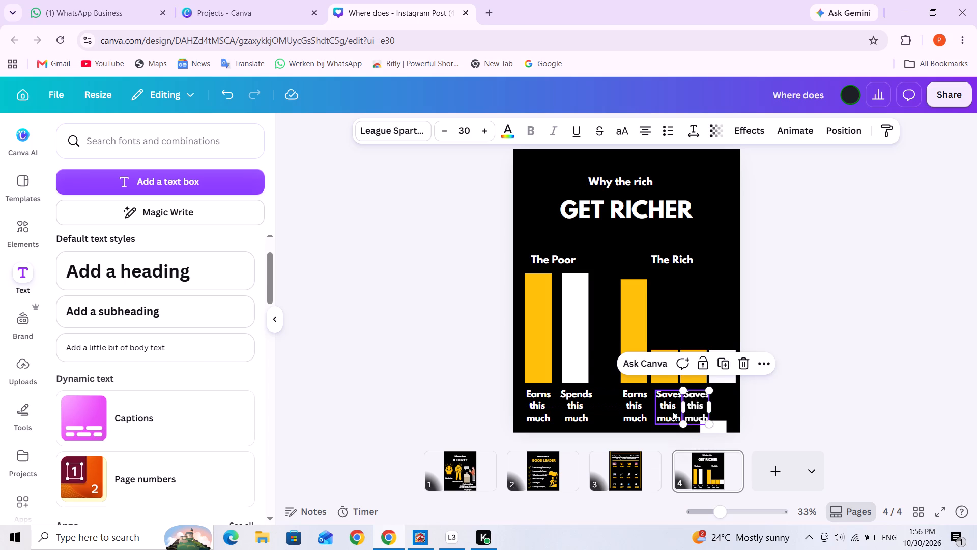
Replace "Saves" with "Invests" in the label below the second short orange block under "The Rich".
{"action": "left_click", "coordinate": [702, 411]}
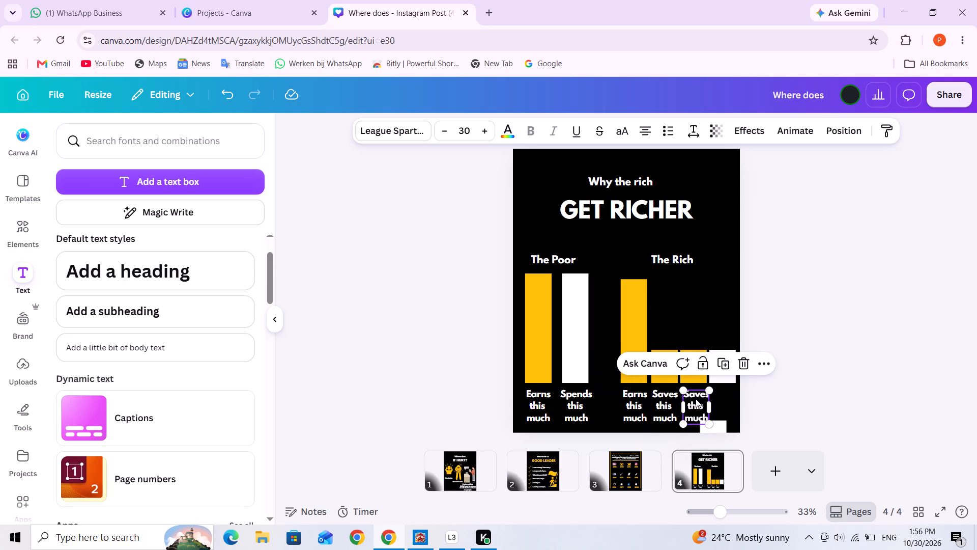
{"action": "double_click", "coordinate": [697, 392]}
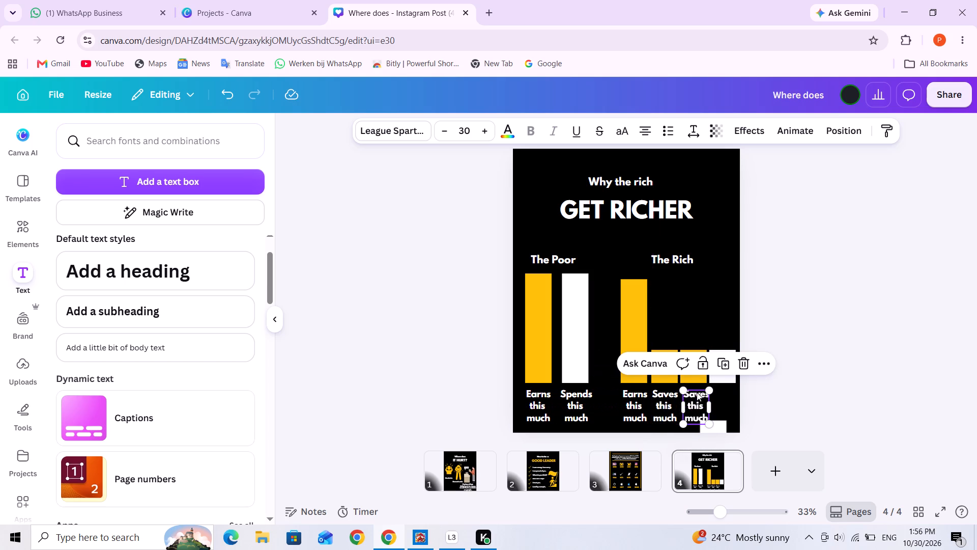
{"action": "double_click", "coordinate": [697, 392]}
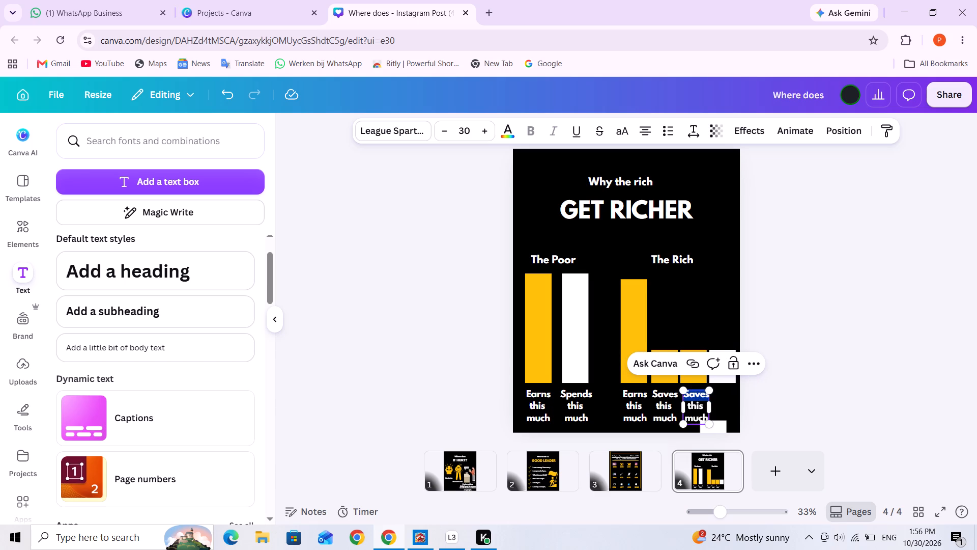
{"action": "left_click", "coordinate": [806, 400]}
{"action": "left_click", "coordinate": [764, 403]}
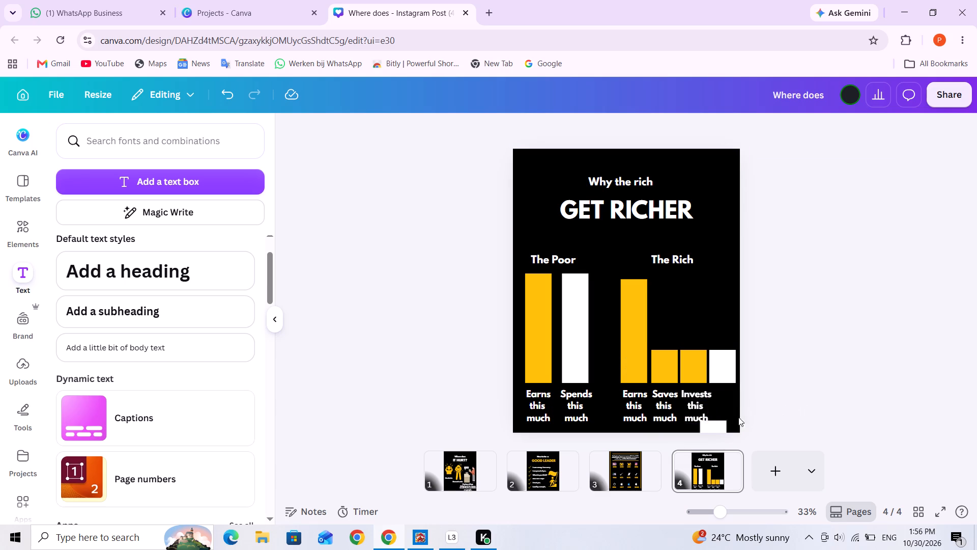
Delete the stray white rectangle at the bottom edge of the page.
{"action": "left_click", "coordinate": [724, 422]}
{"action": "key", "text": "Delete"}
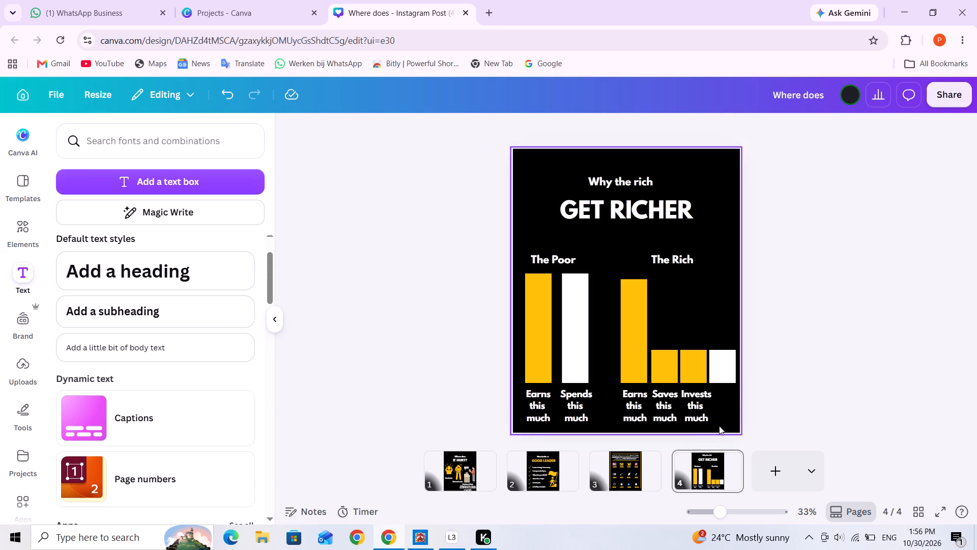
{"action": "left_click", "coordinate": [815, 418]}
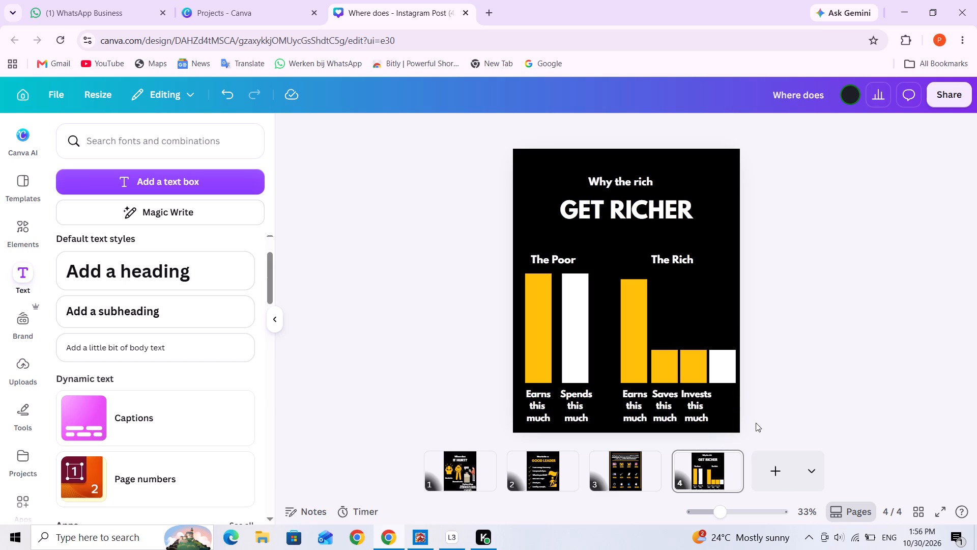
Duplicate the "Spends this much" label and place the copy below the short white block under "The Rich", level with the other labels.
{"action": "left_click", "coordinate": [578, 410]}
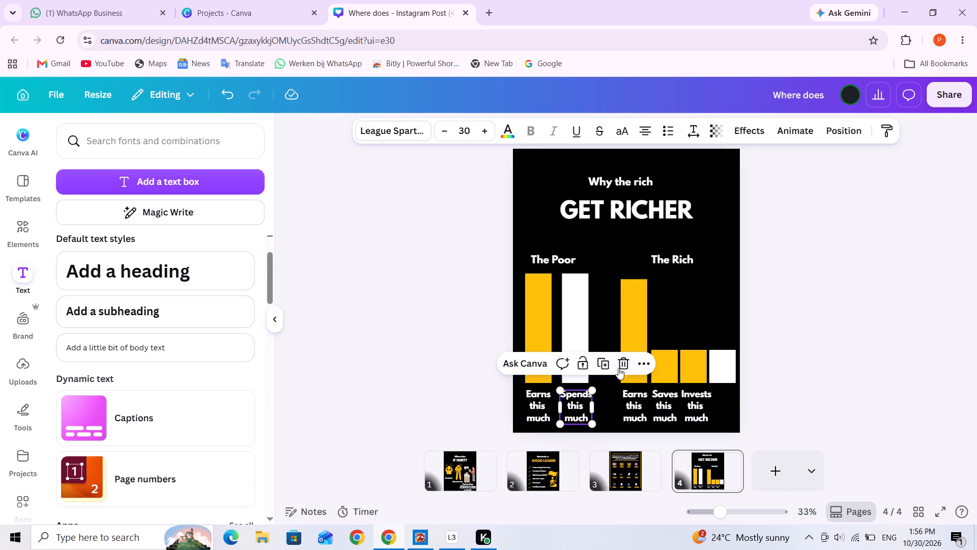
{"action": "left_click", "coordinate": [607, 365]}
{"action": "left_click_drag", "start_coordinate": [584, 416], "coordinate": [620, 416]}
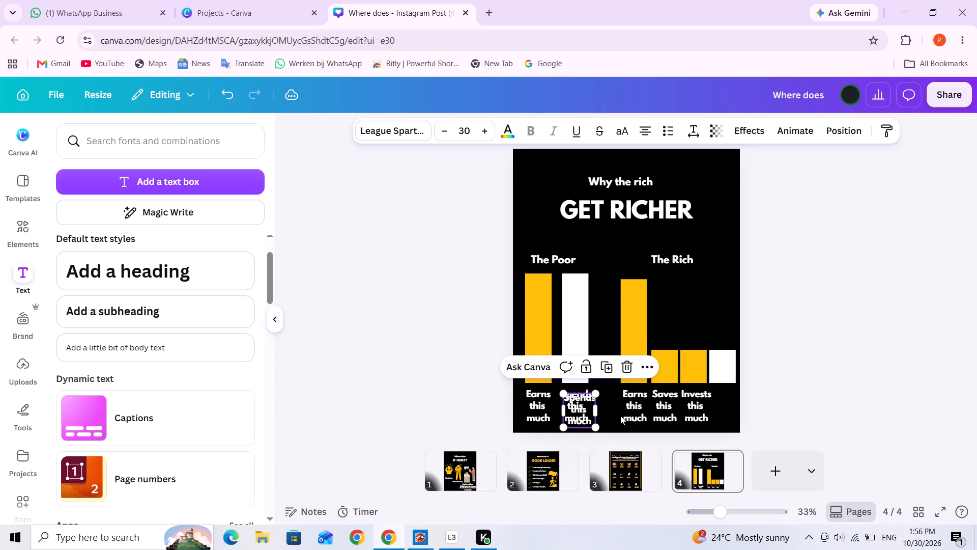
{"action": "left_click_drag", "start_coordinate": [620, 416], "coordinate": [734, 412]}
Shift the tall orange bar under "The Rich" and its "Earns this much" label slightly towards "The Poor" bars.
{"action": "left_click_drag", "start_coordinate": [634, 368], "coordinate": [628, 368]}
{"action": "left_click_drag", "start_coordinate": [631, 415], "coordinate": [624, 415]}
{"action": "left_click_drag", "start_coordinate": [664, 363], "coordinate": [657, 363]}
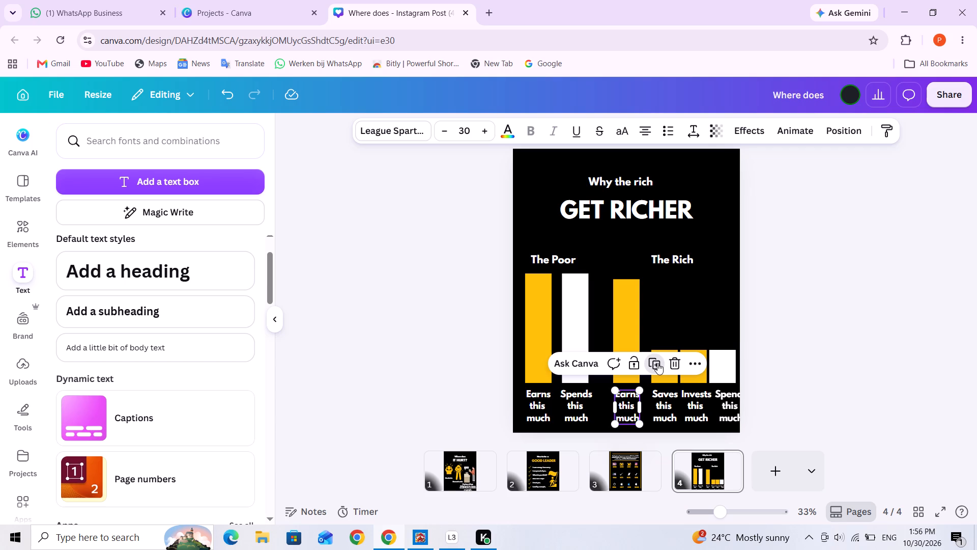
{"action": "left_click_drag", "start_coordinate": [657, 363], "coordinate": [668, 330]}
{"action": "left_click", "coordinate": [668, 330]}
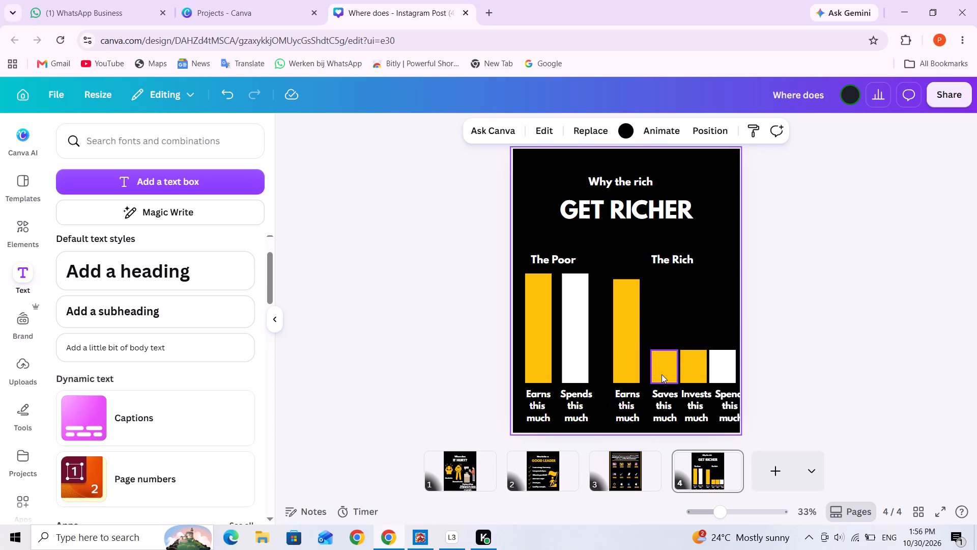
Shift both short orange blocks, their "Saves" and "Invests" labels and the adjacent "Spends" label slightly towards the tall "The Rich" bar.
{"action": "left_click_drag", "start_coordinate": [662, 375], "coordinate": [656, 374]}
{"action": "left_click_drag", "start_coordinate": [663, 414], "coordinate": [658, 414]}
{"action": "left_click", "coordinate": [703, 324]}
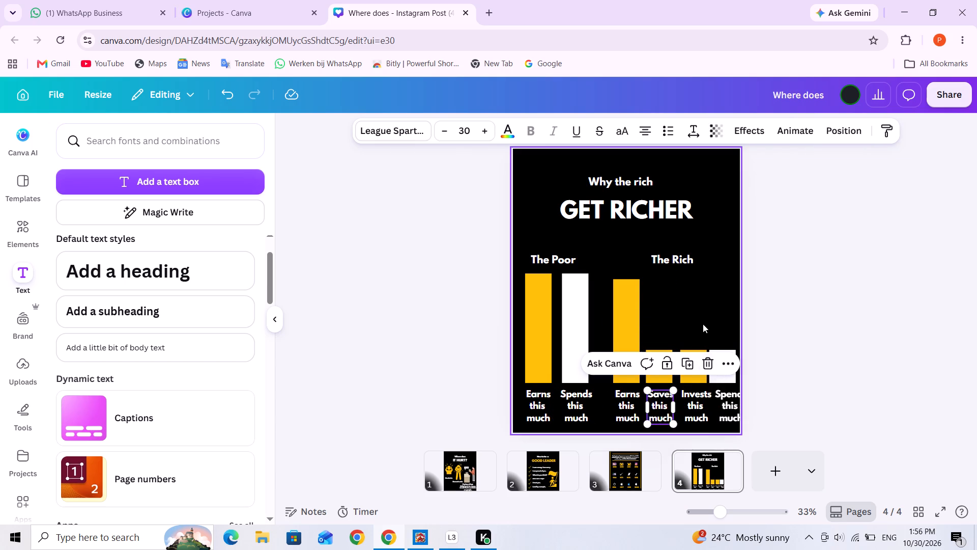
{"action": "left_click", "coordinate": [695, 367]}
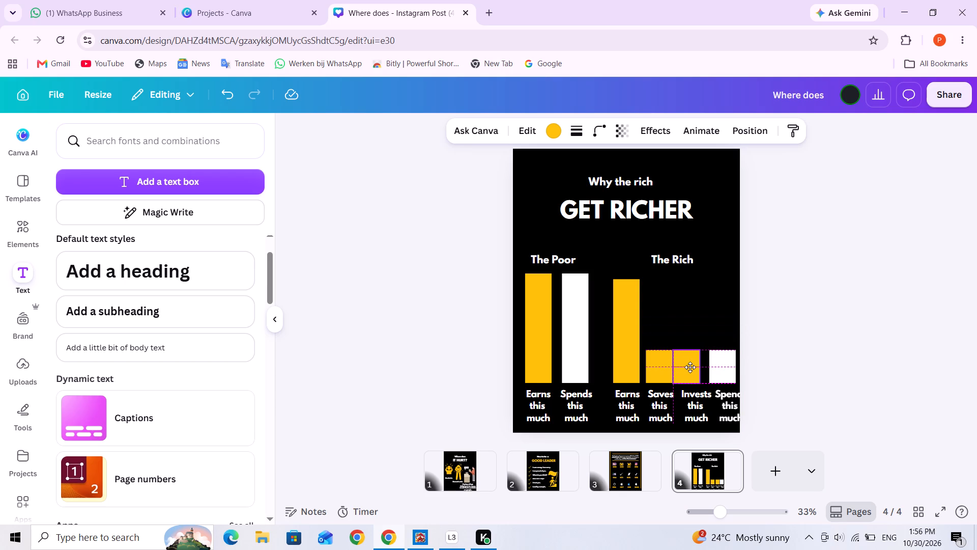
{"action": "left_click", "coordinate": [694, 403]}
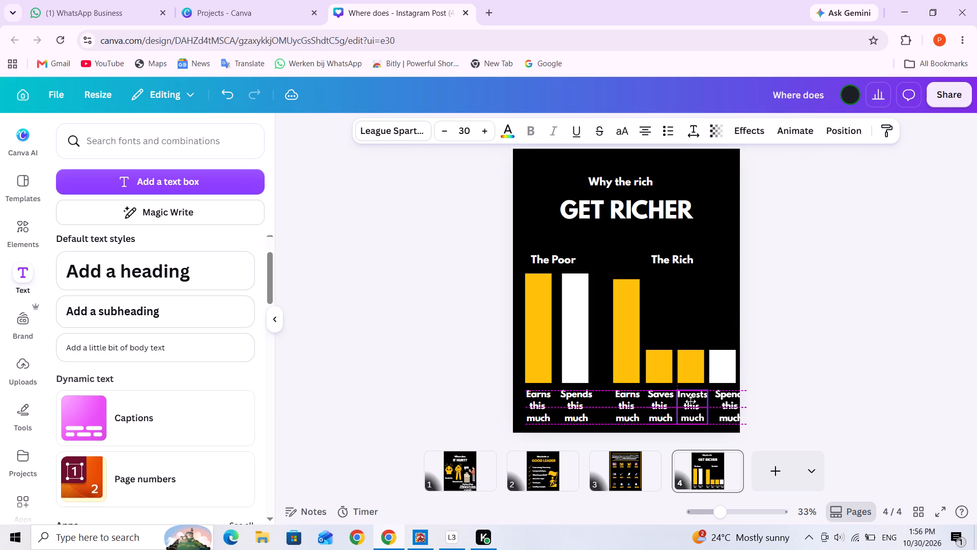
{"action": "left_click_drag", "start_coordinate": [729, 424], "coordinate": [722, 424]}
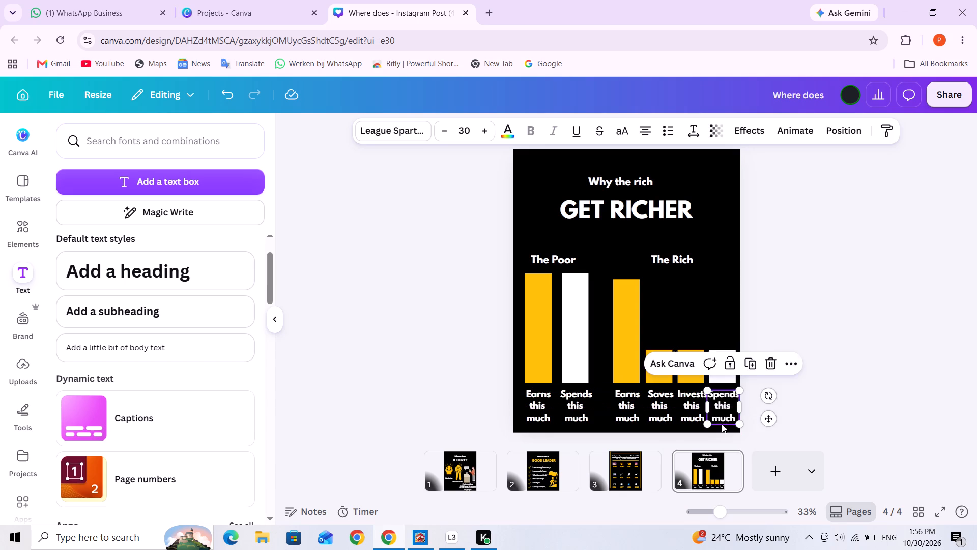
{"action": "left_click", "coordinate": [809, 386]}
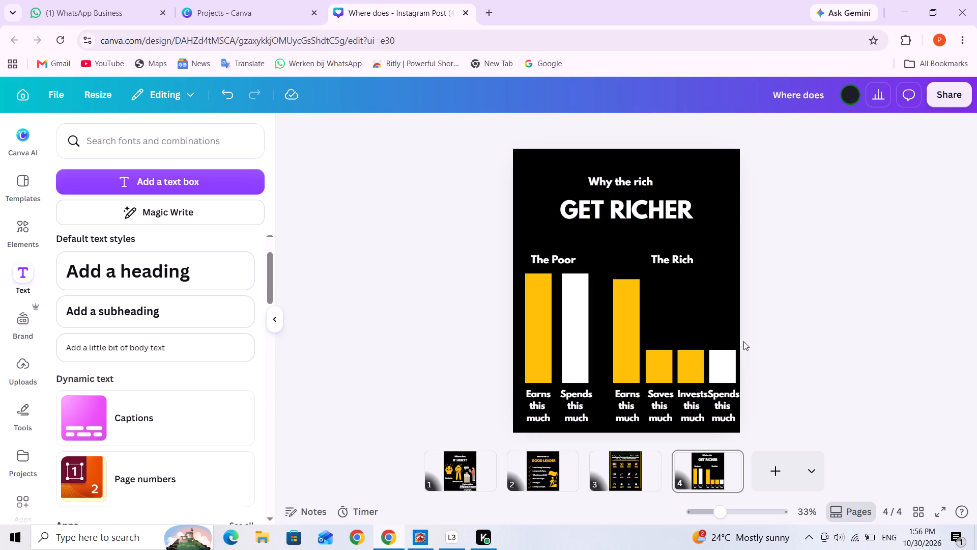
Narrow the tall orange "Earns" bar under "The Poor", keeping its height.
{"action": "left_click", "coordinate": [549, 346]}
{"action": "left_click_drag", "start_coordinate": [551, 342], "coordinate": [545, 342]}
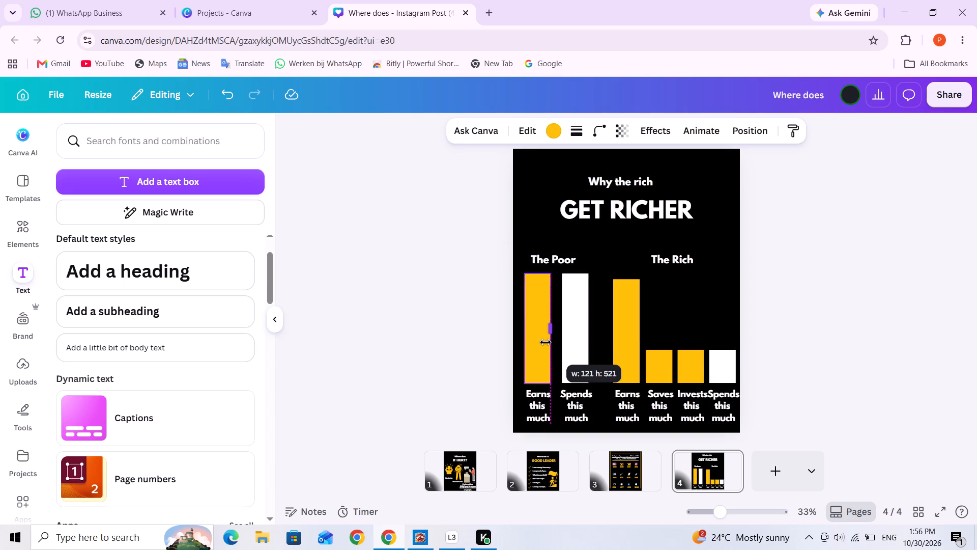
{"action": "left_click_drag", "start_coordinate": [545, 342], "coordinate": [545, 342]}
Replace the tall white bar under "The Poor" with a duplicate of the narrowed orange bar.
{"action": "left_click", "coordinate": [584, 357]}
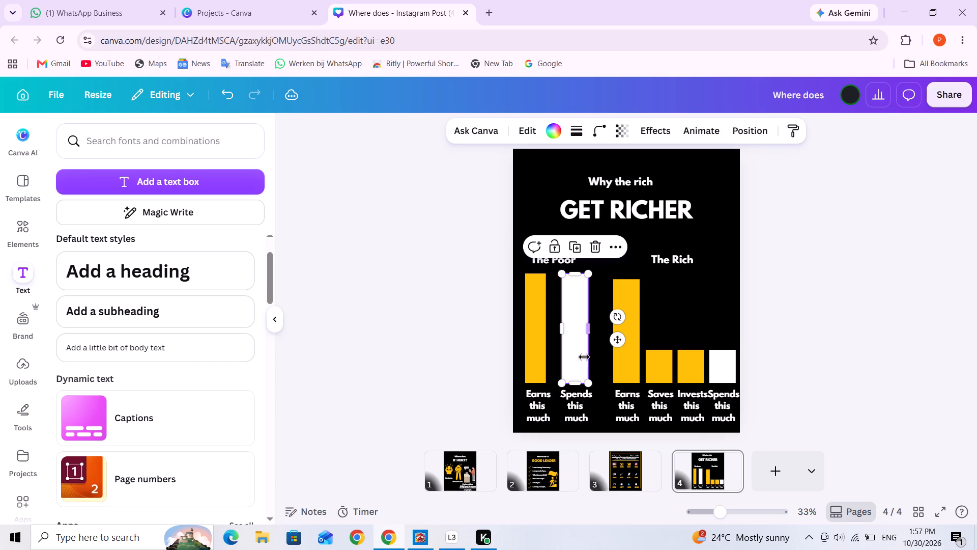
{"action": "key", "text": "Delete"}
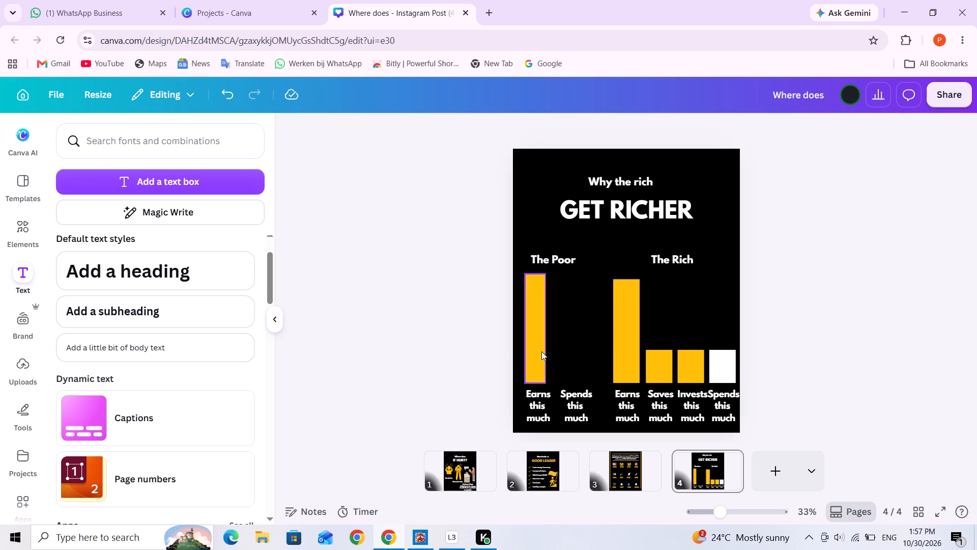
{"action": "left_click", "coordinate": [541, 351]}
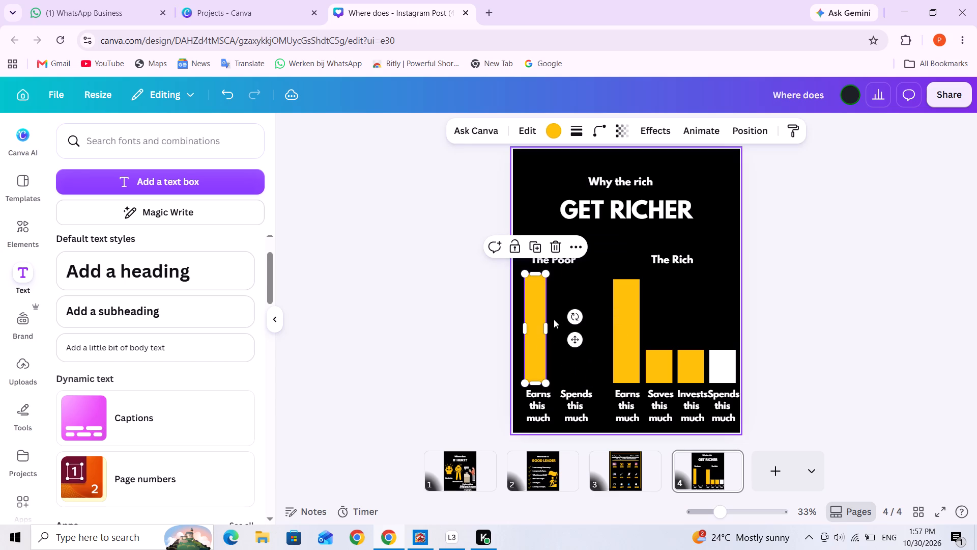
{"action": "left_click", "coordinate": [537, 244]}
{"action": "left_click_drag", "start_coordinate": [543, 340], "coordinate": [573, 337]}
Move the duplicated orange bar and its "Spends this much" label closer to the "Earns" bar under "The Poor".
{"action": "left_click", "coordinate": [577, 409]}
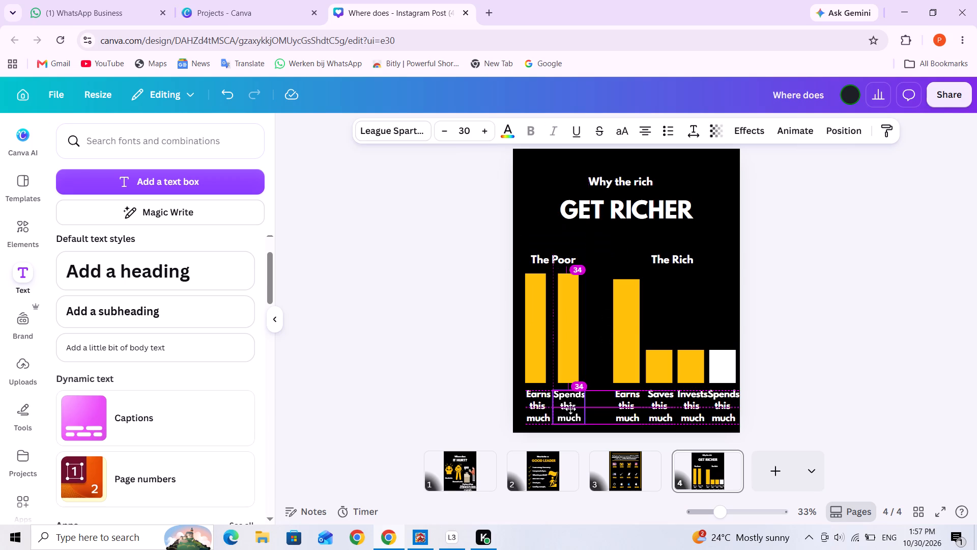
{"action": "left_click", "coordinate": [562, 336]}
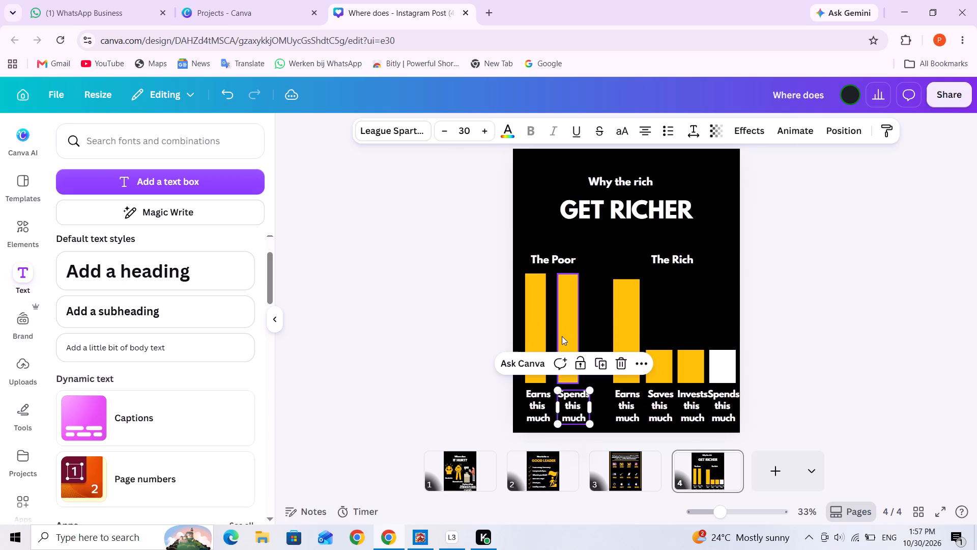
{"action": "left_click", "coordinate": [566, 340]}
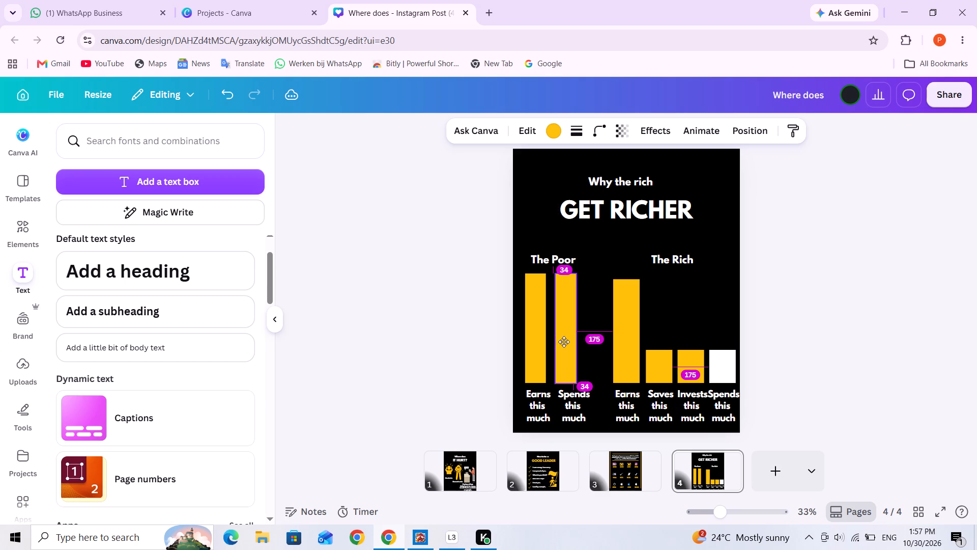
{"action": "left_click_drag", "start_coordinate": [577, 411], "coordinate": [571, 411]}
Set both labels under "The Poor" to font size 25 and realign the "Spends this much" label below its bar.
{"action": "left_click", "coordinate": [533, 411]}
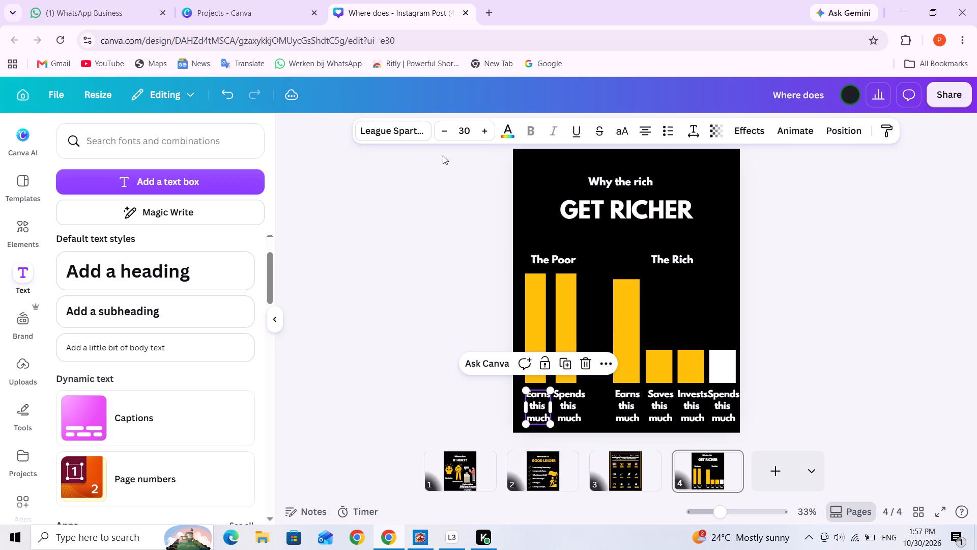
{"action": "left_click", "coordinate": [466, 132]}
{"action": "key", "text": "2"}
{"action": "key", "text": "5"}
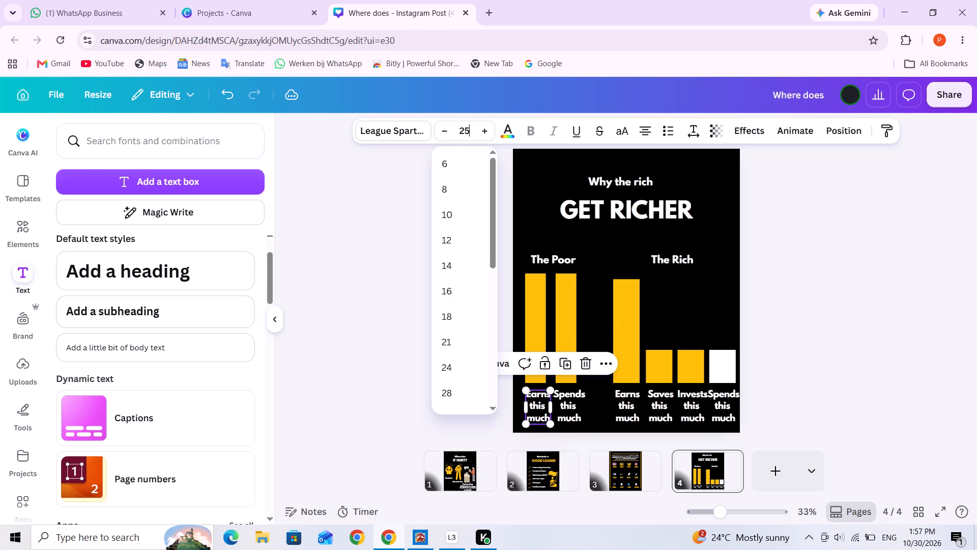
{"action": "key", "text": "Return"}
{"action": "left_click", "coordinate": [579, 401]}
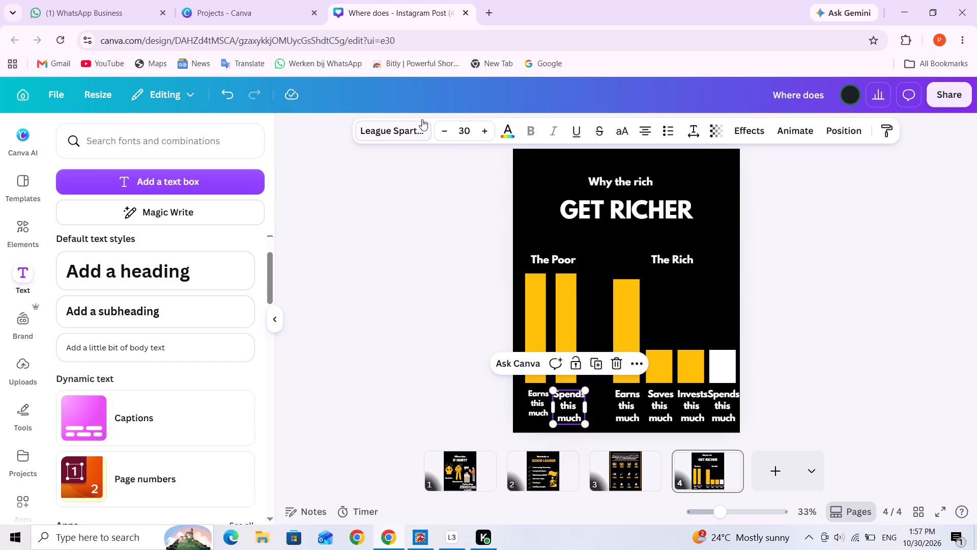
{"action": "left_click", "coordinate": [459, 134]}
{"action": "type", "text": "25"}
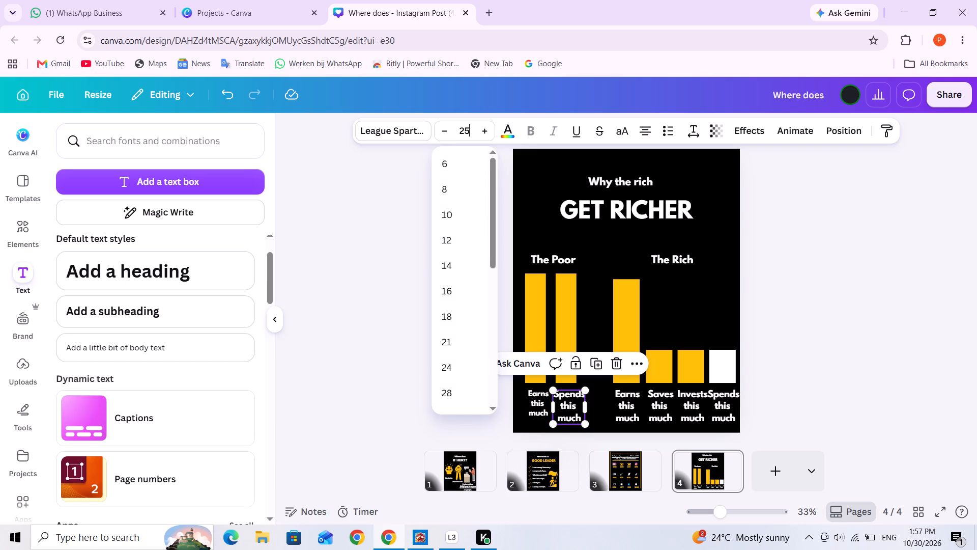
{"action": "key", "text": "Return"}
{"action": "left_click", "coordinate": [601, 289]}
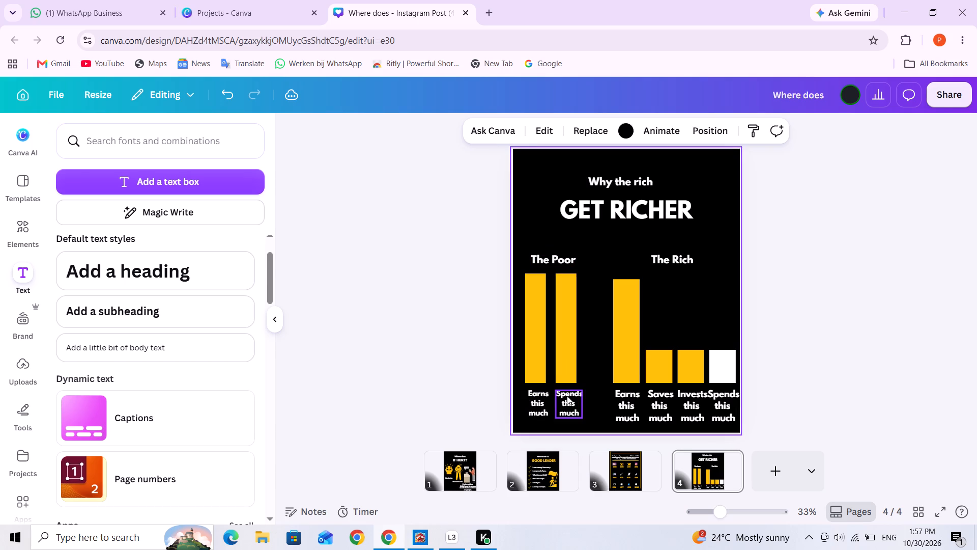
{"action": "left_click", "coordinate": [567, 396]}
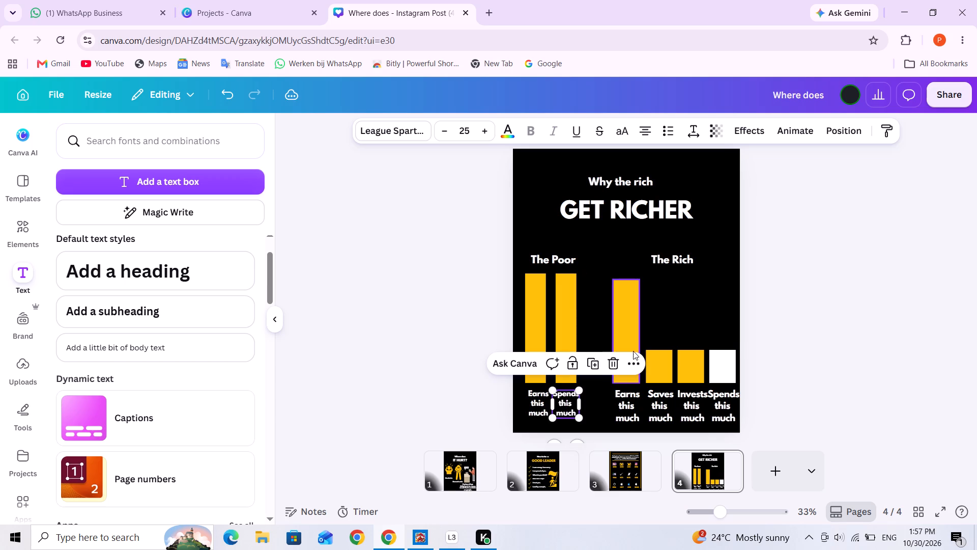
Move the tall orange bar under "The Rich" and its "Earns this much" label further towards "The Poor" bars.
{"action": "left_click_drag", "start_coordinate": [630, 335], "coordinate": [621, 334]}
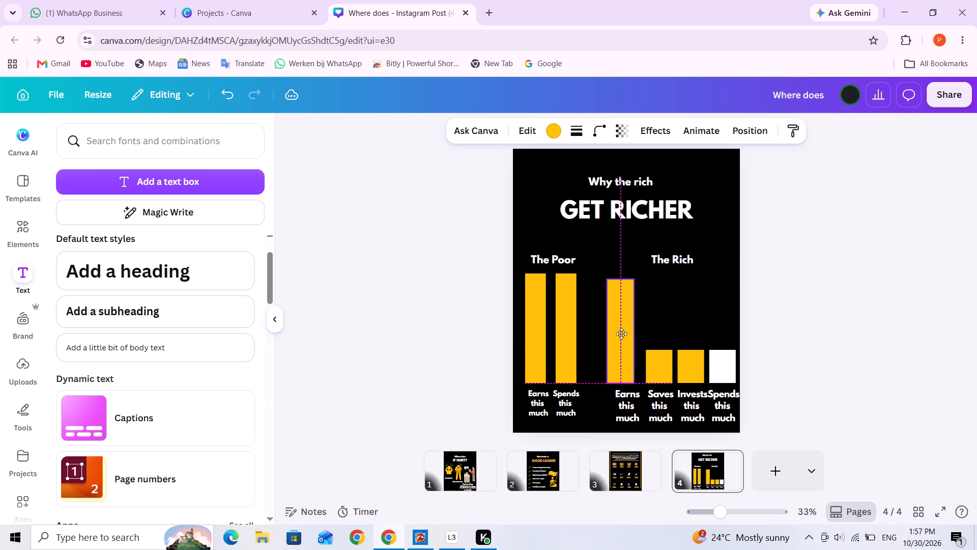
{"action": "left_click_drag", "start_coordinate": [621, 334], "coordinate": [622, 333]}
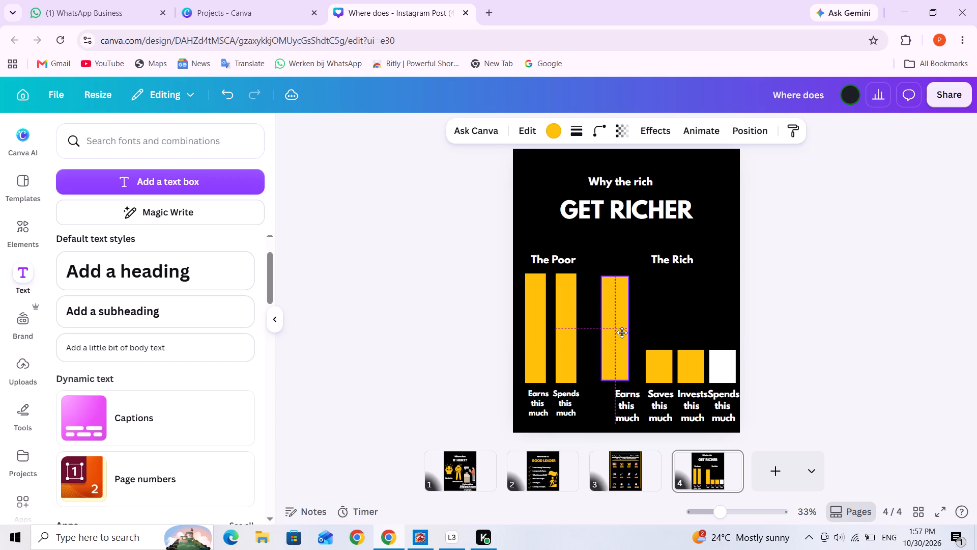
{"action": "left_click_drag", "start_coordinate": [622, 333], "coordinate": [623, 333]}
{"action": "left_click_drag", "start_coordinate": [629, 412], "coordinate": [626, 410]}
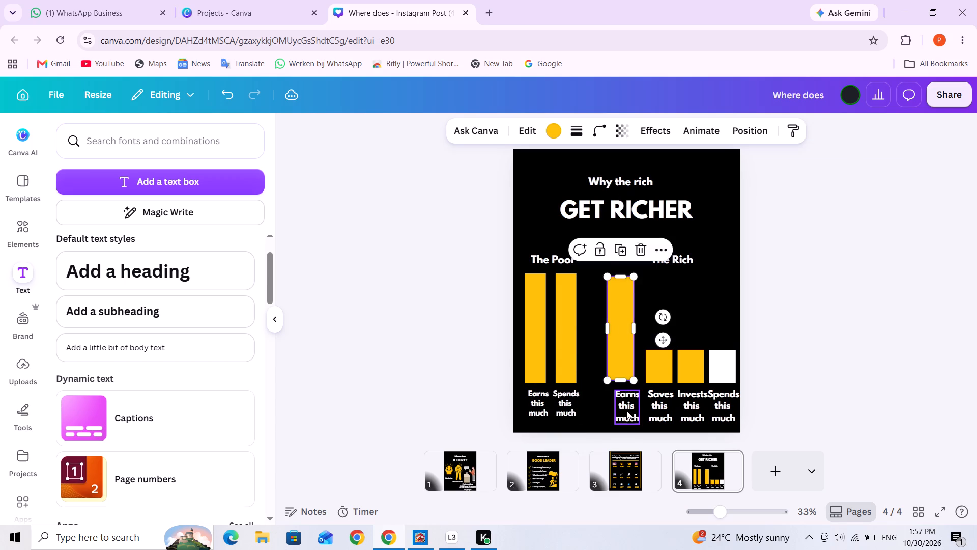
{"action": "left_click_drag", "start_coordinate": [626, 410], "coordinate": [624, 409]}
Set the "Earns this much" label under "The Rich" to font size 25.
{"action": "left_click", "coordinate": [459, 126]}
{"action": "type", "text": "25"}
{"action": "key", "text": "Return"}
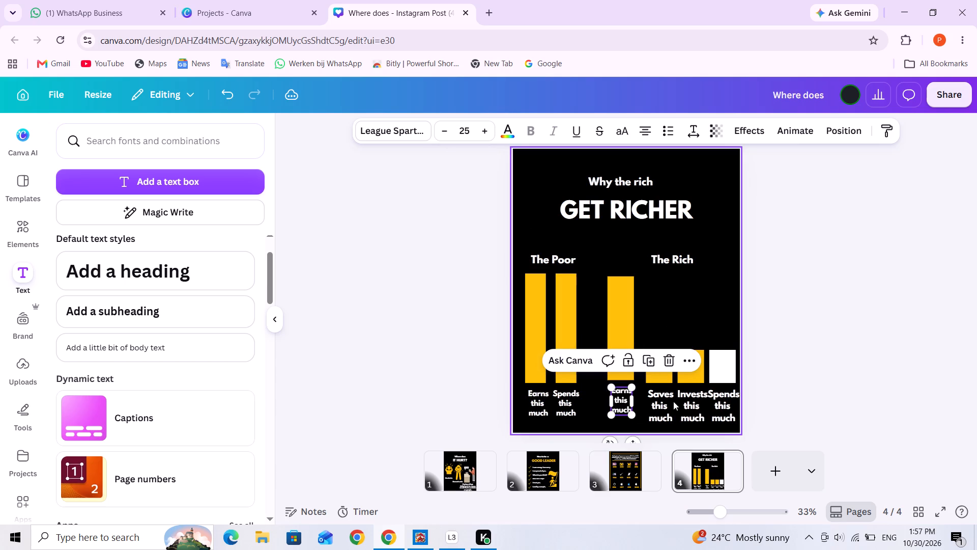
{"action": "left_click", "coordinate": [659, 390]}
Narrow the tall orange bar under "The Rich" slightly, keeping its height.
{"action": "left_click", "coordinate": [614, 322]}
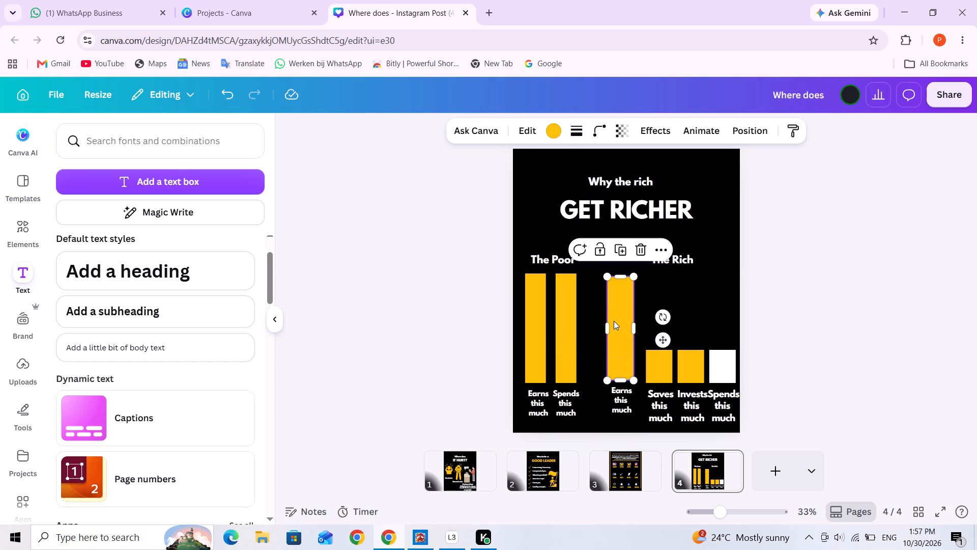
{"action": "left_click", "coordinate": [634, 324]}
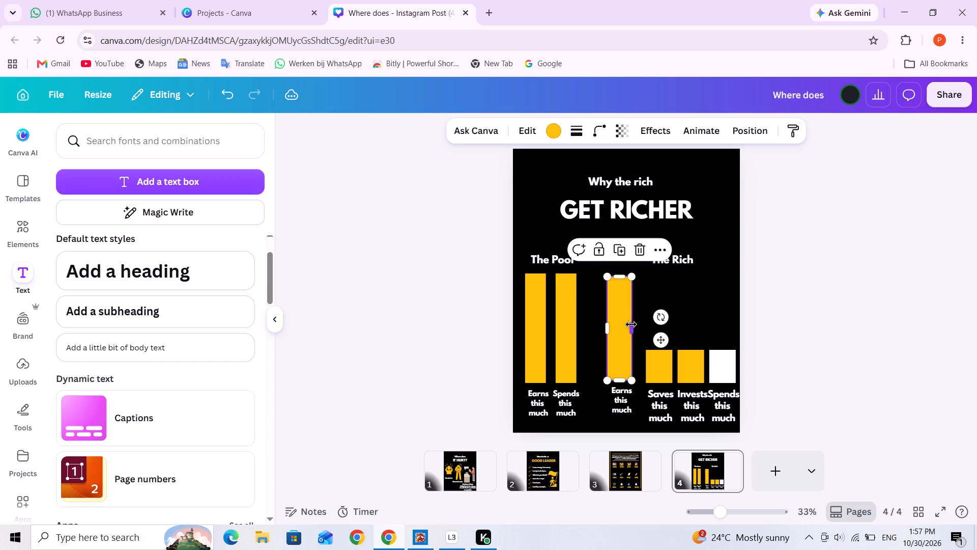
{"action": "left_click", "coordinate": [674, 313]}
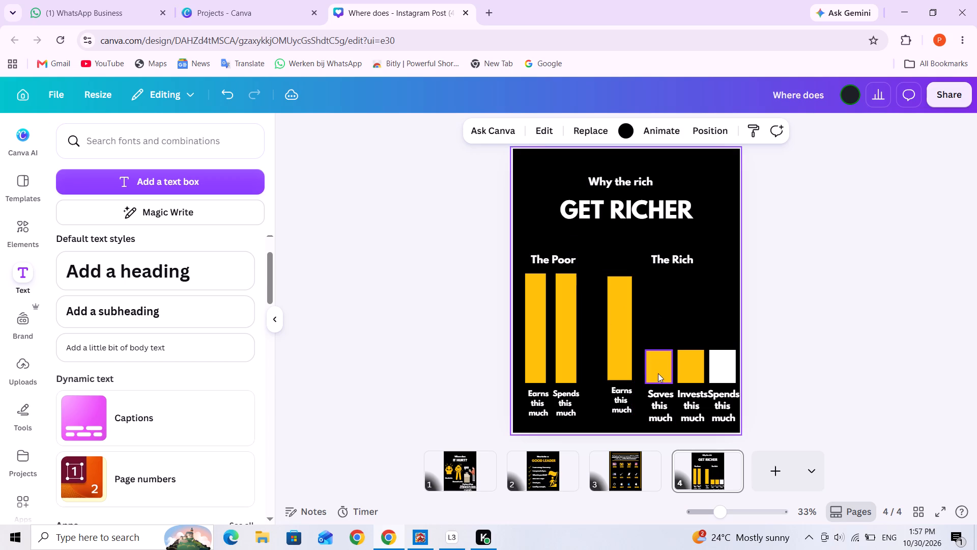
Move the short orange "Saves this much" bar slightly closer to the tall orange bar under "The Rich".
{"action": "left_click_drag", "start_coordinate": [657, 370], "coordinate": [652, 370]}
Set the "Saves this much", "Invests this much" and "Spends this much" labels under "The Rich" to font size 25.
{"action": "left_click", "coordinate": [664, 409]}
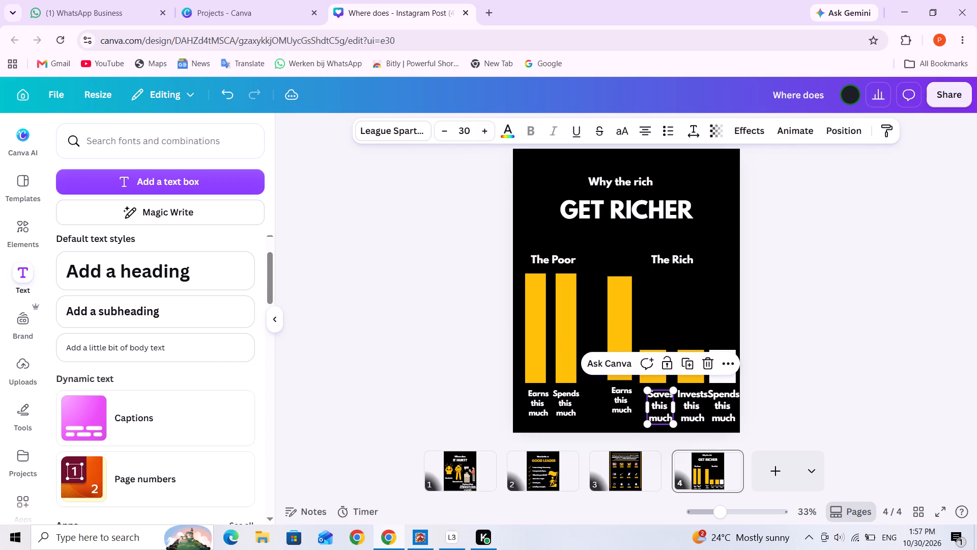
{"action": "left_click", "coordinate": [469, 132]}
{"action": "type", "text": "25"}
{"action": "key", "text": "Return"}
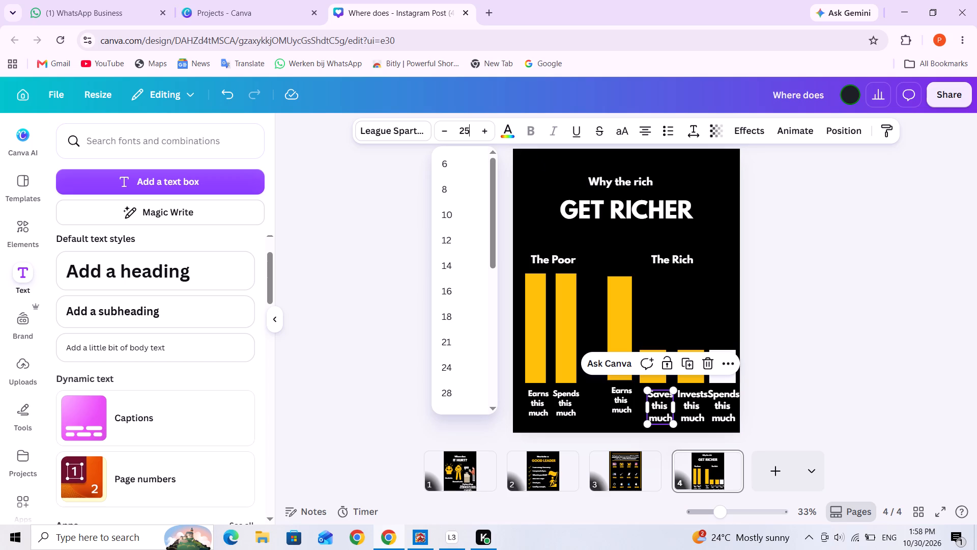
{"action": "left_click", "coordinate": [694, 403]}
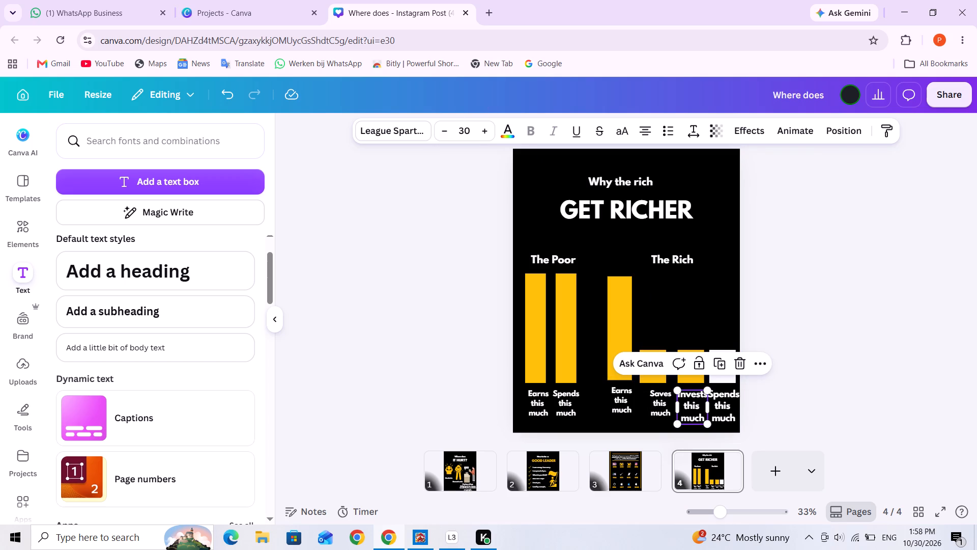
{"action": "left_click", "coordinate": [471, 133]}
{"action": "type", "text": "25"}
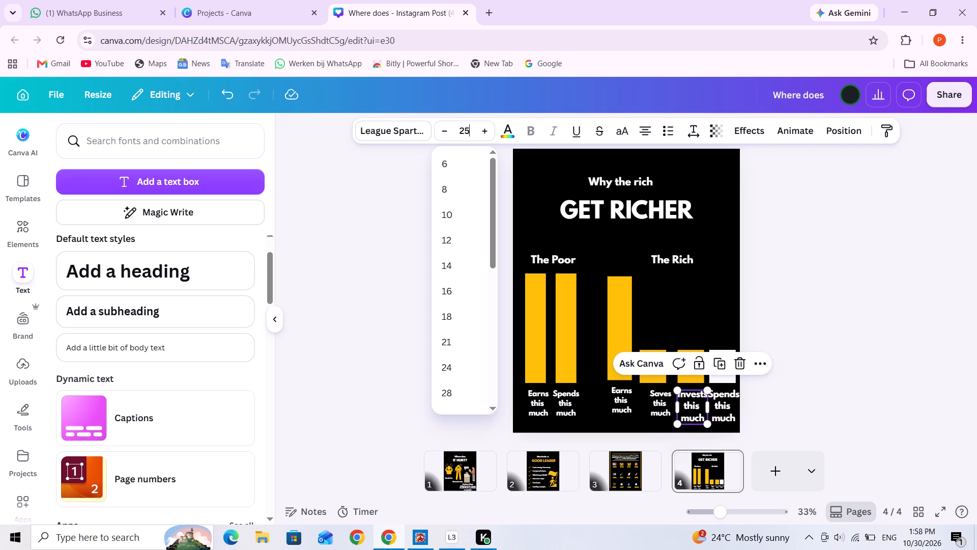
{"action": "key", "text": "Return"}
{"action": "left_click", "coordinate": [723, 398]}
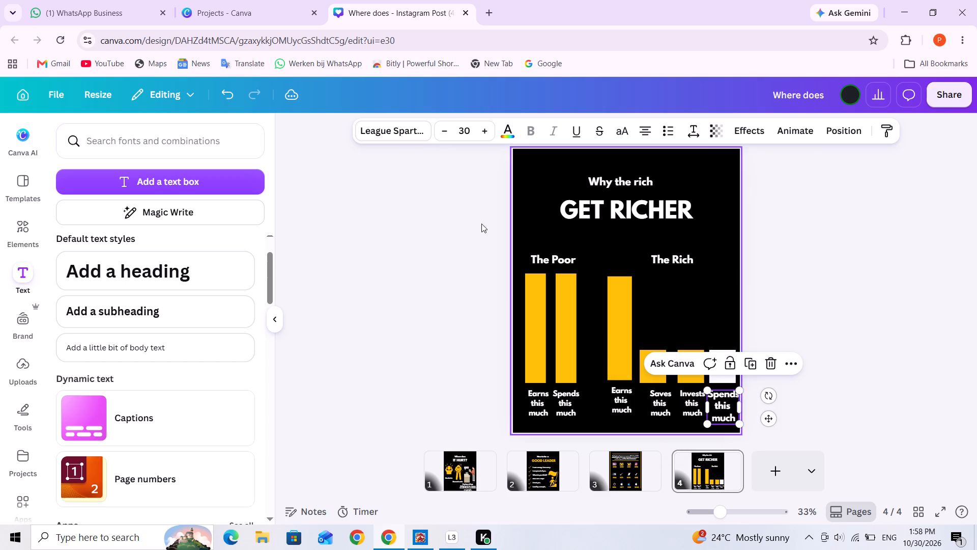
{"action": "left_click", "coordinate": [458, 125]}
{"action": "type", "text": "25"}
{"action": "key", "text": "Return"}
{"action": "left_click", "coordinate": [827, 346]}
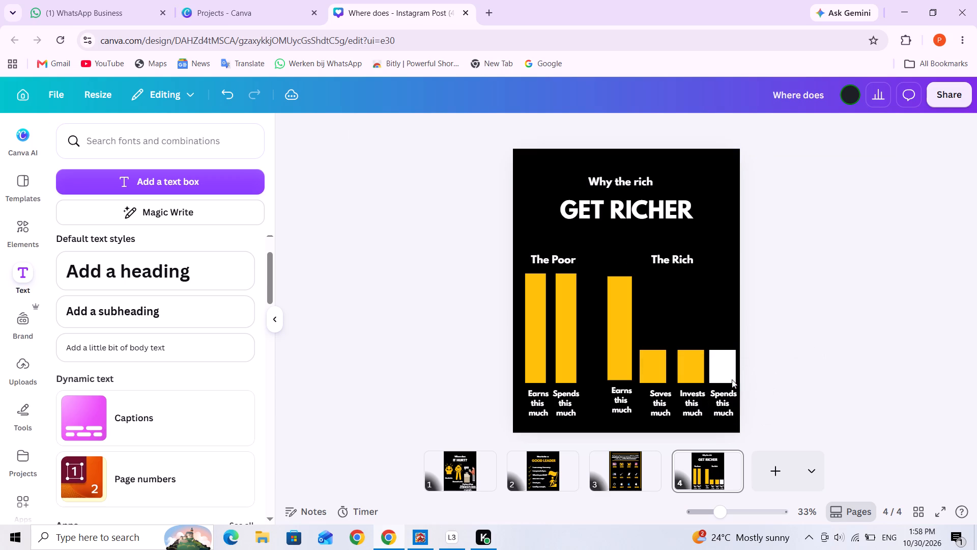
Narrow the short "Saves" bar to a width of about 99 and shift its label to sit centred beneath it.
{"action": "left_click", "coordinate": [658, 370]}
{"action": "left_click", "coordinate": [666, 371]}
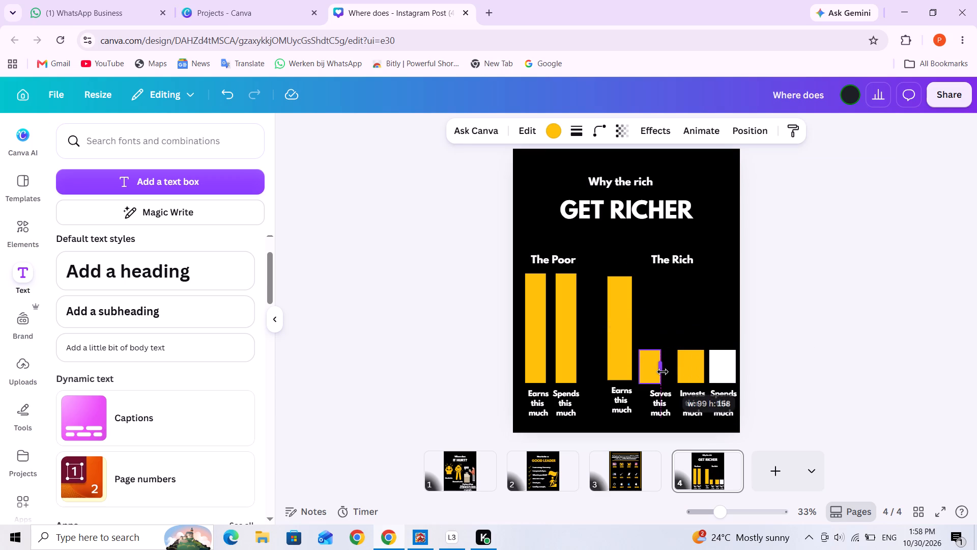
{"action": "left_click_drag", "start_coordinate": [665, 403], "coordinate": [655, 404]}
Move the short orange "Invests" bar closer to the "Saves" bar and realign the "Invests this much" label beneath it.
{"action": "left_click", "coordinate": [687, 379]}
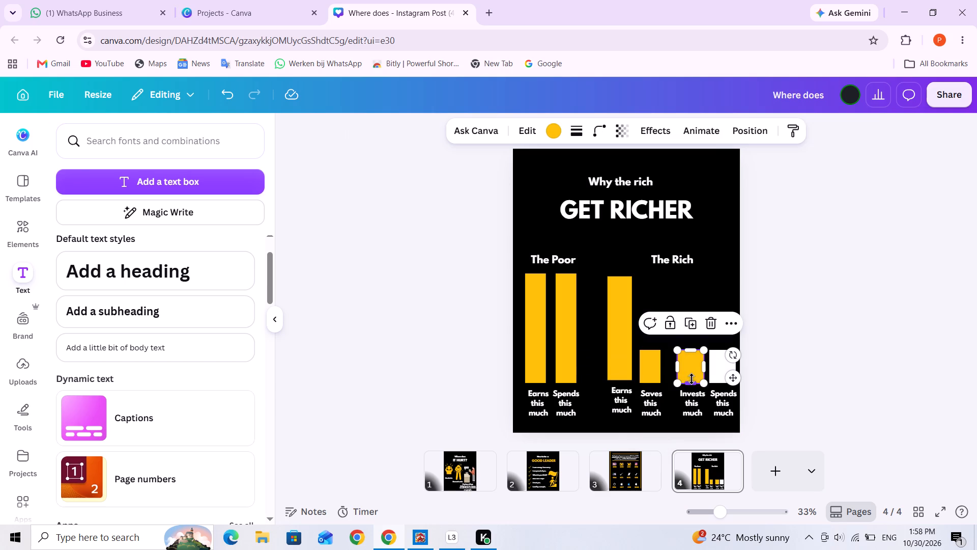
{"action": "left_click_drag", "start_coordinate": [692, 379], "coordinate": [683, 379]}
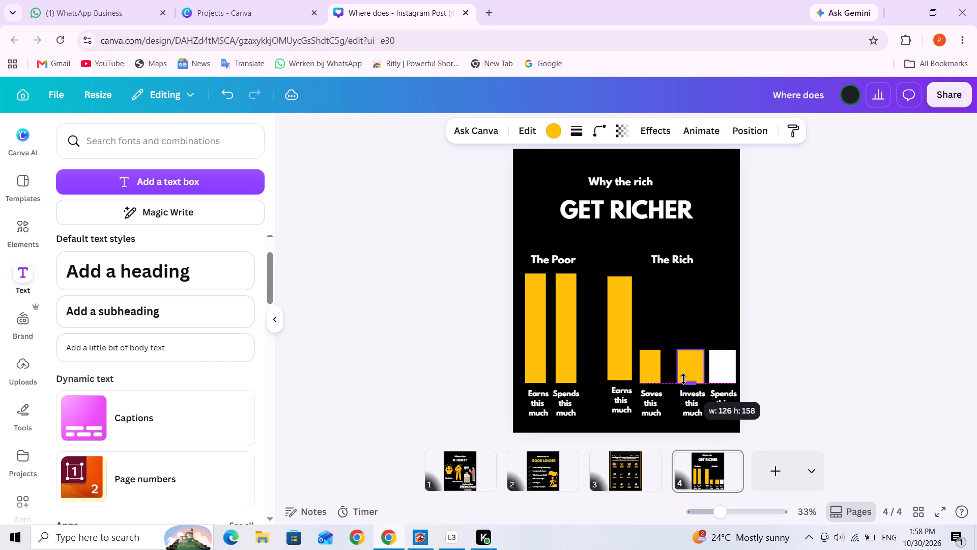
{"action": "left_click_drag", "start_coordinate": [683, 379], "coordinate": [679, 378]}
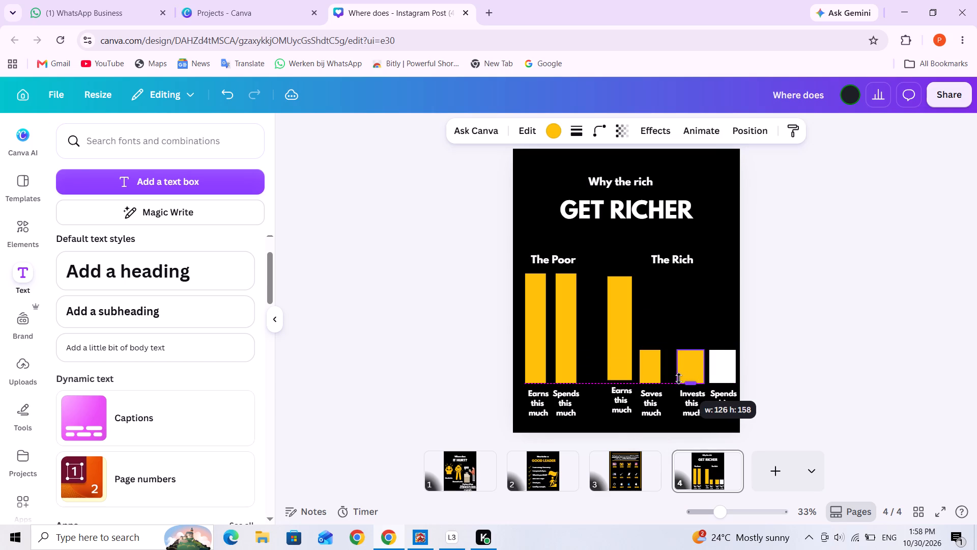
{"action": "left_click_drag", "start_coordinate": [679, 378], "coordinate": [678, 378]}
{"action": "left_click_drag", "start_coordinate": [697, 373], "coordinate": [688, 373]}
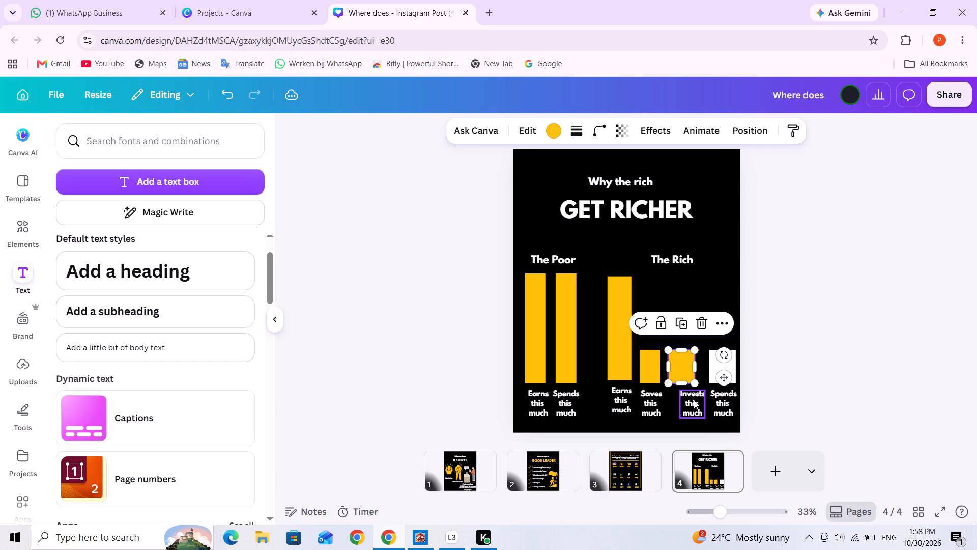
{"action": "left_click_drag", "start_coordinate": [694, 400], "coordinate": [683, 400]}
Shift the "Spends this much" label and the white bar above it closer to the "Invests" bar, keeping them aligned.
{"action": "left_click_drag", "start_coordinate": [723, 407], "coordinate": [719, 407]}
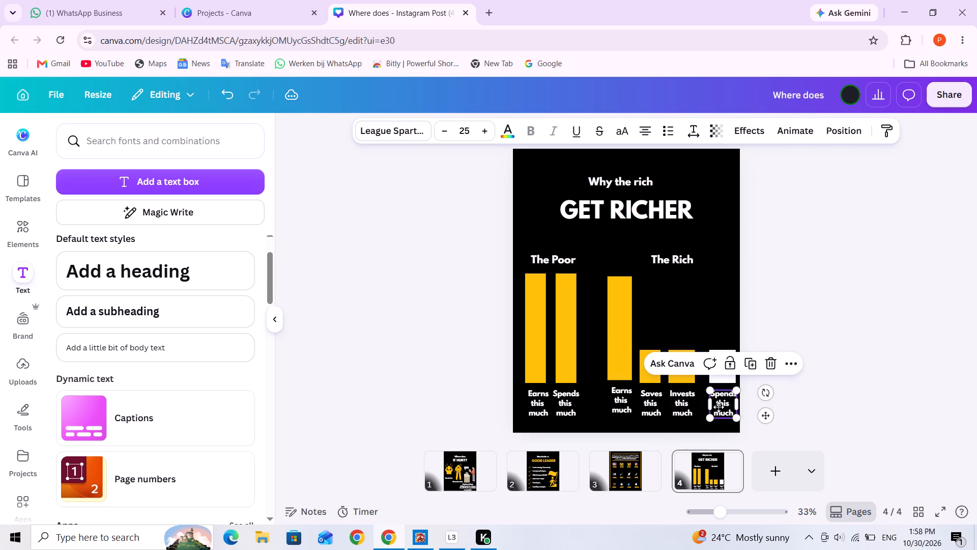
{"action": "left_click_drag", "start_coordinate": [719, 407], "coordinate": [714, 407]}
{"action": "left_click", "coordinate": [791, 332]}
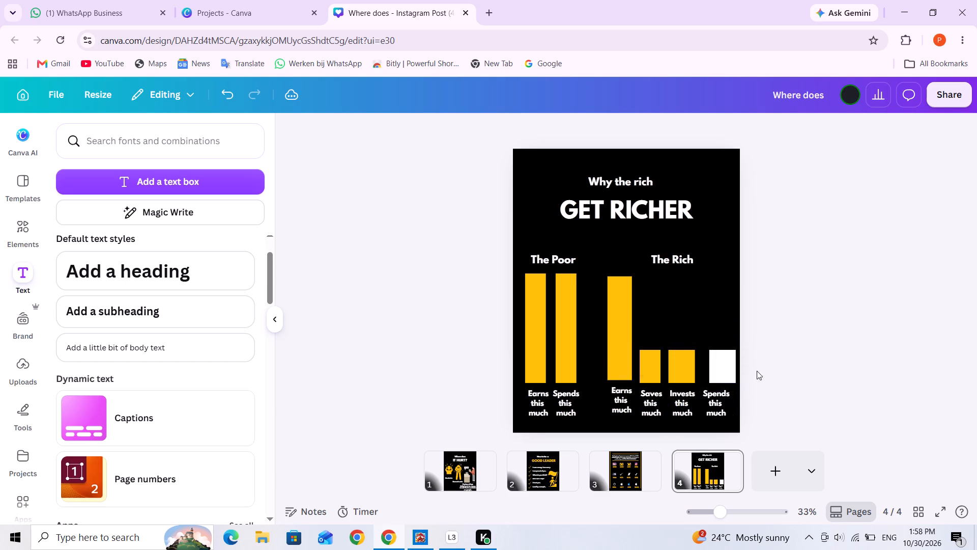
{"action": "left_click_drag", "start_coordinate": [723, 370], "coordinate": [716, 370]}
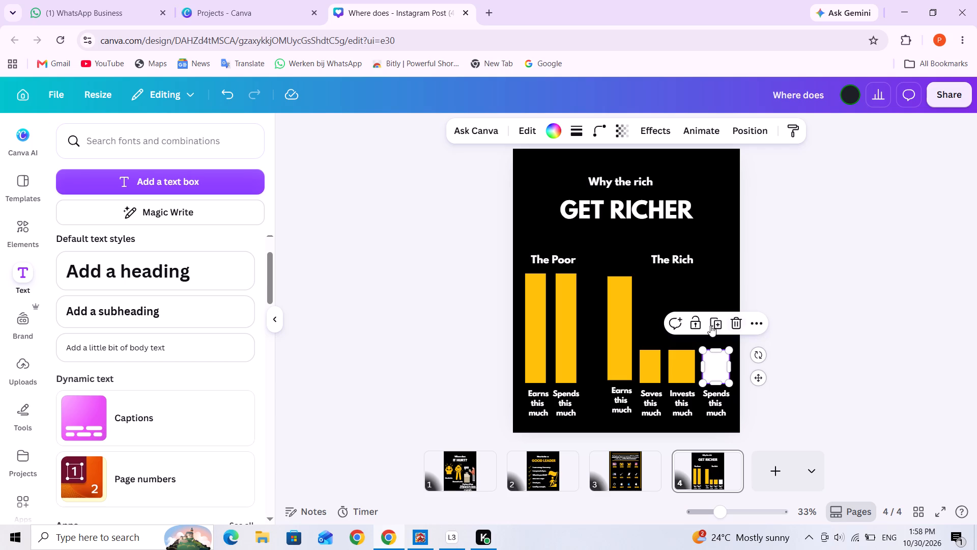
Add a blank fifth page to the design.
{"action": "left_click", "coordinate": [784, 480]}
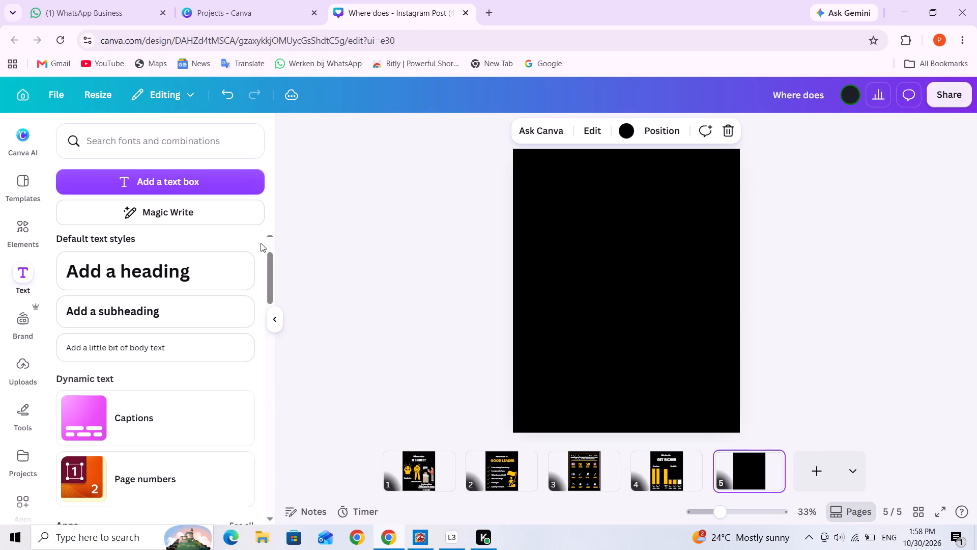
Search the graphics for "working" and add the three-gears graphic to the fifth page.
{"action": "left_click", "coordinate": [25, 242]}
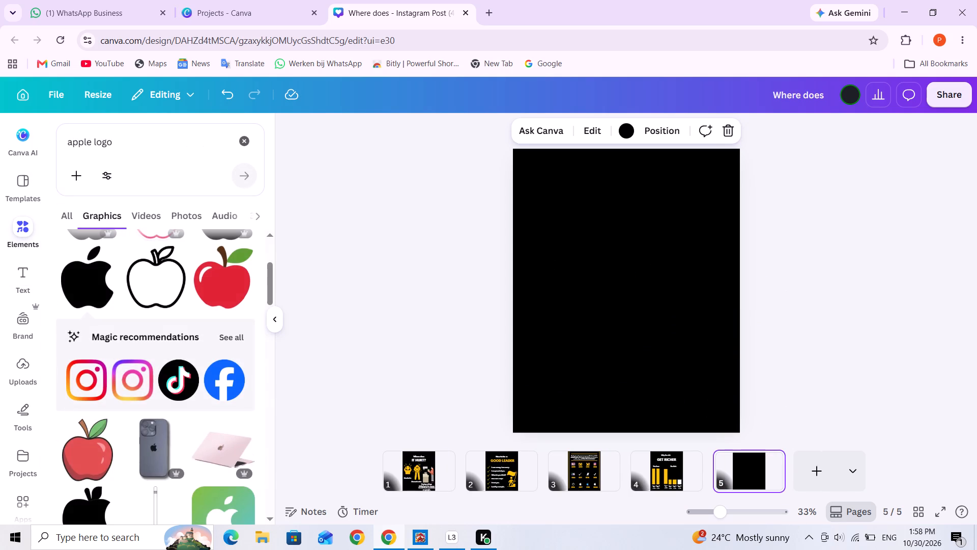
{"action": "triple_click", "coordinate": [105, 145]}
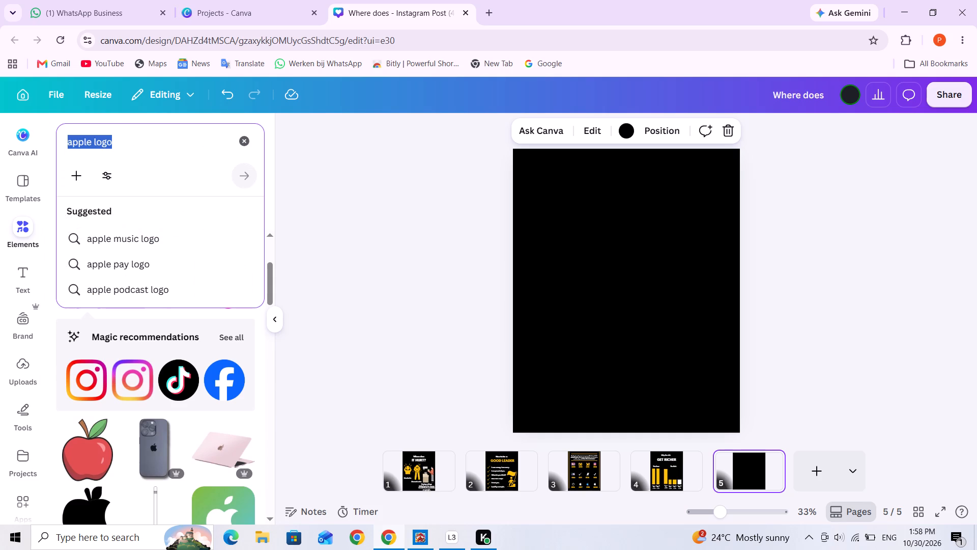
{"action": "type", "text": "working"}
{"action": "key", "text": "Return"}
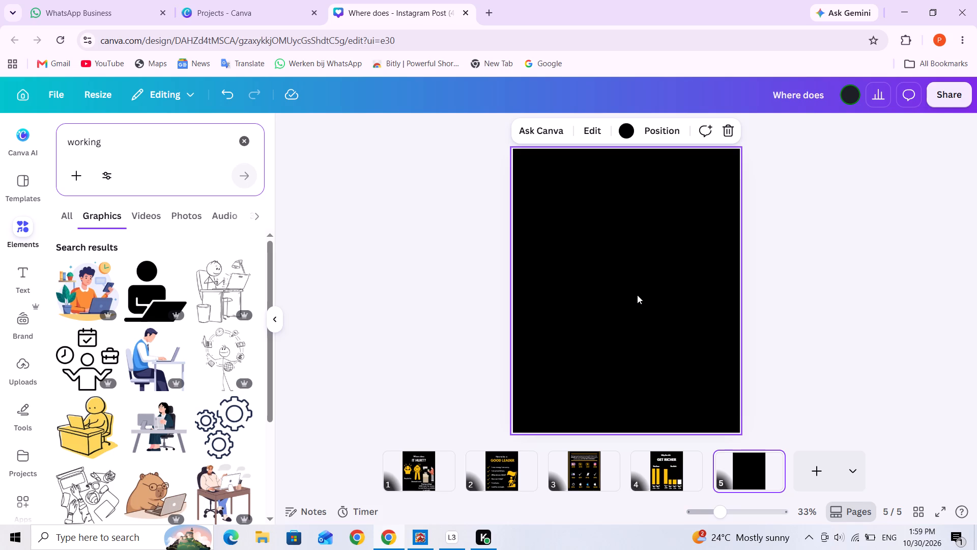
{"action": "left_click", "coordinate": [625, 294]}
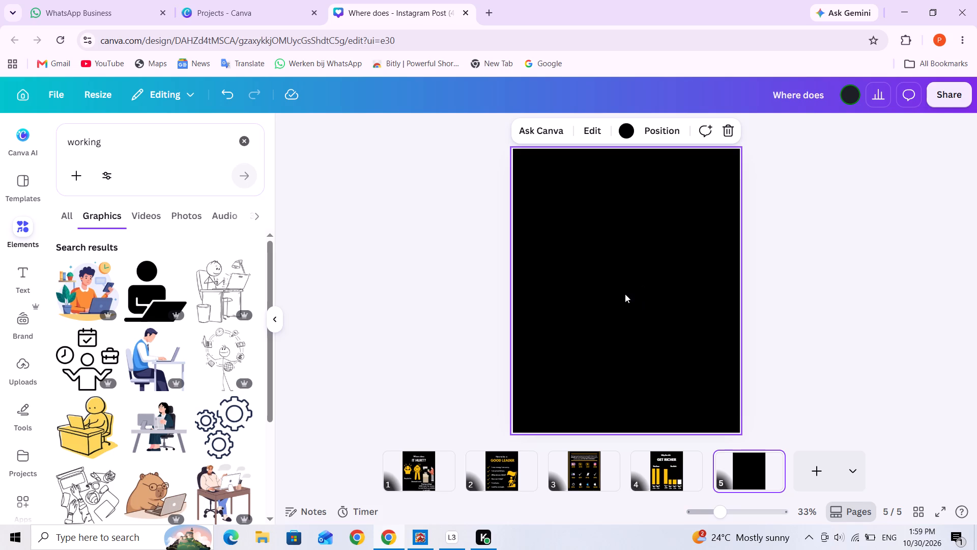
{"action": "left_click", "coordinate": [240, 415]}
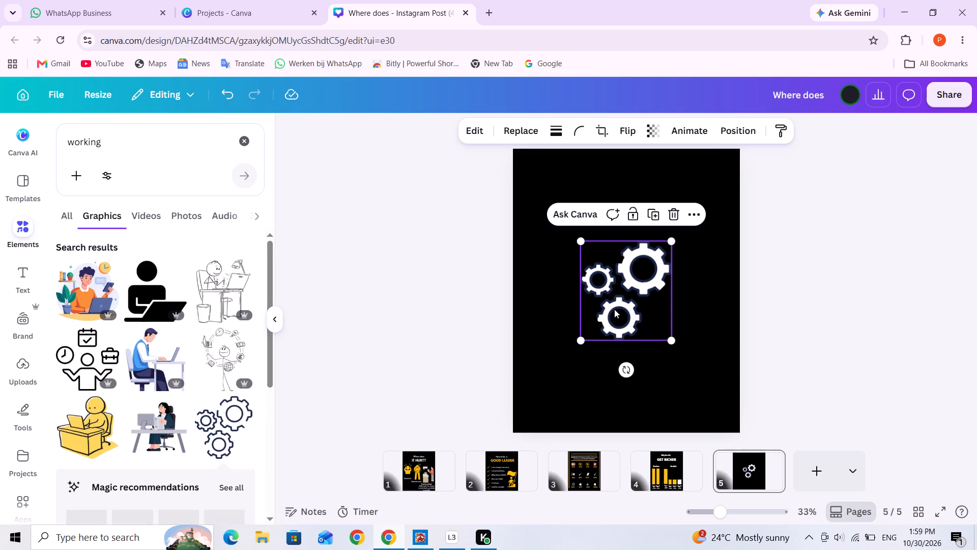
Browse the "working" graphics results and magic recommendations for another work-themed illustration suited to the fifth page.
{"action": "scroll", "coordinate": [189, 338], "scroll_direction": "down", "scroll_amount": 3}
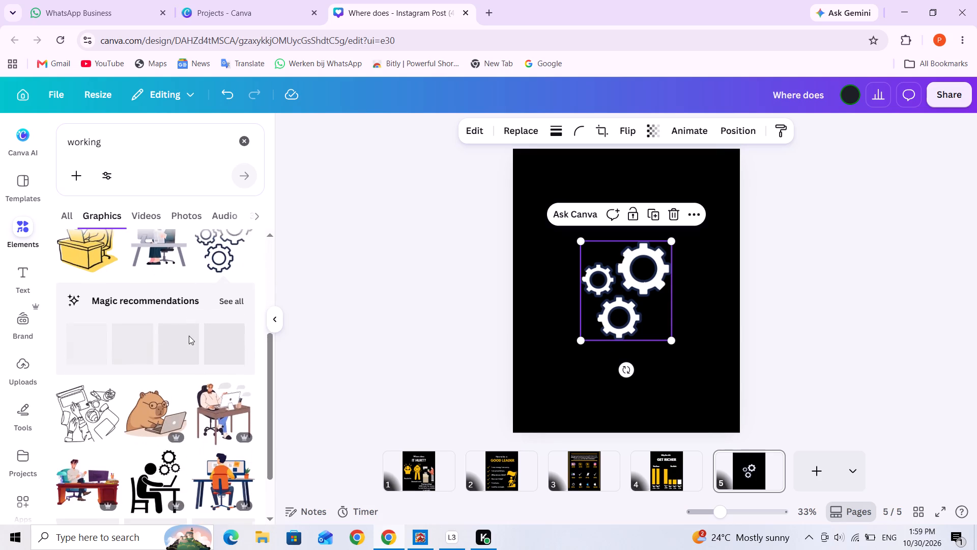
{"action": "scroll", "coordinate": [189, 336], "scroll_direction": "up", "scroll_amount": 1}
{"action": "scroll", "coordinate": [194, 331], "scroll_direction": "down", "scroll_amount": 1}
{"action": "scroll", "coordinate": [194, 331], "scroll_direction": "up", "scroll_amount": 2}
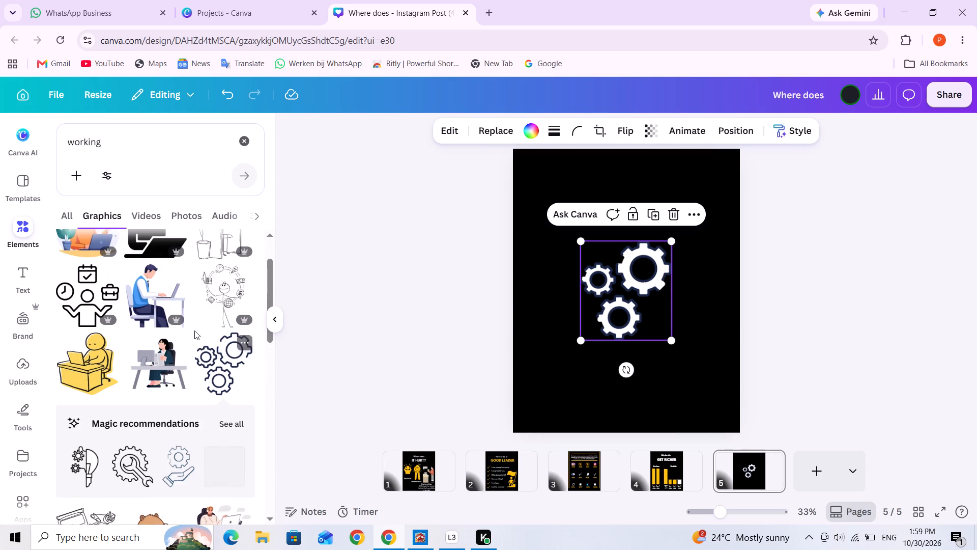
{"action": "scroll", "coordinate": [194, 331], "scroll_direction": "up", "scroll_amount": 1}
{"action": "scroll", "coordinate": [194, 331], "scroll_direction": "down", "scroll_amount": 2}
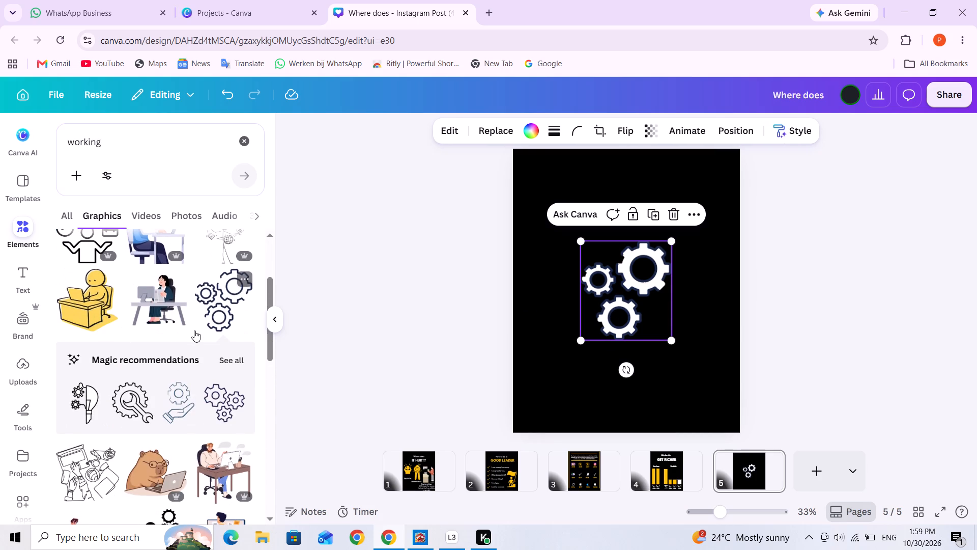
{"action": "scroll", "coordinate": [194, 331], "scroll_direction": "down", "scroll_amount": 5}
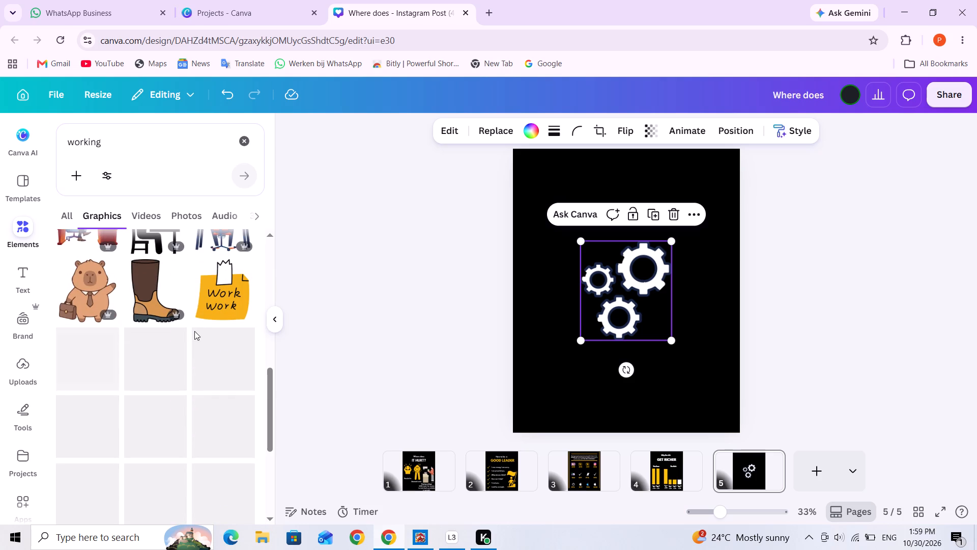
{"action": "scroll", "coordinate": [194, 331], "scroll_direction": "down", "scroll_amount": 1}
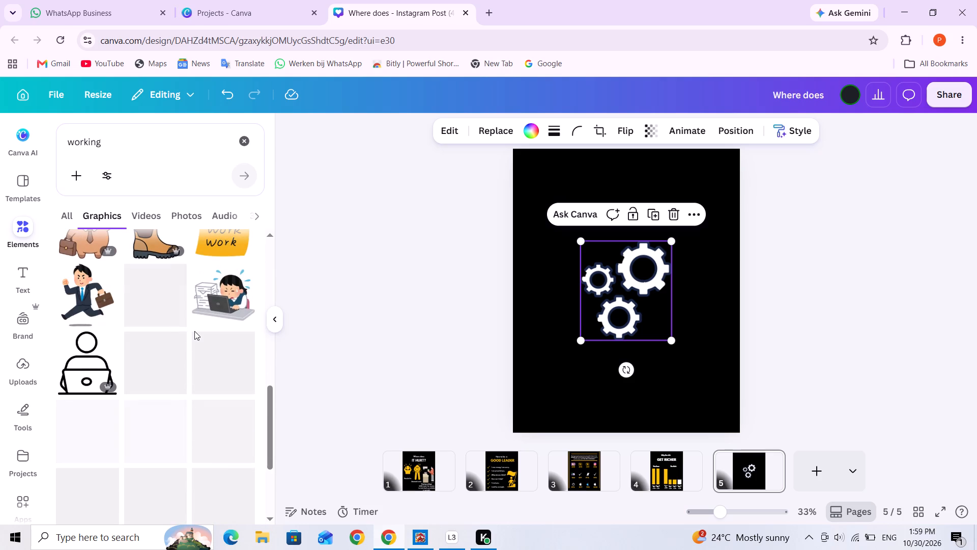
{"action": "scroll", "coordinate": [197, 332], "scroll_direction": "down", "scroll_amount": 2}
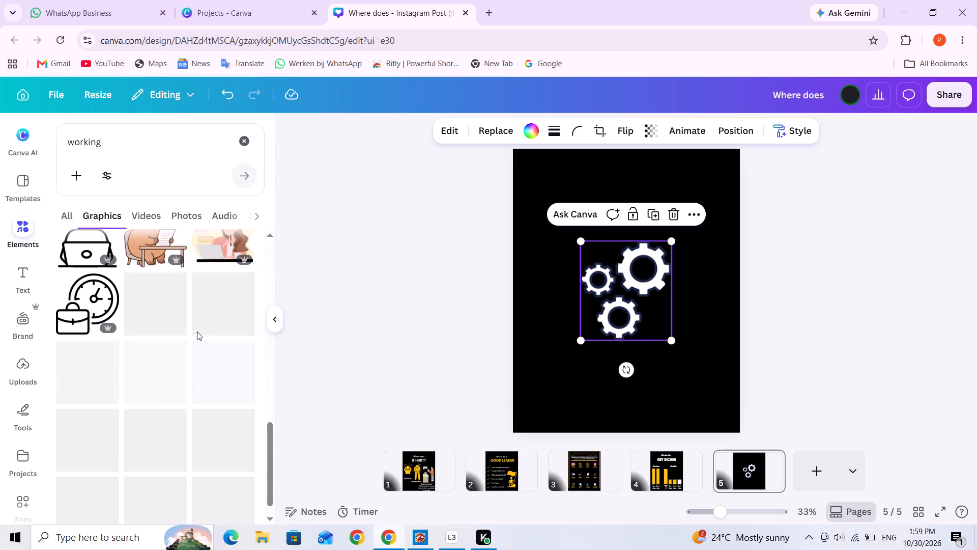
{"action": "scroll", "coordinate": [197, 331], "scroll_direction": "down", "scroll_amount": 2}
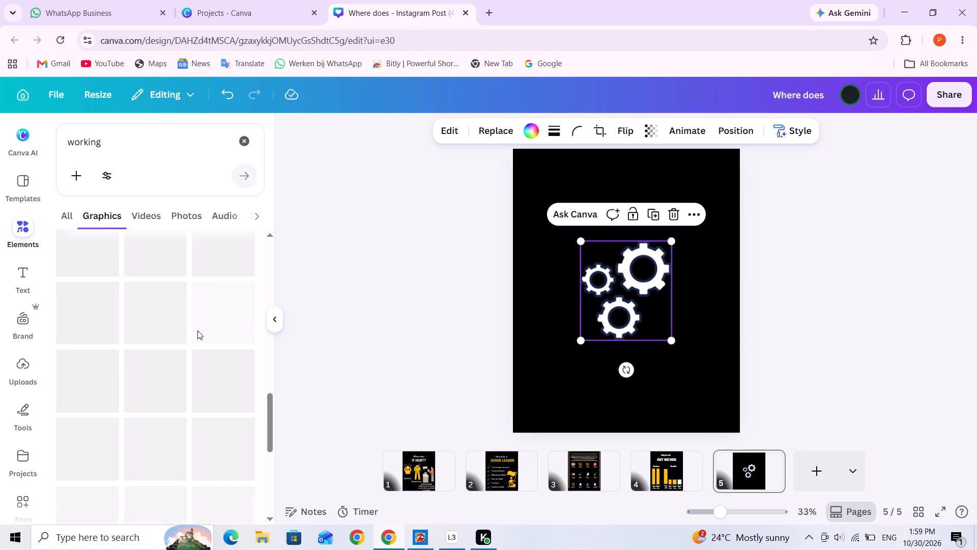
{"action": "scroll", "coordinate": [197, 331], "scroll_direction": "up", "scroll_amount": 2}
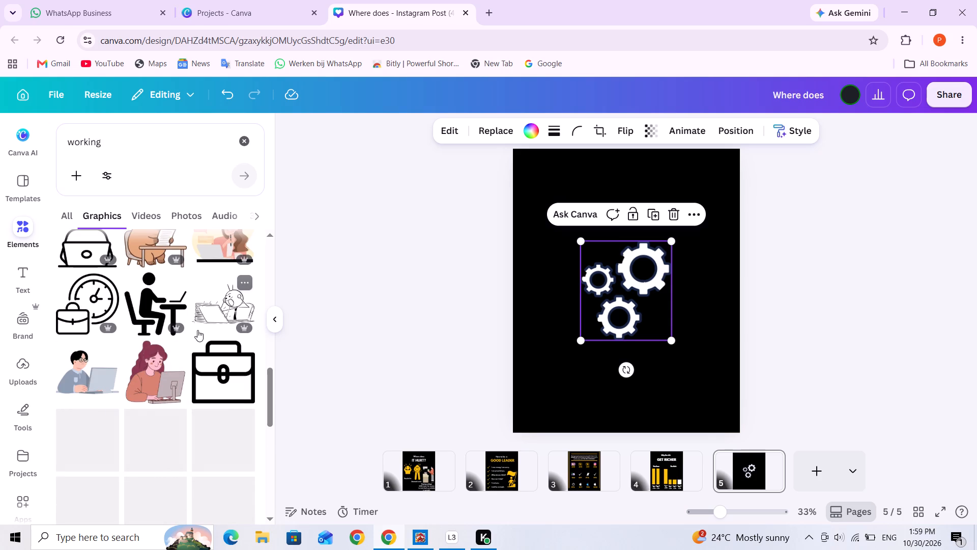
{"action": "scroll", "coordinate": [197, 330], "scroll_direction": "down", "scroll_amount": 4}
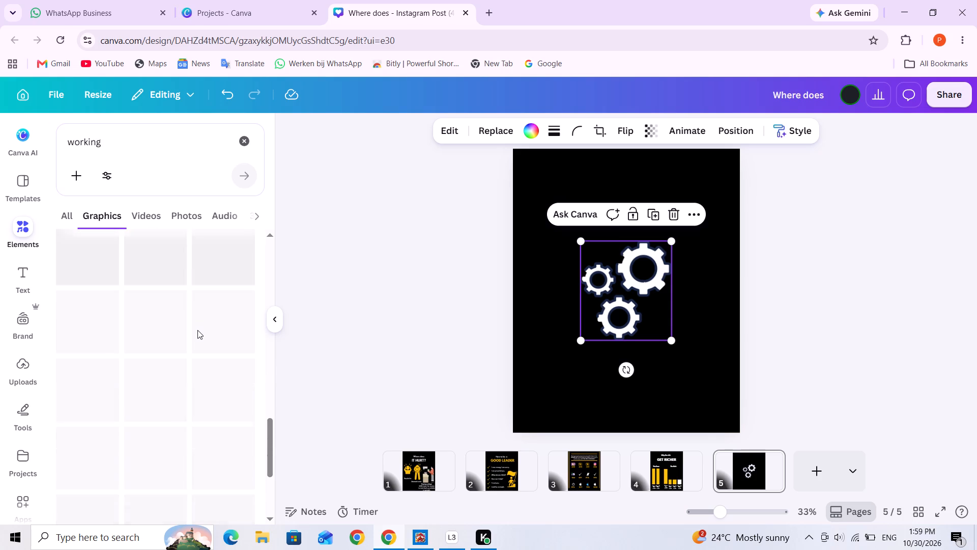
{"action": "scroll", "coordinate": [197, 330], "scroll_direction": "up", "scroll_amount": 2}
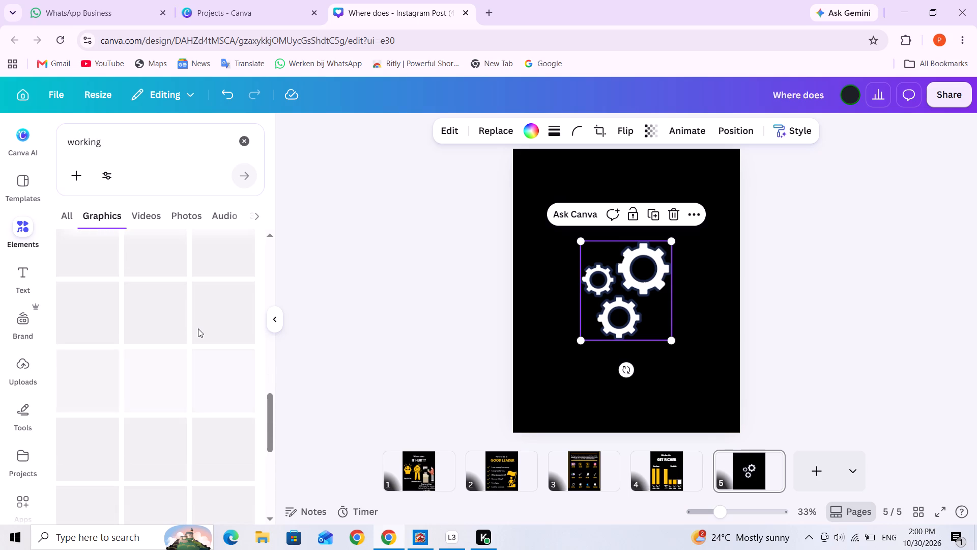
{"action": "scroll", "coordinate": [198, 328], "scroll_direction": "up", "scroll_amount": 17}
{"action": "scroll", "coordinate": [198, 328], "scroll_direction": "down", "scroll_amount": 3}
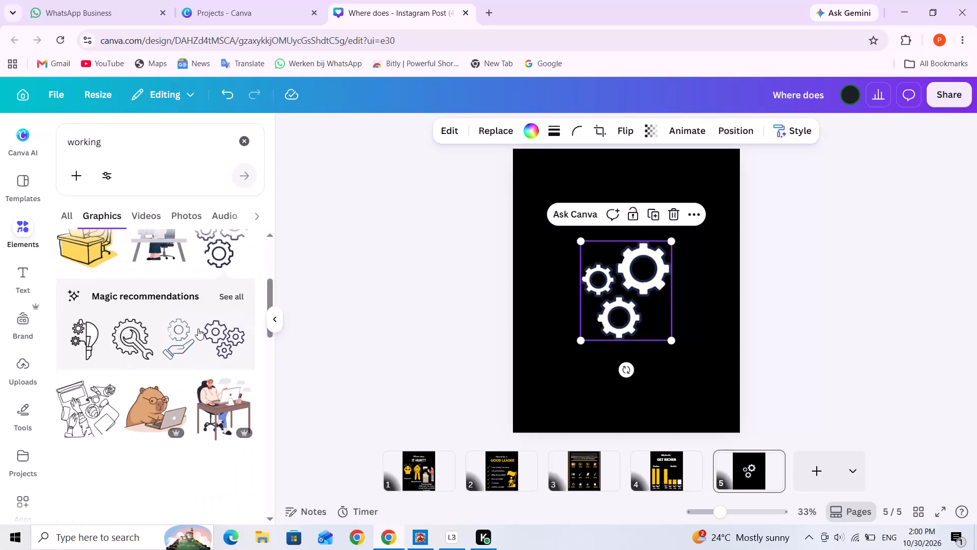
{"action": "scroll", "coordinate": [198, 328], "scroll_direction": "up", "scroll_amount": 3}
{"action": "scroll", "coordinate": [198, 328], "scroll_direction": "down", "scroll_amount": 2}
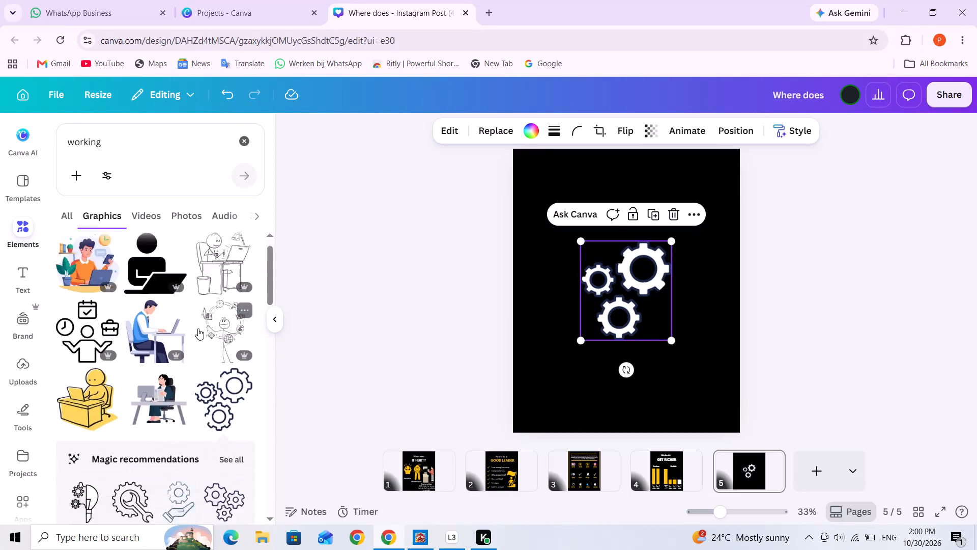
{"action": "scroll", "coordinate": [198, 328], "scroll_direction": "down", "scroll_amount": 6}
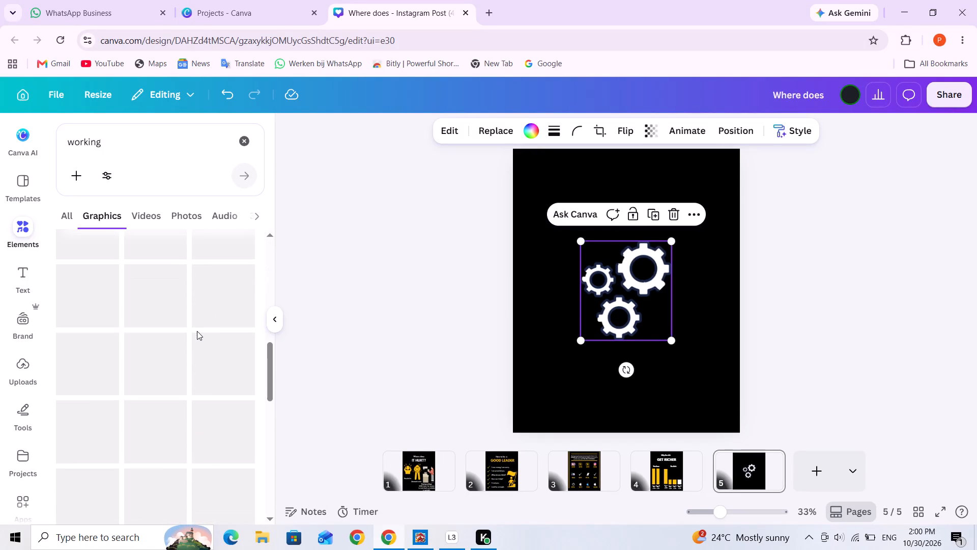
{"action": "scroll", "coordinate": [193, 332], "scroll_direction": "down", "scroll_amount": 5}
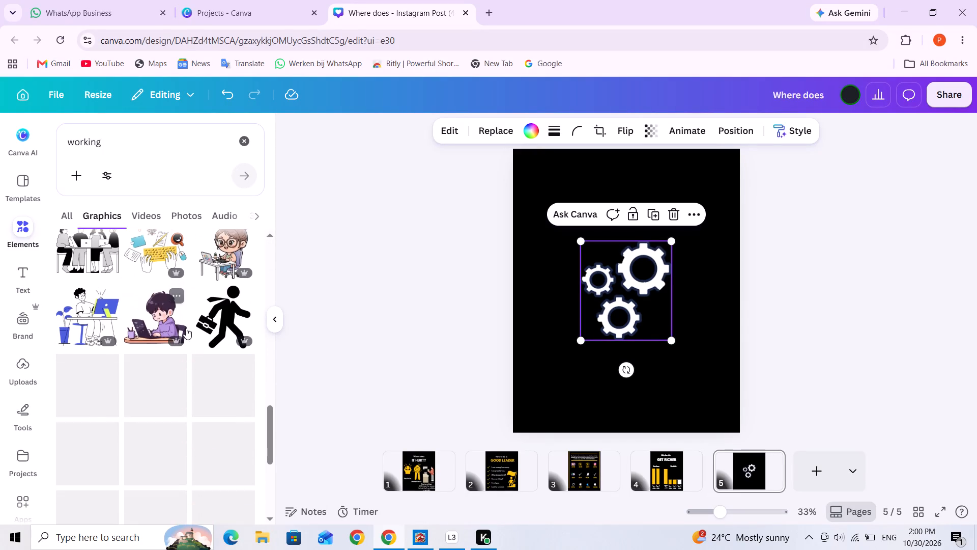
{"action": "scroll", "coordinate": [186, 328], "scroll_direction": "down", "scroll_amount": 2}
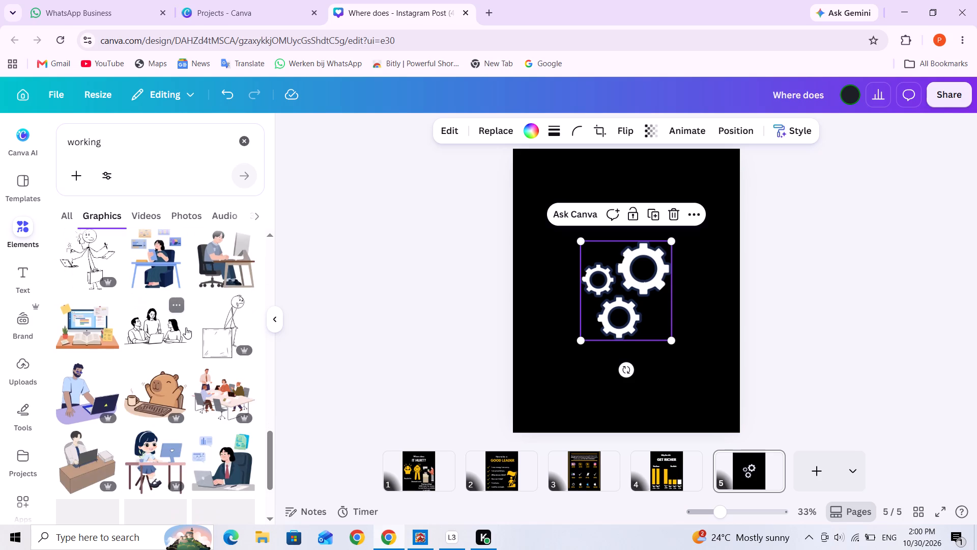
{"action": "scroll", "coordinate": [186, 327], "scroll_direction": "up", "scroll_amount": 2}
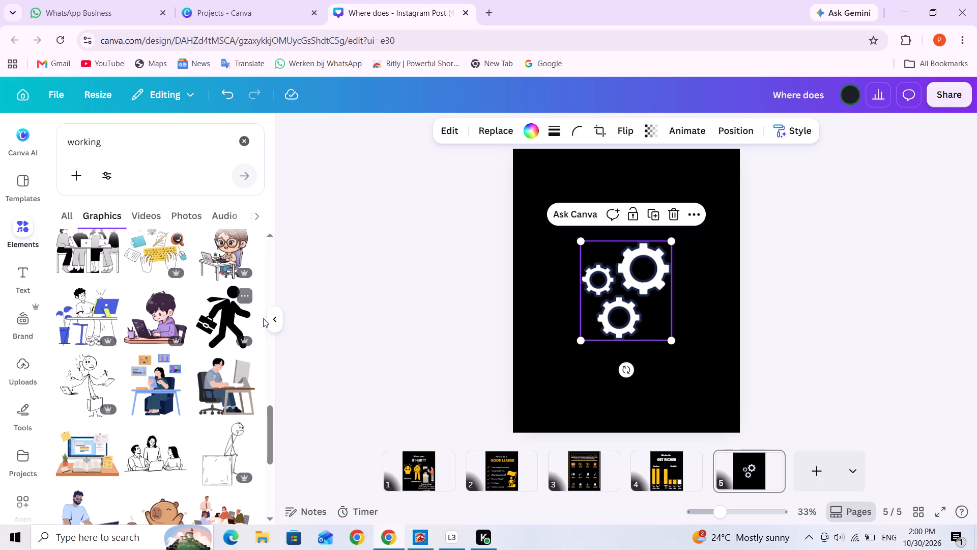
Move the three-gears graphic into the upper half of the fifth page and recolour its white fill golden yellow.
{"action": "left_click", "coordinate": [687, 289]}
{"action": "left_click_drag", "start_coordinate": [652, 300], "coordinate": [652, 244]}
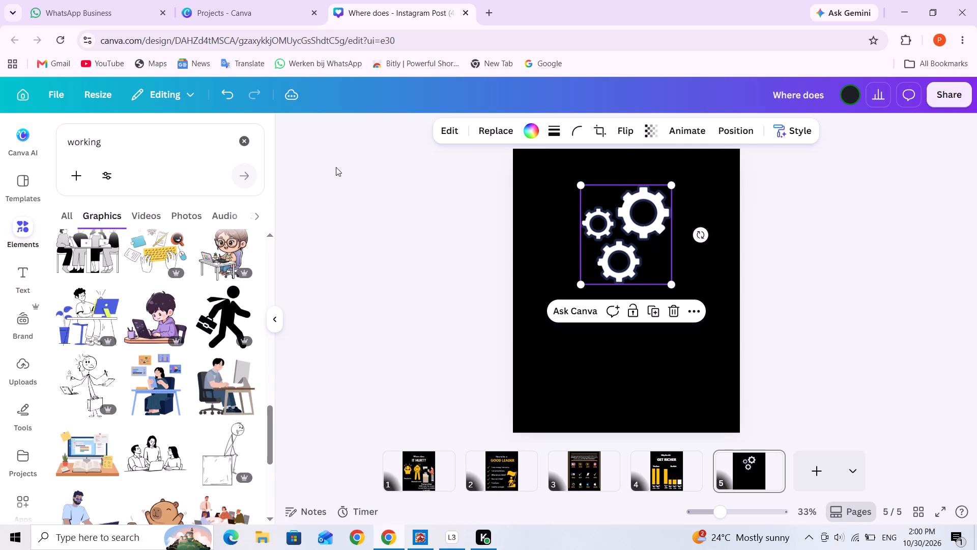
{"action": "left_click", "coordinate": [532, 126]}
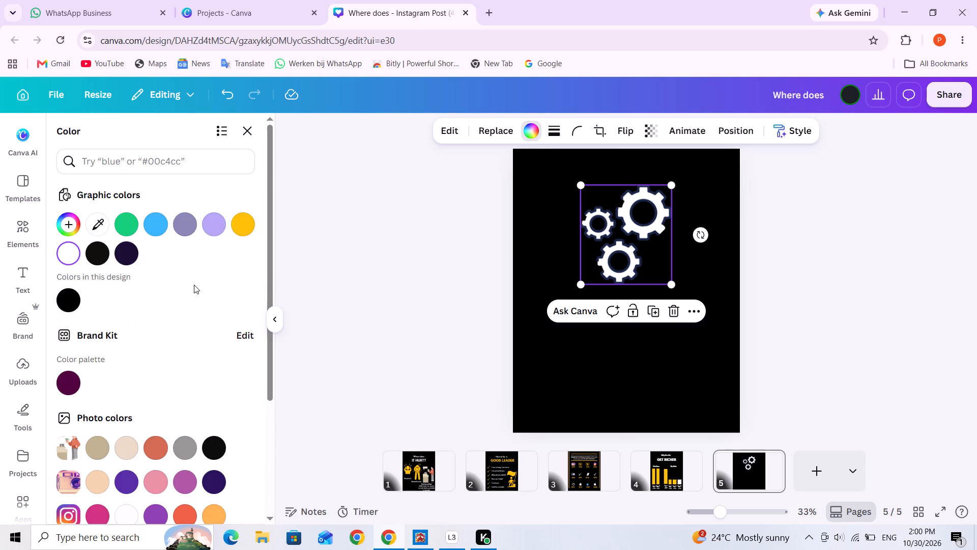
{"action": "left_click", "coordinate": [244, 218]}
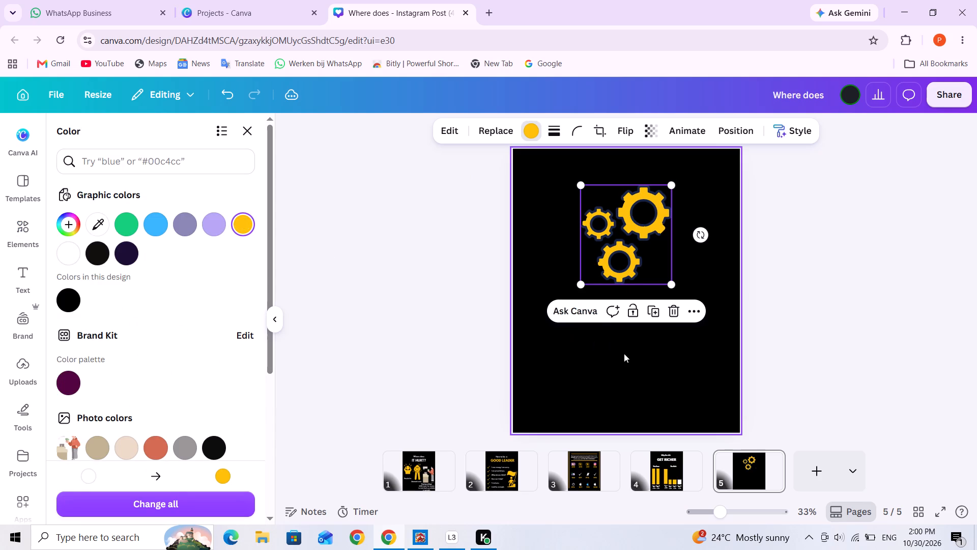
{"action": "left_click", "coordinate": [624, 353]}
Add a subheading reading "90/10 RULE" and position it centred just below the gears graphic.
{"action": "left_click", "coordinate": [30, 273]}
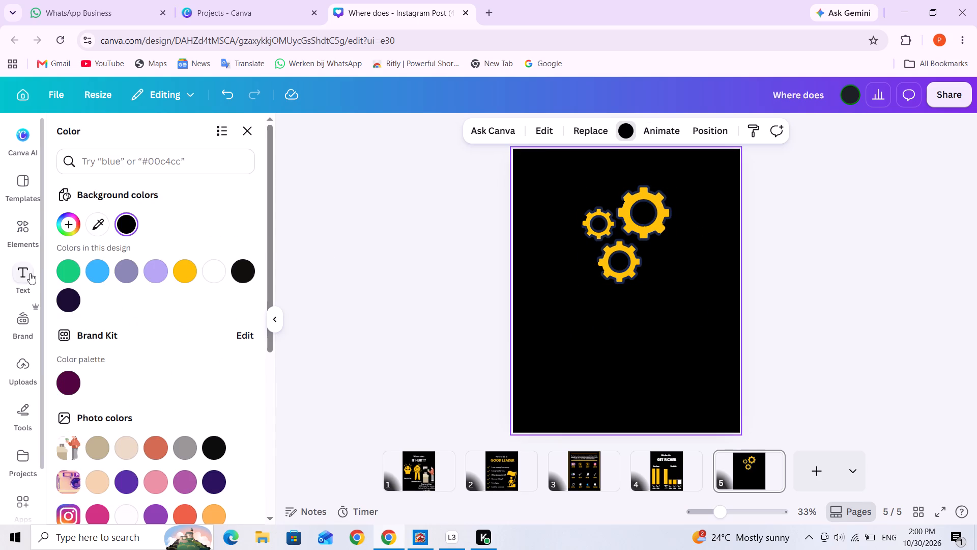
{"action": "left_click", "coordinate": [128, 312]}
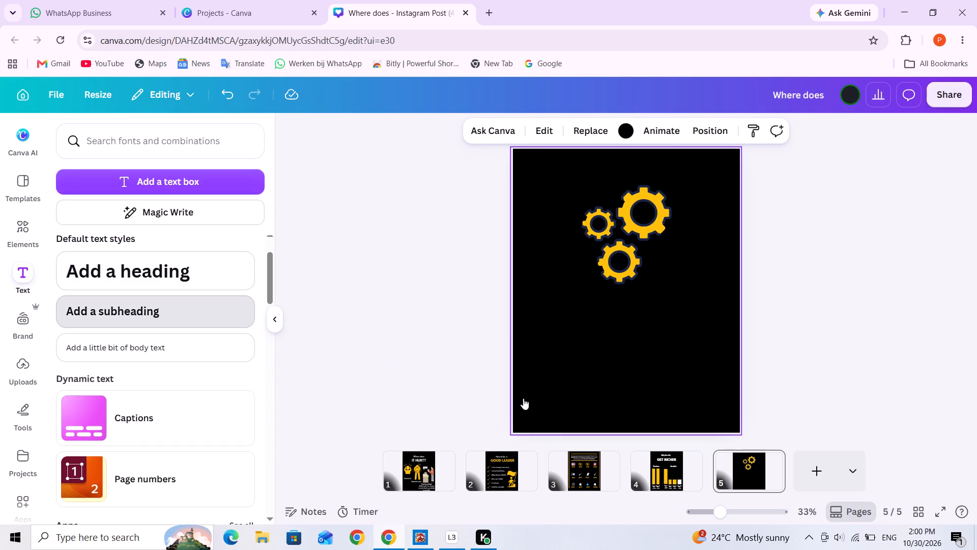
{"action": "type", "text": "90"}
{"action": "type", "text": "/10"}
{"action": "key", "text": "space"}
{"action": "type", "text": "RULE"}
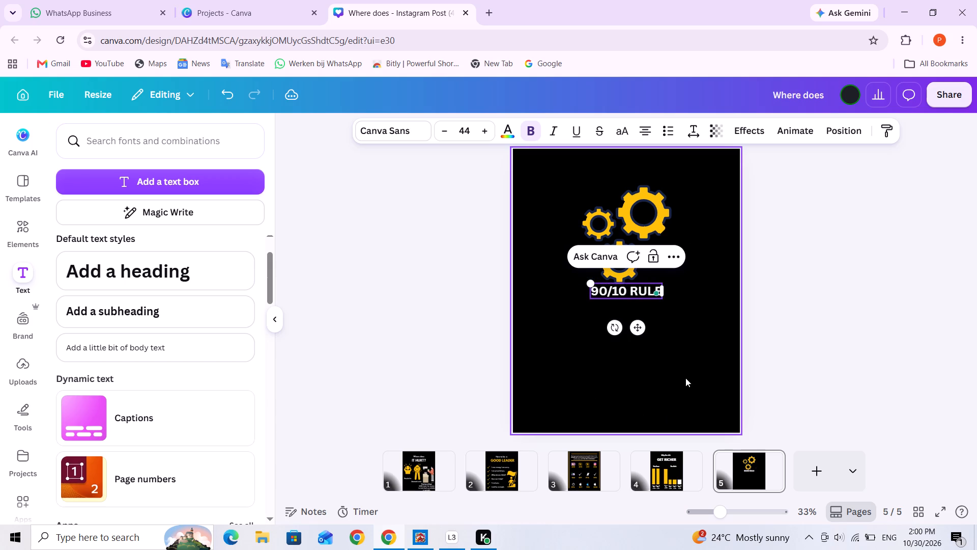
{"action": "left_click", "coordinate": [685, 371]}
{"action": "left_click_drag", "start_coordinate": [643, 268], "coordinate": [643, 263]}
{"action": "left_click_drag", "start_coordinate": [640, 290], "coordinate": [638, 297]}
Change the font of the "90/10 RULE" text to League Spartan.
{"action": "left_click", "coordinate": [465, 133]}
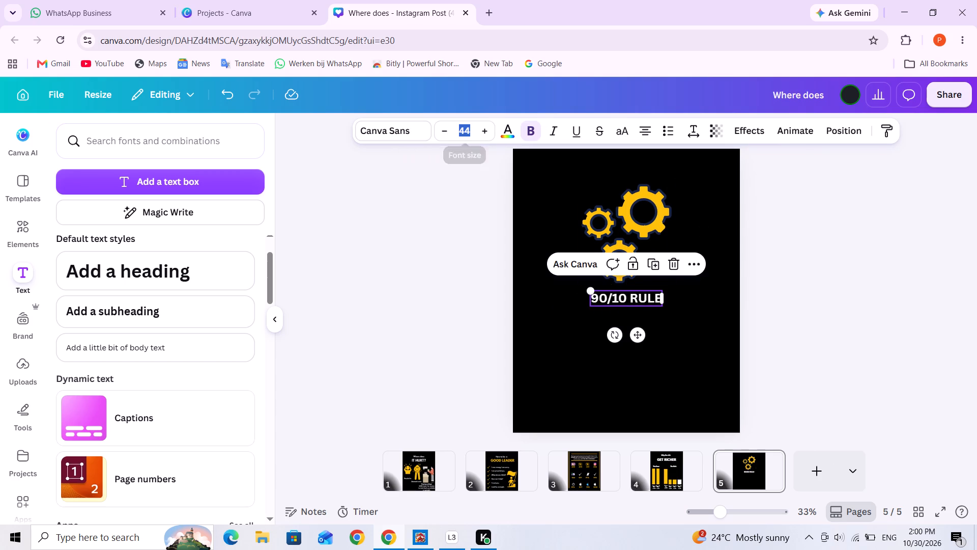
{"action": "left_click", "coordinate": [434, 136]}
{"action": "left_click", "coordinate": [425, 135]}
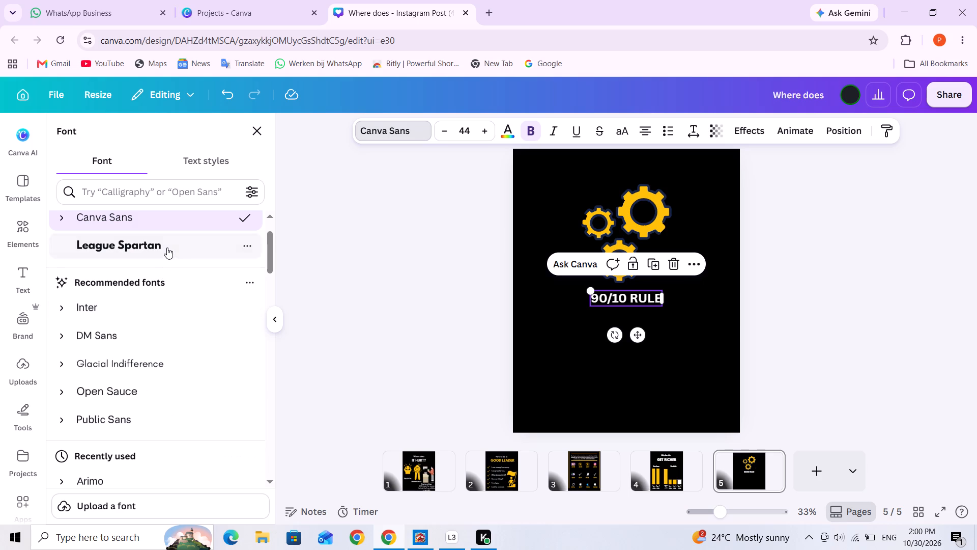
{"action": "left_click", "coordinate": [167, 248]}
{"action": "left_click", "coordinate": [722, 347]}
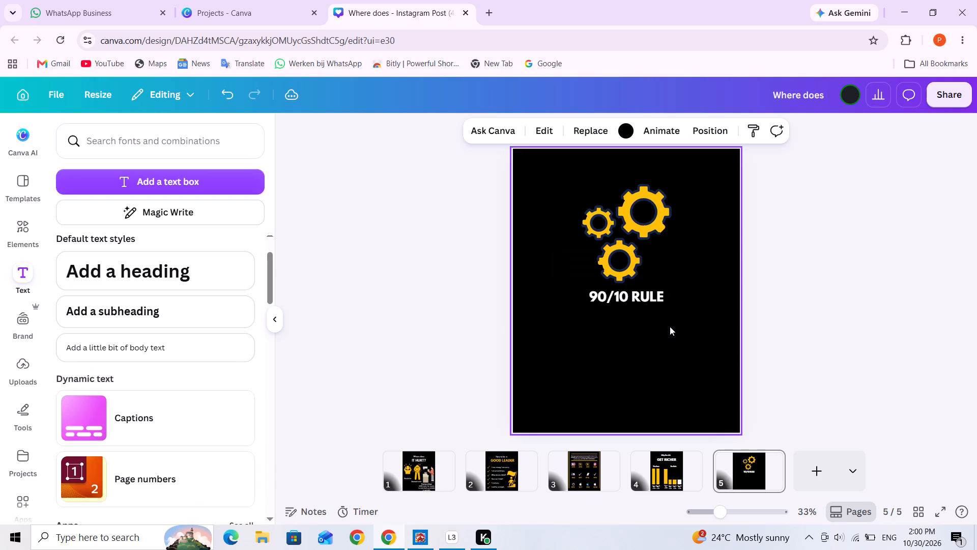
Add another subheading text box and place it below the "90/10 RULE" title, offset toward the page's left edge.
{"action": "left_click", "coordinate": [637, 342]}
{"action": "left_click", "coordinate": [113, 310]}
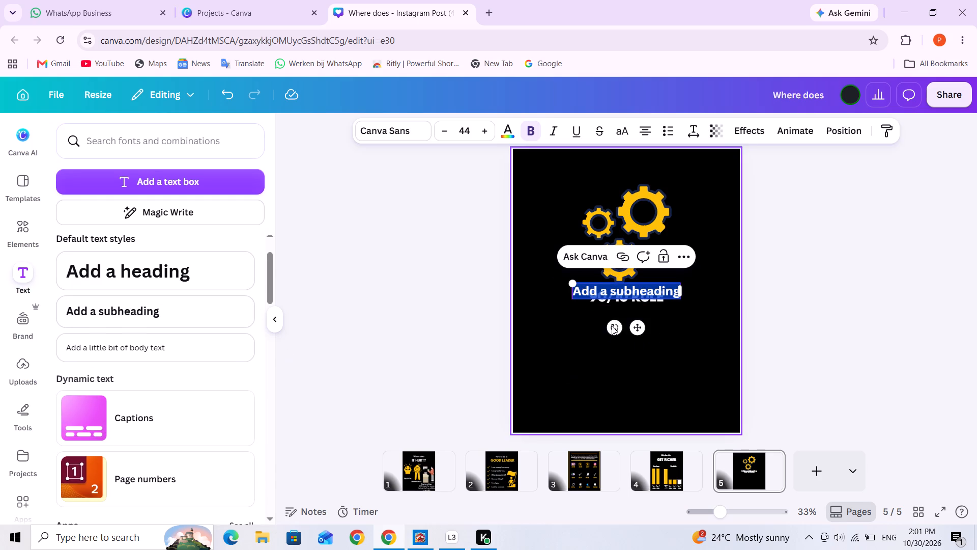
{"action": "left_click", "coordinate": [634, 354]}
{"action": "left_click_drag", "start_coordinate": [627, 294], "coordinate": [620, 323]}
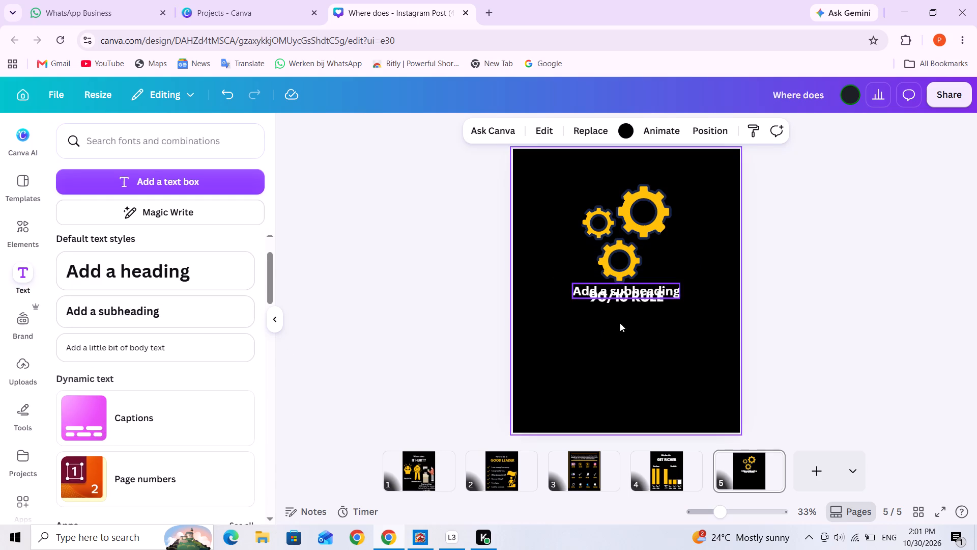
{"action": "left_click_drag", "start_coordinate": [620, 323], "coordinate": [580, 337]}
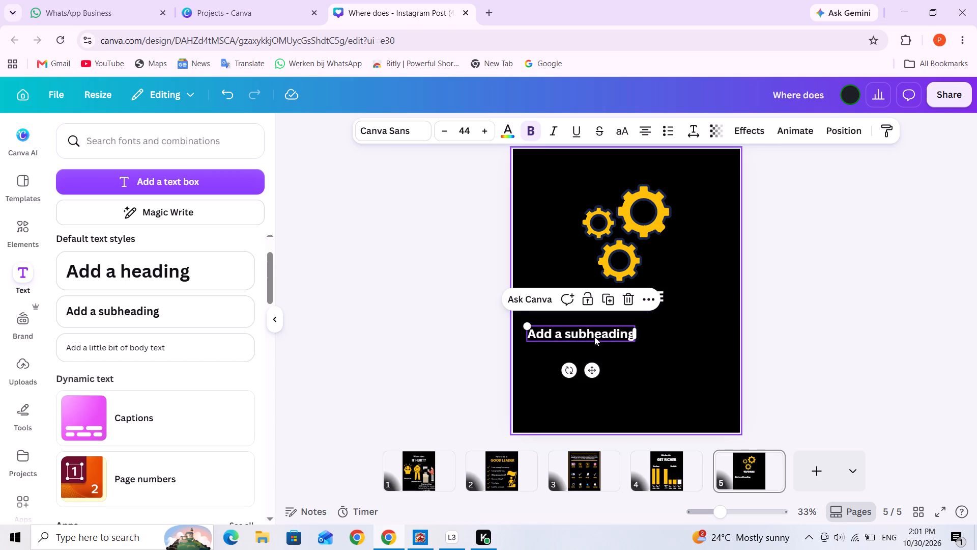
Replace the new subheading's placeholder text with "The 10% who make 90% of the money", with a line break before "money".
{"action": "triple_click", "coordinate": [595, 334]}
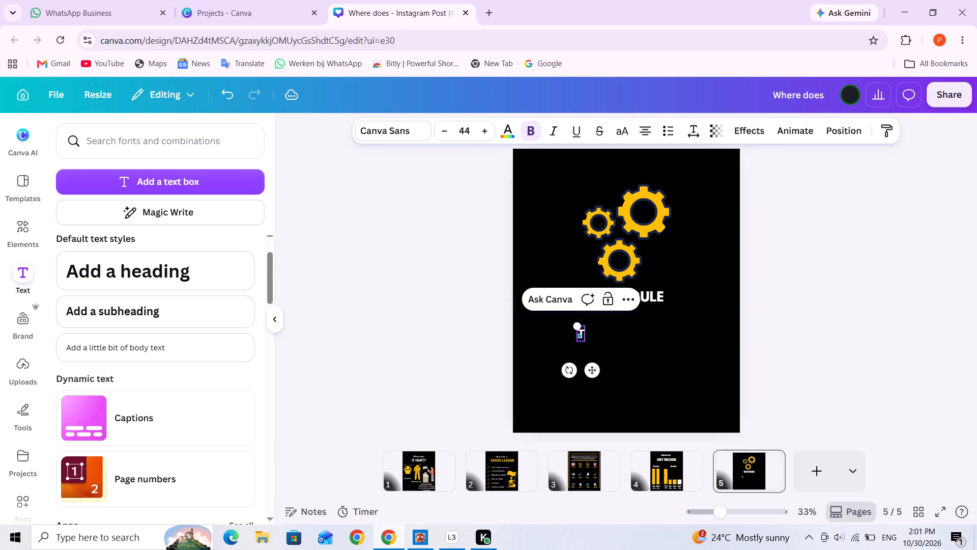
{"action": "type", "text": "10%"}
{"action": "key", "text": "space"}
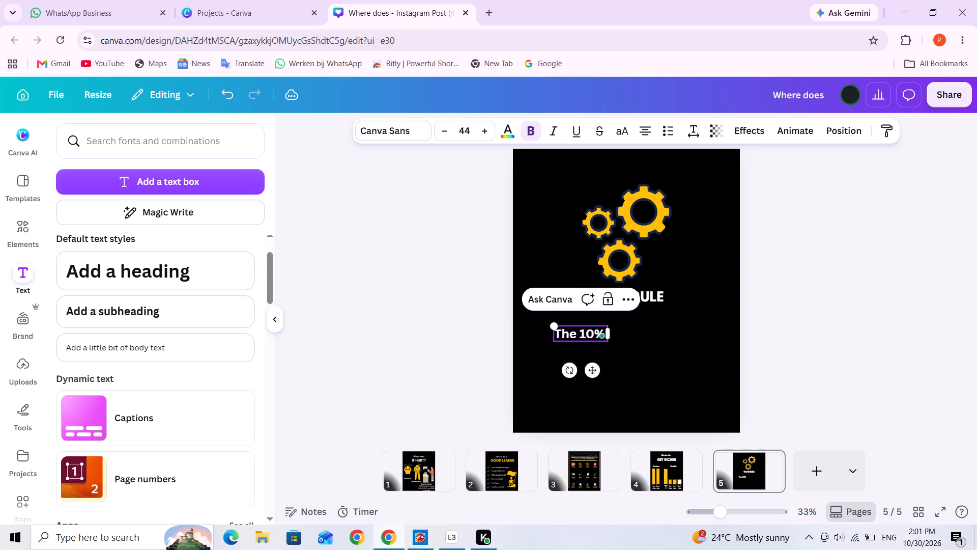
{"action": "type", "text": "jo"}
{"action": "key", "text": "BackSpace"}
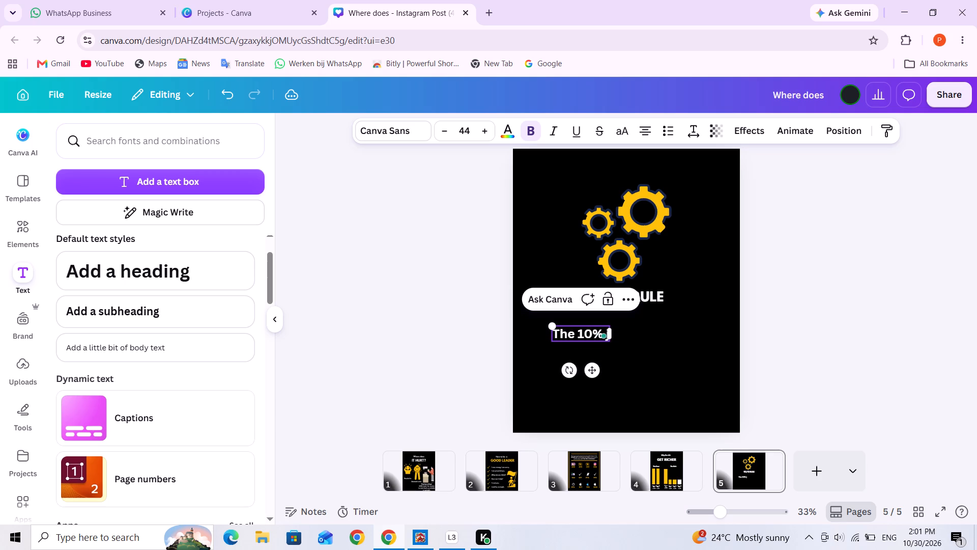
{"action": "key", "text": "BackSpace"}
{"action": "type", "text": "who make 90%"}
{"action": "key", "text": "space"}
{"action": "type", "text": "of"}
{"action": "key", "text": "space"}
{"action": "type", "text": "the"}
{"action": "key", "text": "Return"}
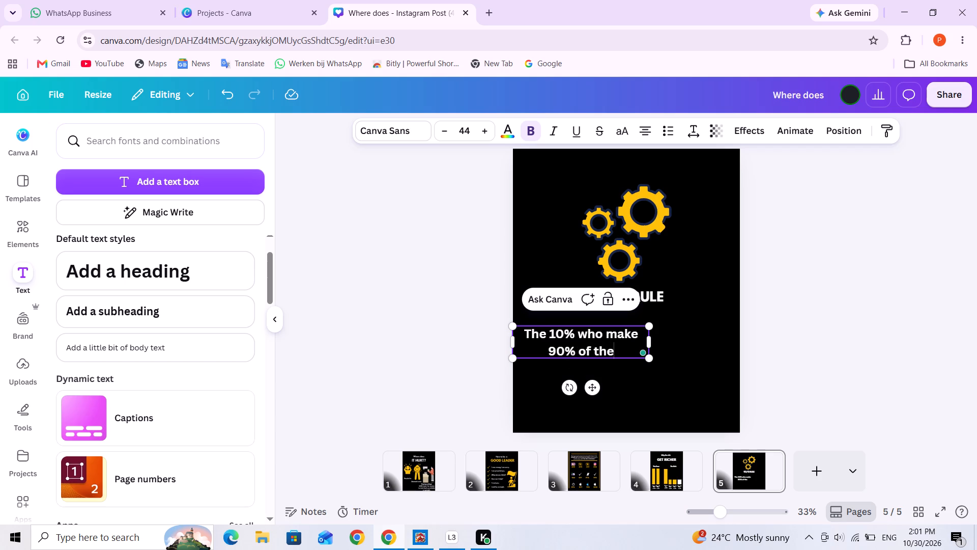
{"action": "type", "text": "money"}
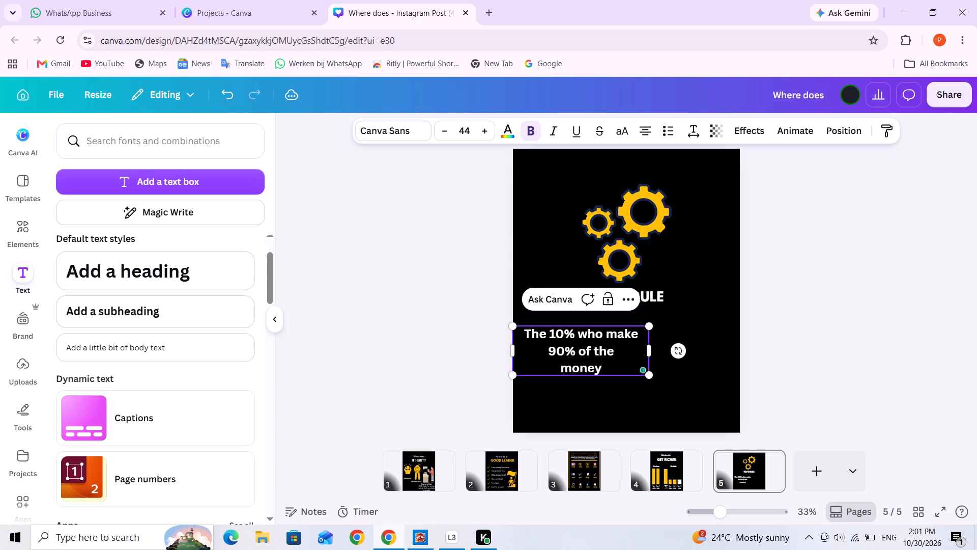
Continue the explanatory sentence with "so the things that 90% of the money do the".
{"action": "key", "text": "space"}
{"action": "type", "text": "so the"}
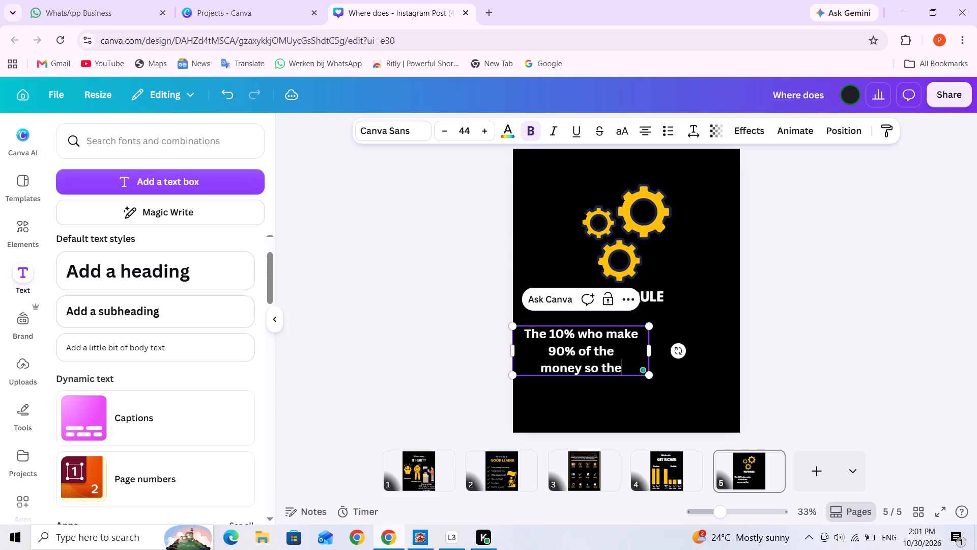
{"action": "key", "text": "space"}
{"action": "type", "text": "things"}
{"action": "key", "text": "space"}
{"action": "type", "text": "that 90"}
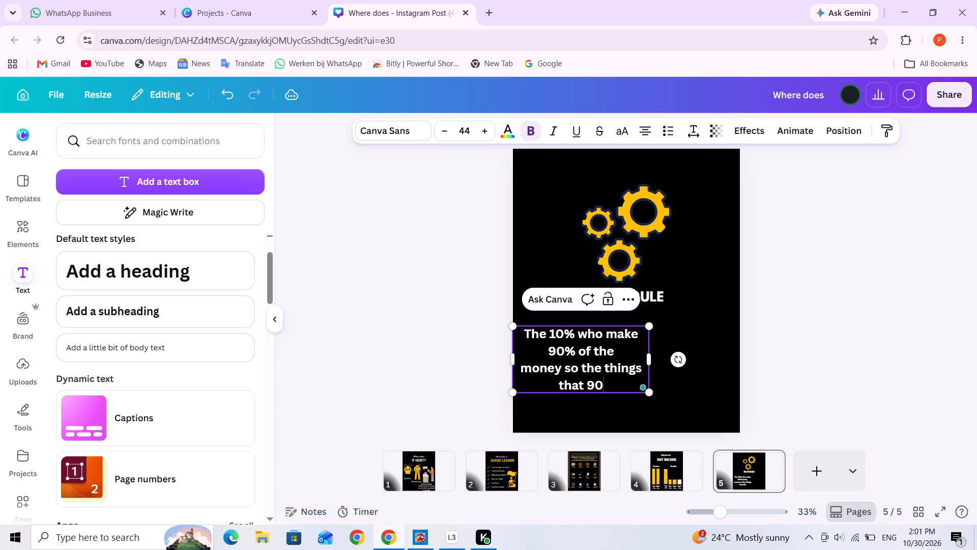
{"action": "key", "text": "shift+percent"}
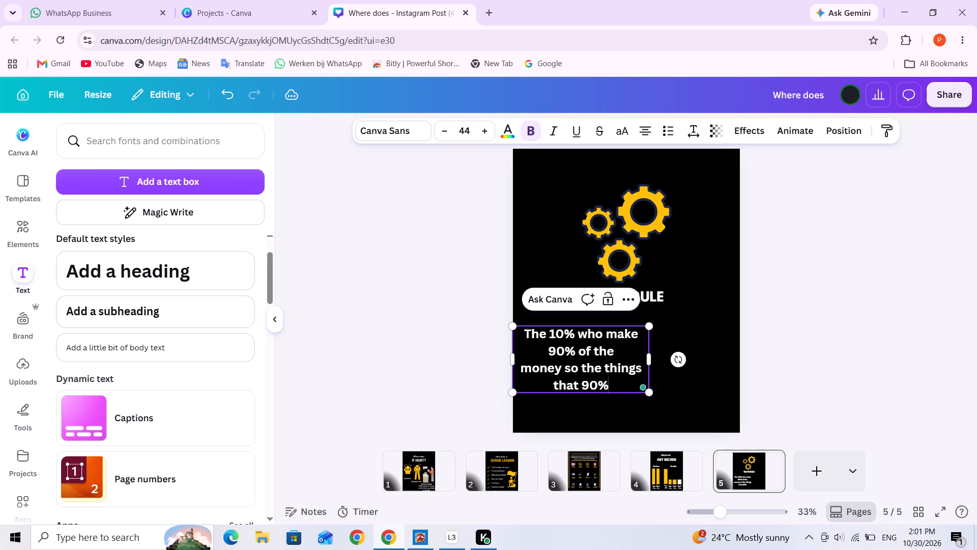
{"action": "key", "text": "space"}
{"action": "type", "text": "of the"}
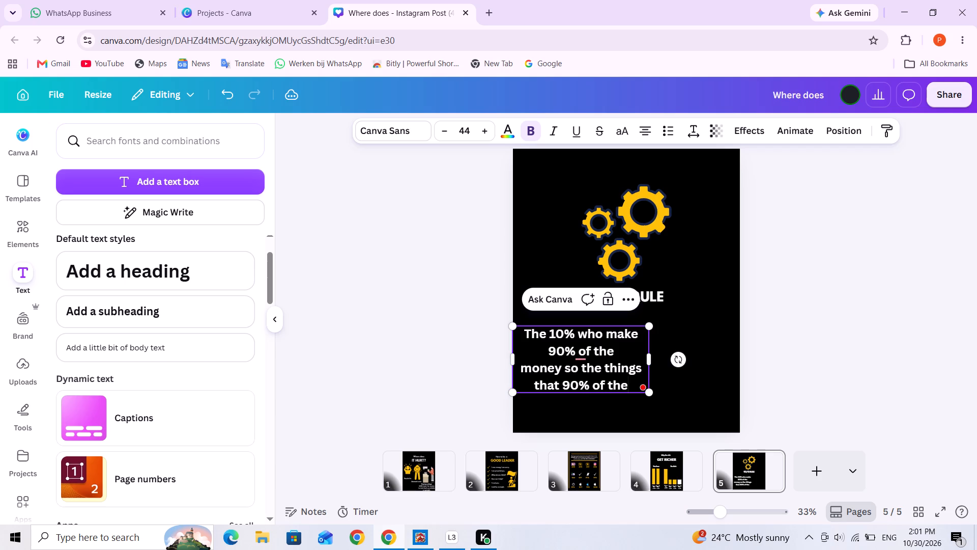
{"action": "key", "text": "space"}
{"action": "type", "text": "money do the"}
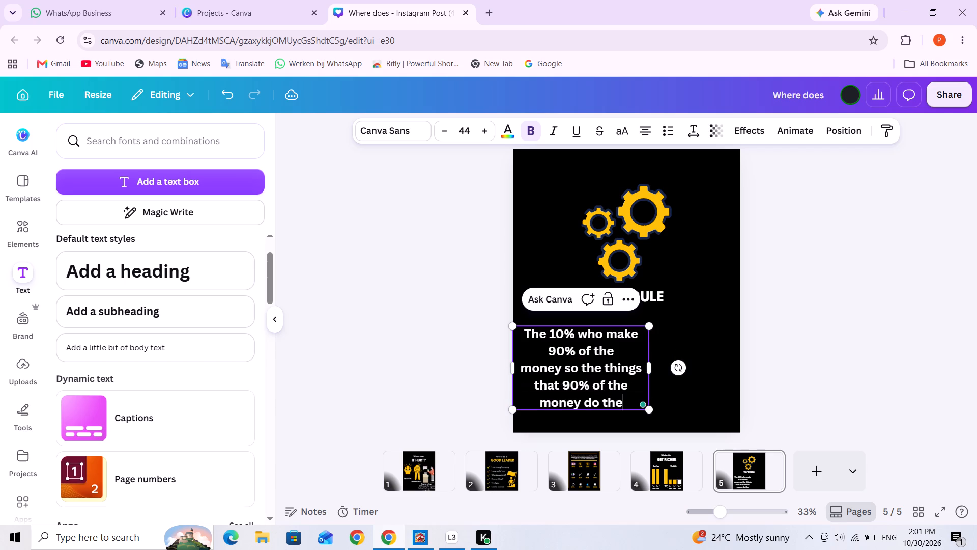
Extend the explanatory sentence with "things that 90% of the other".
{"action": "key", "text": "space"}
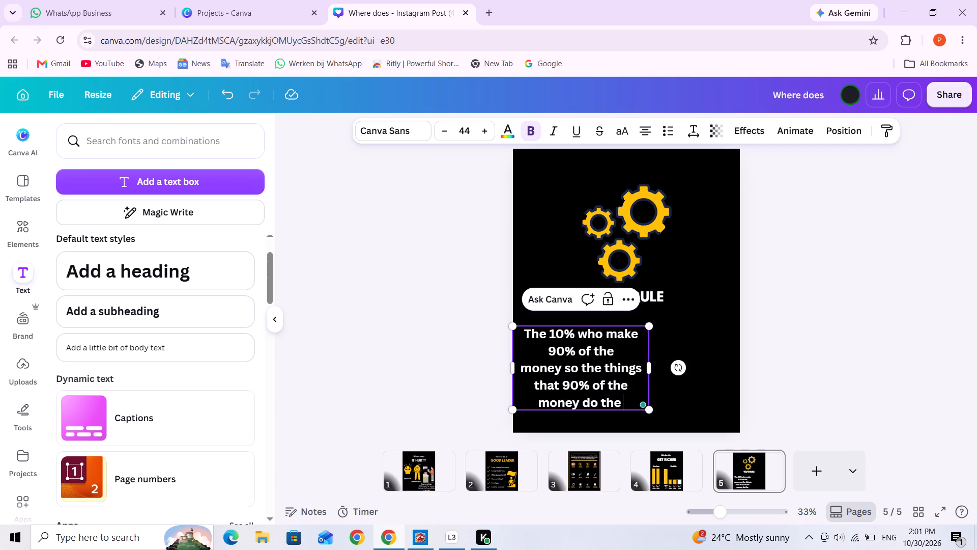
{"action": "type", "text": "things"}
{"action": "key", "text": "space"}
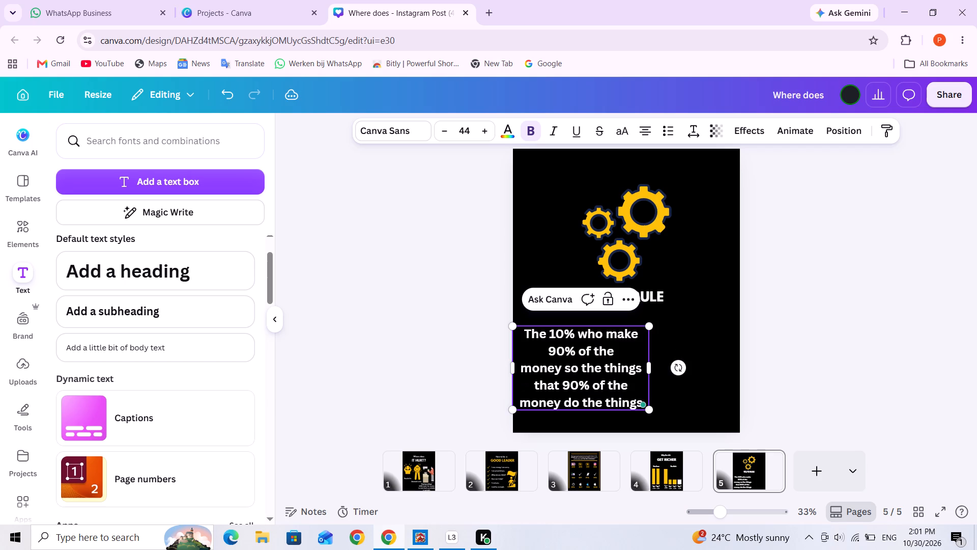
{"action": "key", "text": "y"}
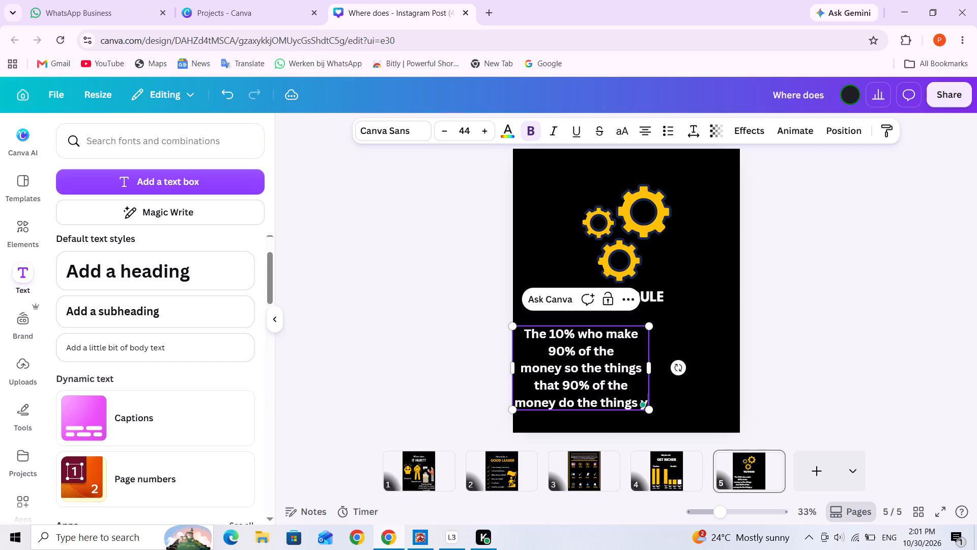
{"action": "key", "text": "BackSpace"}
{"action": "type", "text": "that 90%"}
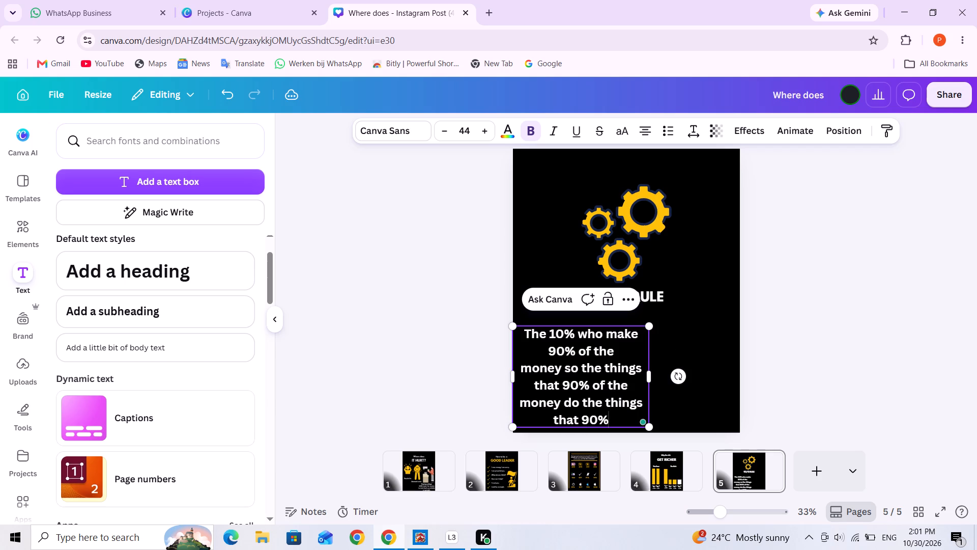
{"action": "key", "text": "space"}
{"action": "type", "text": "of the other"}
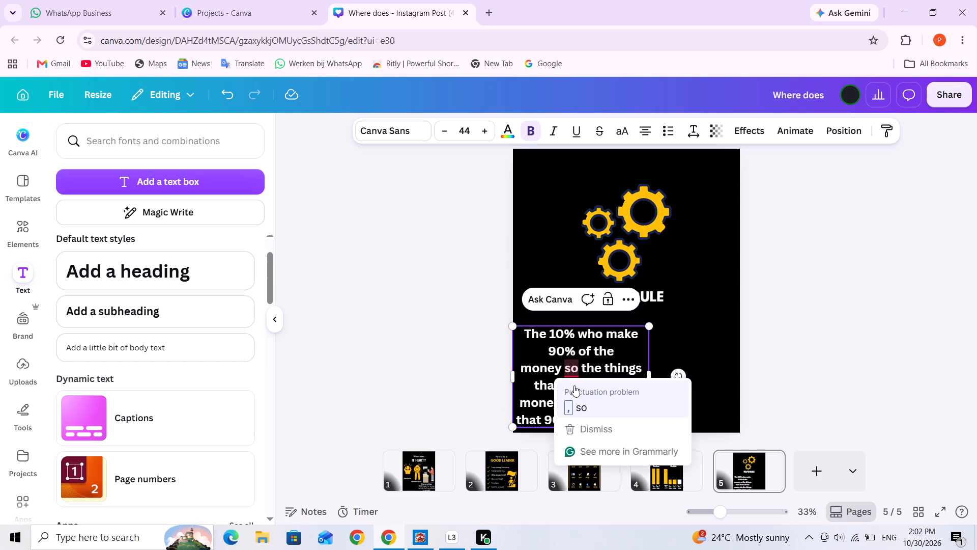
Change "so" to "do" in the sentence's third line and dismiss the writing suggestion on the second "90".
{"action": "left_click", "coordinate": [571, 370]}
{"action": "left_click", "coordinate": [571, 370]}
{"action": "key", "text": "BackSpace"}
{"action": "key", "text": "d"}
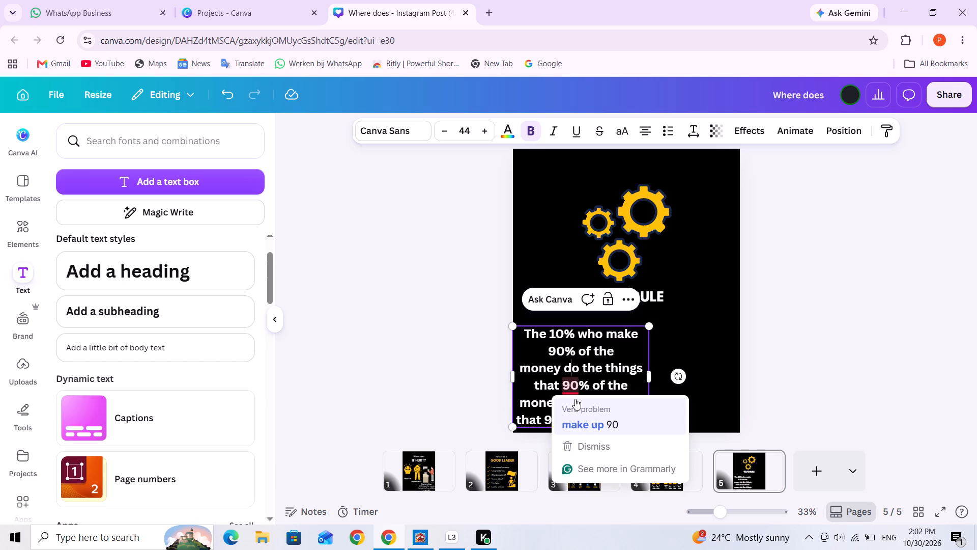
{"action": "left_click", "coordinate": [643, 445]}
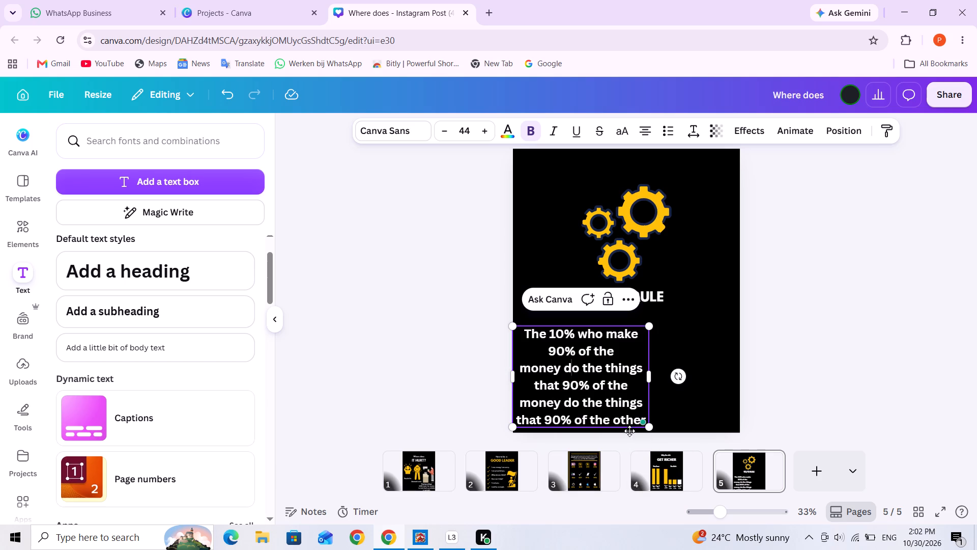
Widen the explanatory text box until it spans nearly the full width of the page.
{"action": "left_click", "coordinate": [626, 425]}
{"action": "left_click_drag", "start_coordinate": [649, 371], "coordinate": [695, 369]}
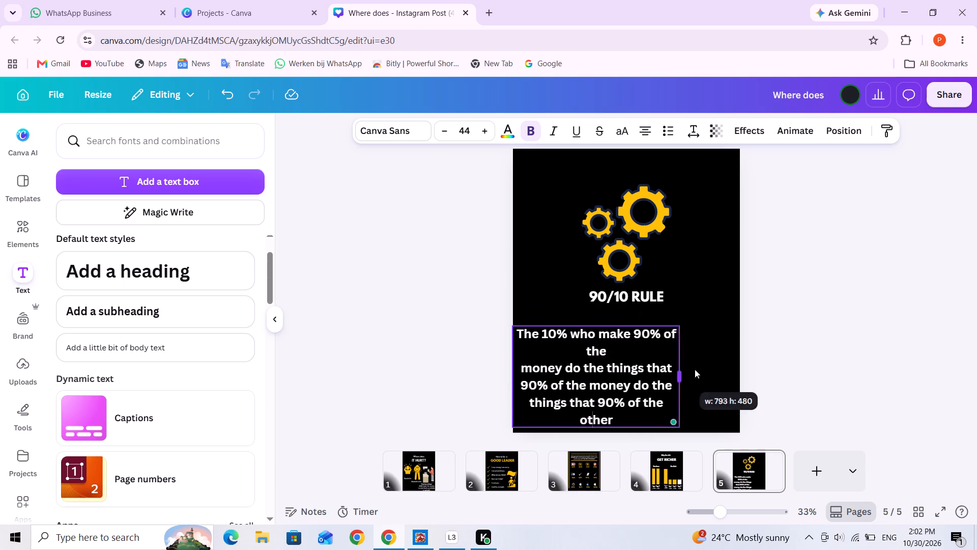
{"action": "left_click_drag", "start_coordinate": [695, 369], "coordinate": [731, 364]}
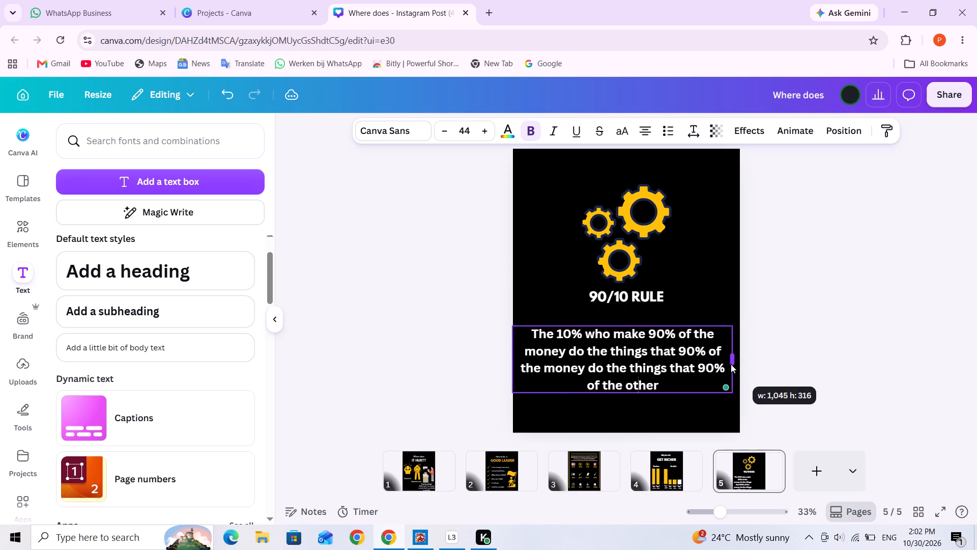
{"action": "left_click_drag", "start_coordinate": [731, 364], "coordinate": [729, 364]}
Finish the explanatory sentence with "people do not do." and dismiss the suggestion on "the".
{"action": "left_click", "coordinate": [667, 389]}
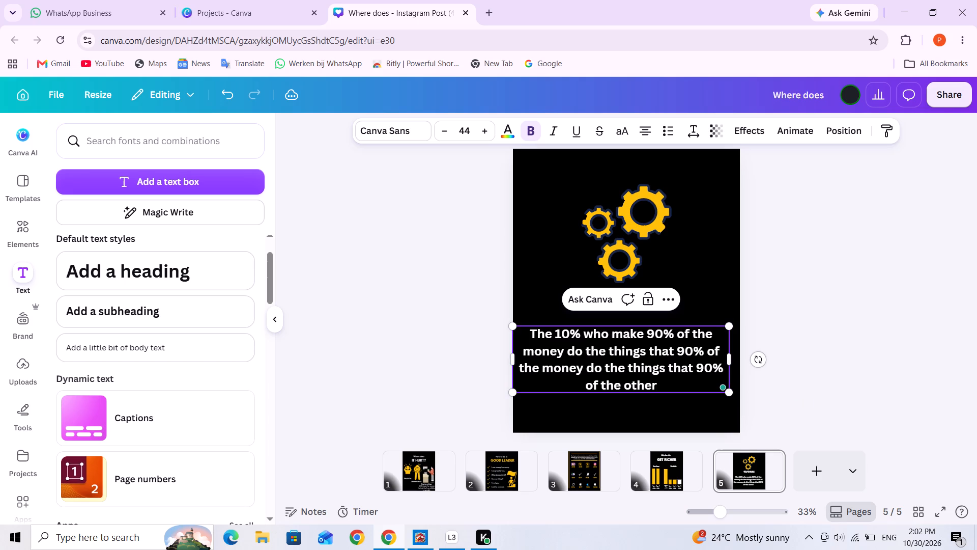
{"action": "left_click", "coordinate": [667, 389]}
{"action": "key", "text": "space"}
{"action": "type", "text": "e"}
{"action": "key", "text": "BackSpace"}
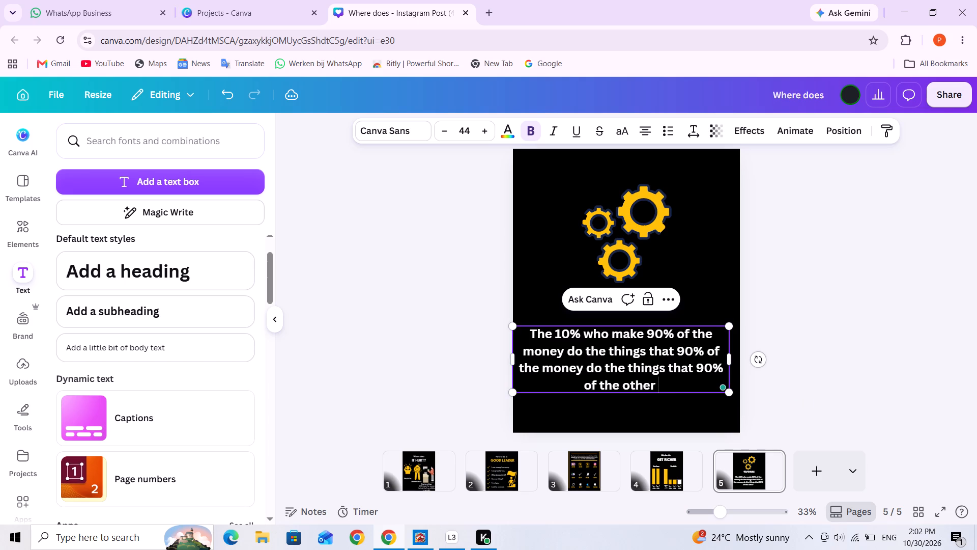
{"action": "type", "text": "people"}
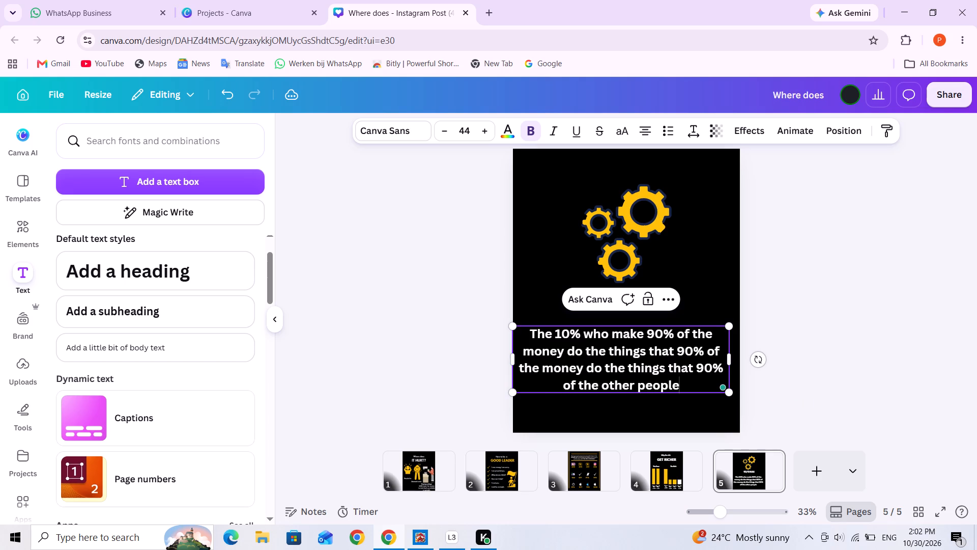
{"action": "key", "text": "space"}
{"action": "type", "text": "do not do."}
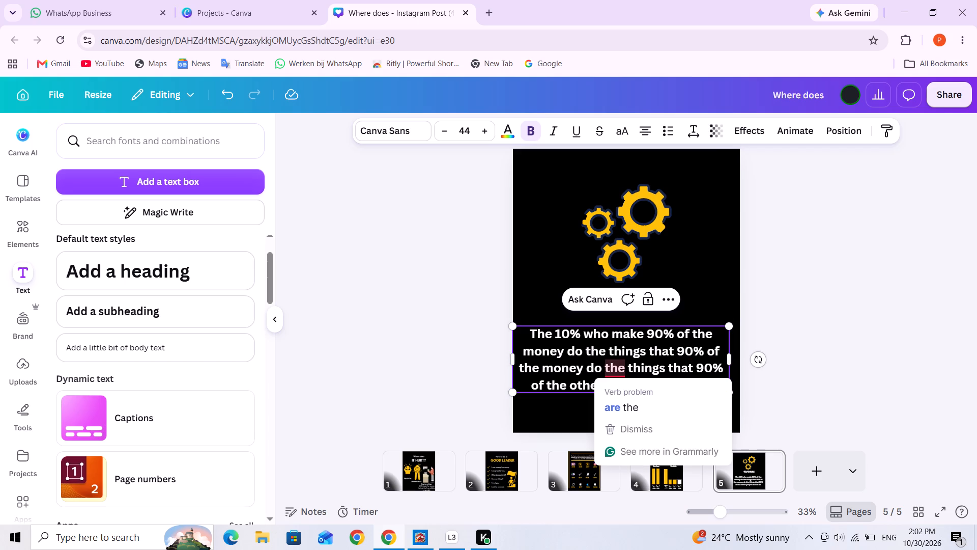
{"action": "left_click", "coordinate": [630, 425]}
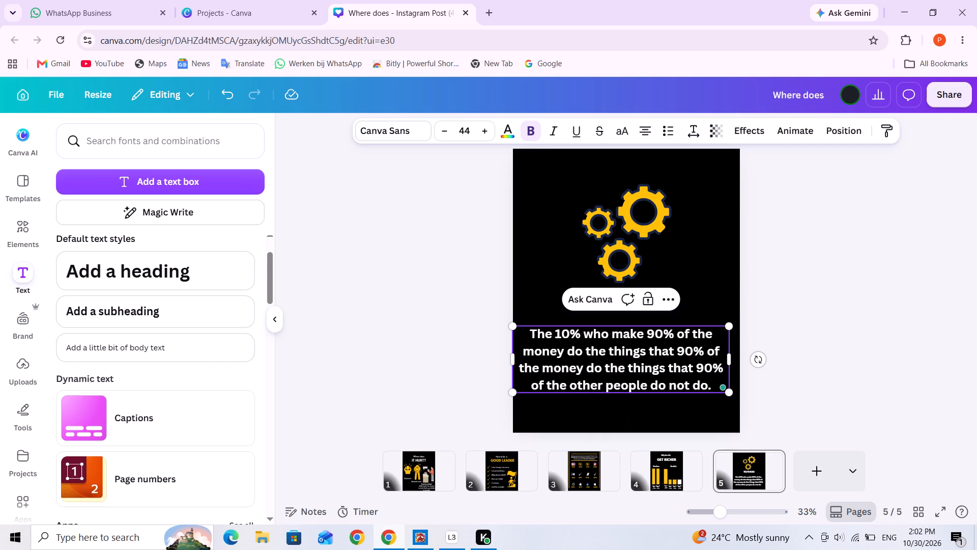
Format the whole explanatory text in League Spartan at font size 30.
{"action": "triple_click", "coordinate": [616, 379]}
{"action": "key", "text": "ctrl+a"}
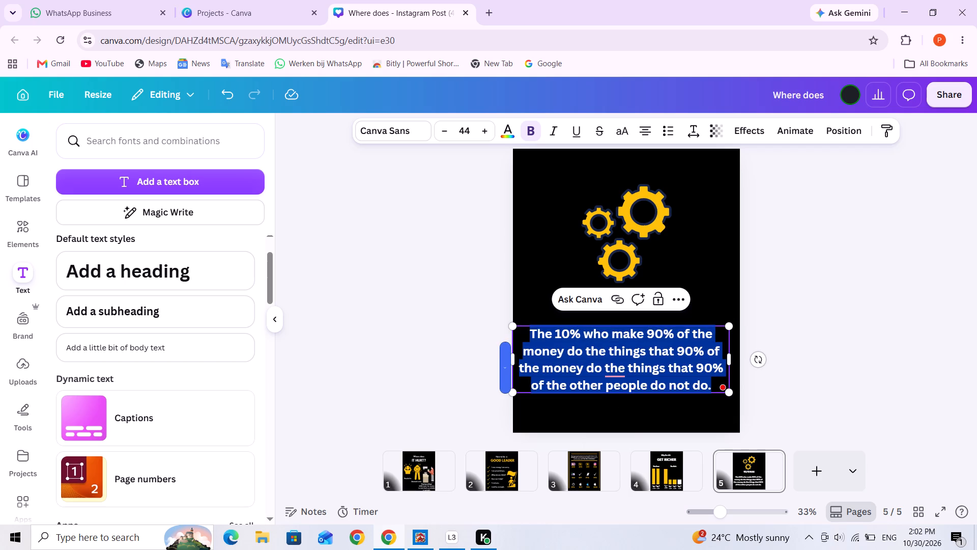
{"action": "left_click", "coordinate": [419, 130]}
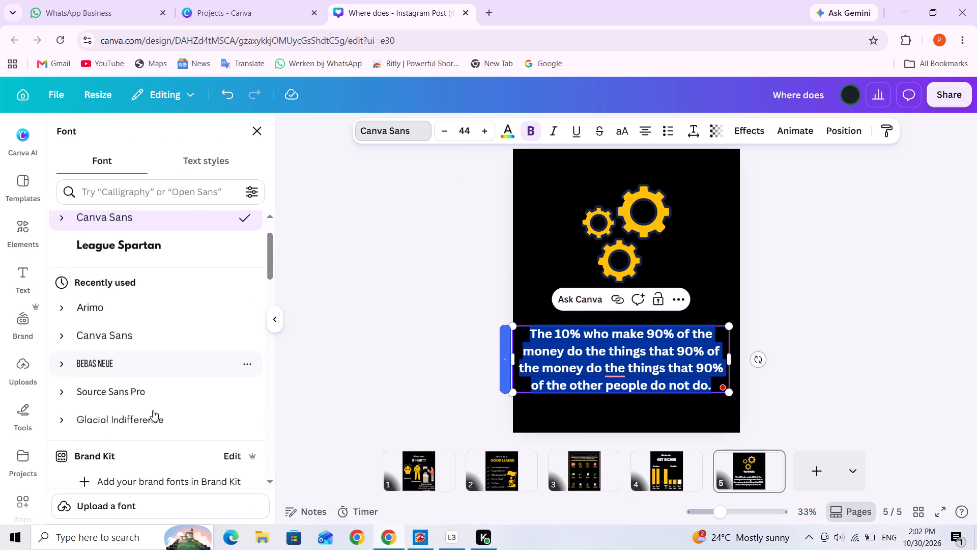
{"action": "left_click", "coordinate": [189, 248]}
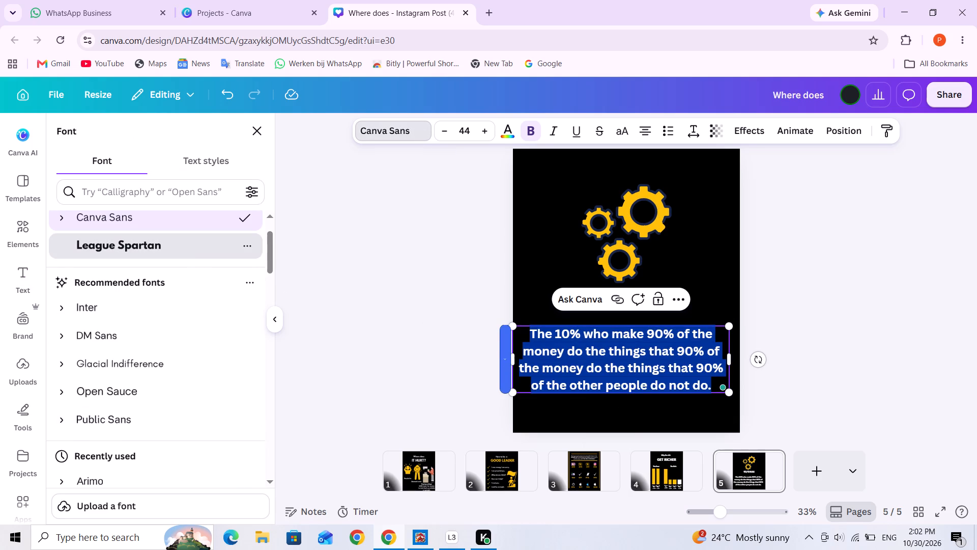
{"action": "left_click", "coordinate": [475, 133]}
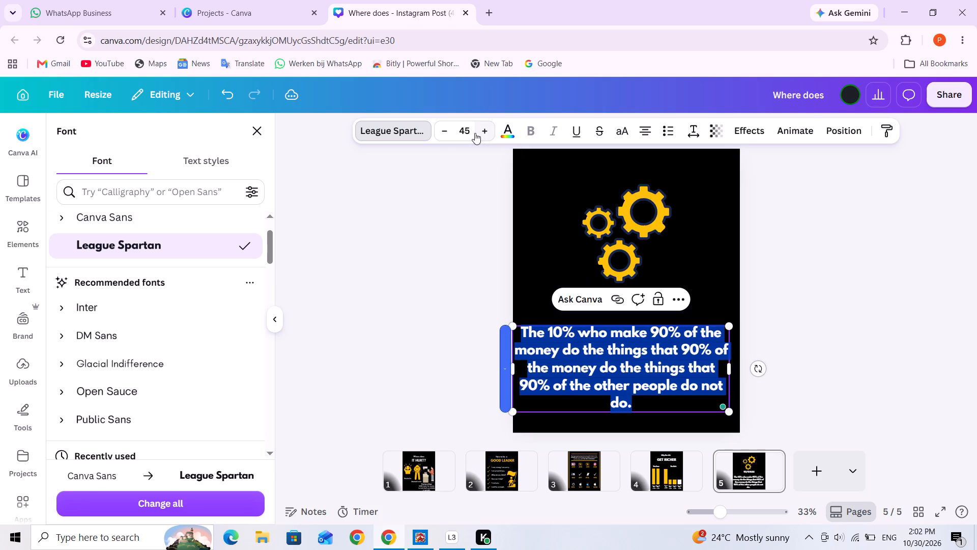
{"action": "left_click", "coordinate": [474, 133]}
{"action": "key", "text": "3"}
{"action": "key", "text": "0"}
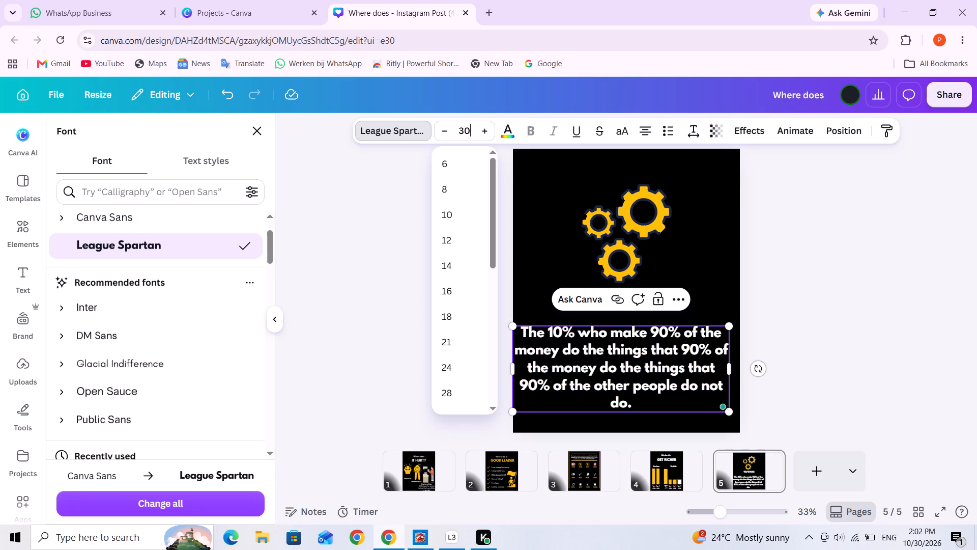
{"action": "key", "text": "Return"}
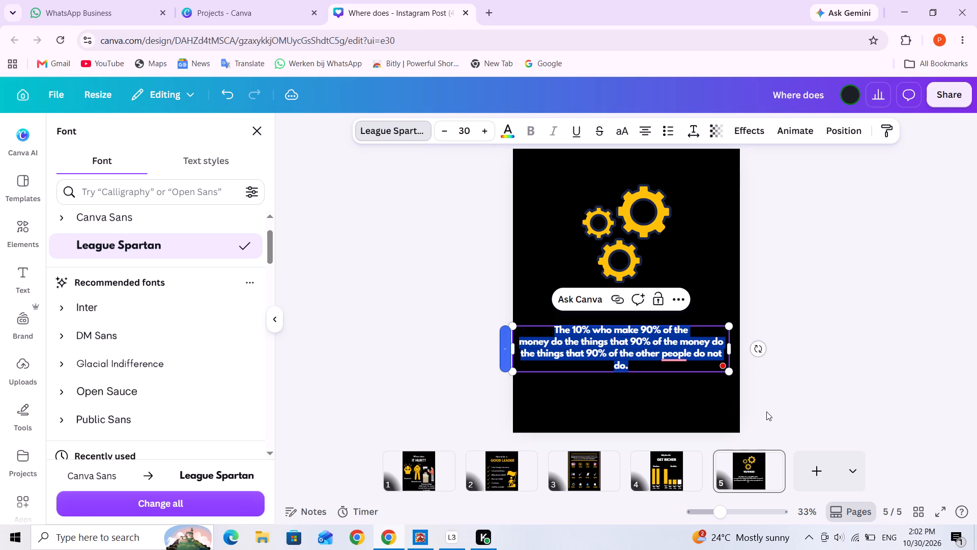
Left-align the explanatory text.
{"action": "left_click", "coordinate": [643, 132]}
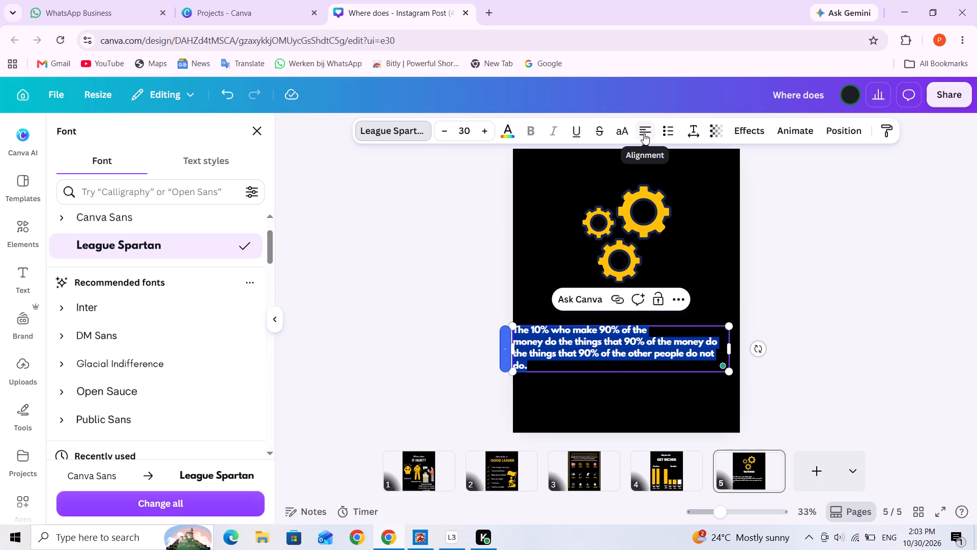
Narrow the explanatory text box to about two thirds of the page width so the sentence wraps onto four lines.
{"action": "left_click_drag", "start_coordinate": [735, 348], "coordinate": [694, 348]}
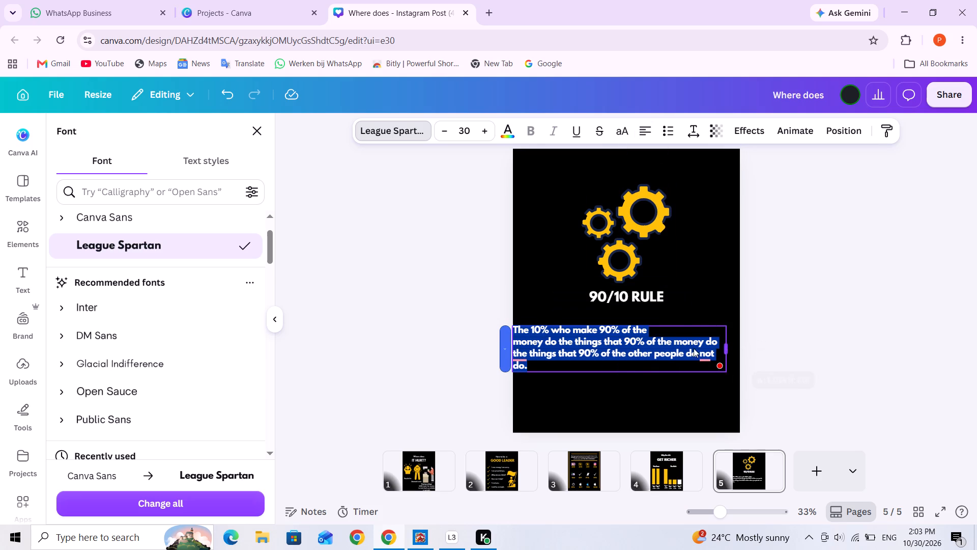
{"action": "left_click_drag", "start_coordinate": [694, 348], "coordinate": [669, 347]}
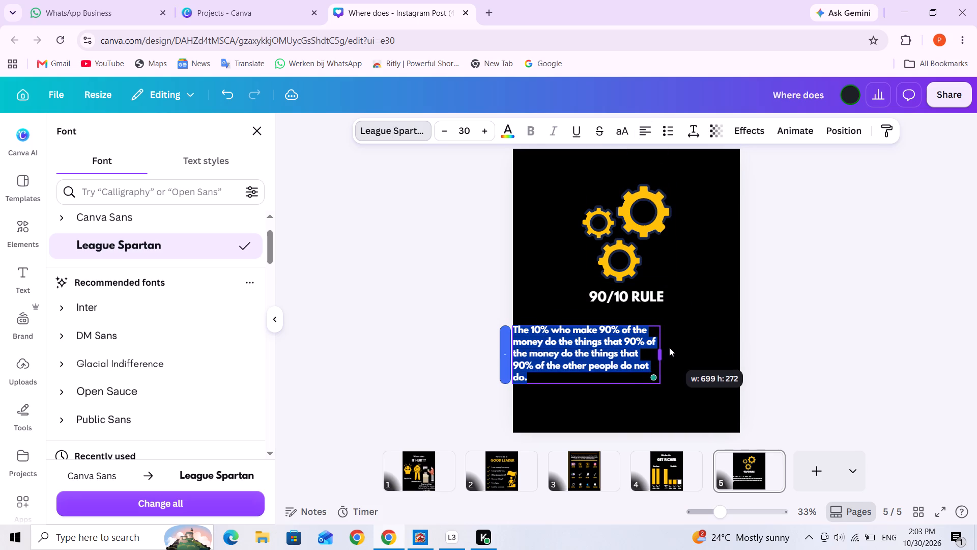
{"action": "left_click_drag", "start_coordinate": [669, 347], "coordinate": [671, 347]}
{"action": "left_click", "coordinate": [832, 346]}
{"action": "left_click_drag", "start_coordinate": [624, 347], "coordinate": [664, 344]}
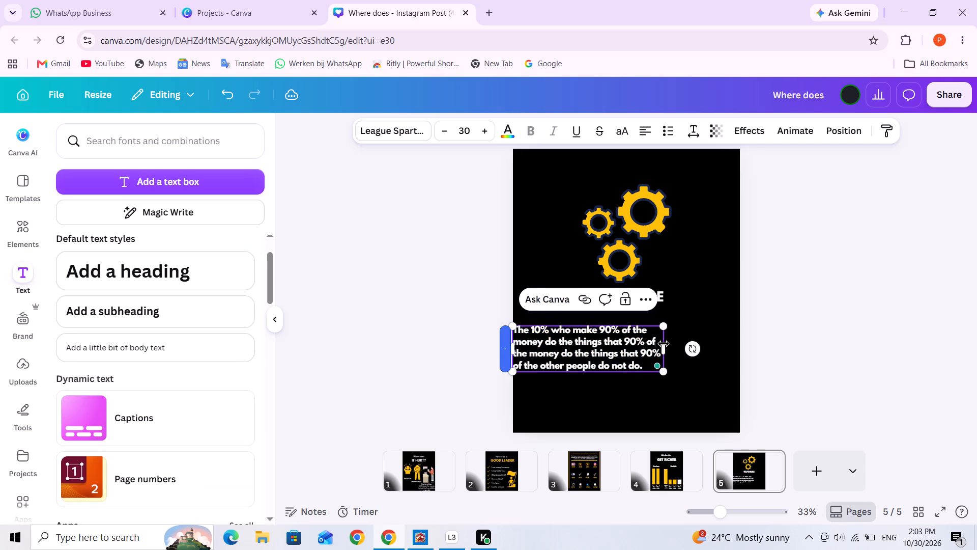
{"action": "left_click_drag", "start_coordinate": [664, 344], "coordinate": [675, 342]}
{"action": "left_click", "coordinate": [712, 347]}
Move the explanatory paragraph so it sits centred just below the 90/10 RULE title.
{"action": "left_click_drag", "start_coordinate": [622, 355], "coordinate": [684, 346]}
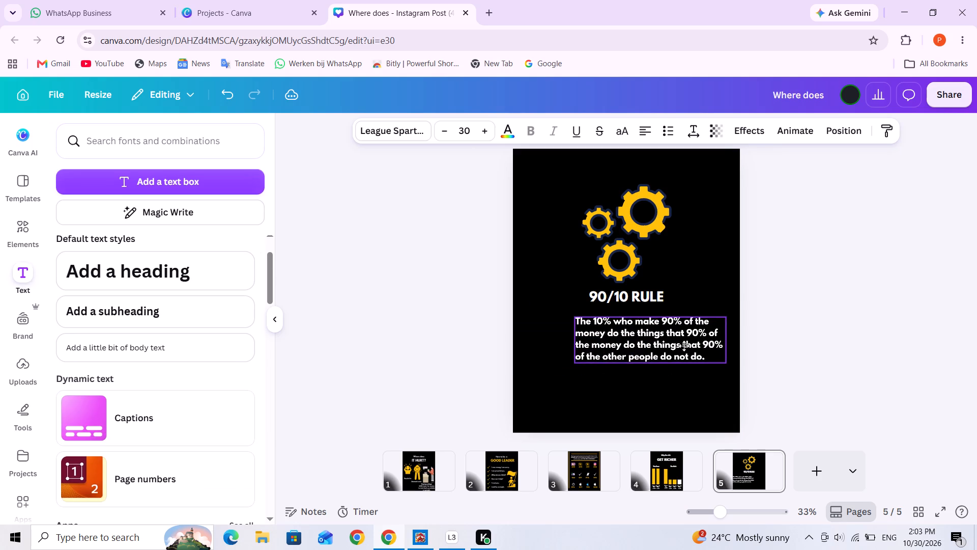
{"action": "left_click_drag", "start_coordinate": [684, 346], "coordinate": [662, 346]}
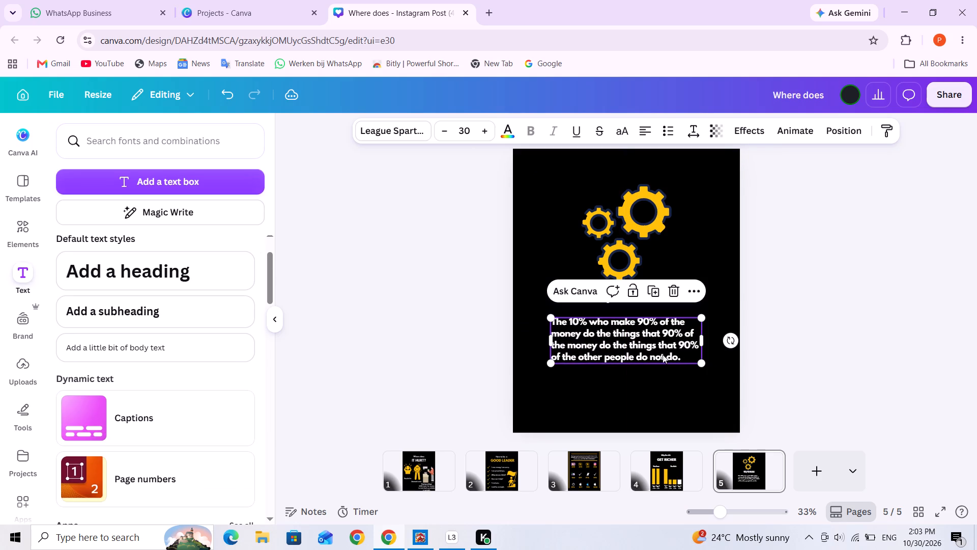
{"action": "left_click", "coordinate": [669, 418]}
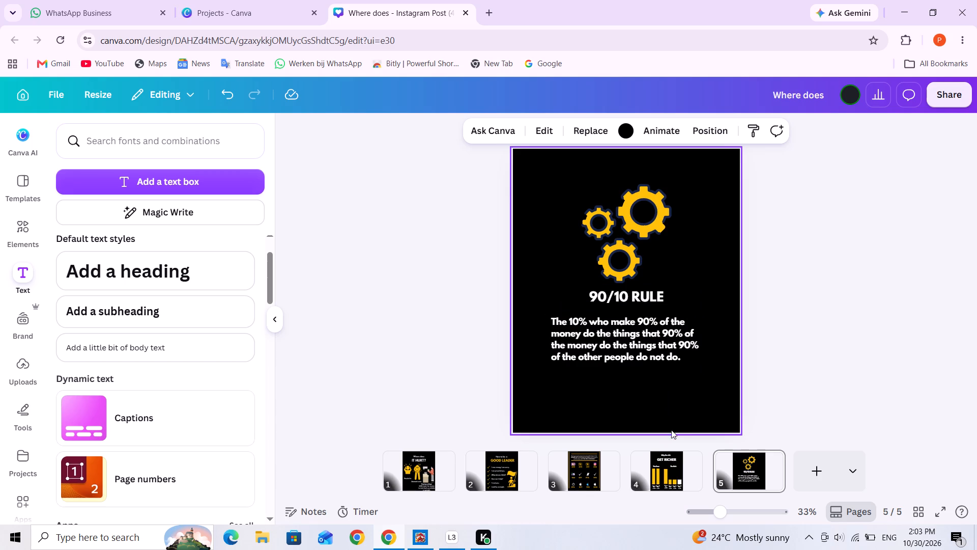
Add a new blank sixth page after the 90/10 RULE page.
{"action": "left_click", "coordinate": [822, 471]}
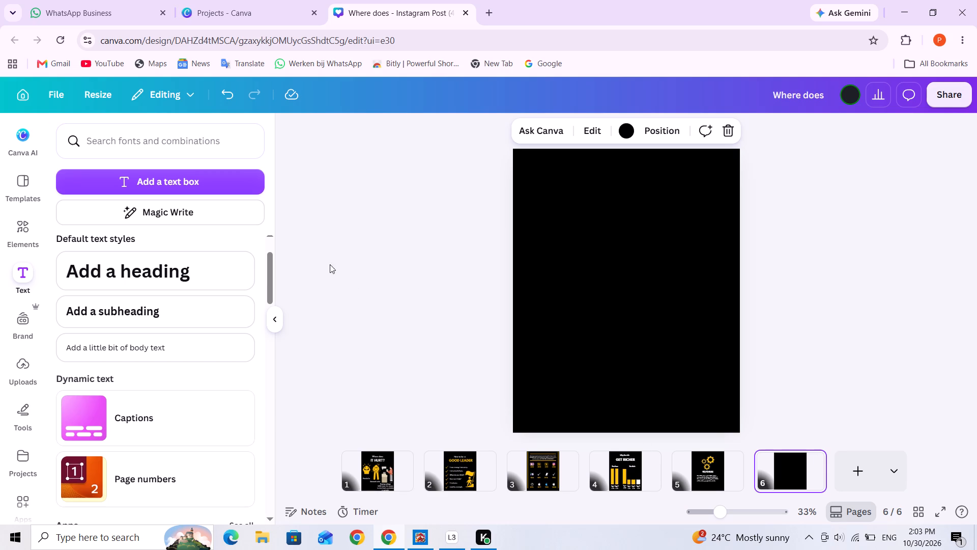
Search the graphics elements for "moving".
{"action": "left_click", "coordinate": [17, 248]}
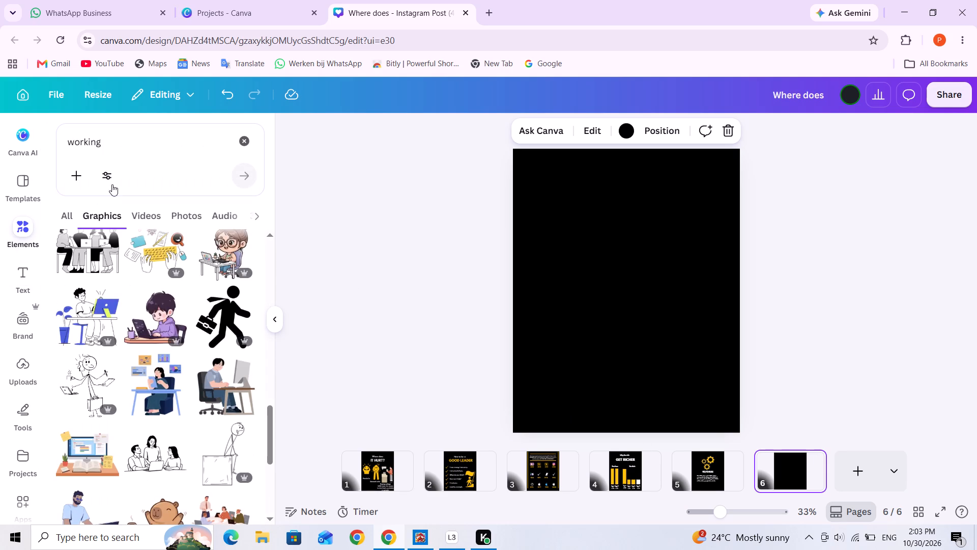
{"action": "triple_click", "coordinate": [126, 154]}
{"action": "left_click", "coordinate": [126, 154]}
{"action": "triple_click", "coordinate": [127, 145]}
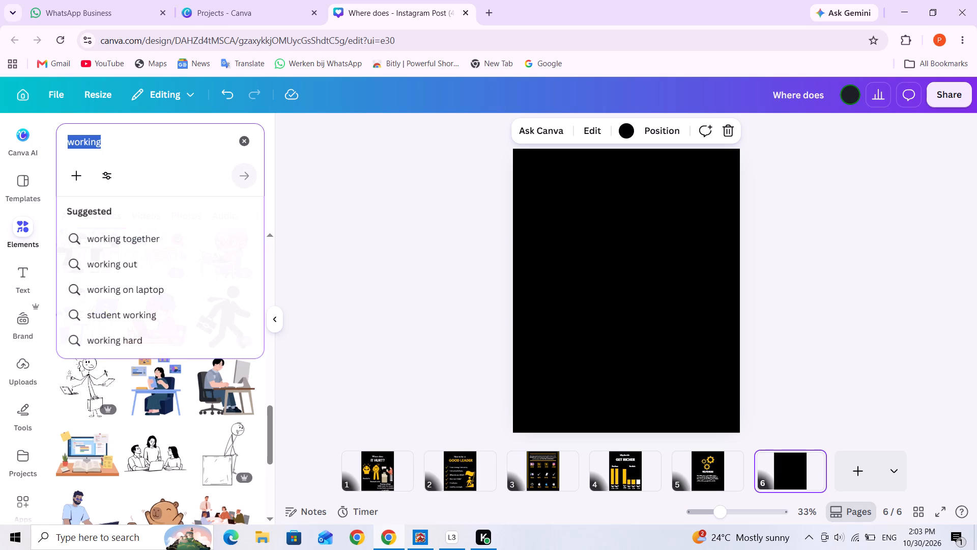
{"action": "type", "text": "moving"}
{"action": "key", "text": "Return"}
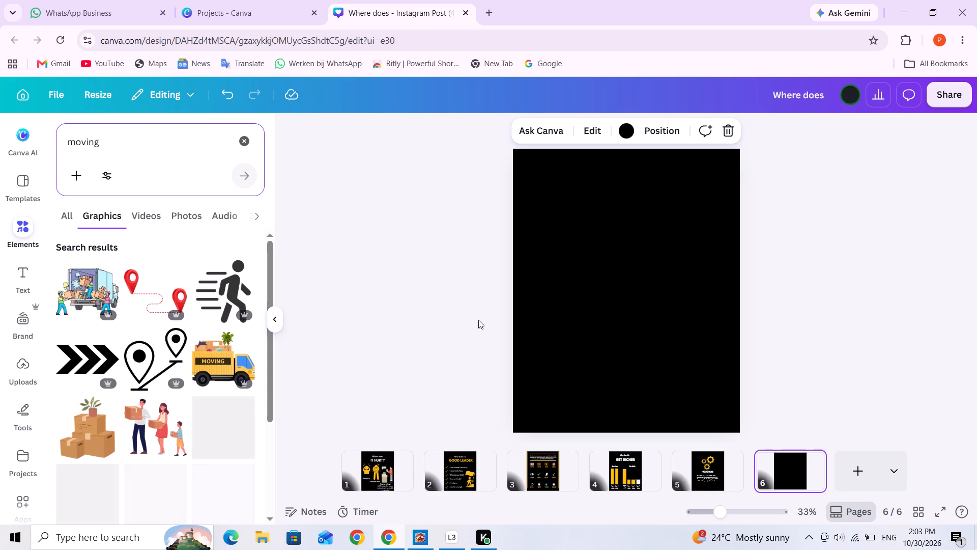
Browse the "moving" graphics for an illustration that suits the sixth page.
{"action": "scroll", "coordinate": [168, 420], "scroll_direction": "down", "scroll_amount": 2}
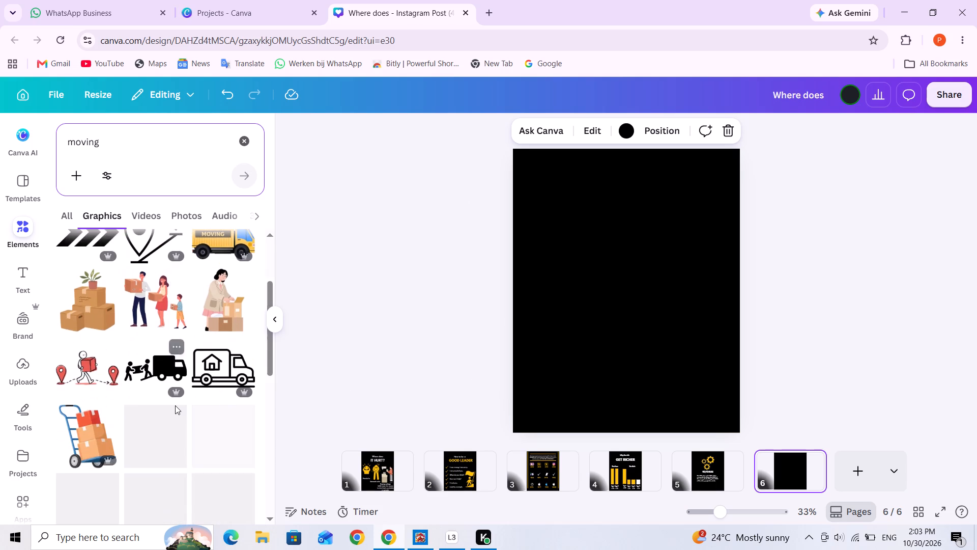
{"action": "scroll", "coordinate": [175, 405], "scroll_direction": "down", "scroll_amount": 4}
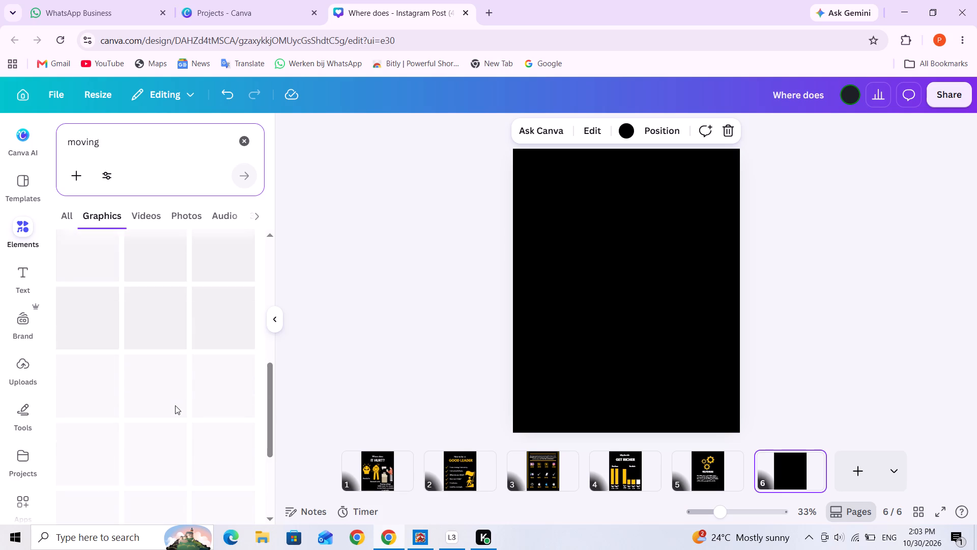
{"action": "scroll", "coordinate": [175, 405], "scroll_direction": "up", "scroll_amount": 4}
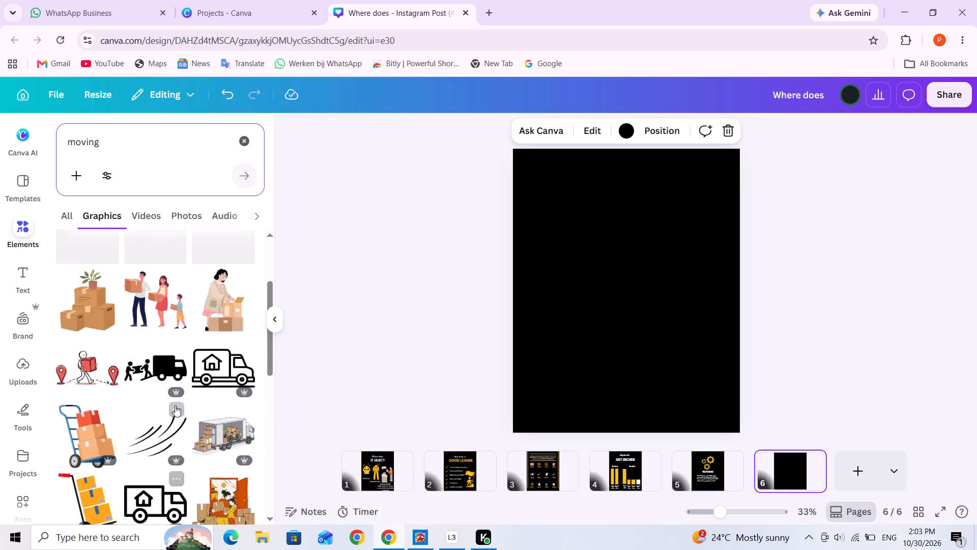
{"action": "scroll", "coordinate": [175, 405], "scroll_direction": "up", "scroll_amount": 2}
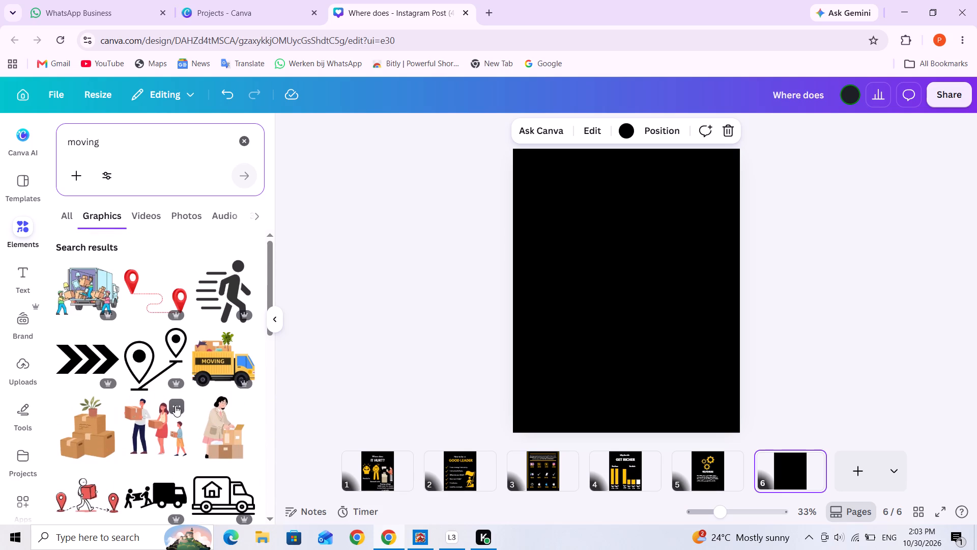
{"action": "scroll", "coordinate": [175, 405], "scroll_direction": "down", "scroll_amount": 5}
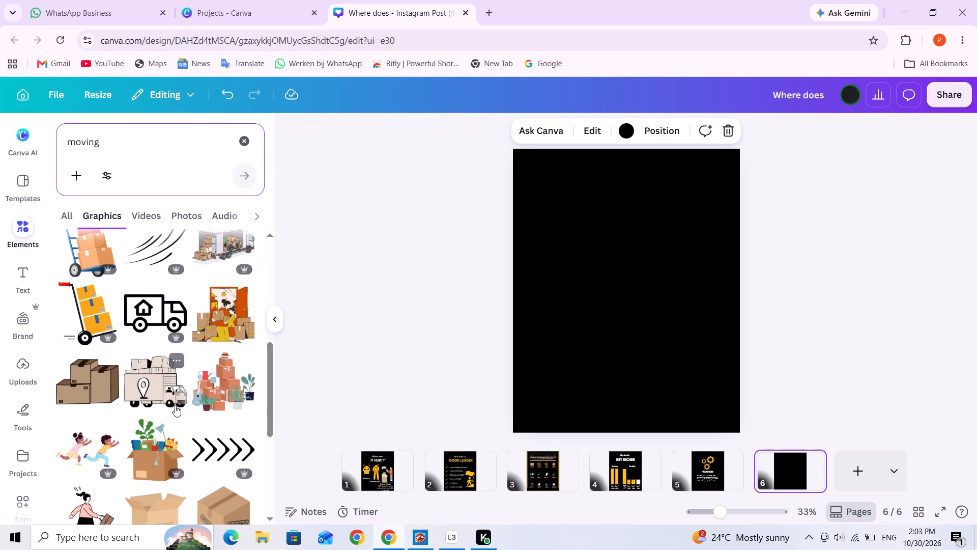
{"action": "scroll", "coordinate": [175, 405], "scroll_direction": "down", "scroll_amount": 3}
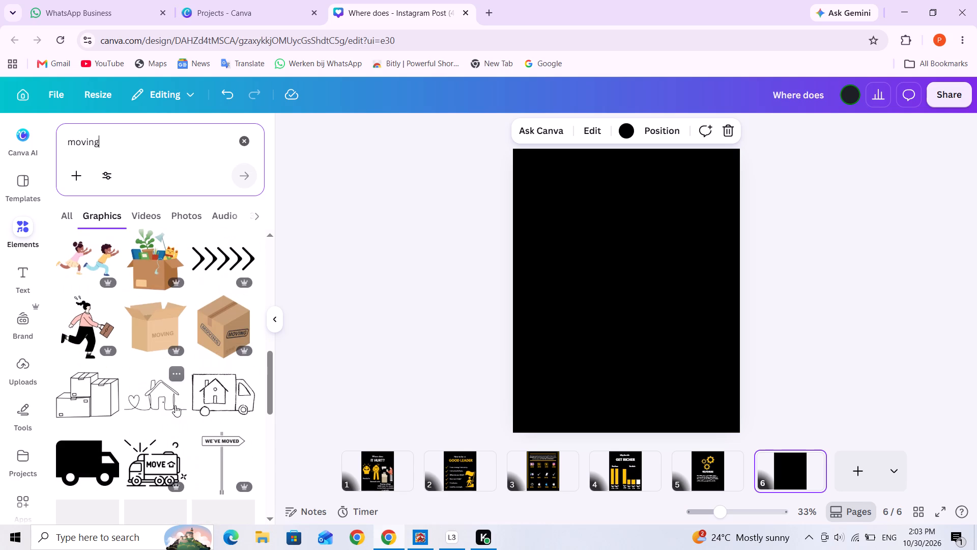
{"action": "scroll", "coordinate": [175, 405], "scroll_direction": "down", "scroll_amount": 4}
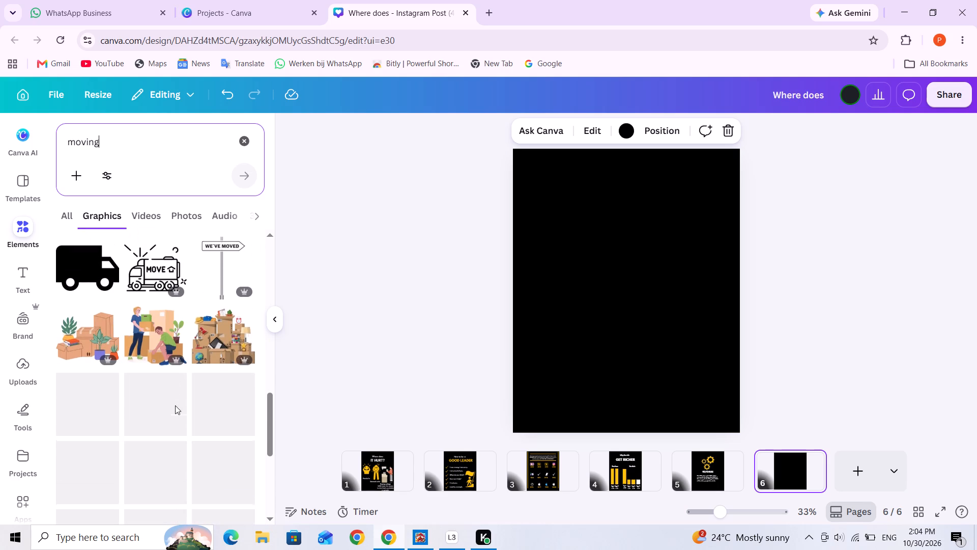
{"action": "scroll", "coordinate": [175, 405], "scroll_direction": "down", "scroll_amount": 2}
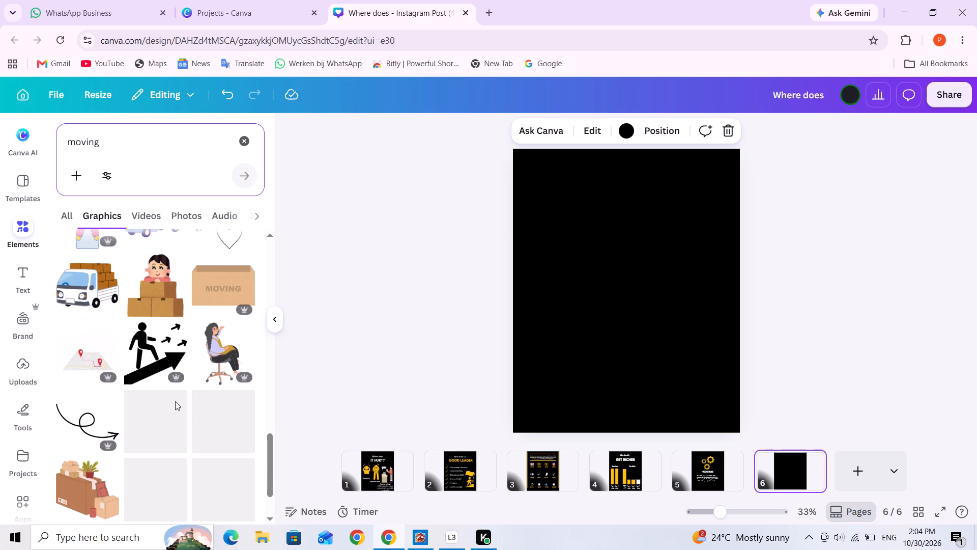
{"action": "scroll", "coordinate": [175, 401], "scroll_direction": "down", "scroll_amount": 3}
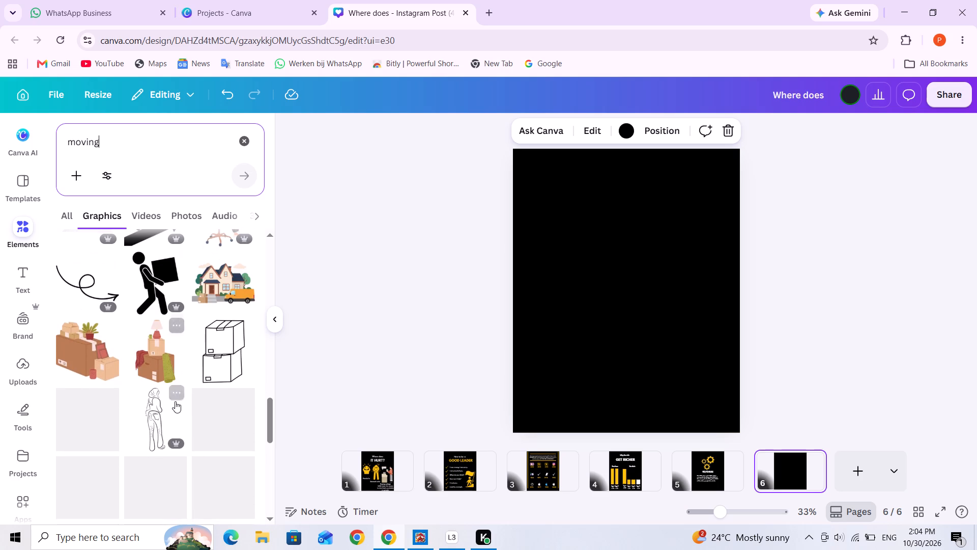
{"action": "scroll", "coordinate": [175, 401], "scroll_direction": "down", "scroll_amount": 1}
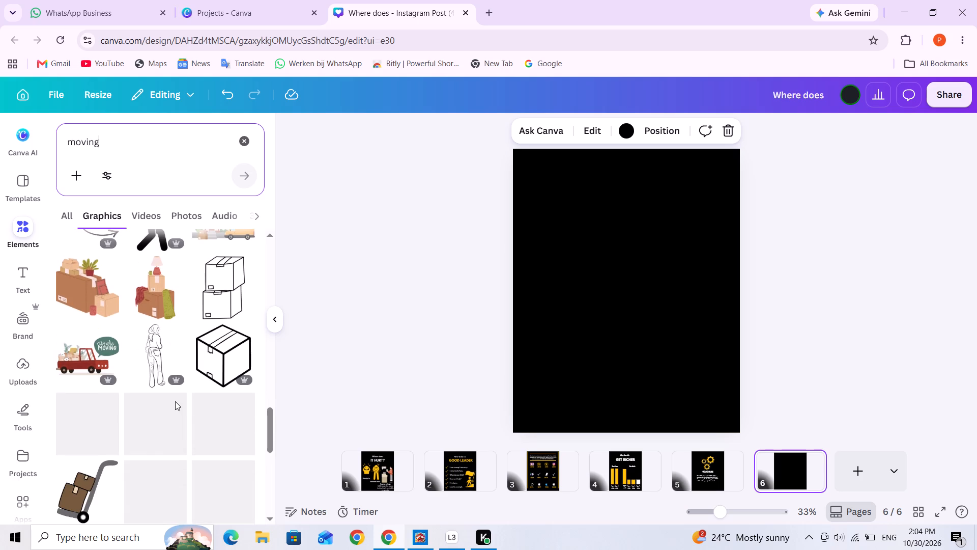
{"action": "scroll", "coordinate": [175, 401], "scroll_direction": "down", "scroll_amount": 1}
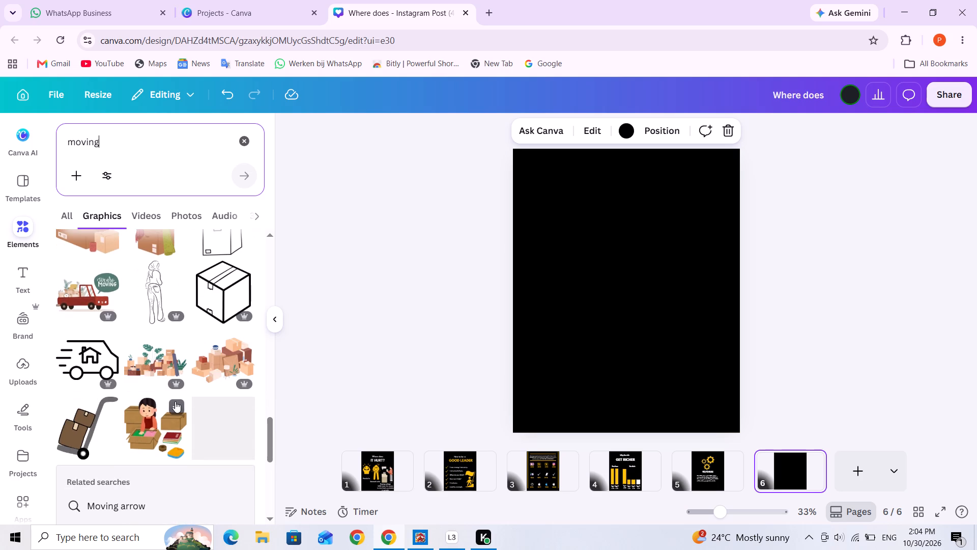
{"action": "scroll", "coordinate": [175, 401], "scroll_direction": "down", "scroll_amount": 1}
{"action": "scroll", "coordinate": [175, 401], "scroll_direction": "up", "scroll_amount": 7}
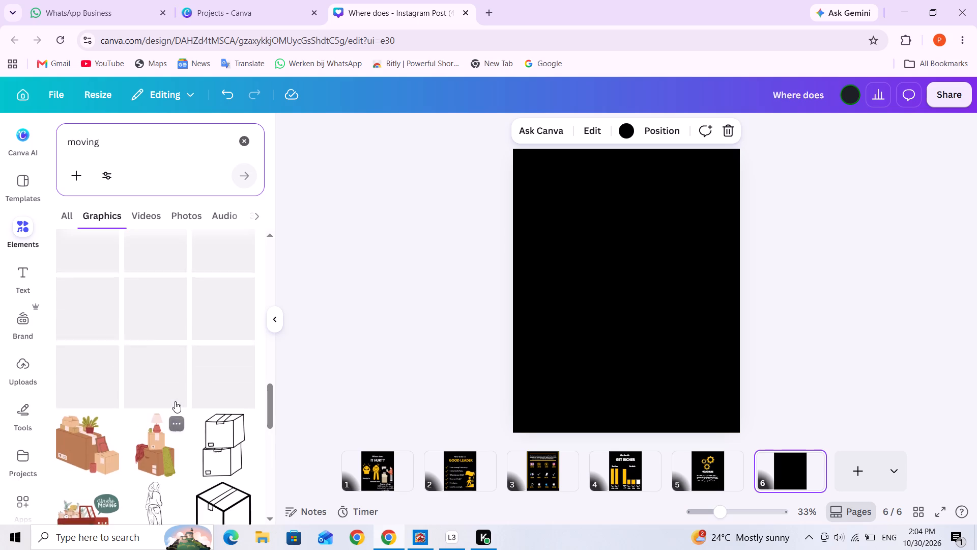
{"action": "scroll", "coordinate": [175, 401], "scroll_direction": "up", "scroll_amount": 12}
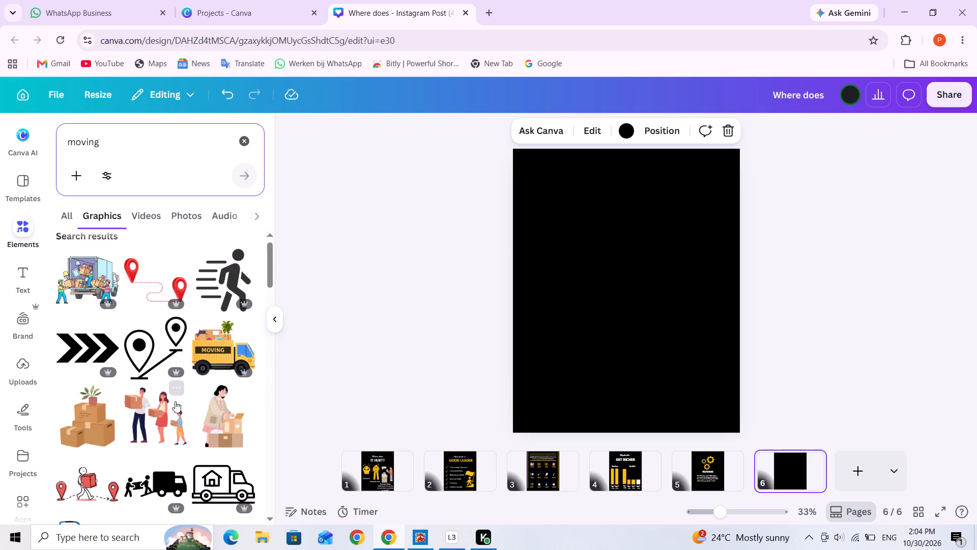
Add the dark walking figure with speed lines to page six and place it centred in the page's upper part.
{"action": "left_click", "coordinate": [222, 286]}
{"action": "left_click_drag", "start_coordinate": [622, 310], "coordinate": [624, 299]}
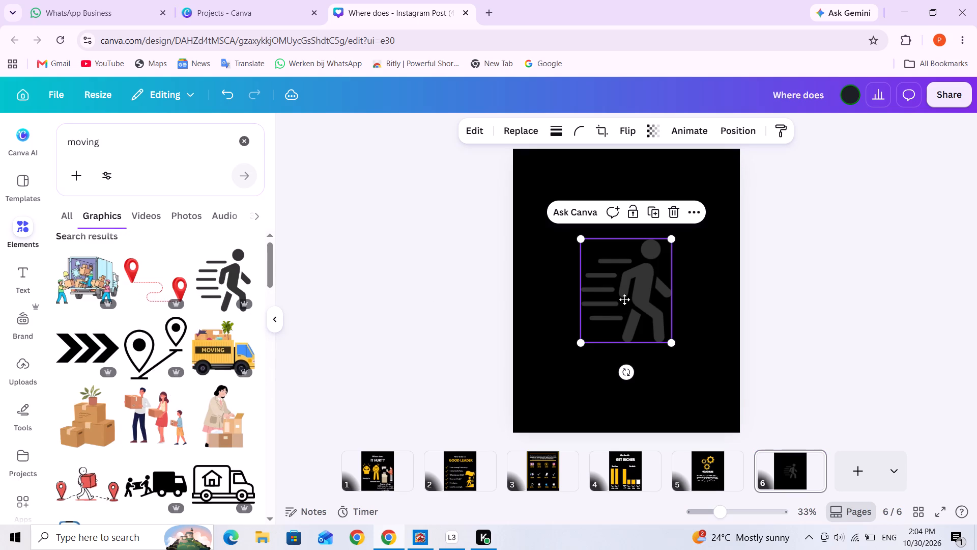
{"action": "left_click_drag", "start_coordinate": [624, 299], "coordinate": [624, 245]}
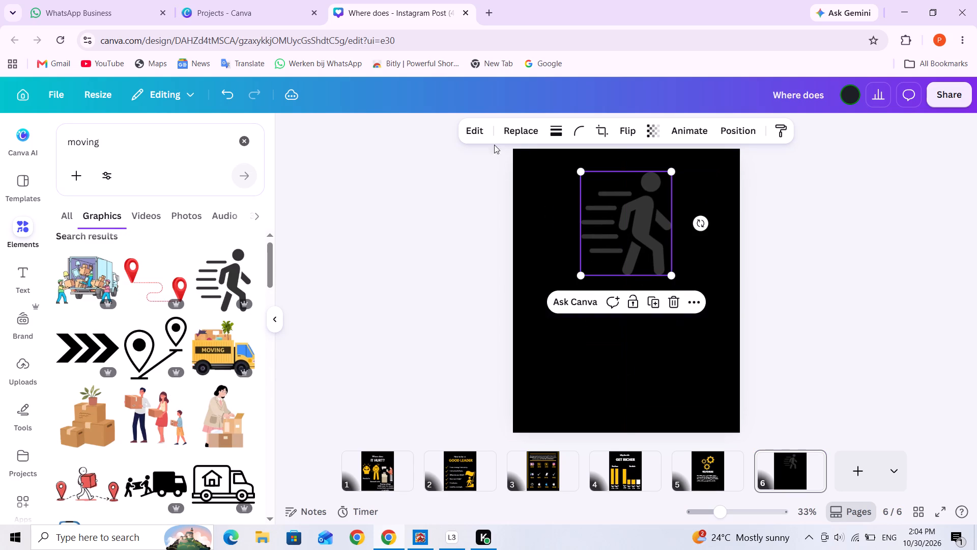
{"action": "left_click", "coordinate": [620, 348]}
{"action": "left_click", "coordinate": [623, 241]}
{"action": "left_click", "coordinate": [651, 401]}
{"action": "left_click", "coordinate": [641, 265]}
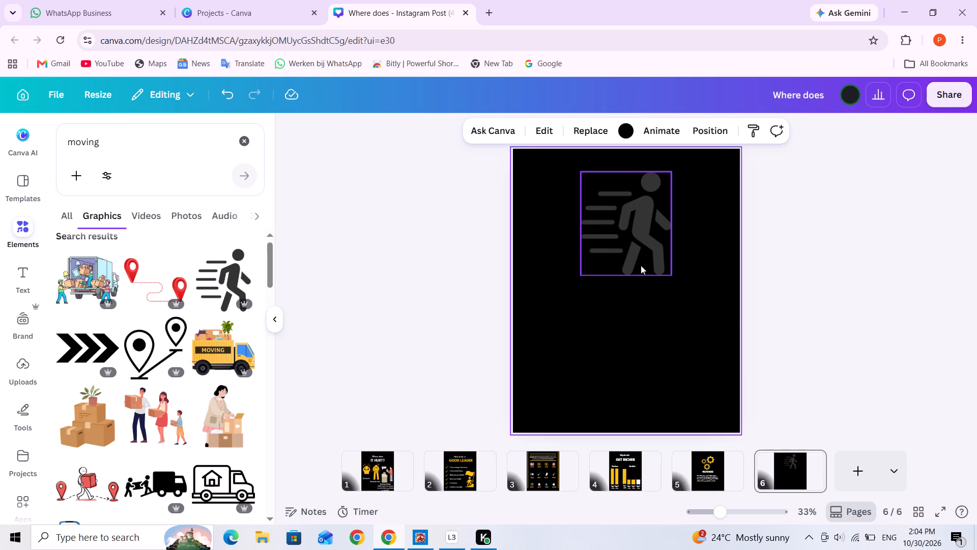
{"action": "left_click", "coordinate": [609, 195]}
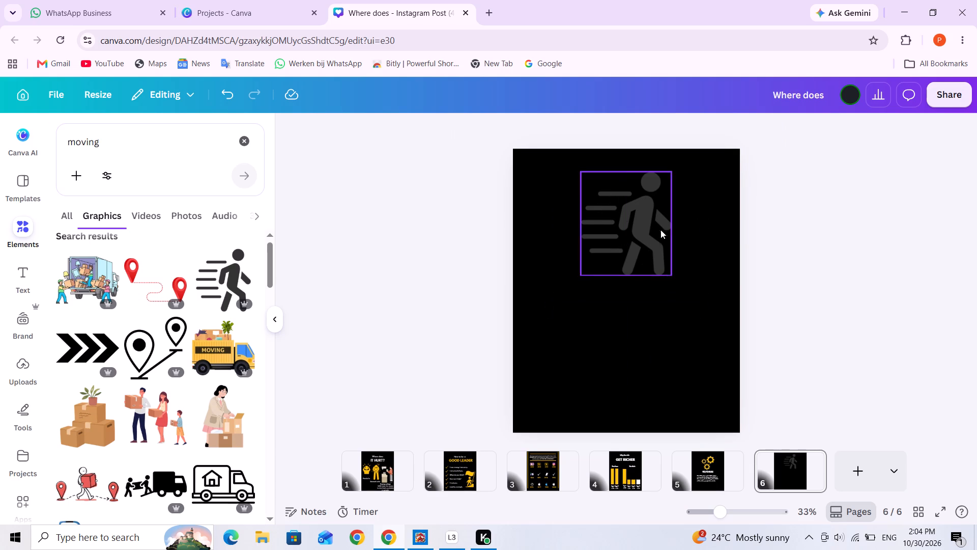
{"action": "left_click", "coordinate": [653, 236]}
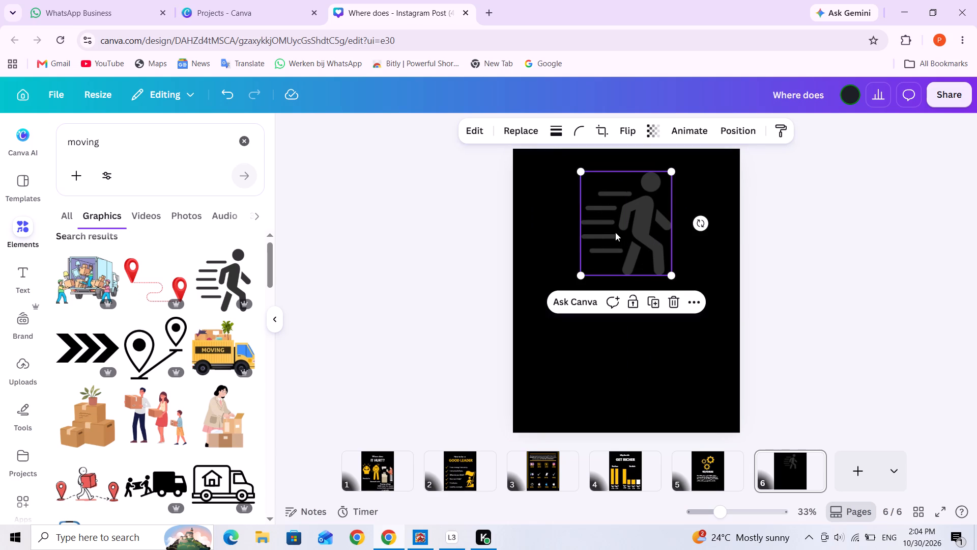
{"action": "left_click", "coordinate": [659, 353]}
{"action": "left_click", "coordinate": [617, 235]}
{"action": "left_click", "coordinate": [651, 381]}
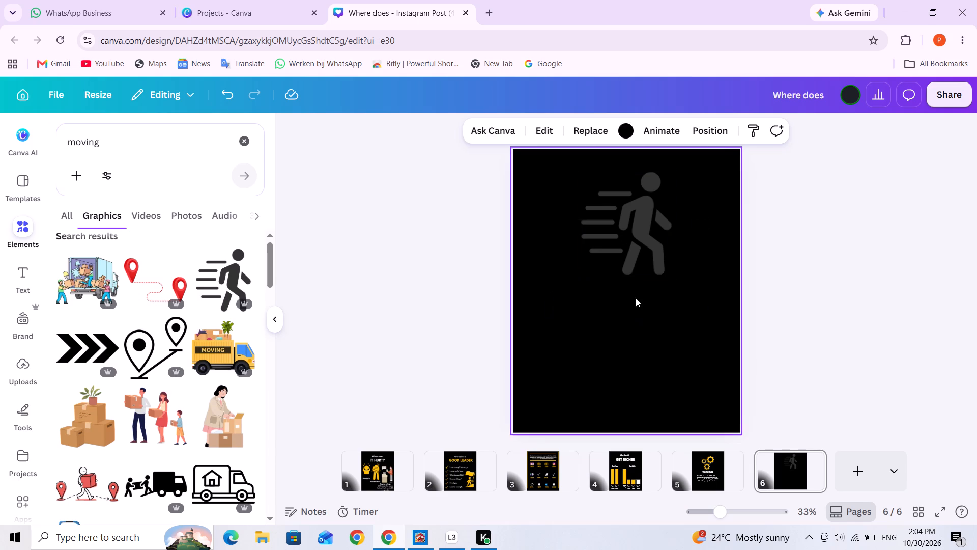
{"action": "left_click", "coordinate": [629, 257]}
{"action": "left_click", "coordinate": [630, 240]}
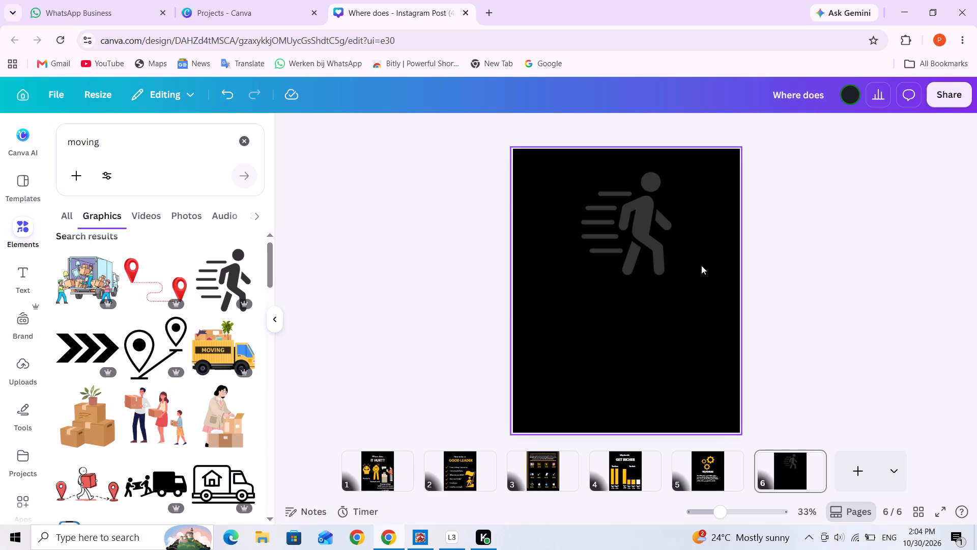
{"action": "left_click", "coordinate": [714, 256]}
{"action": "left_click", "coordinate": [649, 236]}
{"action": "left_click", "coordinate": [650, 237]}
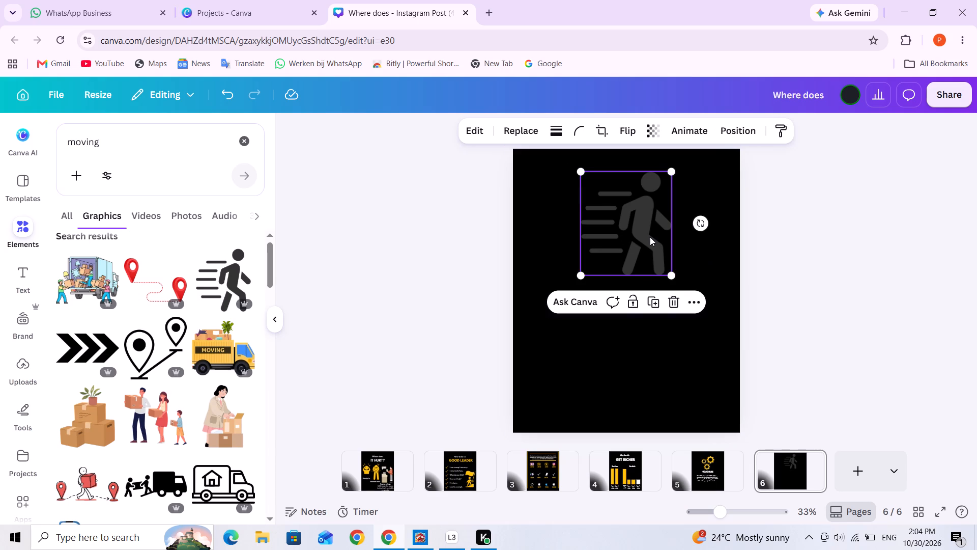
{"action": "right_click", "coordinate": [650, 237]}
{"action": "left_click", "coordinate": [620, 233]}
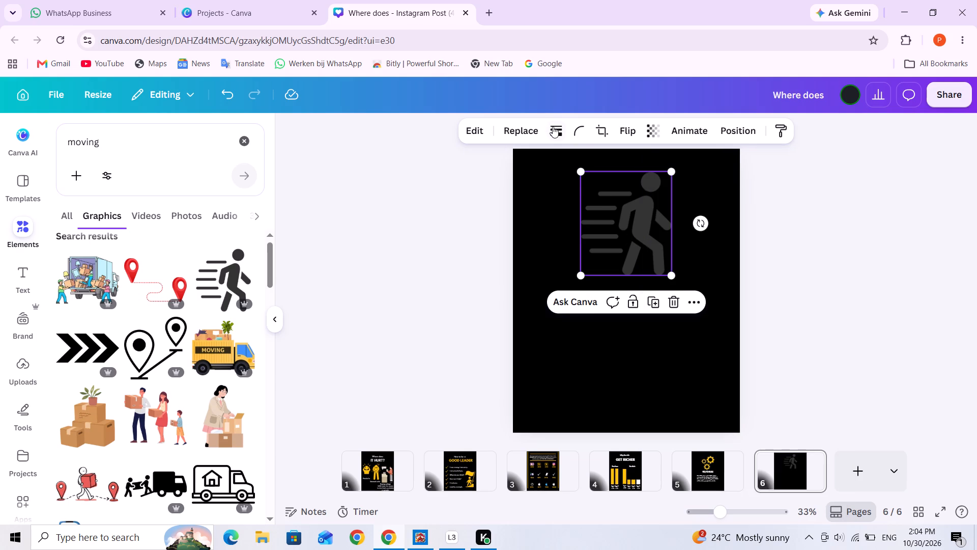
Recolour the walking figure on page six to the design's yellow-orange.
{"action": "left_click", "coordinate": [553, 126]}
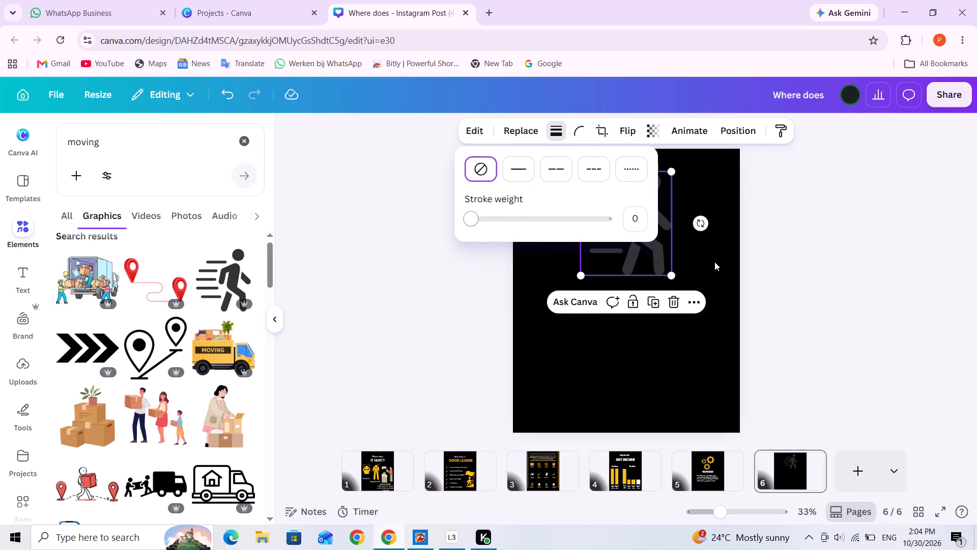
{"action": "left_click", "coordinate": [714, 262]}
{"action": "left_click", "coordinate": [672, 256]}
{"action": "left_click", "coordinate": [663, 256]}
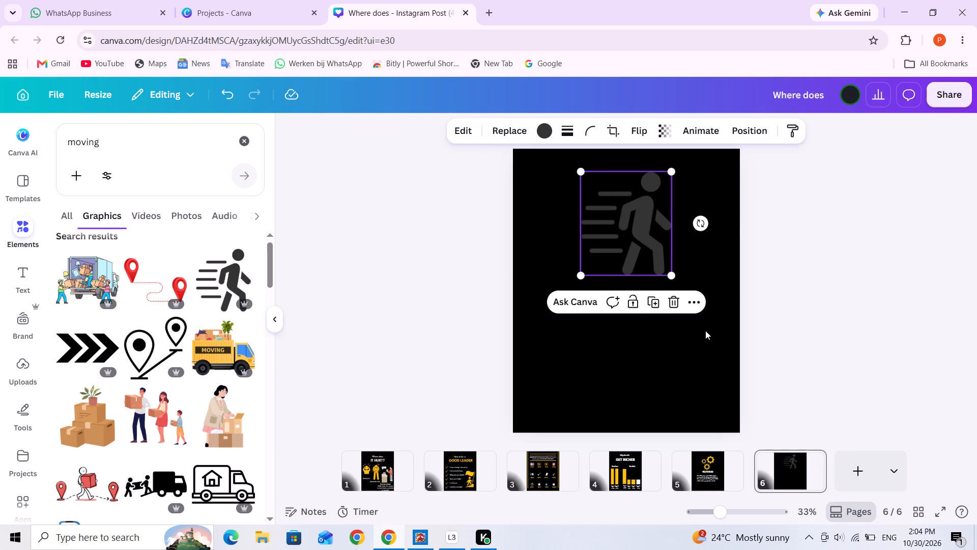
{"action": "left_click", "coordinate": [703, 368]}
{"action": "left_click", "coordinate": [647, 264]}
{"action": "left_click", "coordinate": [638, 258]}
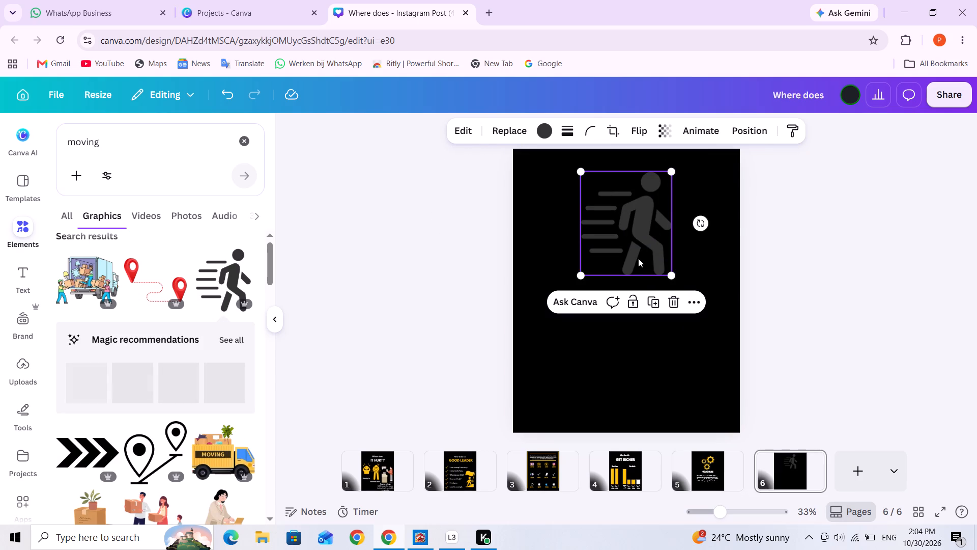
{"action": "left_click", "coordinate": [619, 215]}
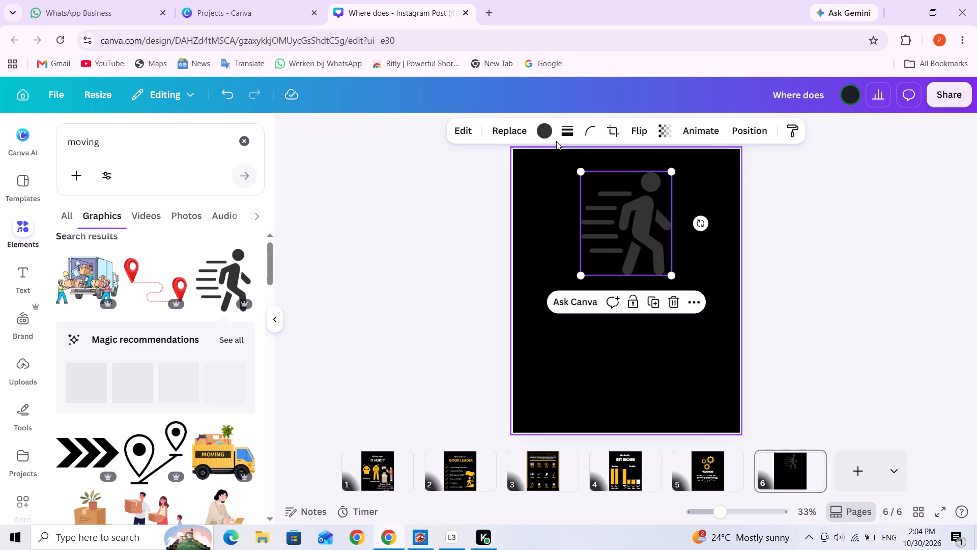
{"action": "left_click", "coordinate": [547, 132]}
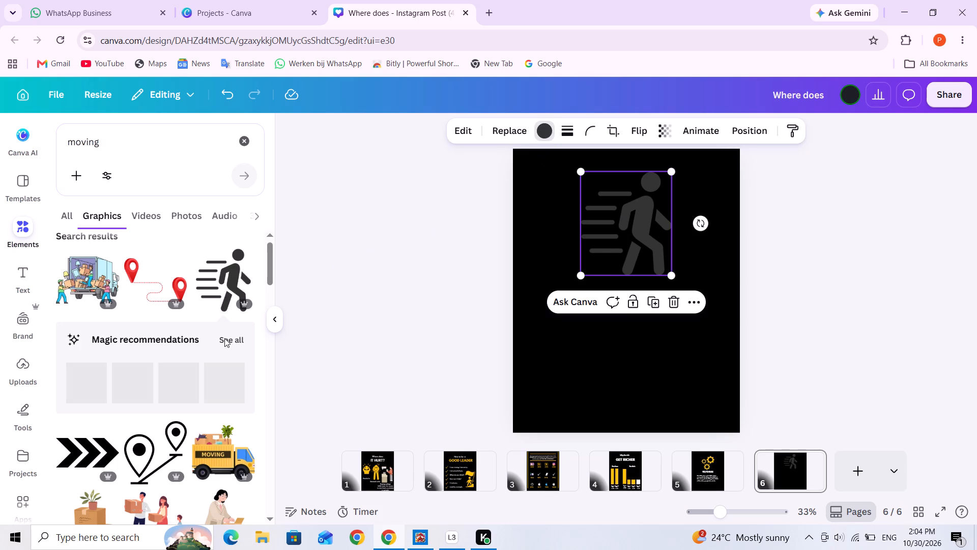
{"action": "left_click", "coordinate": [246, 224]}
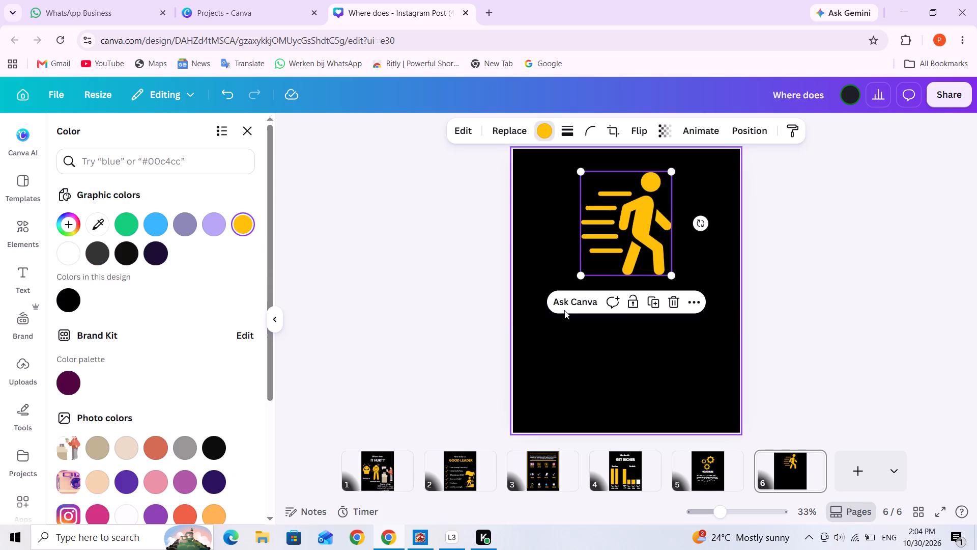
{"action": "left_click", "coordinate": [649, 378]}
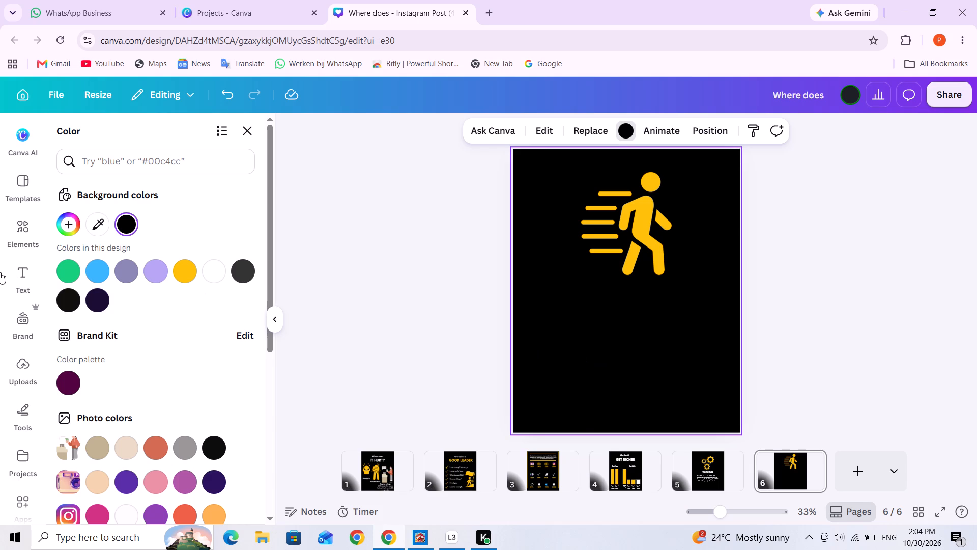
Add a subheading below the walking figure reading "To be successful at anything.".
{"action": "left_click", "coordinate": [25, 284]}
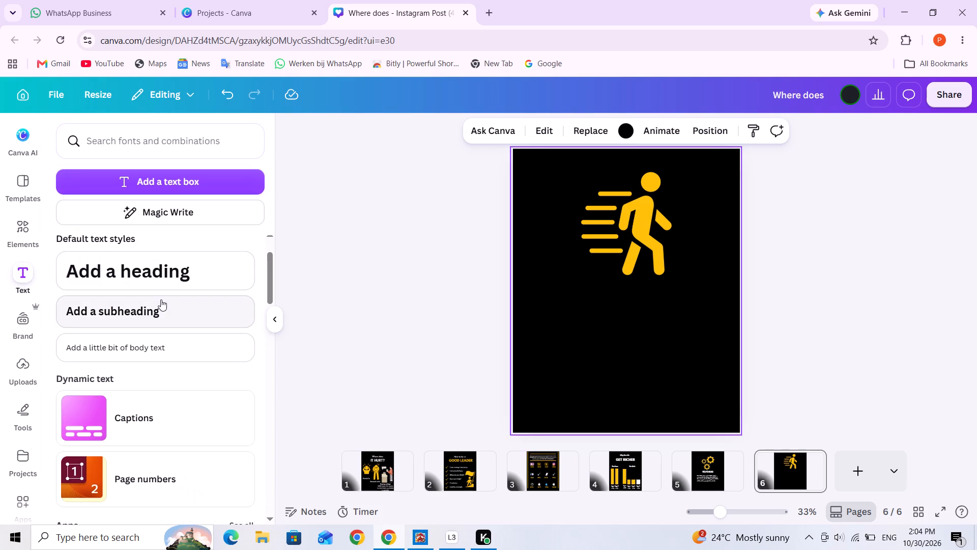
{"action": "left_click", "coordinate": [149, 311]}
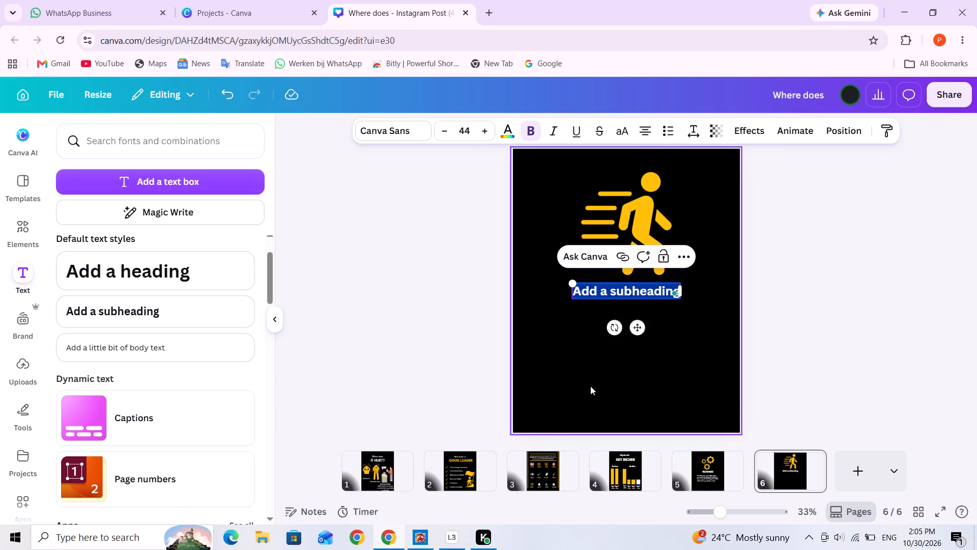
{"action": "type", "text": "o be"}
{"action": "key", "text": "space"}
{"action": "type", "text": "succes"}
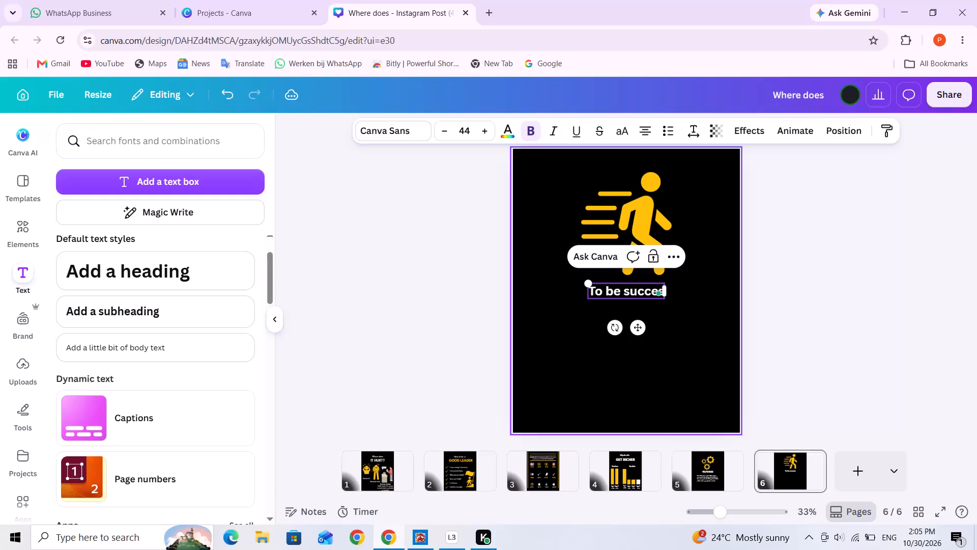
{"action": "type", "text": "ful"}
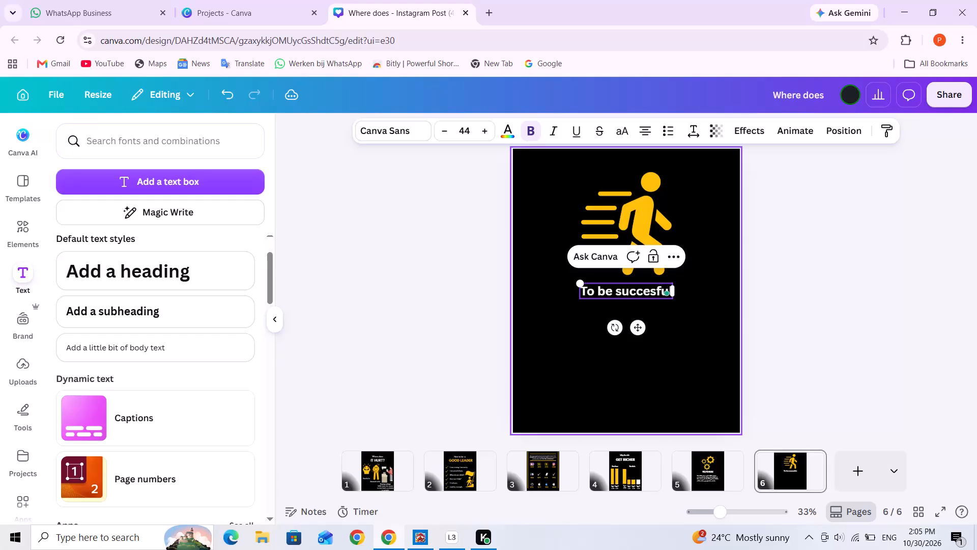
{"action": "key", "text": "BackSpace"}
{"action": "key", "text": "BackSpace"}
{"action": "key", "text": "BackSpace"}
{"action": "type", "text": "sfu"}
{"action": "type", "text": "l"}
{"action": "key", "text": "space"}
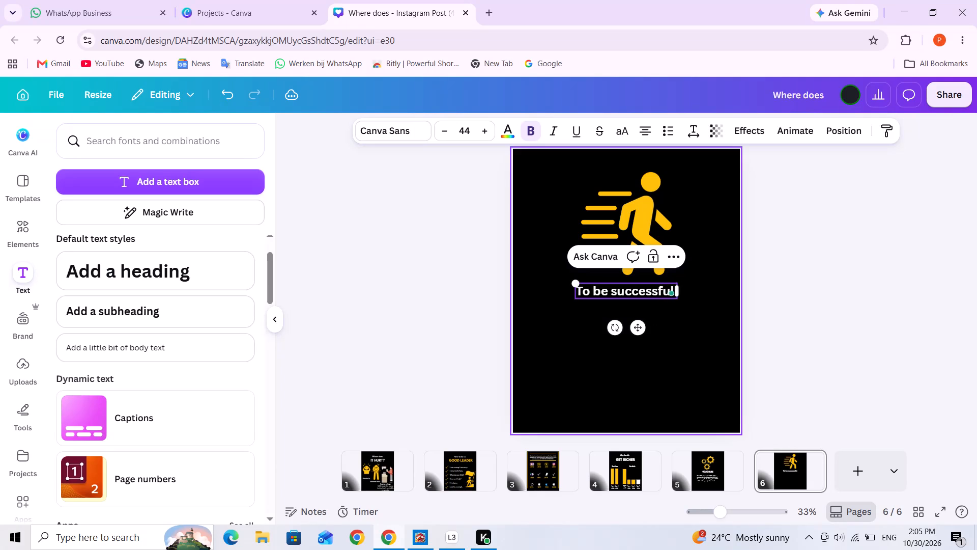
{"action": "type", "text": "at anything"}
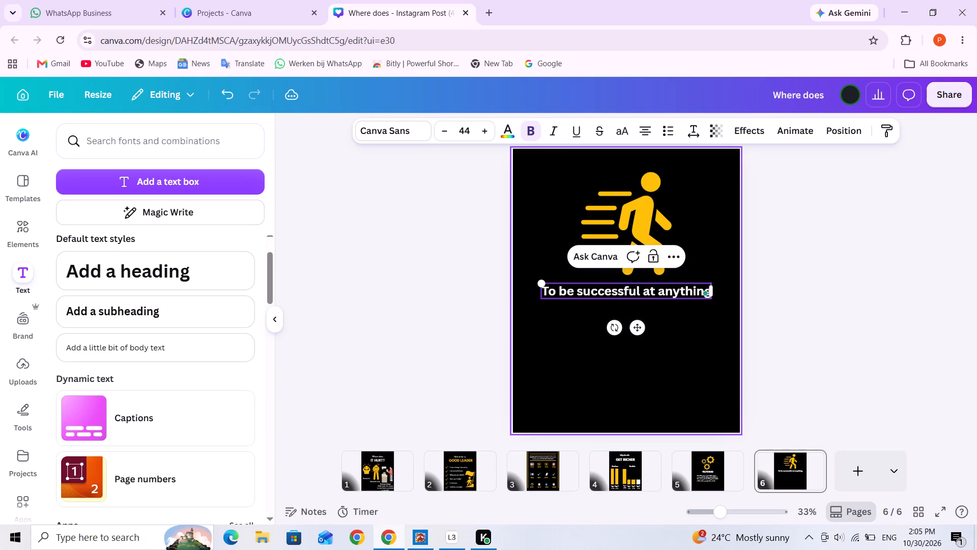
{"action": "key", "text": "period"}
Add a second line to the subheading reading "you don't have to be different.".
{"action": "key", "text": "Return"}
{"action": "type", "text": "you don't hvw"}
{"action": "key", "text": "BackSpace"}
{"action": "key", "text": "BackSpace"}
{"action": "type", "text": "ave to e"}
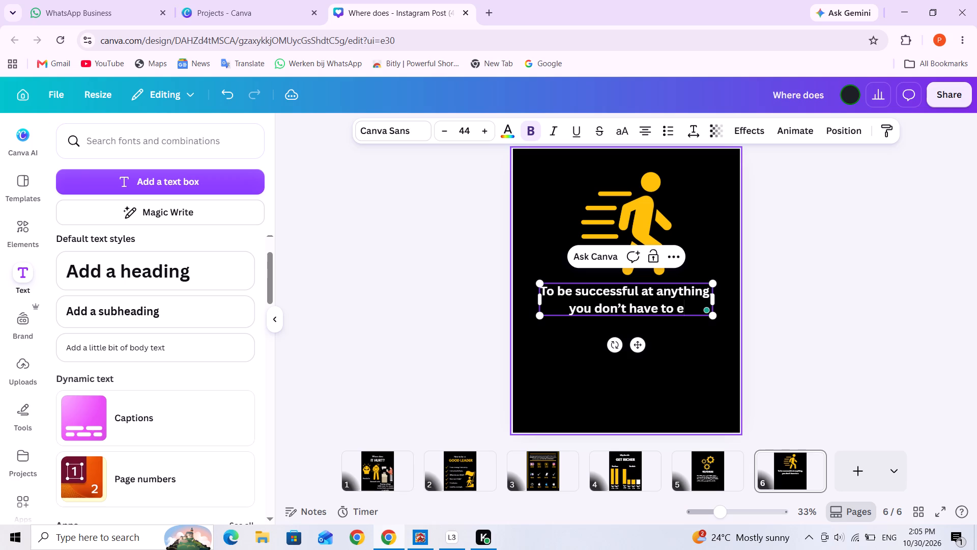
{"action": "type", "text": "be"}
{"action": "key", "text": "BackSpace"}
{"action": "key", "text": "BackSpace"}
{"action": "key", "text": "BackSpace"}
{"action": "type", "text": "be"}
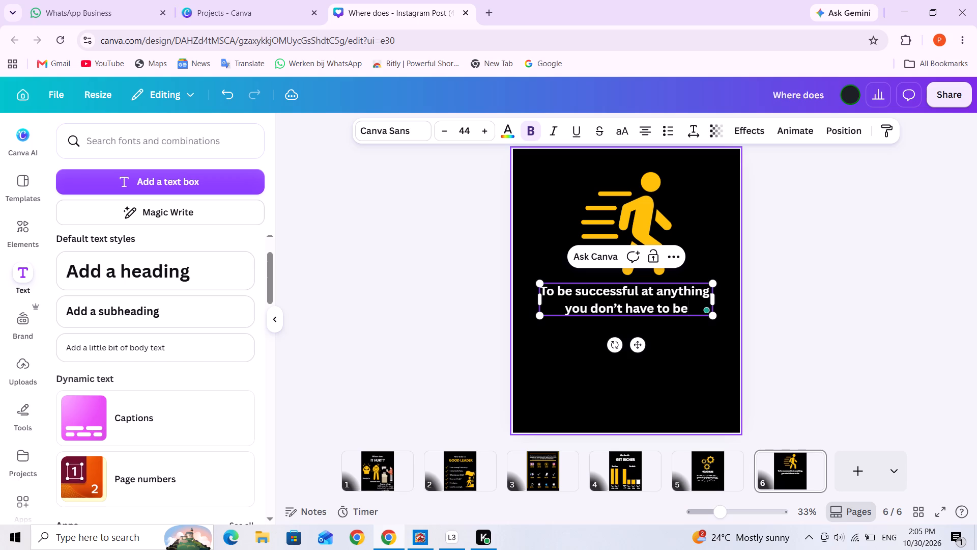
{"action": "key", "text": "space"}
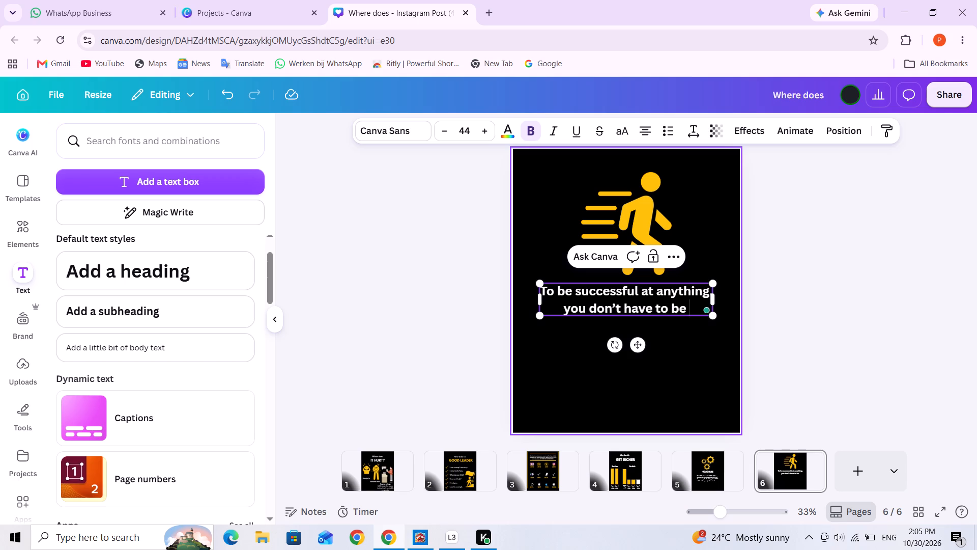
{"action": "type", "text": "different"}
{"action": "key", "text": "period"}
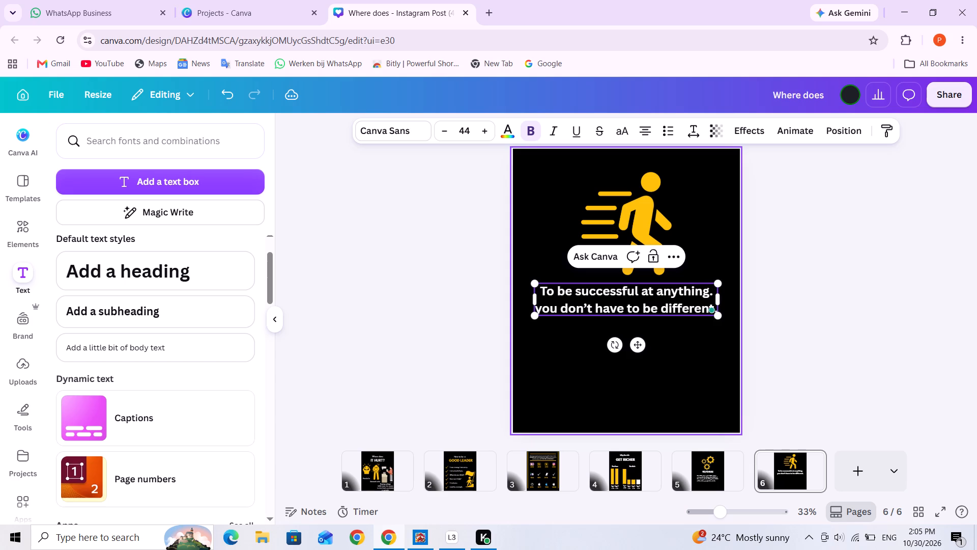
Add a third line to the subheading reading "You simply have to be what".
{"action": "key", "text": "Return"}
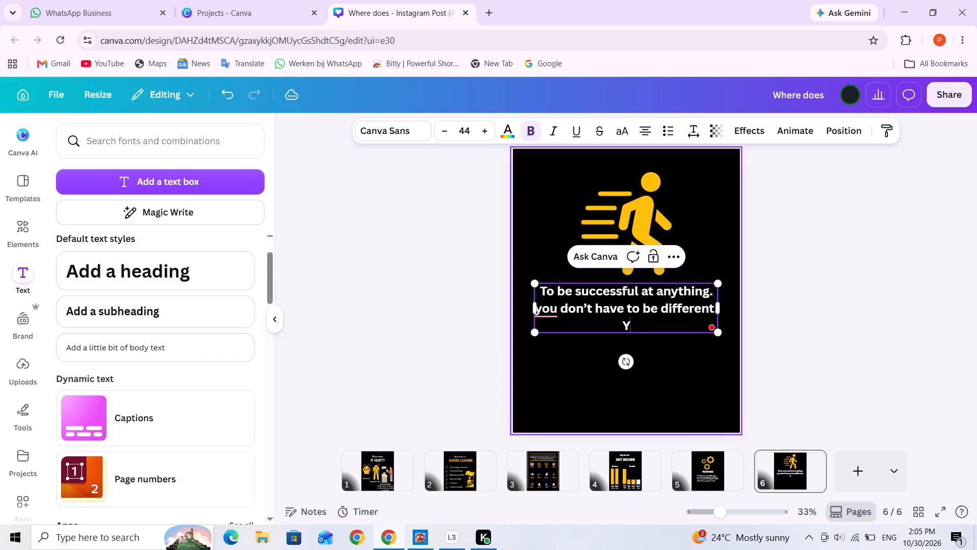
{"action": "type", "text": "ou simply"}
{"action": "key", "text": "space"}
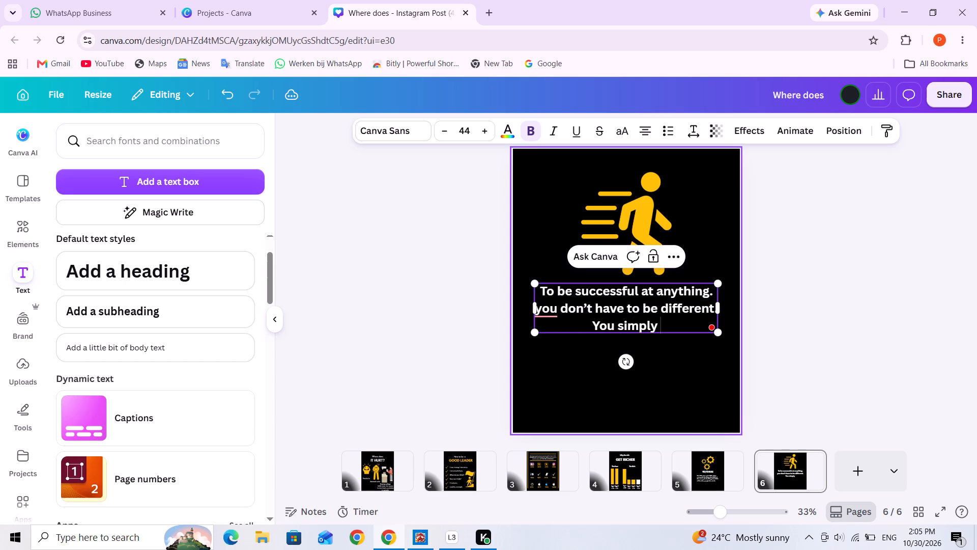
{"action": "type", "text": "have to ne"}
{"action": "key", "text": "BackSpace"}
{"action": "key", "text": "BackSpace"}
{"action": "type", "text": "be wjat"}
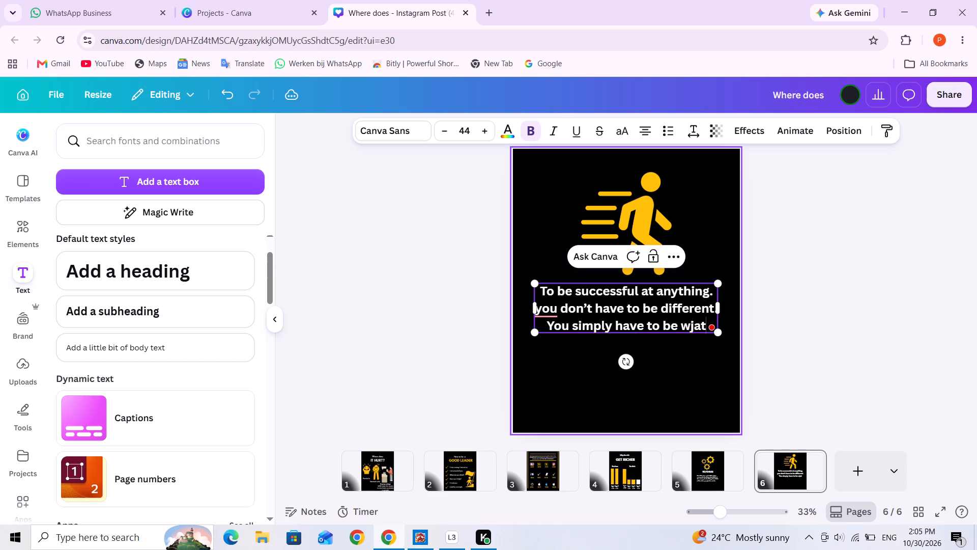
{"action": "key", "text": "BackSpace"}
{"action": "key", "text": "BackSpace"}
{"action": "key", "text": "BackSpace"}
{"action": "type", "text": "hat"}
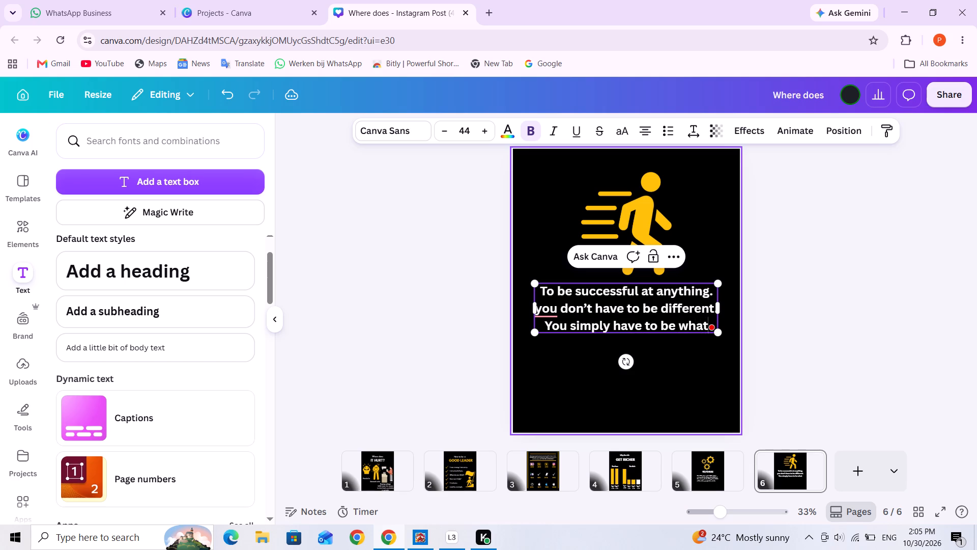
{"action": "type", "text": "\\m"}
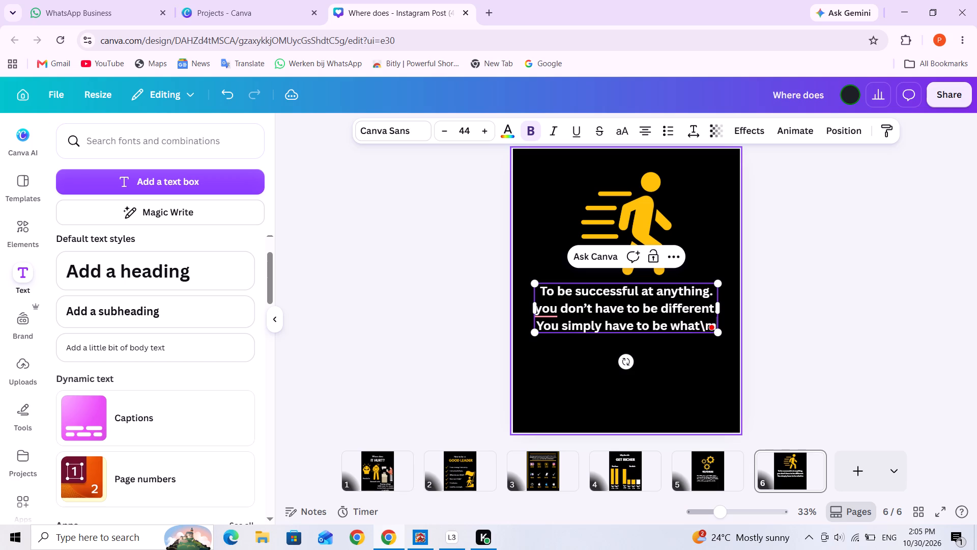
{"action": "key", "text": "BackSpace"}
{"action": "key", "text": "BackSpace"}
{"action": "key", "text": "backslash"}
{"action": "key", "text": "BackSpace"}
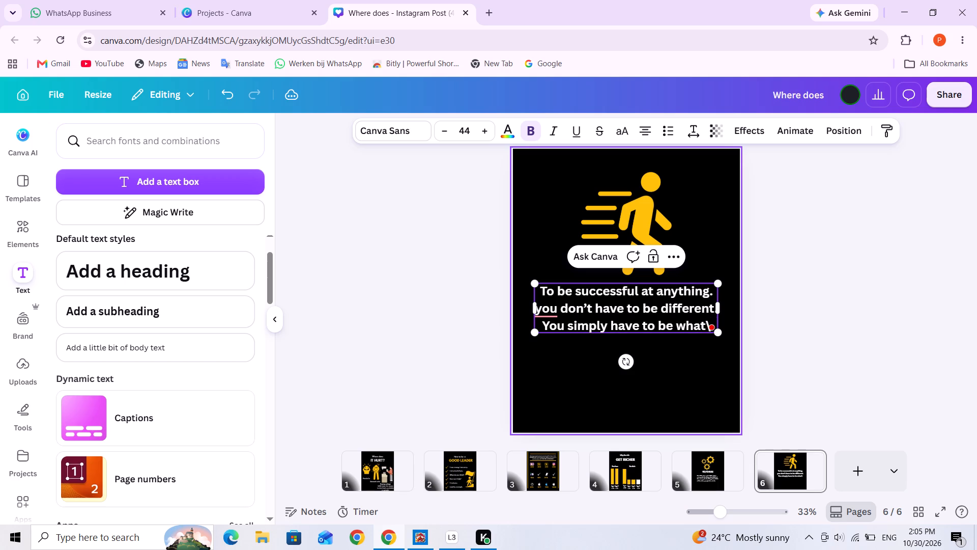
Add a fourth line to the subheading reading "most people aren't: consistent.".
{"action": "key", "text": "Return"}
{"action": "type", "text": "mst"}
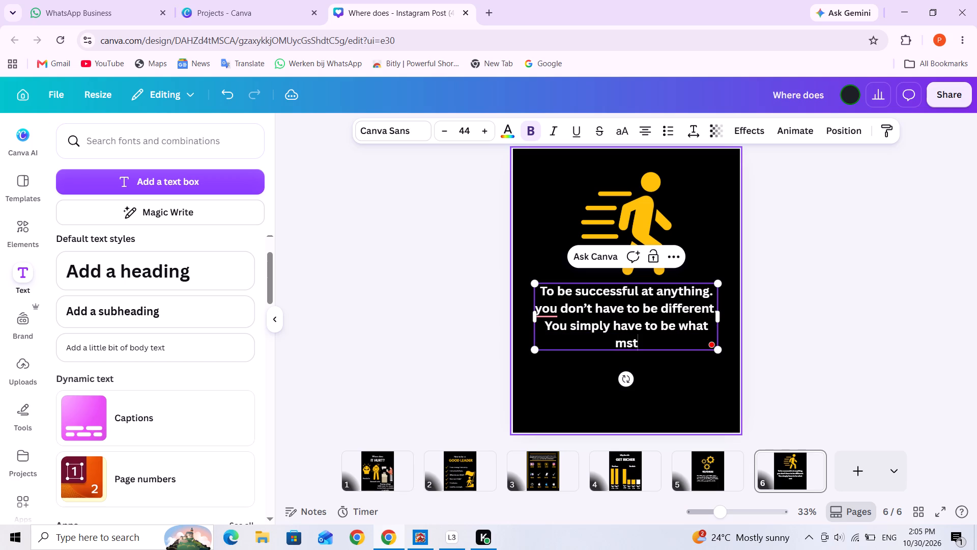
{"action": "key", "text": "BackSpace"}
{"action": "key", "text": "BackSpace"}
{"action": "type", "text": "ost"}
{"action": "key", "text": "space"}
{"action": "type", "text": "people"}
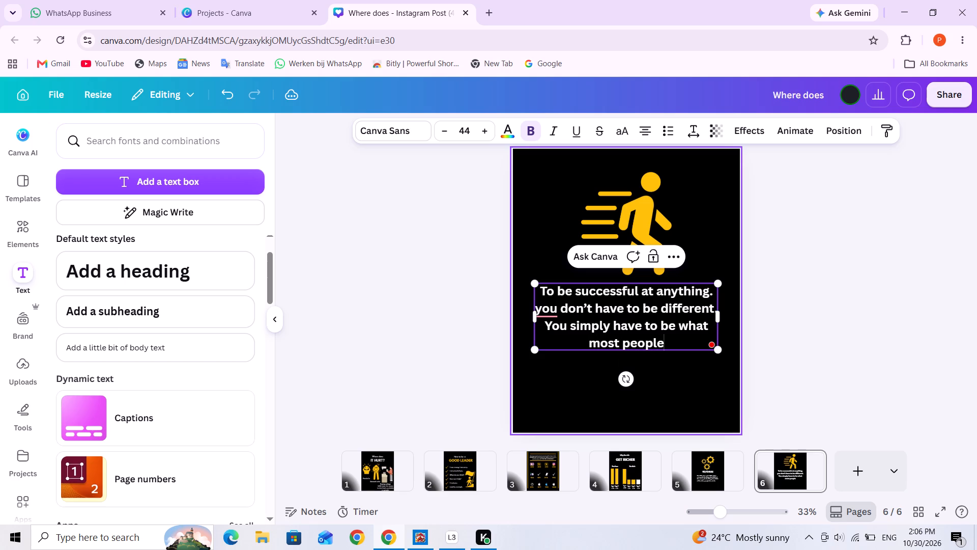
{"action": "key", "text": "space"}
{"action": "type", "text": "aren't"}
{"action": "key", "text": "space"}
{"action": "key", "text": "BackSpace"}
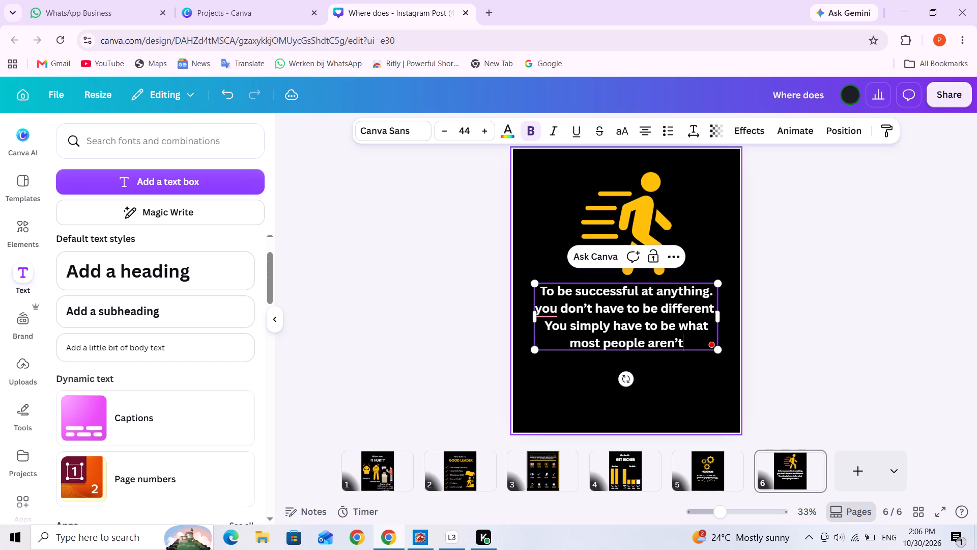
{"action": "key", "text": "shift+quotedbl"}
{"action": "key", "text": "BackSpace"}
{"action": "key", "text": "shift+colon"}
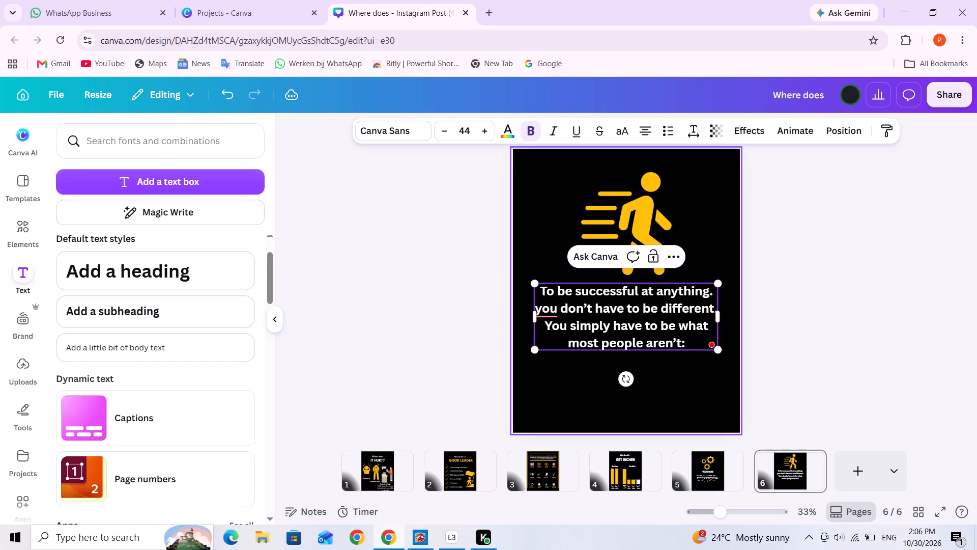
{"action": "key", "text": "space"}
{"action": "type", "text": "consistent."}
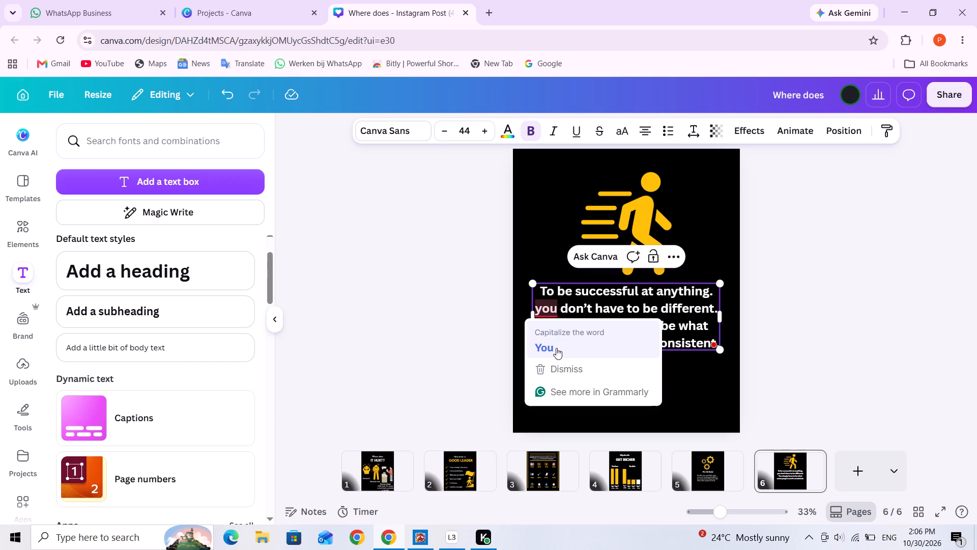
Join the quote's first two lines, replacing the period after "anything" with a comma.
{"action": "left_click", "coordinate": [715, 293]}
{"action": "left_click", "coordinate": [715, 293]}
{"action": "left_click", "coordinate": [715, 293]}
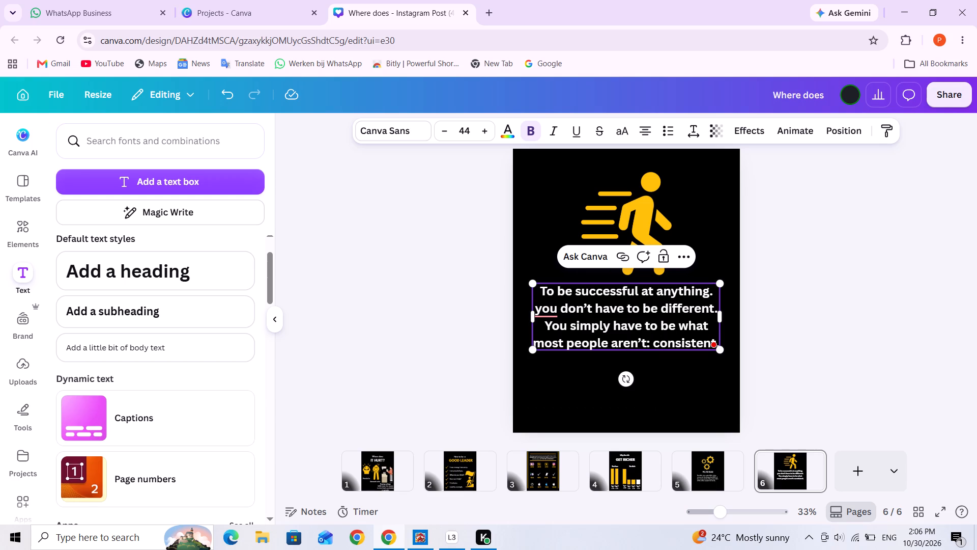
{"action": "key", "text": "BackSpace"}
{"action": "key", "text": "comma"}
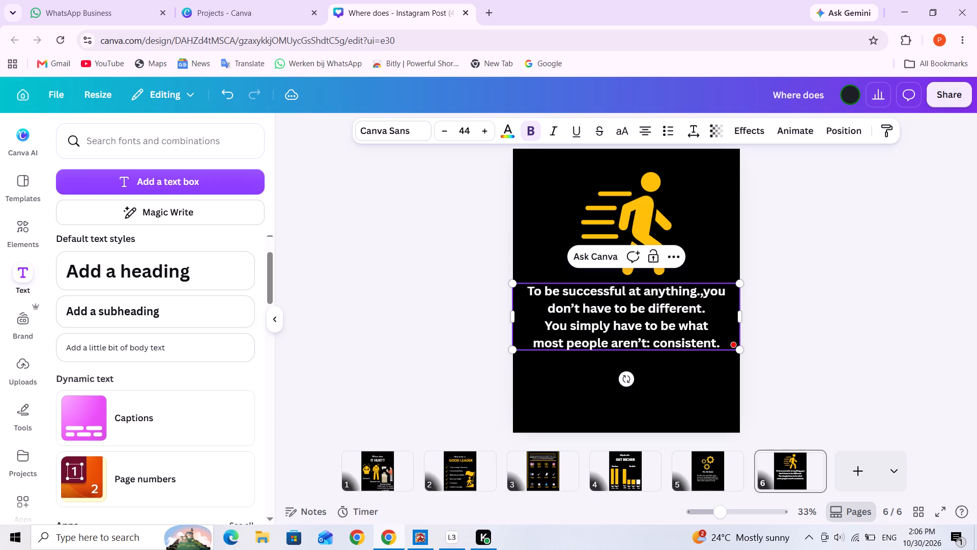
{"action": "left_click", "coordinate": [700, 296]}
{"action": "key", "text": "BackSpace"}
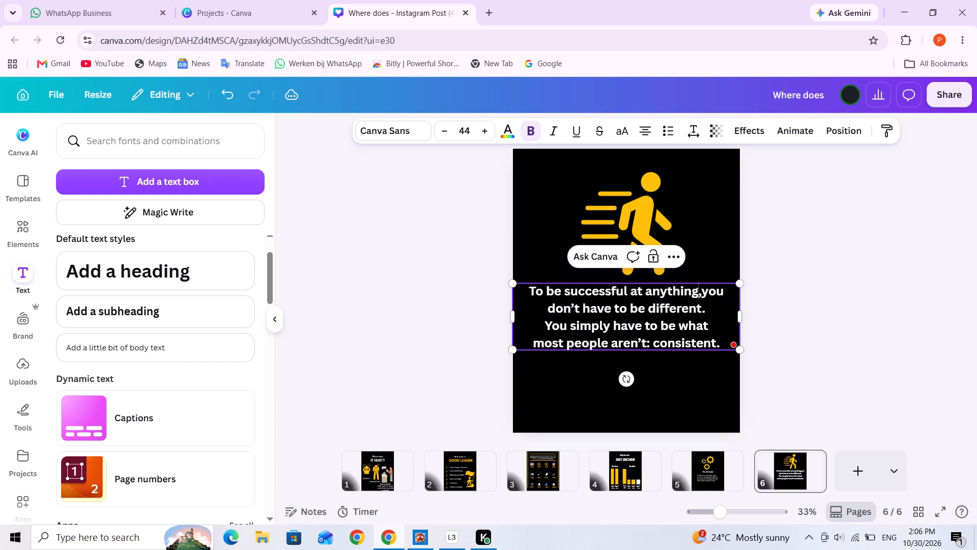
Correct the spacing around the comma and capitalize the following word so the text reads "anything, You".
{"action": "left_click", "coordinate": [700, 291]}
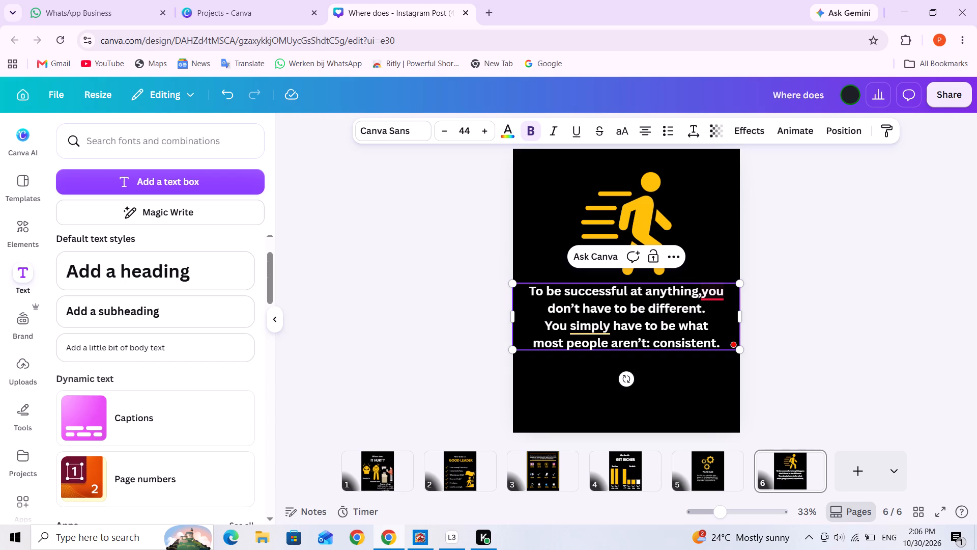
{"action": "key", "text": "space"}
{"action": "left_click", "coordinate": [703, 293]}
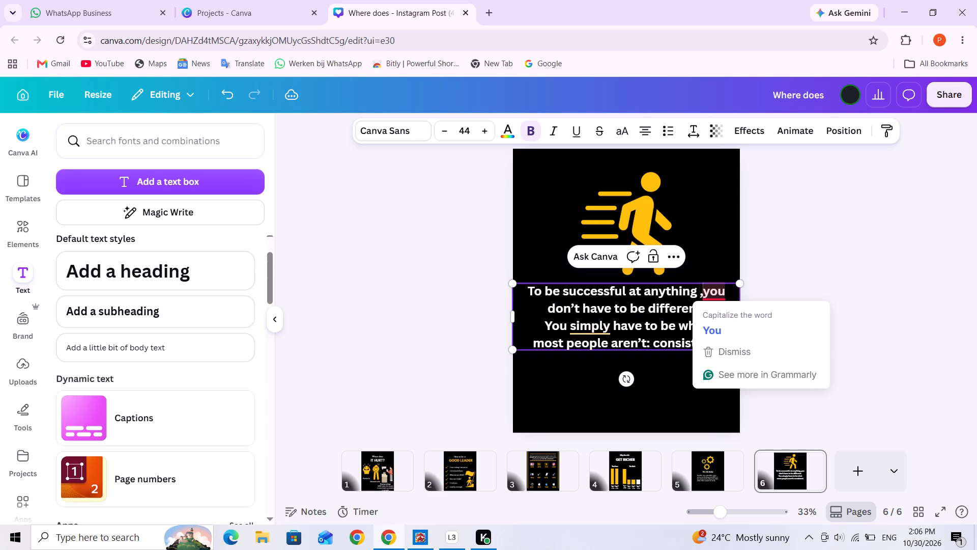
{"action": "left_click", "coordinate": [712, 338]}
{"action": "left_click", "coordinate": [704, 296]}
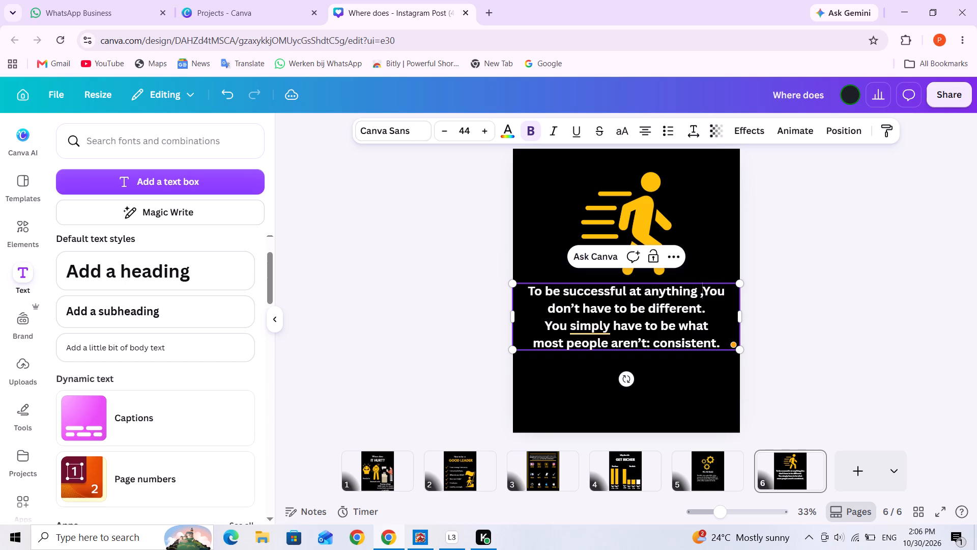
{"action": "key", "text": "space"}
{"action": "left_click", "coordinate": [698, 298]}
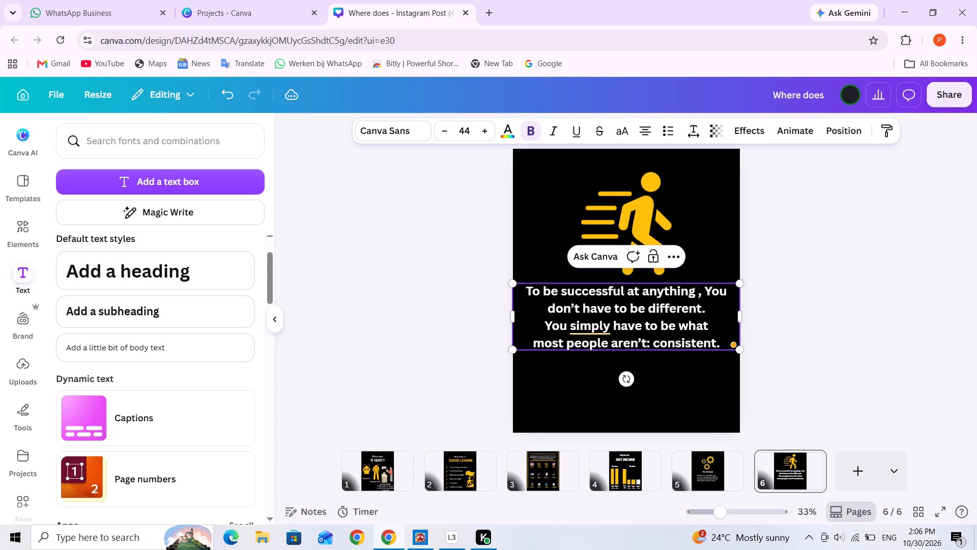
{"action": "left_click", "coordinate": [700, 295]}
{"action": "key", "text": "BackSpace"}
{"action": "key", "text": "BackSpace"}
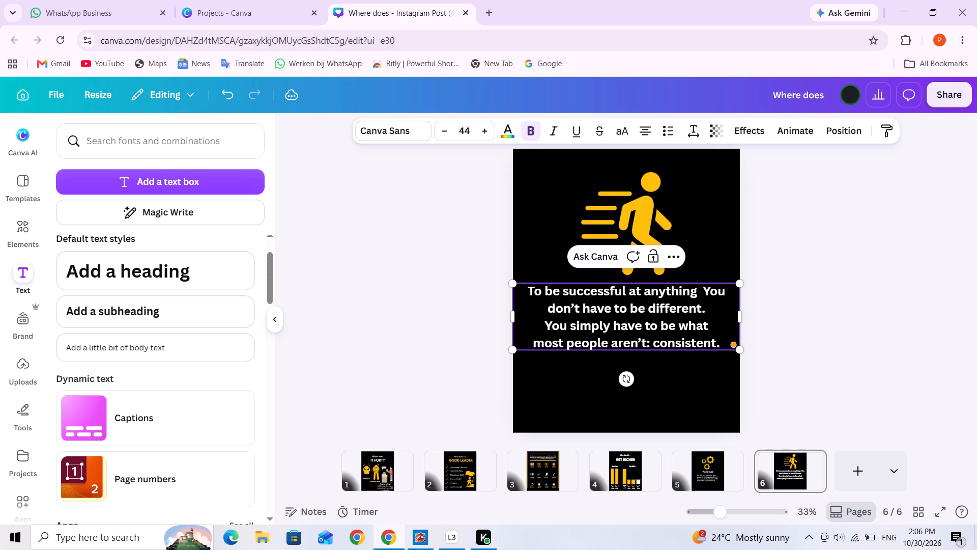
{"action": "key", "text": "comma"}
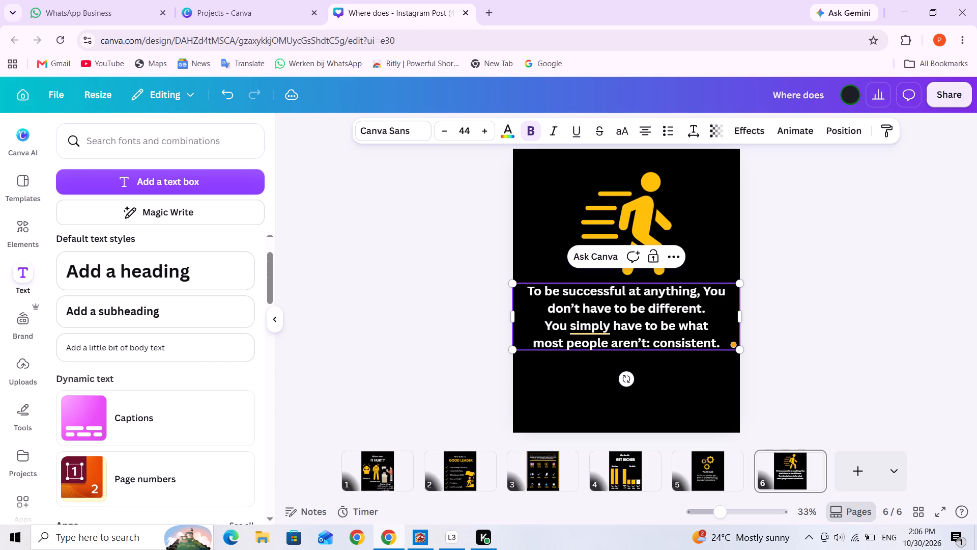
Change "You" after the comma to lowercase "you" and dismiss the tone suggestion.
{"action": "left_click", "coordinate": [712, 294]}
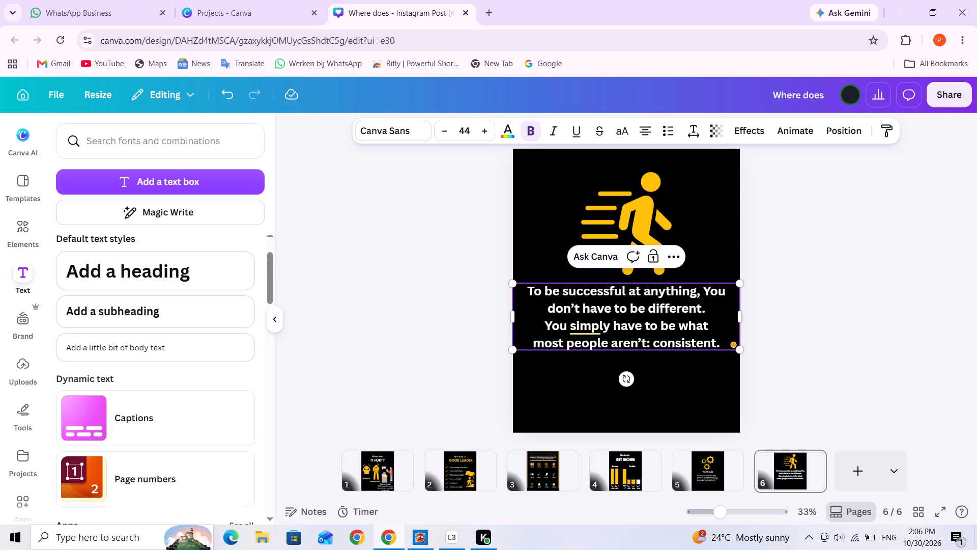
{"action": "left_click", "coordinate": [712, 294]}
{"action": "key", "text": "BackSpace"}
{"action": "key", "text": "y"}
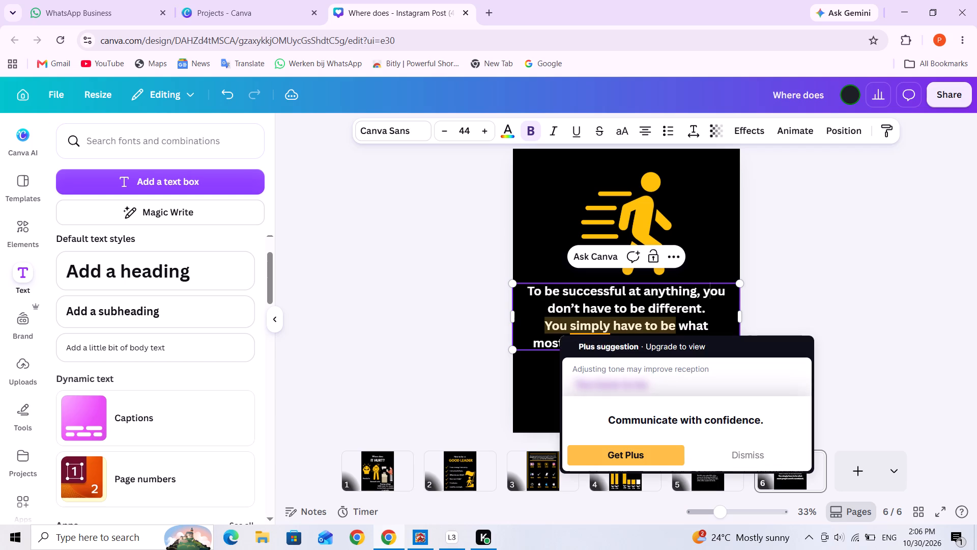
{"action": "left_click", "coordinate": [771, 451]}
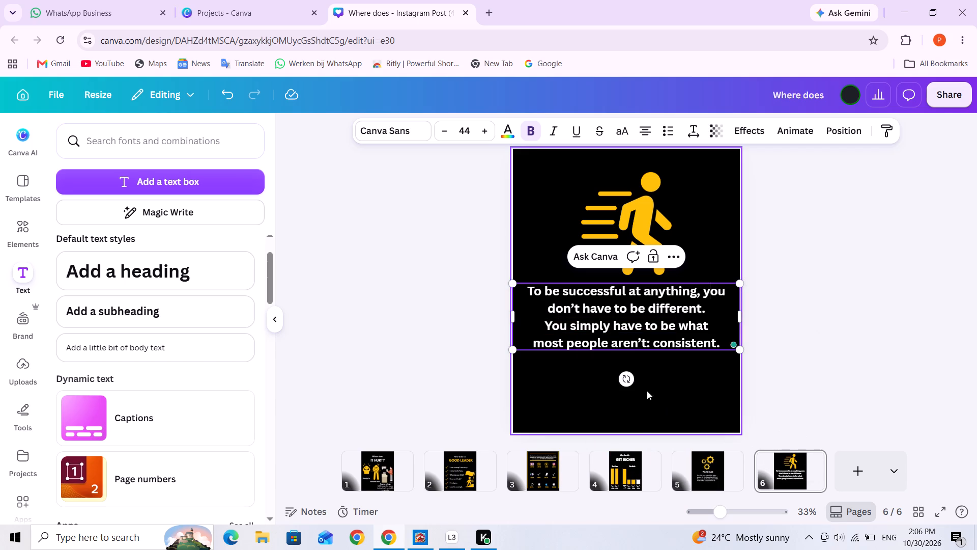
Set the font of the whole quote to League Spartan.
{"action": "left_click", "coordinate": [663, 379]}
{"action": "key", "text": "ctrl+a"}
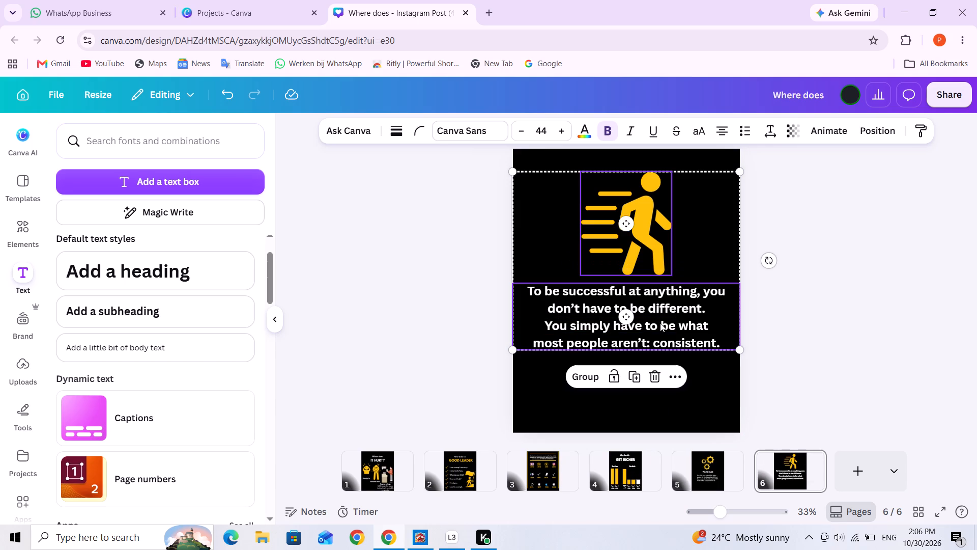
{"action": "left_click", "coordinate": [666, 378]}
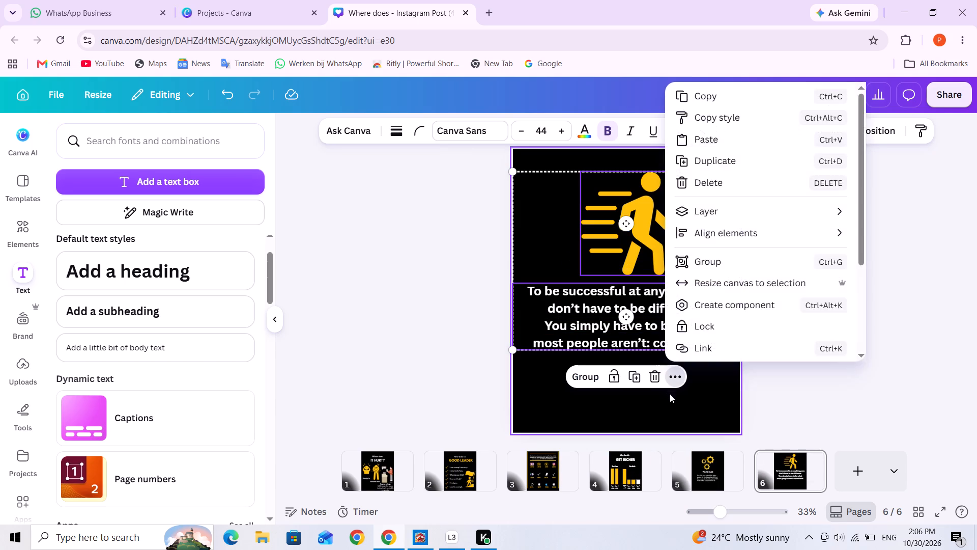
{"action": "left_click", "coordinate": [679, 400]}
{"action": "triple_click", "coordinate": [651, 328]}
{"action": "left_click", "coordinate": [651, 329]}
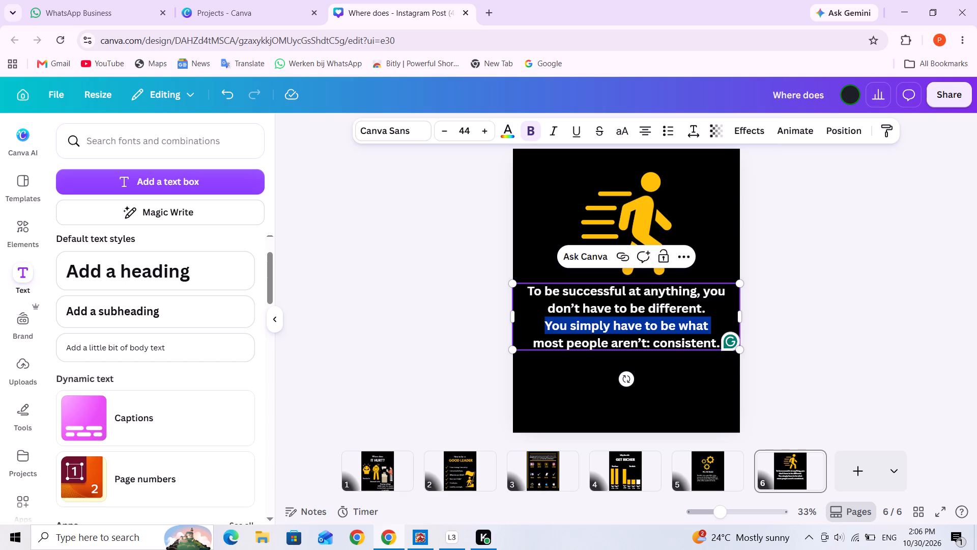
{"action": "key", "text": "ctrl+a"}
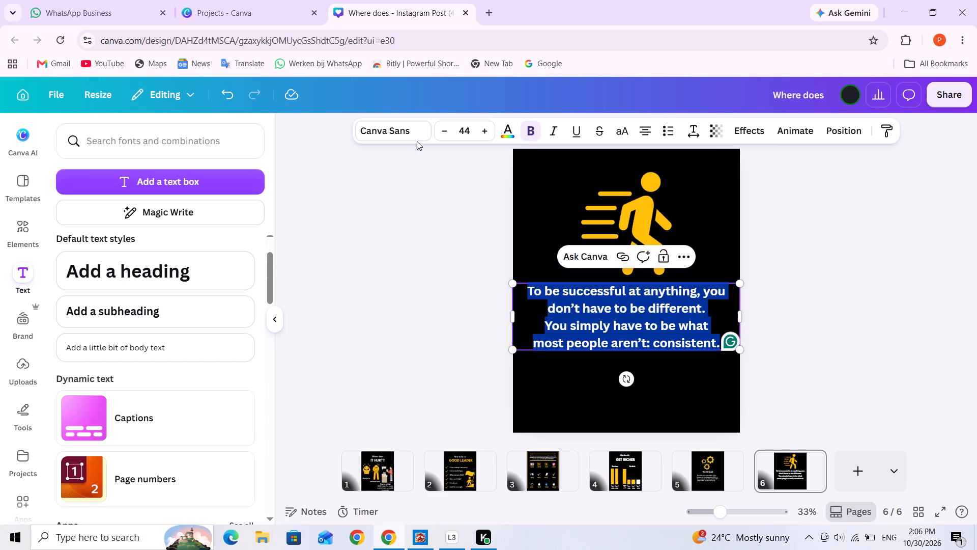
{"action": "left_click", "coordinate": [409, 129]}
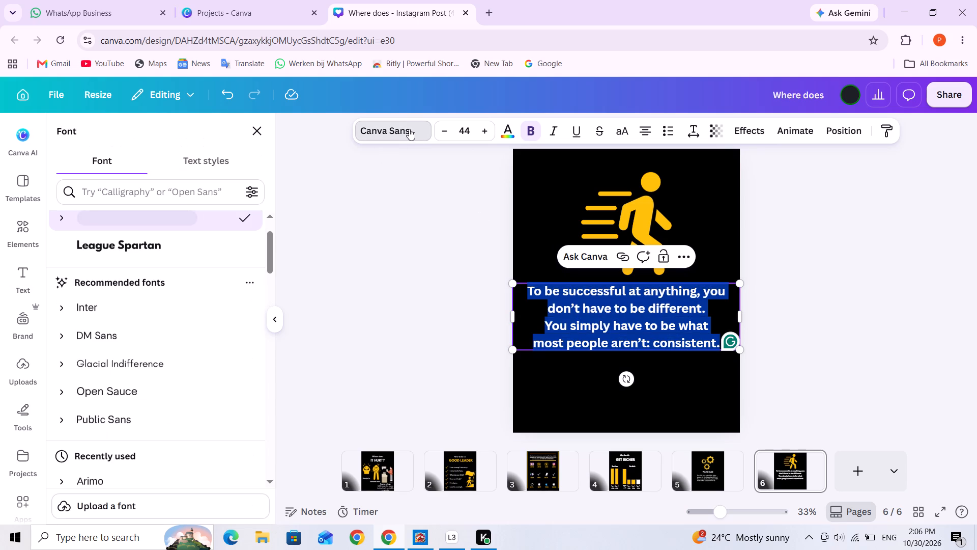
{"action": "left_click", "coordinate": [96, 248]}
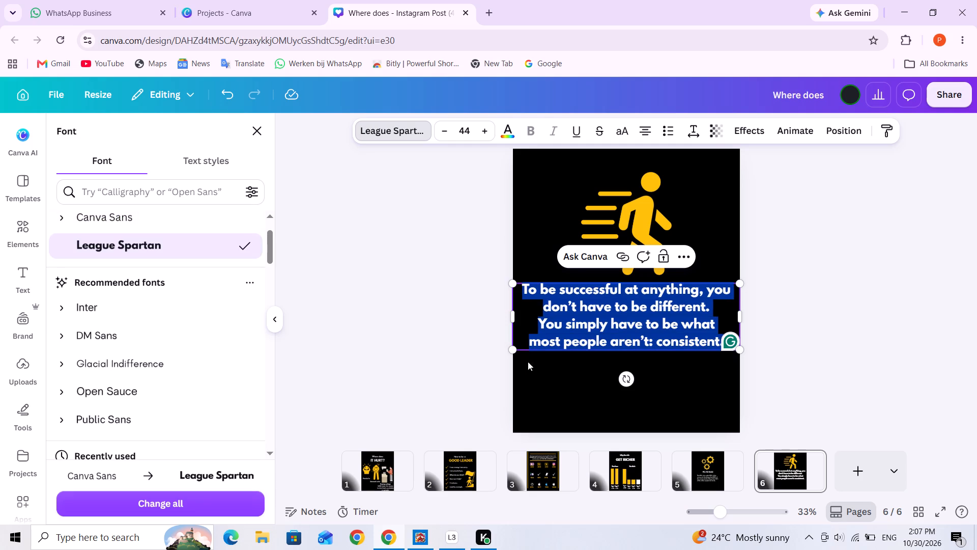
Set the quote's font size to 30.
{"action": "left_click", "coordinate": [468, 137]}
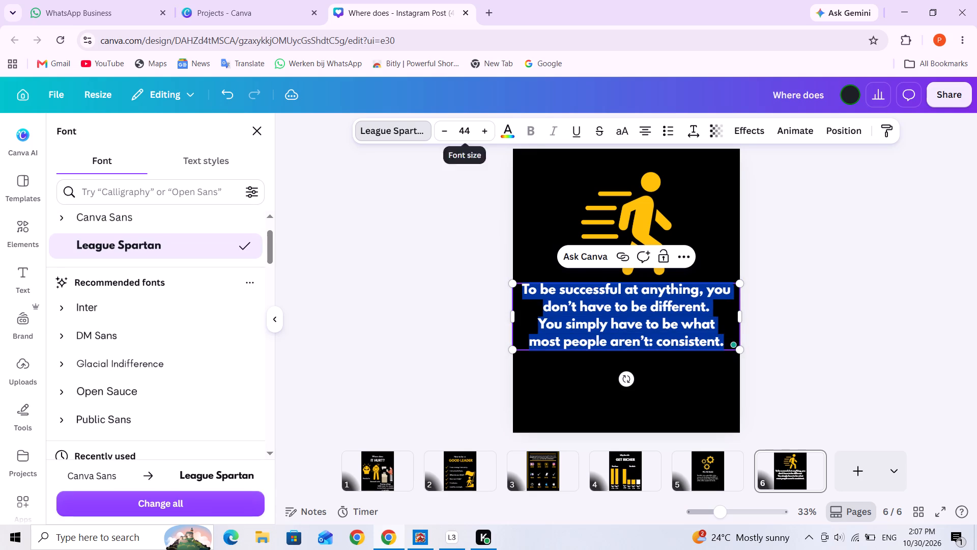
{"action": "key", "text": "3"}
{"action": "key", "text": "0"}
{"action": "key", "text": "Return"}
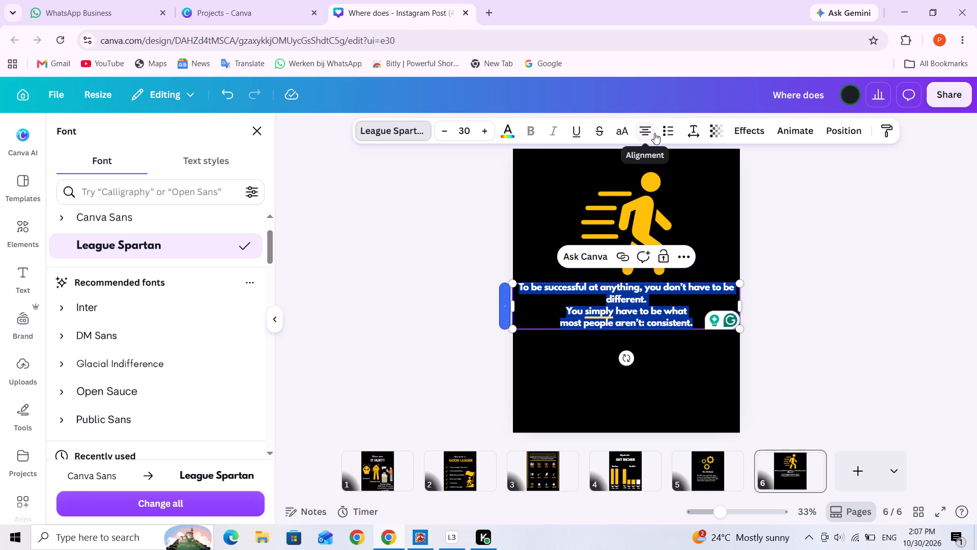
Cycle through the alignment options and left-align the whole quote.
{"action": "left_click", "coordinate": [641, 132]}
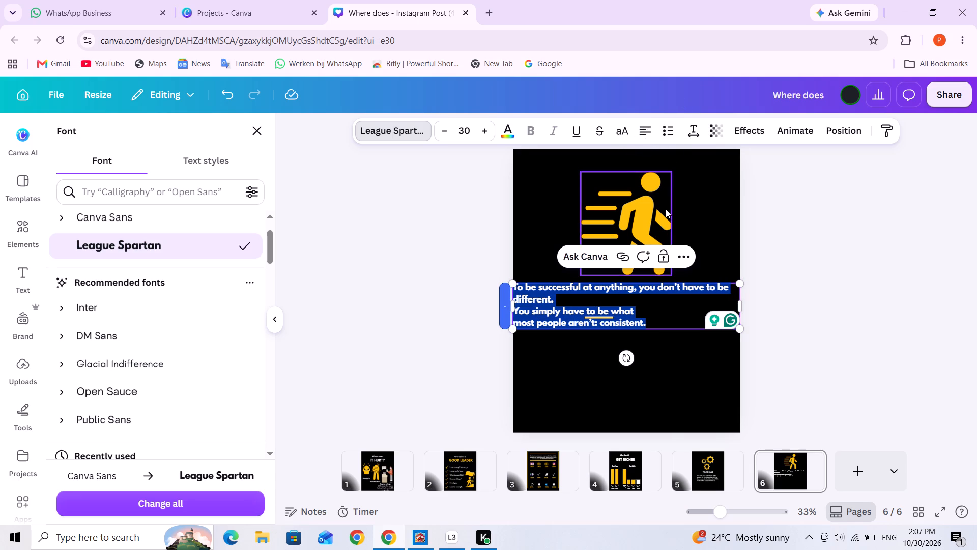
{"action": "left_click", "coordinate": [638, 133]}
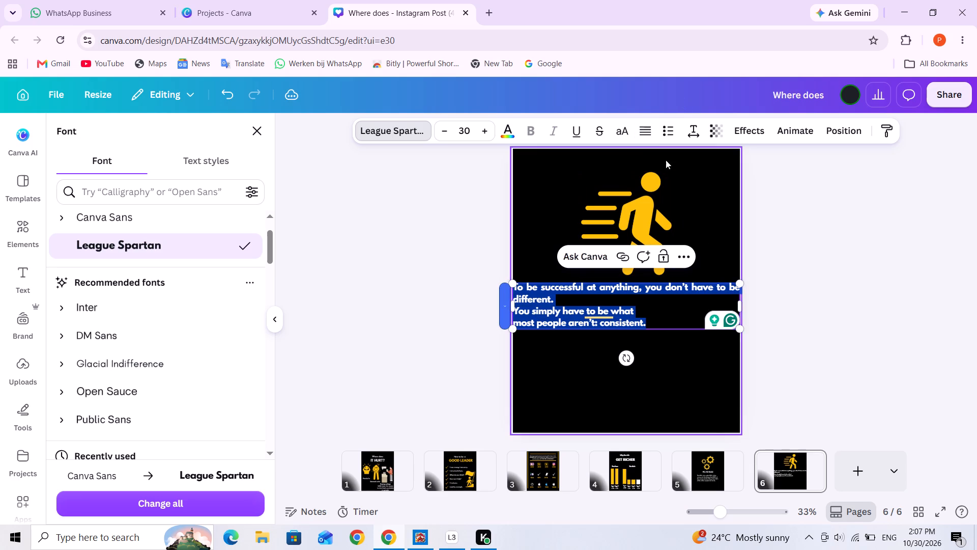
{"action": "left_click", "coordinate": [641, 127]}
{"action": "left_click", "coordinate": [641, 128]}
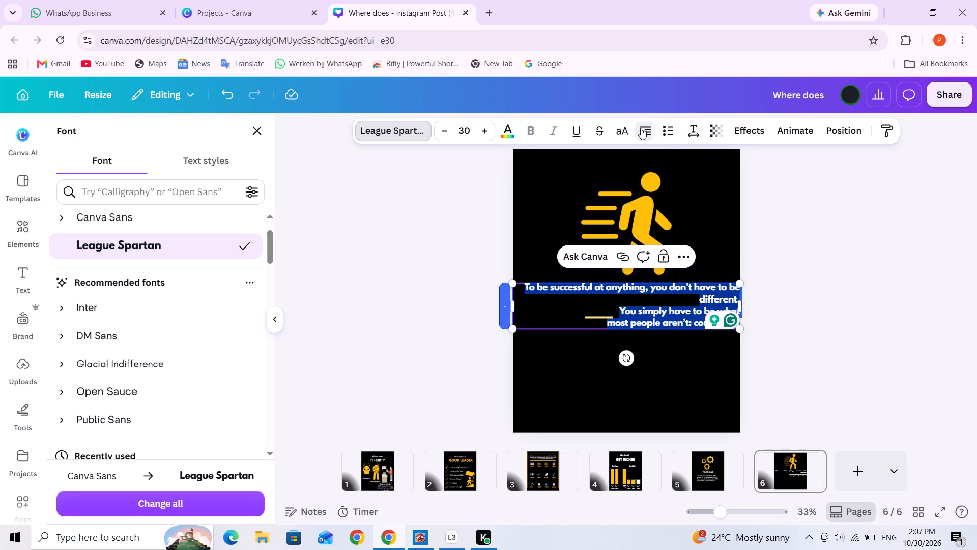
{"action": "left_click", "coordinate": [641, 128]}
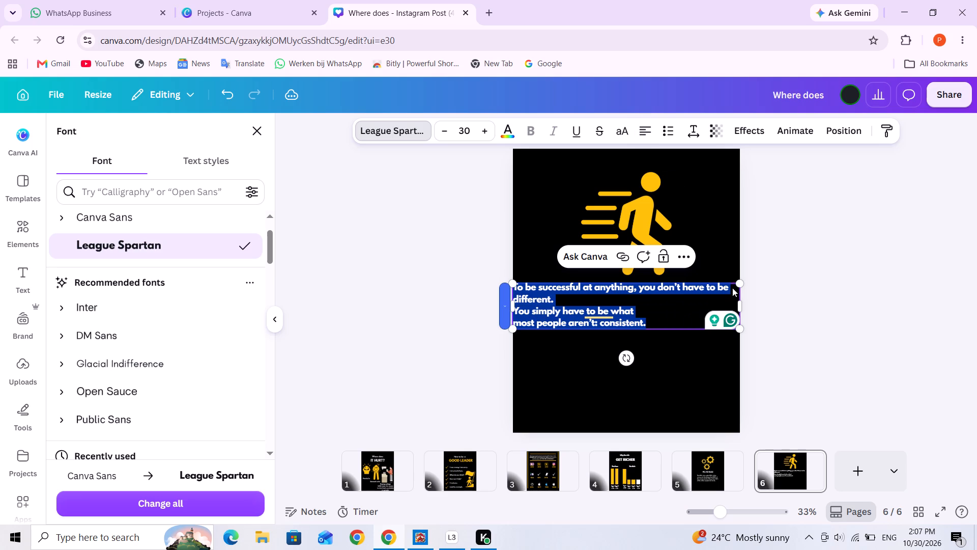
{"action": "left_click", "coordinate": [660, 380]}
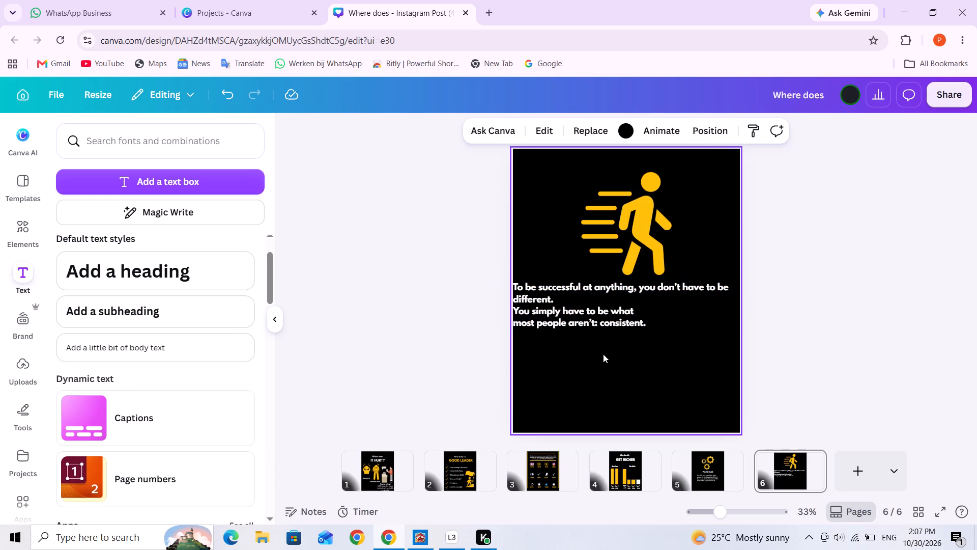
Increase the font size of the whole quote to 45.
{"action": "left_click", "coordinate": [607, 304]}
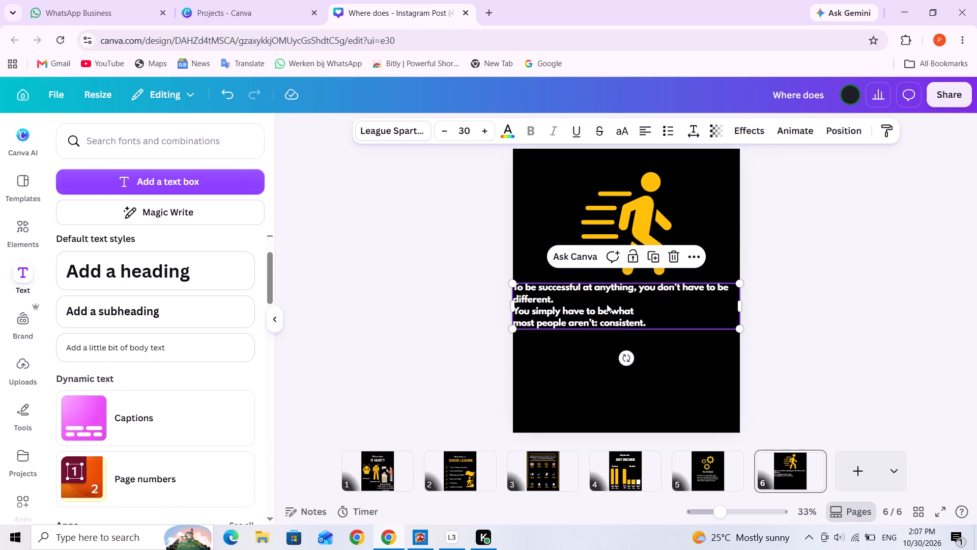
{"action": "triple_click", "coordinate": [607, 304]}
{"action": "left_click", "coordinate": [607, 304]}
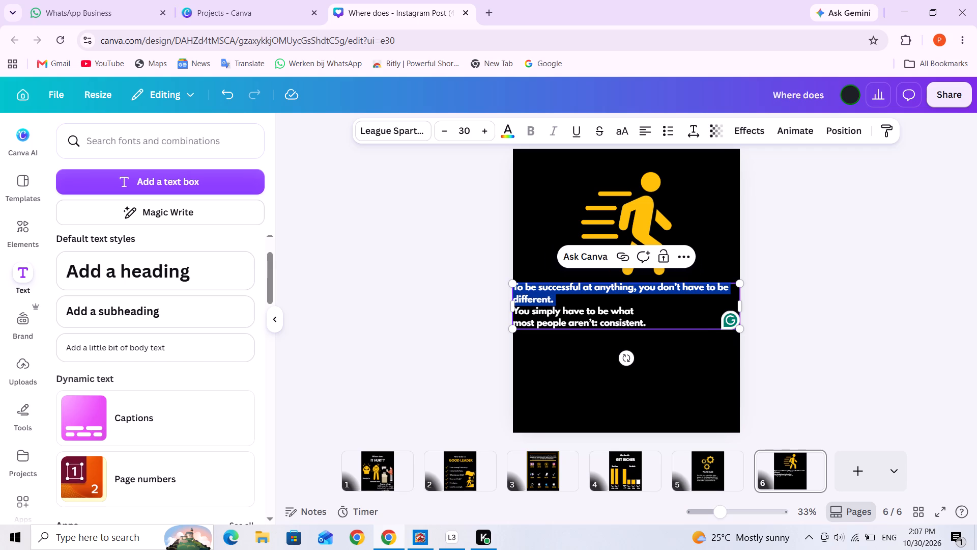
{"action": "key", "text": "ctrl+a"}
{"action": "triple_click", "coordinate": [482, 134]}
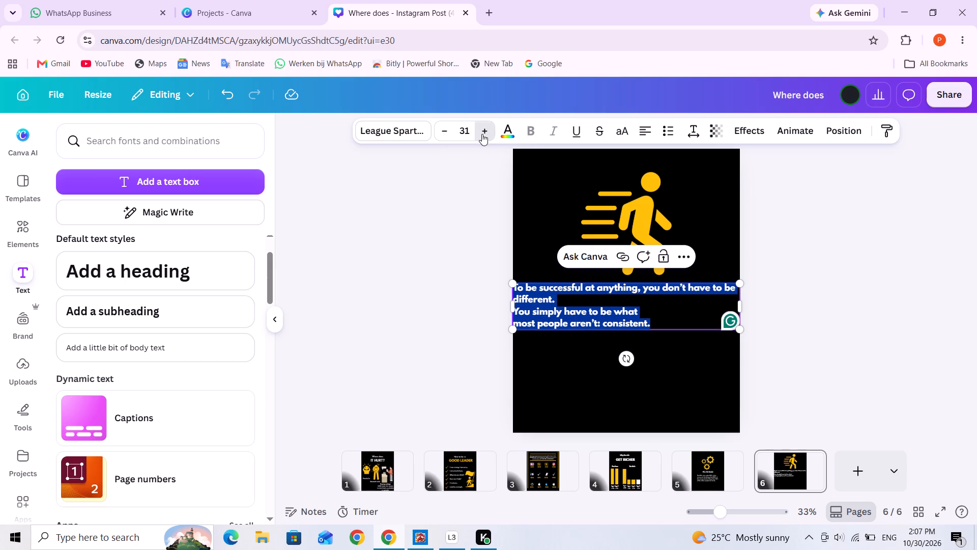
{"action": "double_click", "coordinate": [482, 134]}
{"action": "left_click", "coordinate": [482, 134]}
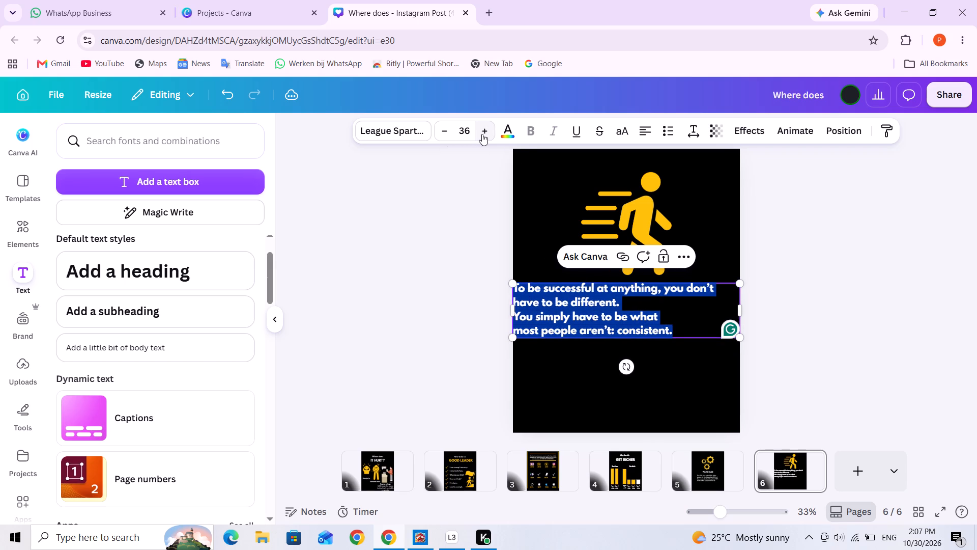
{"action": "double_click", "coordinate": [482, 134]}
{"action": "double_click", "coordinate": [482, 134]}
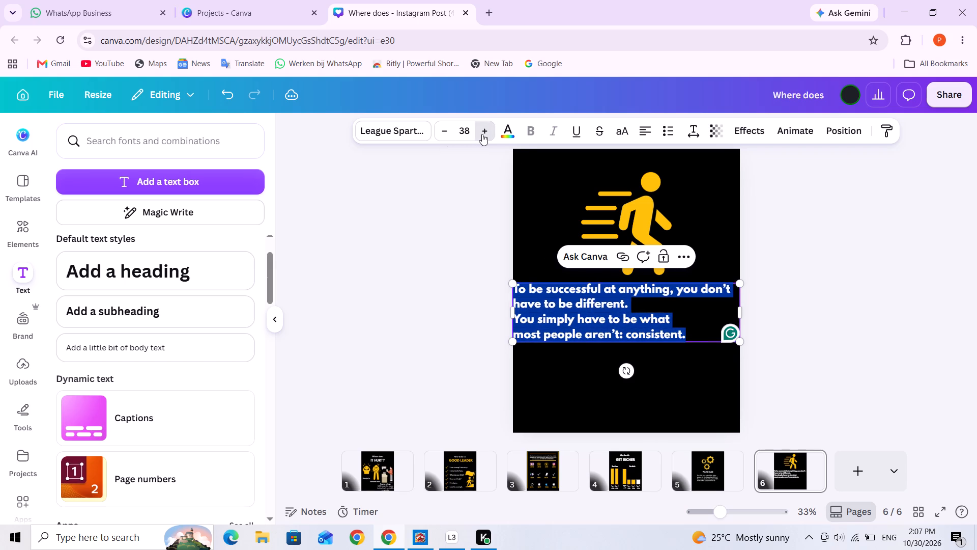
{"action": "left_click", "coordinate": [482, 134]}
{"action": "left_click", "coordinate": [482, 134]}
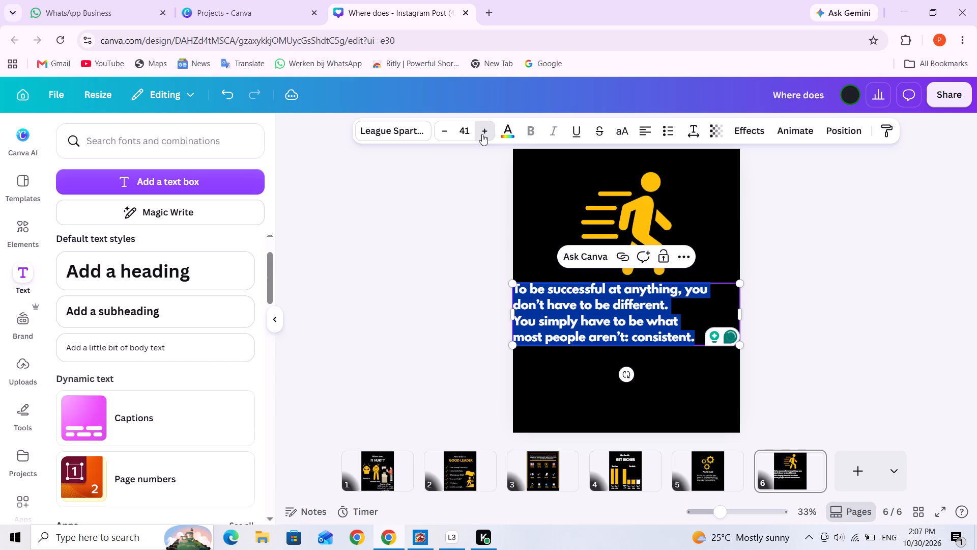
{"action": "left_click", "coordinate": [482, 134]}
{"action": "left_click", "coordinate": [482, 137]}
{"action": "left_click", "coordinate": [482, 137]}
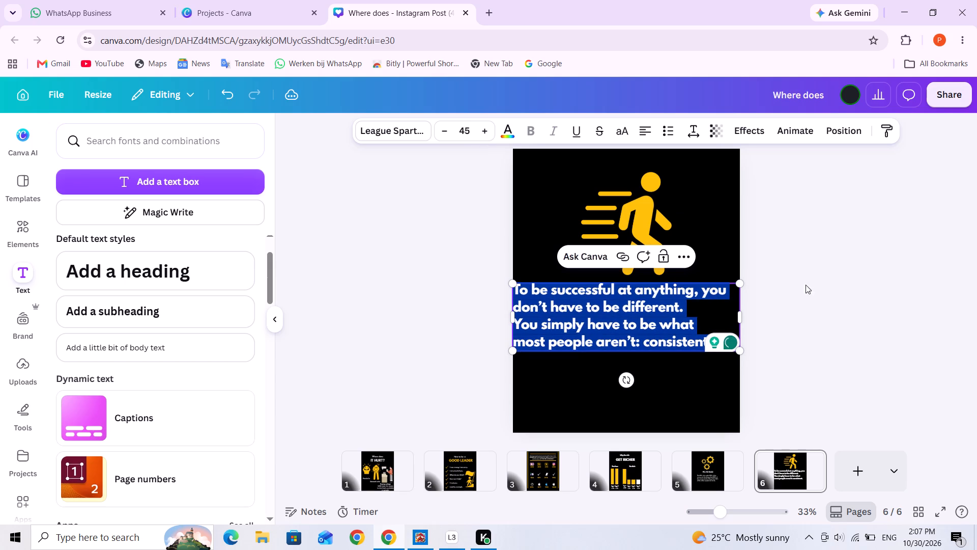
Insert a line break after "anything," so the quote's second line starts with "you don't have".
{"action": "left_click", "coordinate": [703, 288]}
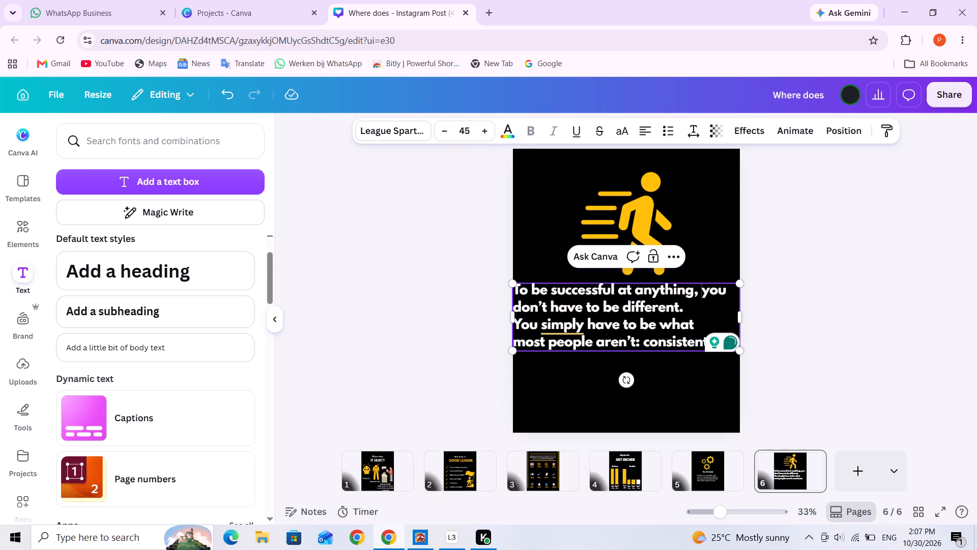
{"action": "left_click", "coordinate": [706, 293]}
{"action": "left_click", "coordinate": [703, 293]}
{"action": "key", "text": "Return"}
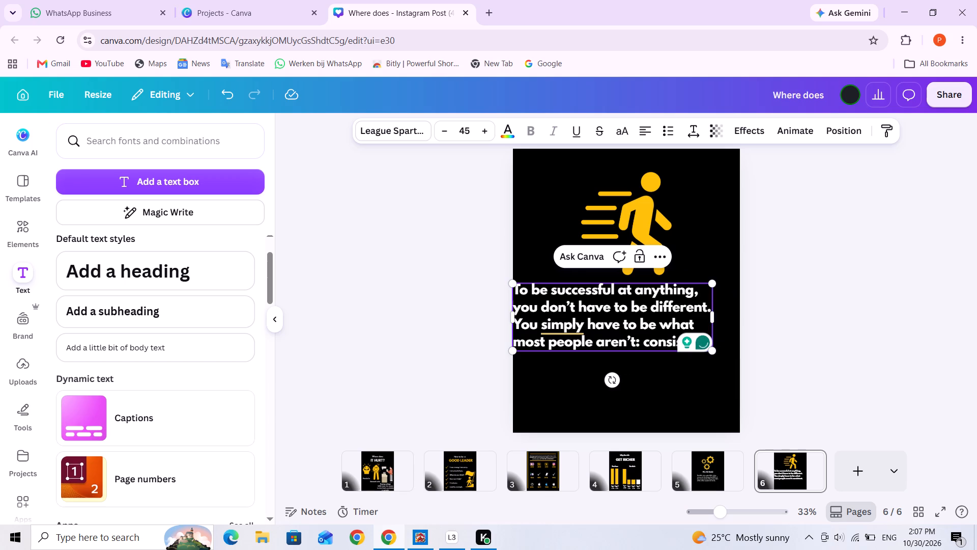
Move the quote slightly right and down, away from the page's left edge, below the walking figure.
{"action": "left_click", "coordinate": [665, 394]}
{"action": "left_click_drag", "start_coordinate": [641, 334], "coordinate": [665, 337]}
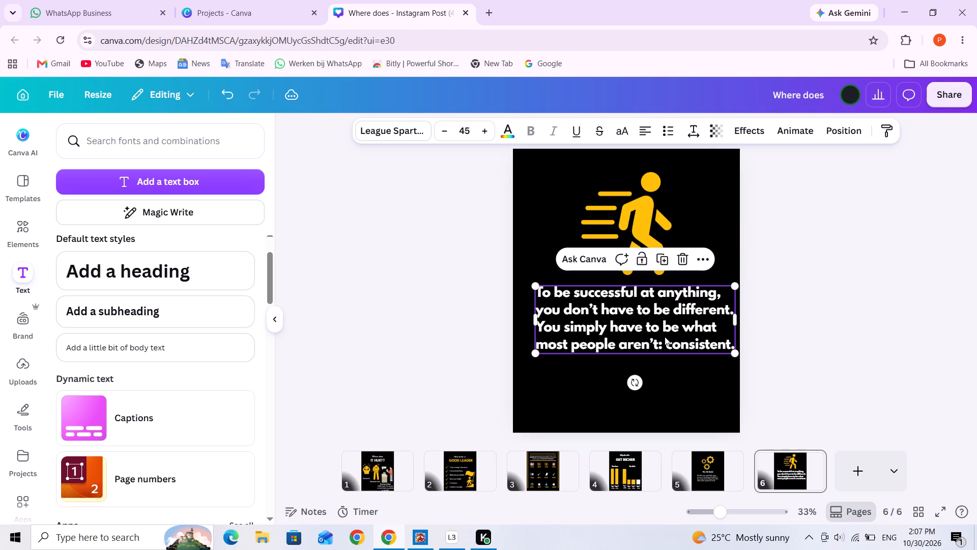
Deselect the quote and add a seventh page with the same black background.
{"action": "left_click", "coordinate": [683, 390]}
{"action": "left_click", "coordinate": [681, 345]}
{"action": "left_click", "coordinate": [859, 477]}
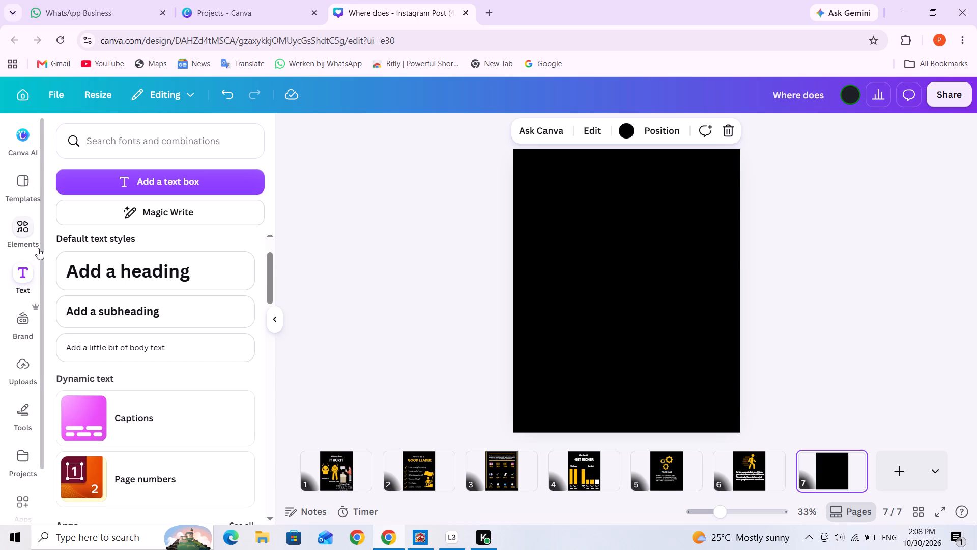
Add a subheading reading "9 Hidden Costs" to page 7, correcting the misspelled "Hideen".
{"action": "left_click", "coordinate": [171, 317]}
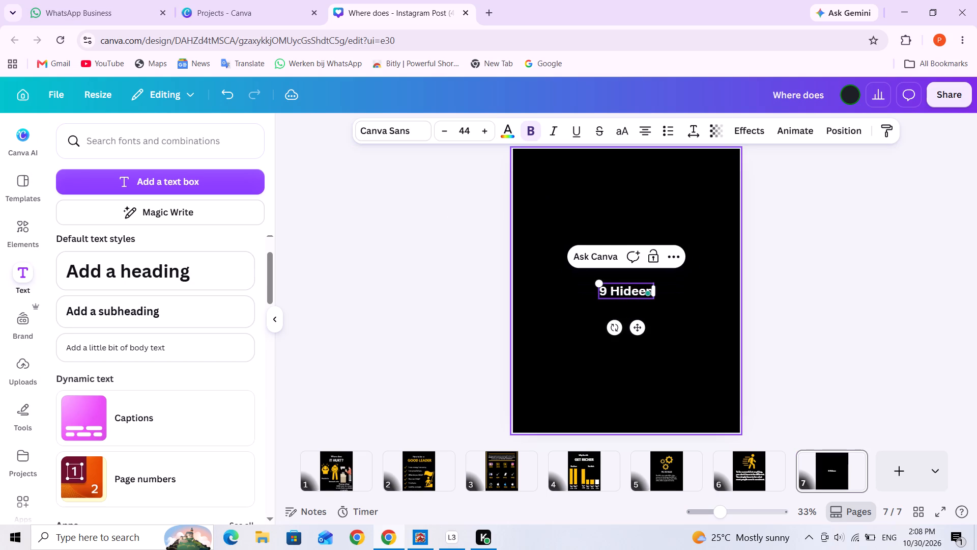
{"action": "type", "text": "osts"}
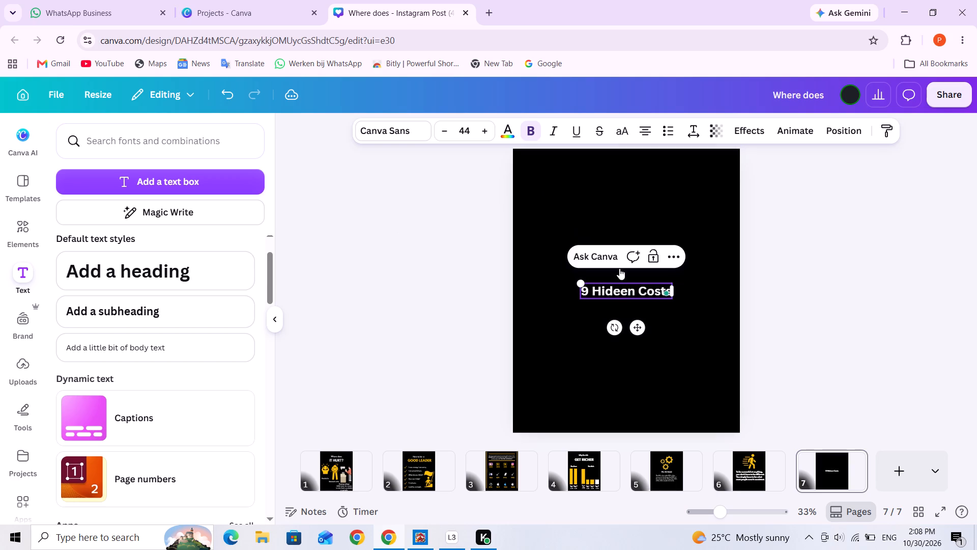
{"action": "left_click", "coordinate": [659, 322]}
{"action": "triple_click", "coordinate": [609, 285]}
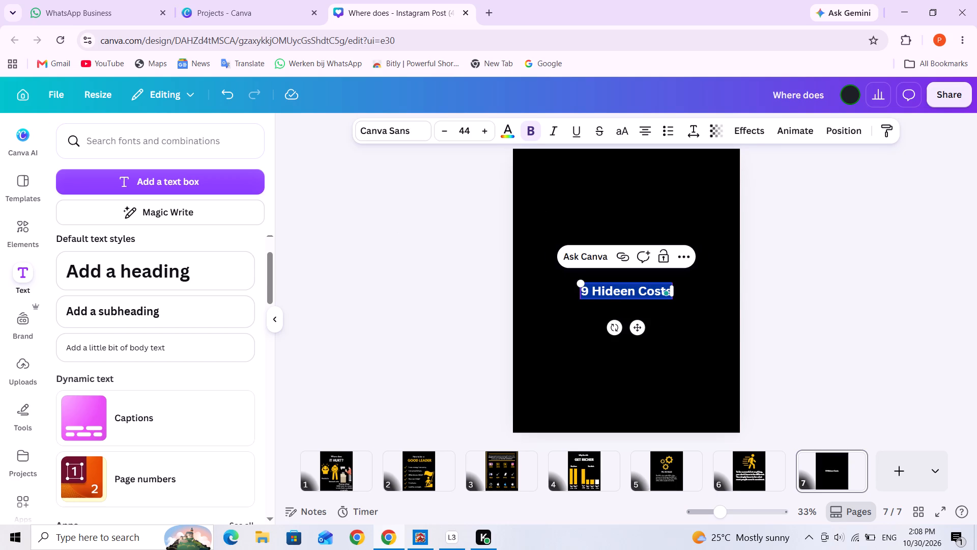
{"action": "left_click", "coordinate": [618, 291]}
{"action": "key", "text": "BackSpace"}
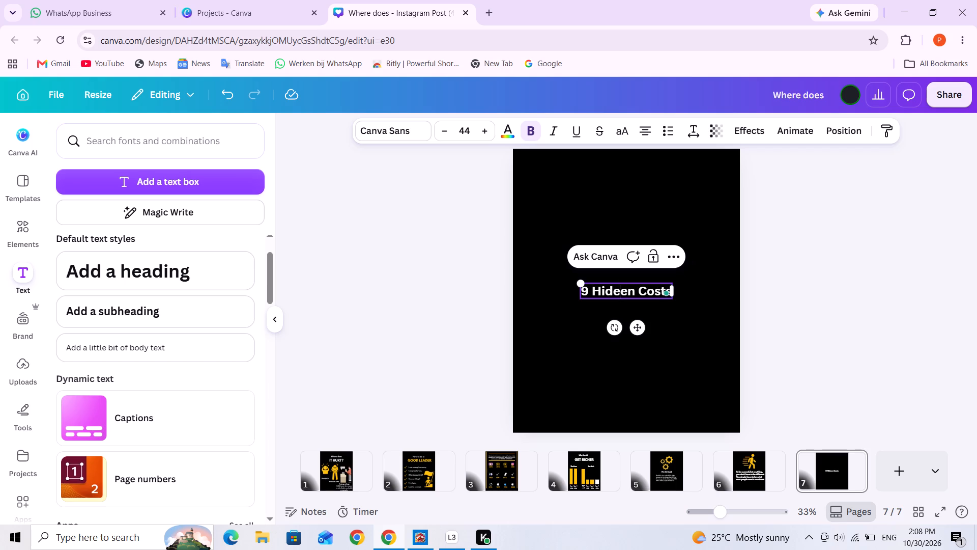
{"action": "key", "text": "d"}
Set the font of the whole "9 Hidden Costs" text to League Spartan.
{"action": "triple_click", "coordinate": [617, 292]}
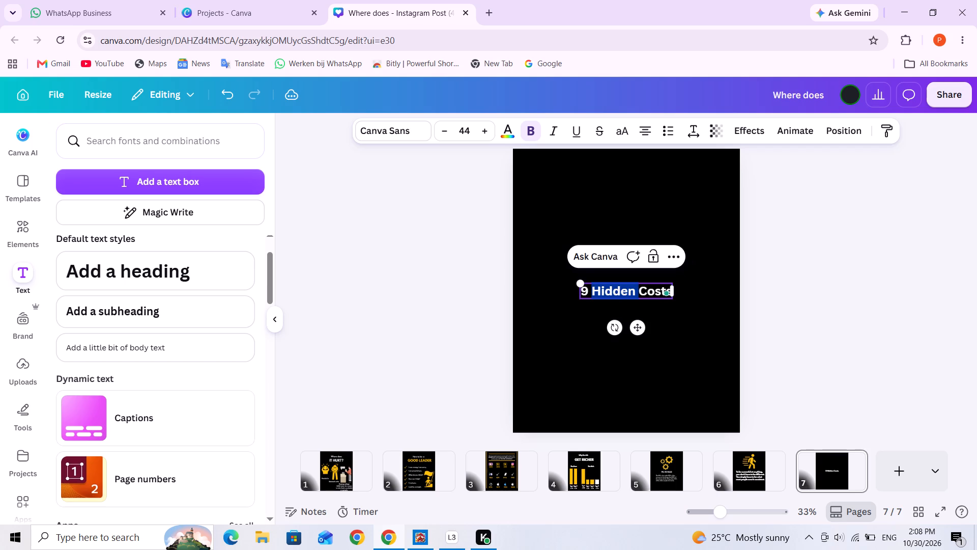
{"action": "key", "text": "ctrl+a"}
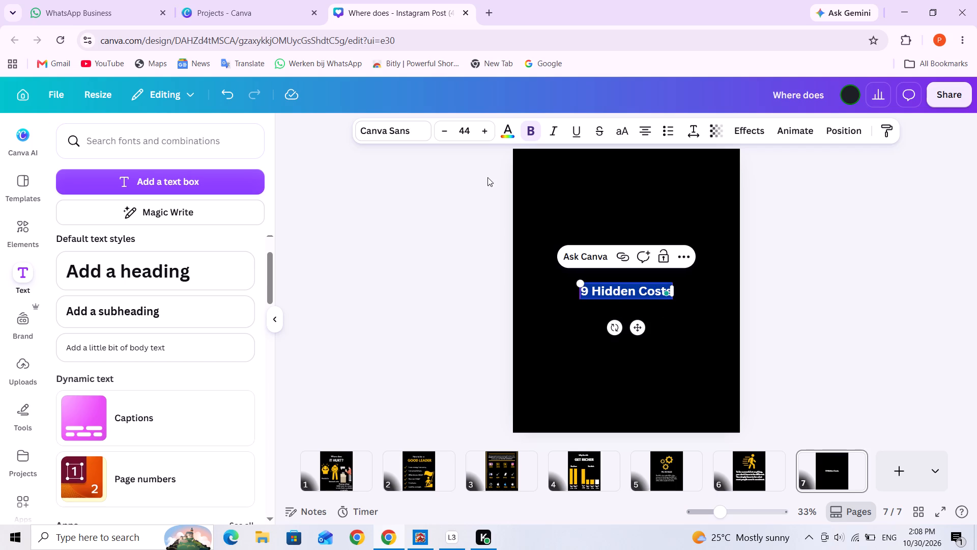
{"action": "left_click", "coordinate": [418, 132]}
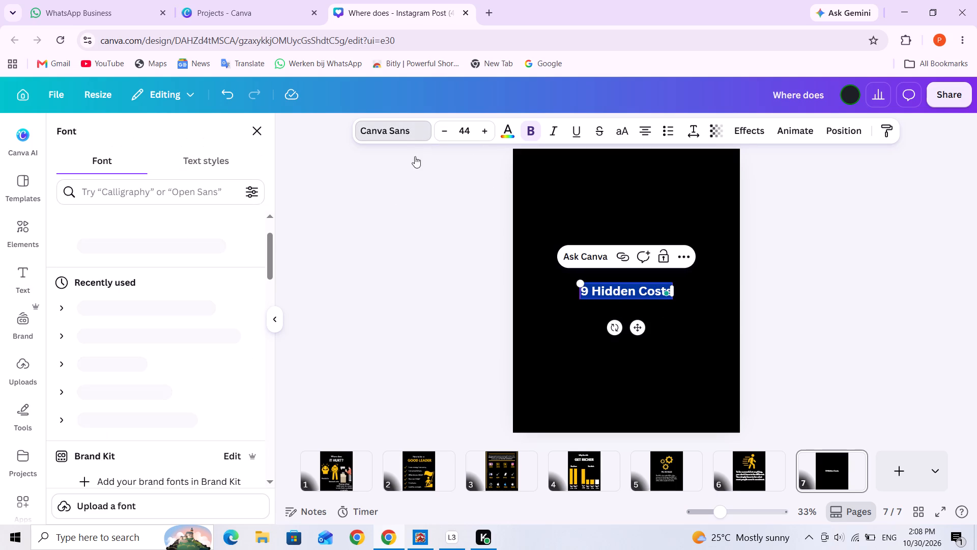
{"action": "left_click", "coordinate": [143, 248]}
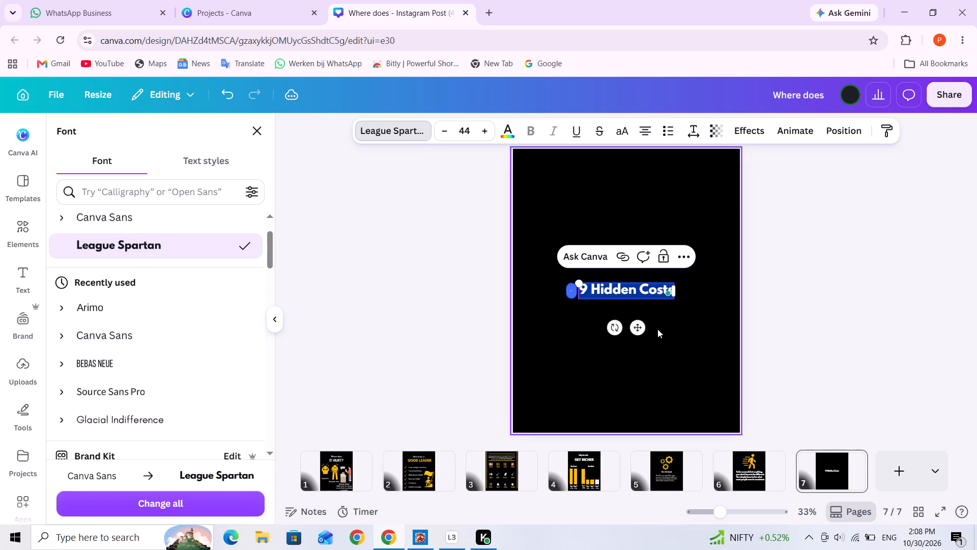
Set the font size of "9 Hidden Costs" to 35.
{"action": "left_click", "coordinate": [476, 130]}
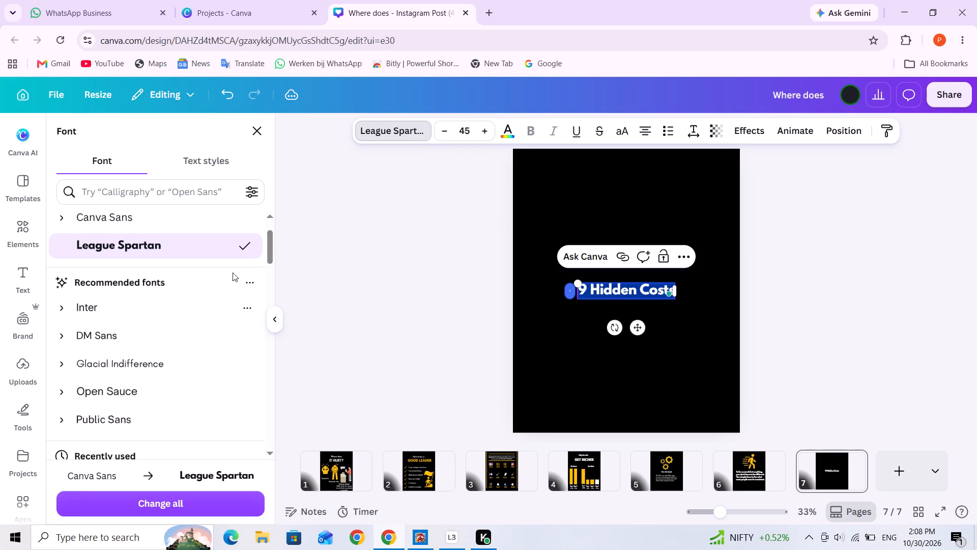
{"action": "left_click", "coordinate": [438, 133]}
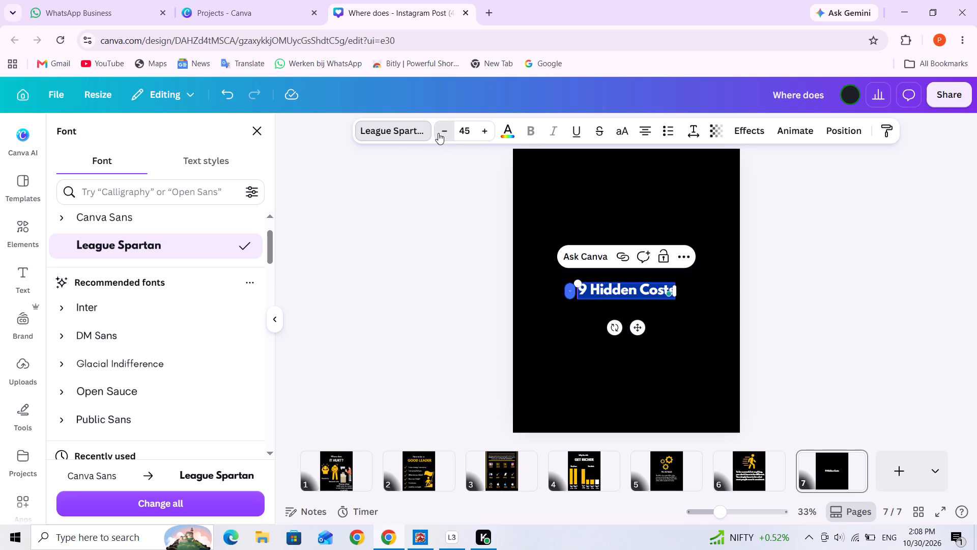
{"action": "triple_click", "coordinate": [438, 133]}
{"action": "triple_click", "coordinate": [438, 133]}
{"action": "double_click", "coordinate": [438, 133]}
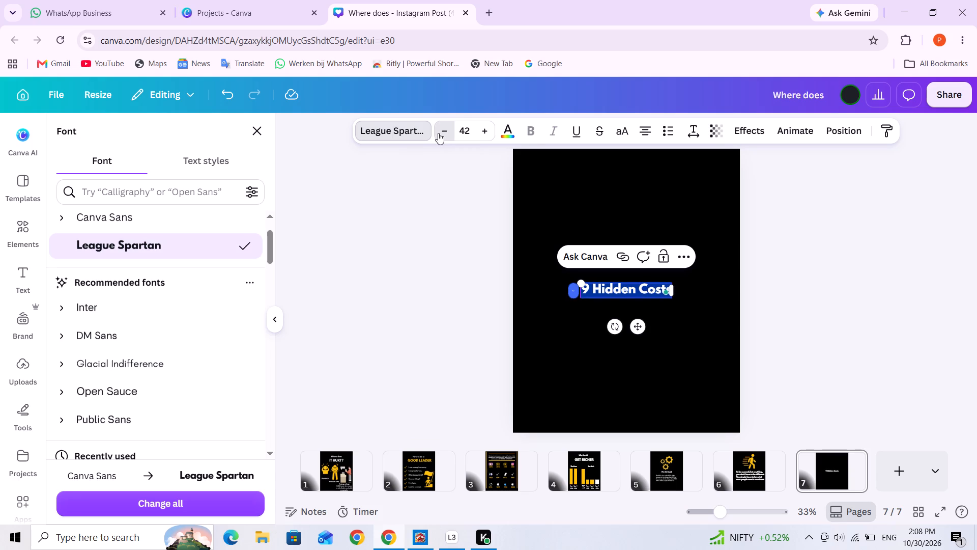
{"action": "left_click", "coordinate": [438, 133]}
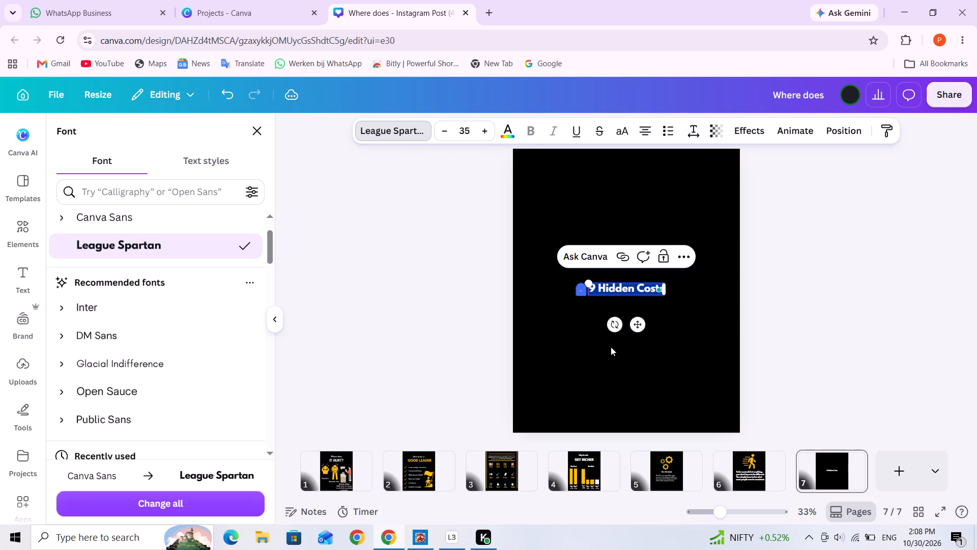
{"action": "left_click", "coordinate": [657, 375]}
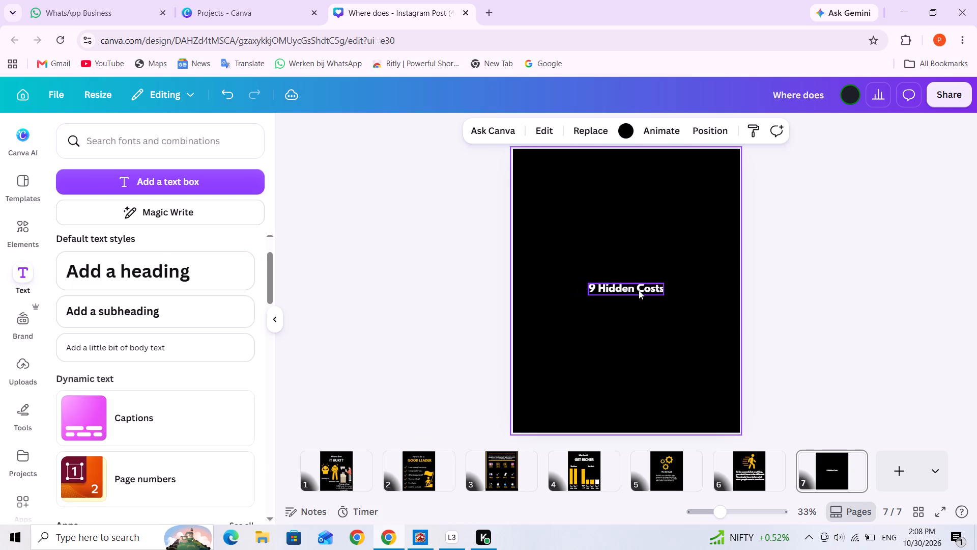
Move "9 Hidden Costs" up near the page's top edge, centred horizontally.
{"action": "left_click", "coordinate": [639, 290]}
{"action": "left_click", "coordinate": [670, 312]}
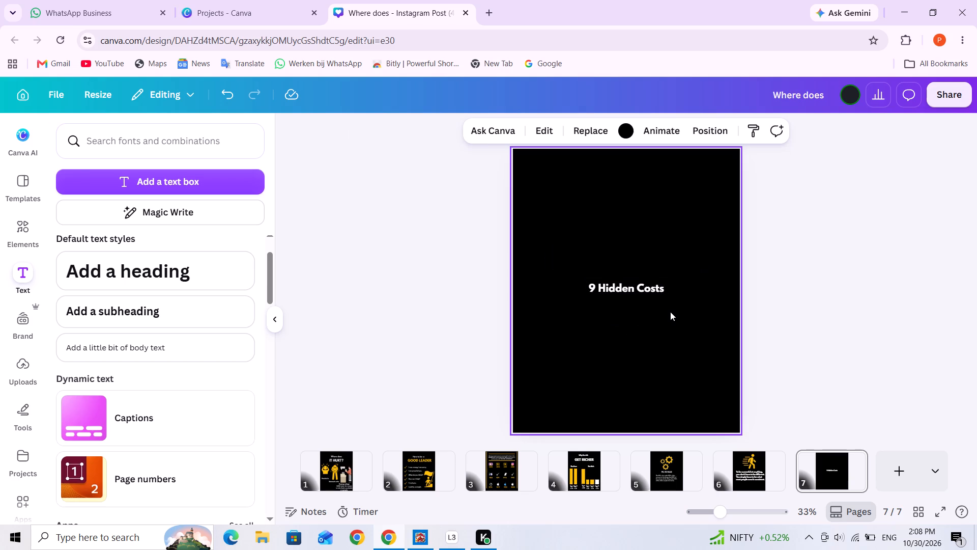
{"action": "left_click_drag", "start_coordinate": [638, 286], "coordinate": [641, 183]}
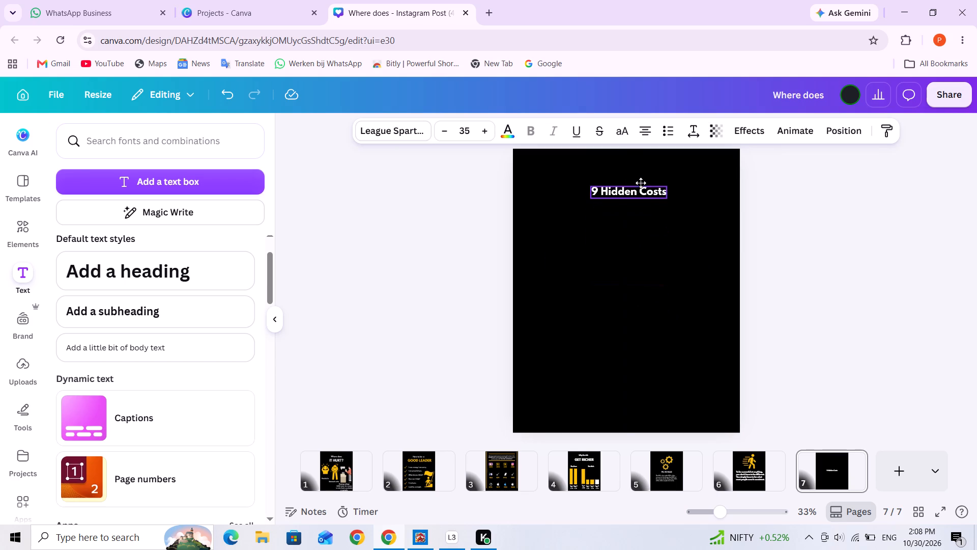
{"action": "left_click_drag", "start_coordinate": [641, 183], "coordinate": [640, 178]}
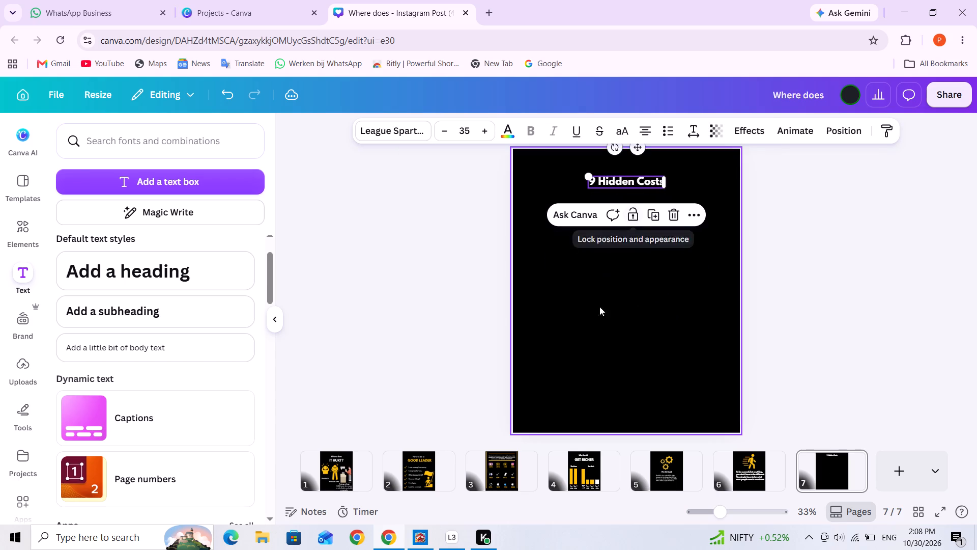
{"action": "left_click", "coordinate": [599, 317]}
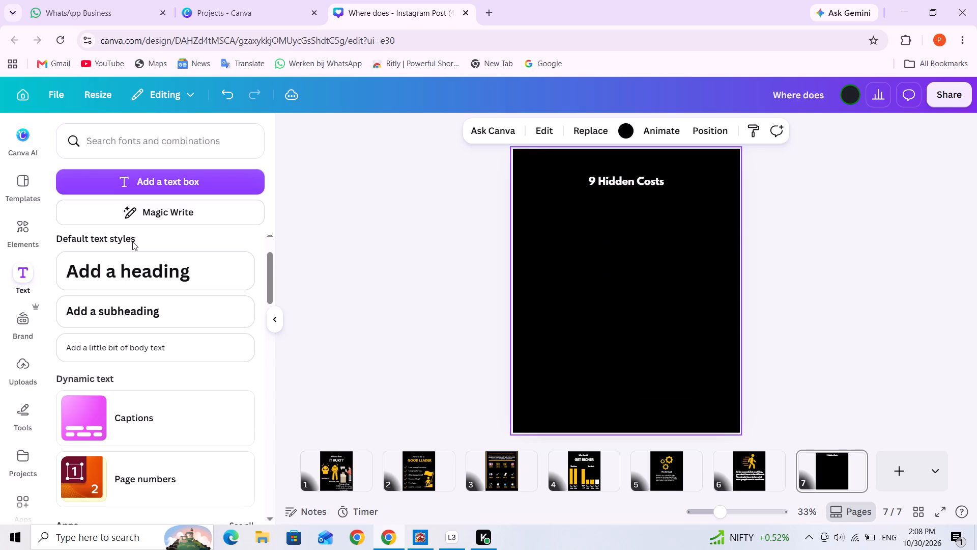
Add a heading to page 7 reading "OF A BUSINESS" in capitals.
{"action": "left_click", "coordinate": [138, 261]}
{"action": "type", "text": "of a"}
{"action": "key", "text": "space"}
{"action": "key", "text": "BackSpace"}
{"action": "key", "text": "BackSpace"}
{"action": "key", "text": "BackSpace"}
{"action": "key", "text": "BackSpace"}
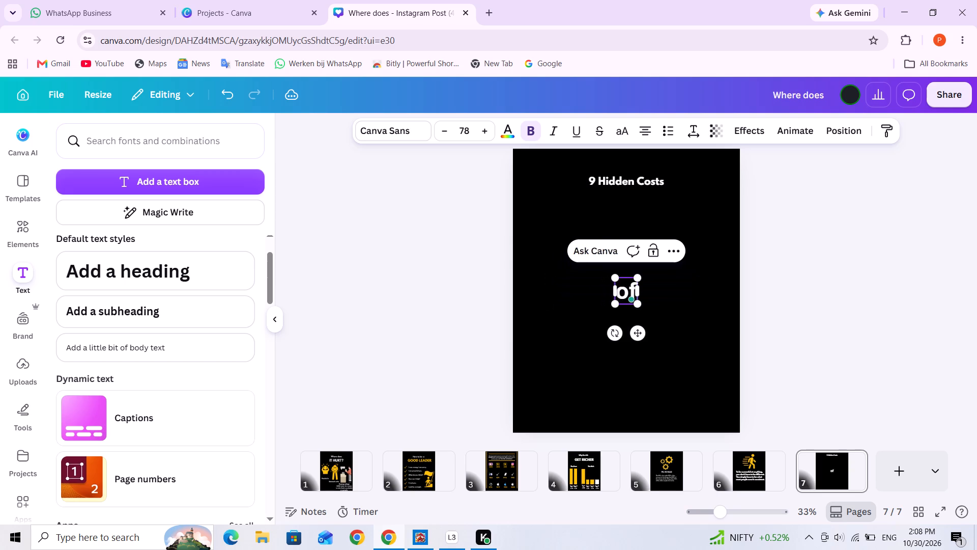
{"action": "key", "text": "BackSpace"}
{"action": "type", "text": "OF A"}
{"action": "key", "text": "space"}
{"action": "type", "text": "BUSINESS"}
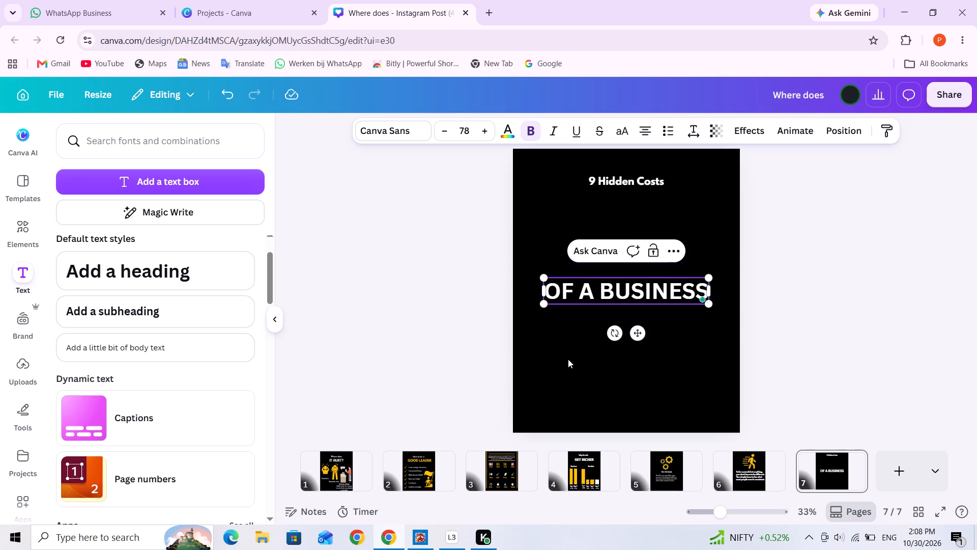
Recolour the whole "OF A BUSINESS" heading with the yellow already used in this design.
{"action": "triple_click", "coordinate": [623, 295]}
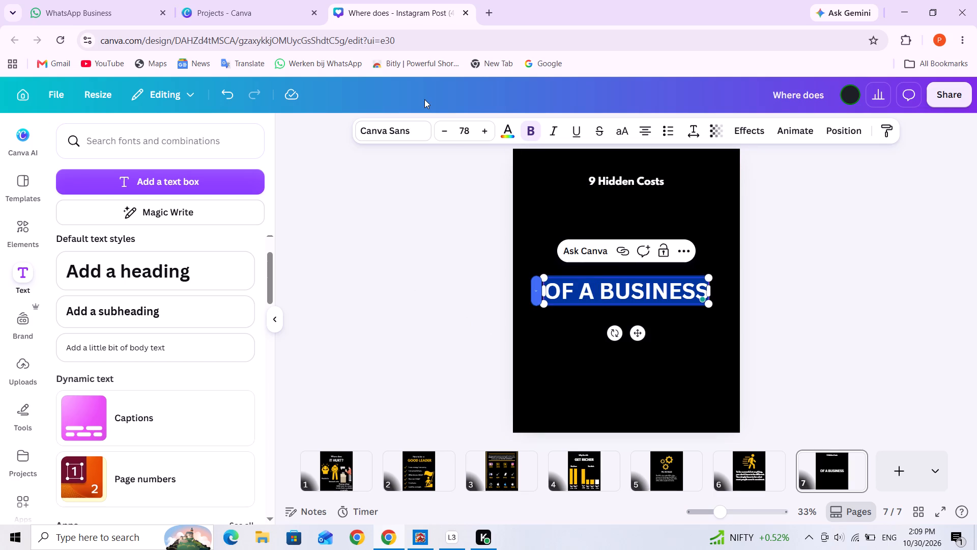
{"action": "left_click", "coordinate": [503, 131]}
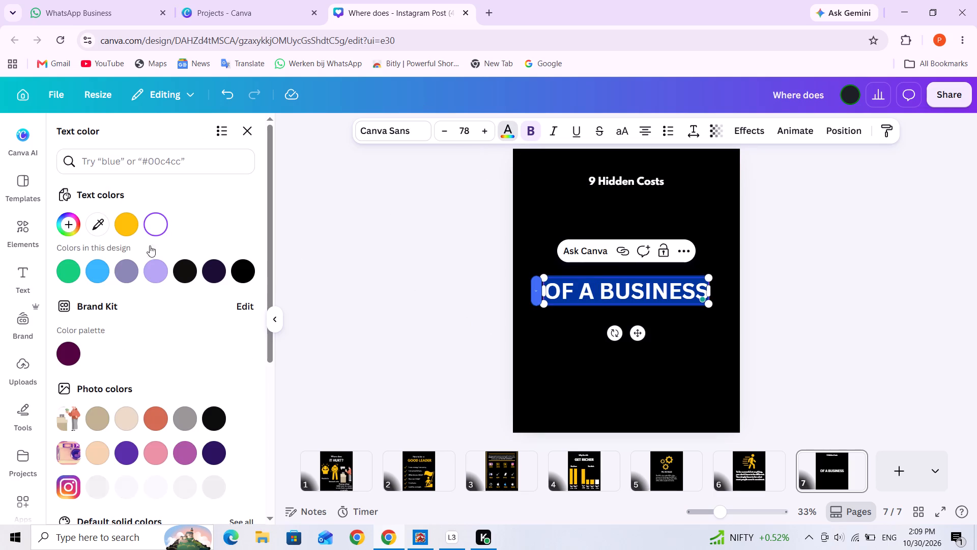
{"action": "left_click", "coordinate": [129, 225]}
{"action": "left_click", "coordinate": [685, 391]}
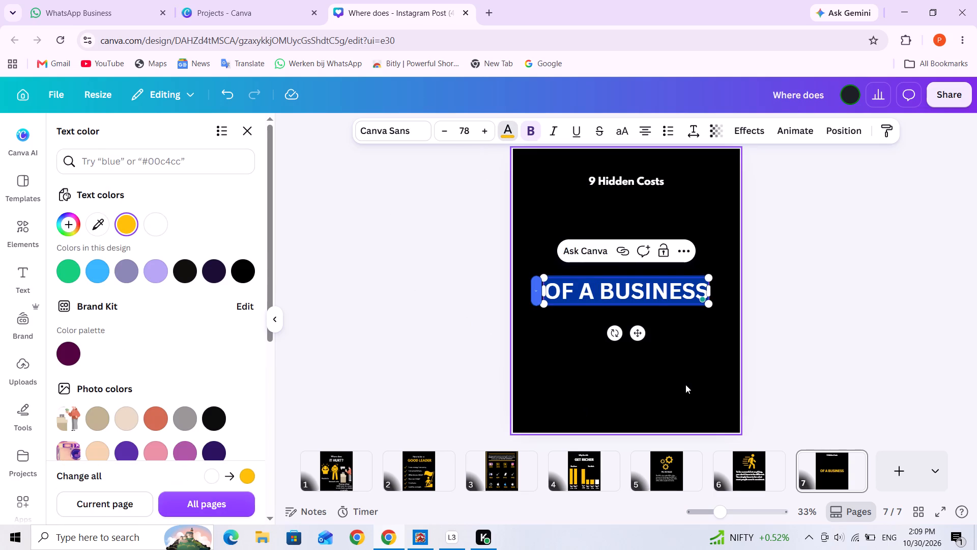
{"action": "left_click", "coordinate": [685, 384]}
Move "OF A BUSINESS" up to sit just below "9 Hidden Costs", centred horizontally on the page.
{"action": "left_click_drag", "start_coordinate": [645, 295], "coordinate": [650, 272]}
{"action": "left_click_drag", "start_coordinate": [651, 264], "coordinate": [654, 225]}
{"action": "left_click_drag", "start_coordinate": [654, 223], "coordinate": [654, 221]}
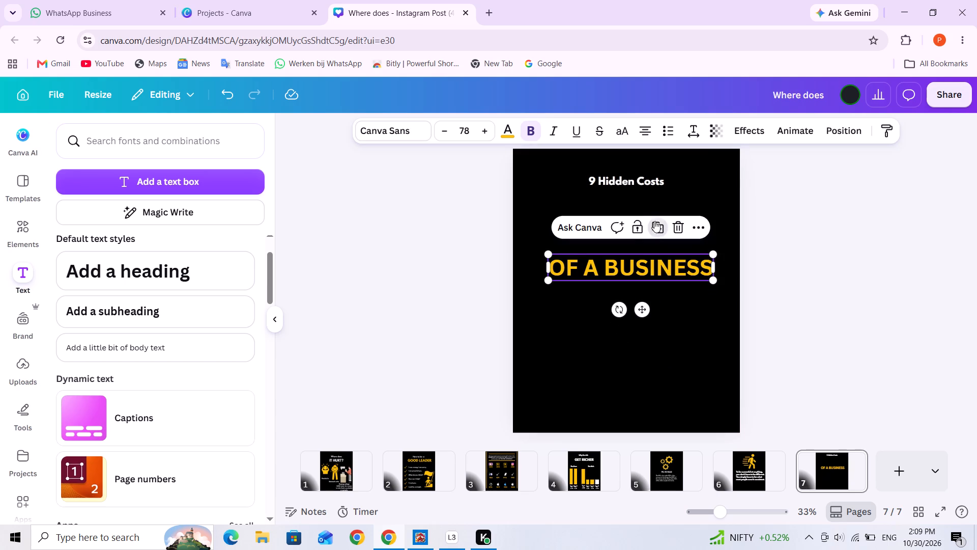
{"action": "left_click_drag", "start_coordinate": [654, 221], "coordinate": [657, 198]}
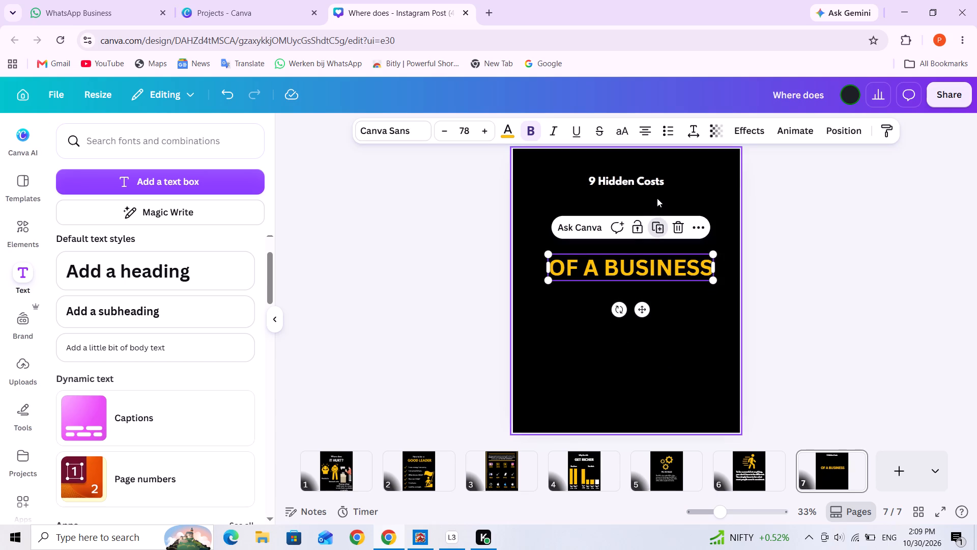
{"action": "left_click_drag", "start_coordinate": [657, 198], "coordinate": [647, 266]}
{"action": "left_click", "coordinate": [651, 350]}
{"action": "left_click_drag", "start_coordinate": [628, 273], "coordinate": [624, 218]}
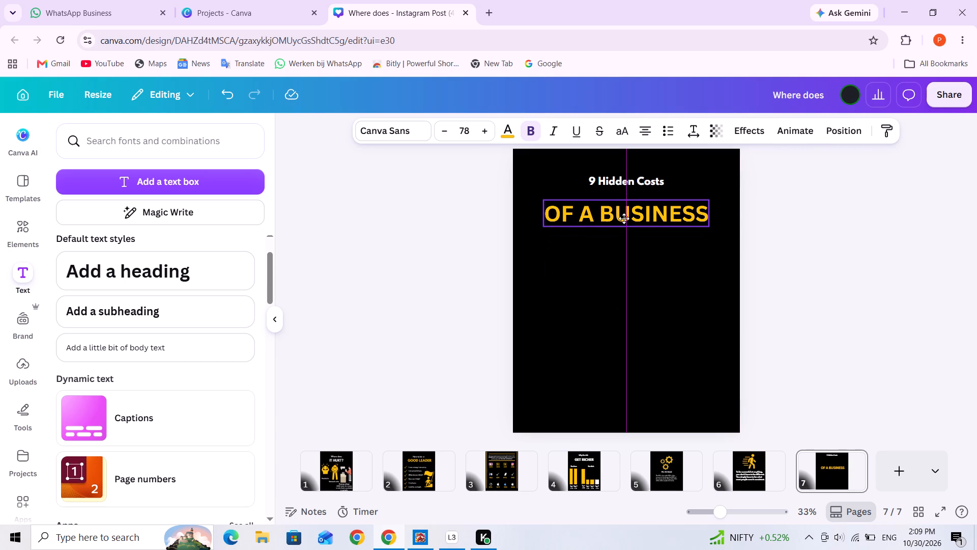
{"action": "left_click_drag", "start_coordinate": [624, 218], "coordinate": [624, 215]}
Set the font of the whole "OF A BUSINESS" heading to League Spartan.
{"action": "triple_click", "coordinate": [624, 215]}
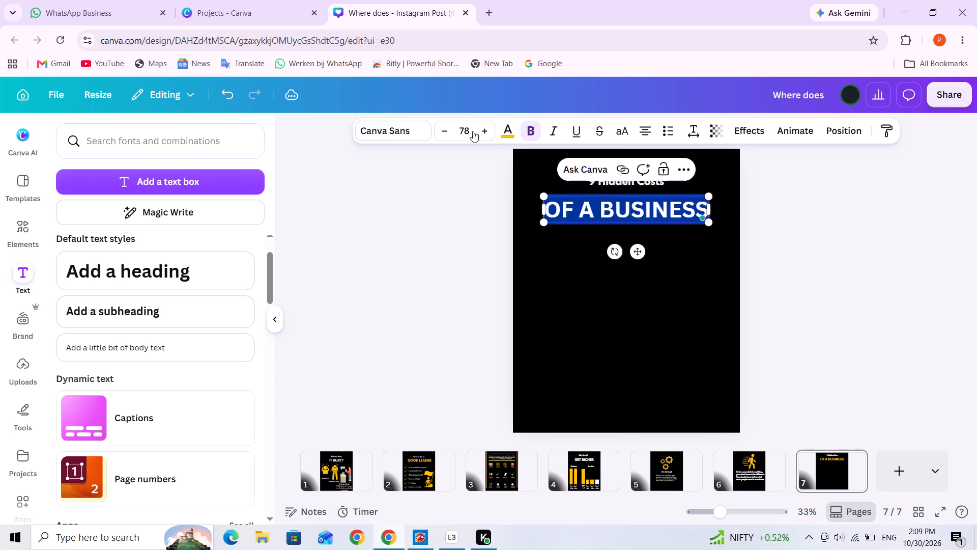
{"action": "left_click", "coordinate": [422, 130]}
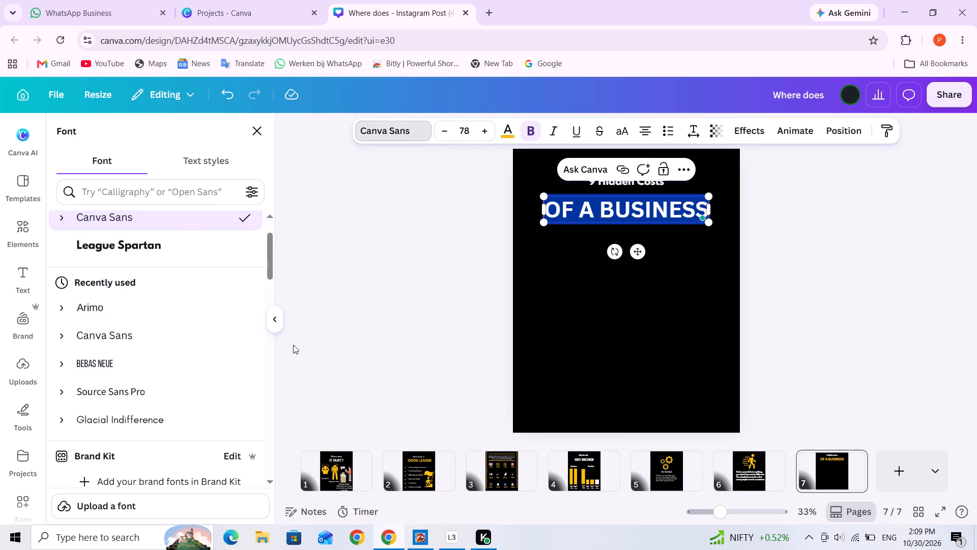
{"action": "left_click", "coordinate": [169, 232]}
{"action": "left_click", "coordinate": [173, 246]}
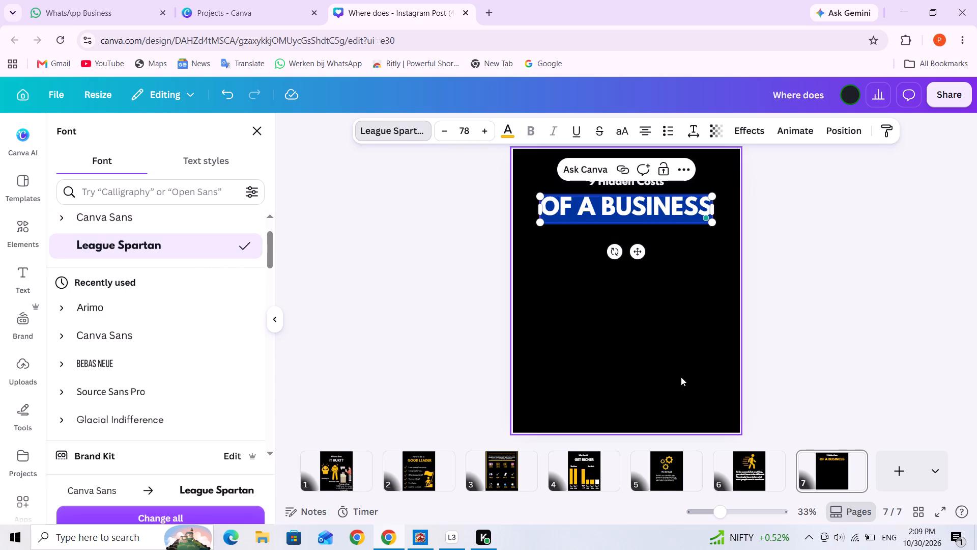
{"action": "left_click", "coordinate": [761, 340]}
{"action": "left_click", "coordinate": [761, 340]}
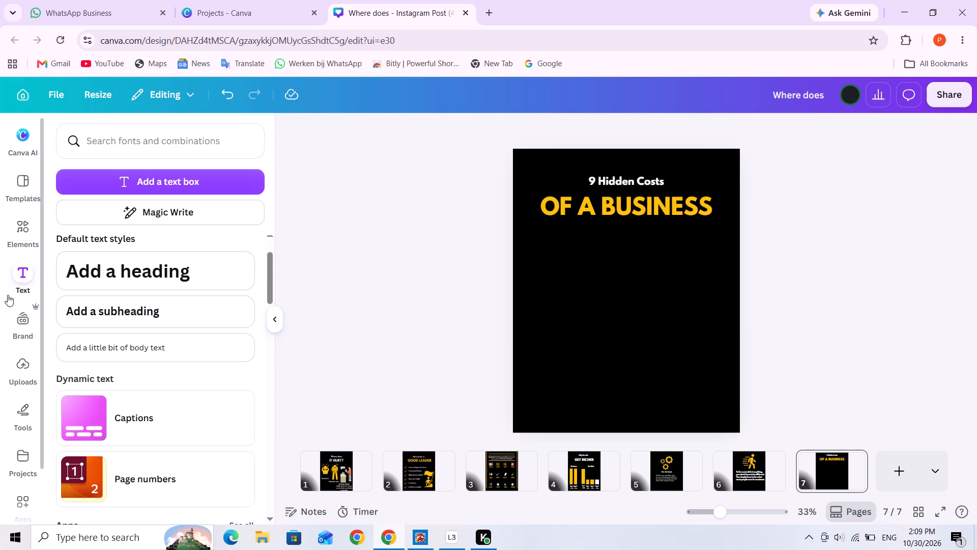
Add a subheading as a numbered list with the first item "Permits, licenses and dues".
{"action": "left_click", "coordinate": [89, 316]}
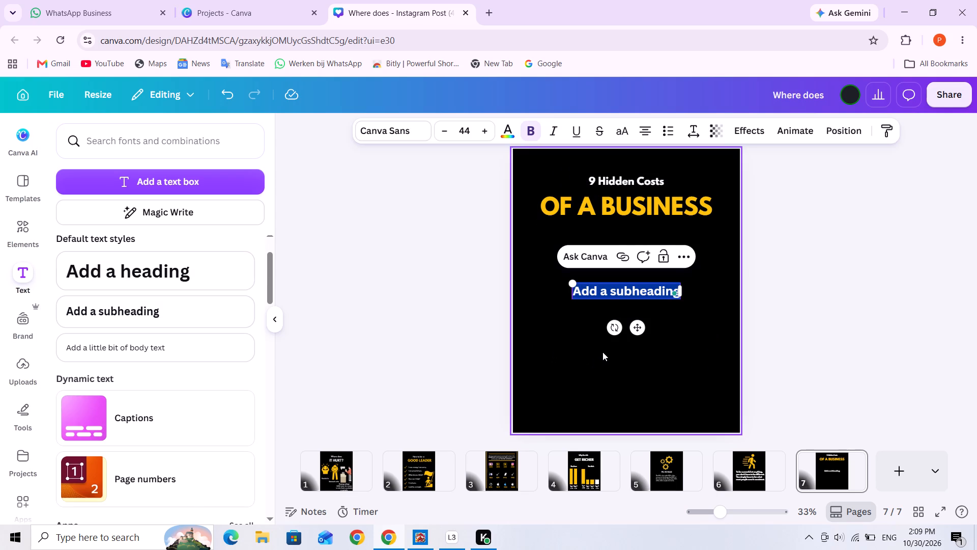
{"action": "type", "text": "1."}
{"action": "key", "text": "space"}
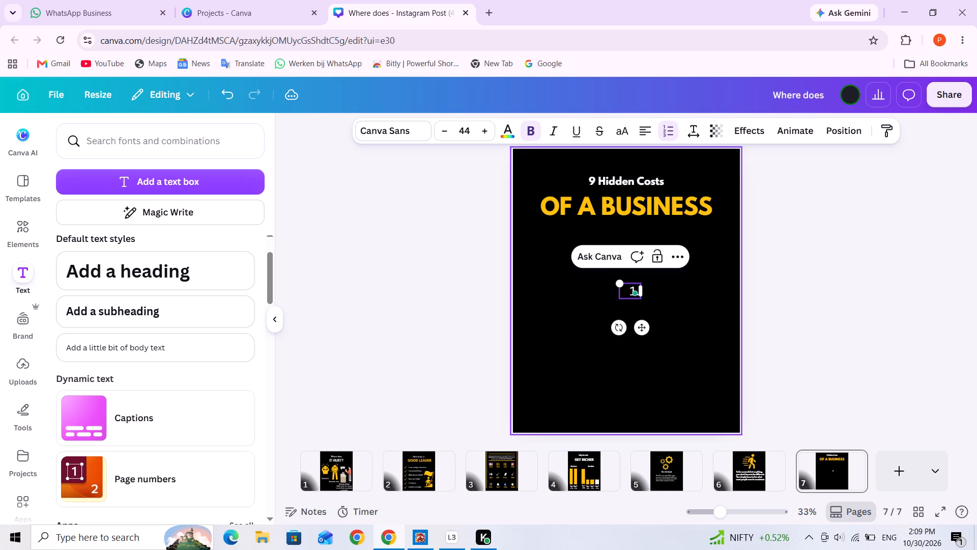
{"action": "type", "text": "ermits"}
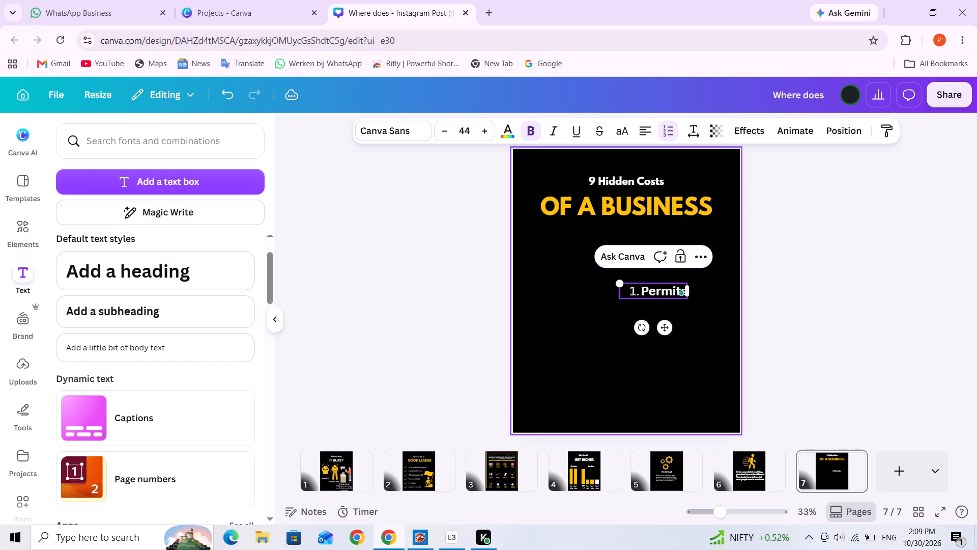
{"action": "type", "text": ", license"}
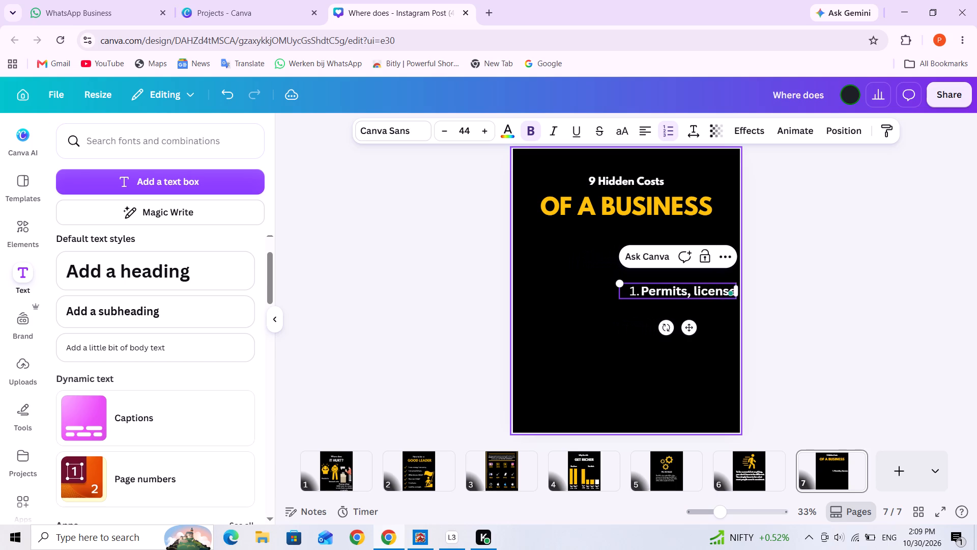
{"action": "key", "text": "s"}
{"action": "key", "text": "space"}
{"action": "type", "text": "and d"}
{"action": "type", "text": "rugs"}
{"action": "key", "text": "BackSpace"}
{"action": "key", "text": "BackSpace"}
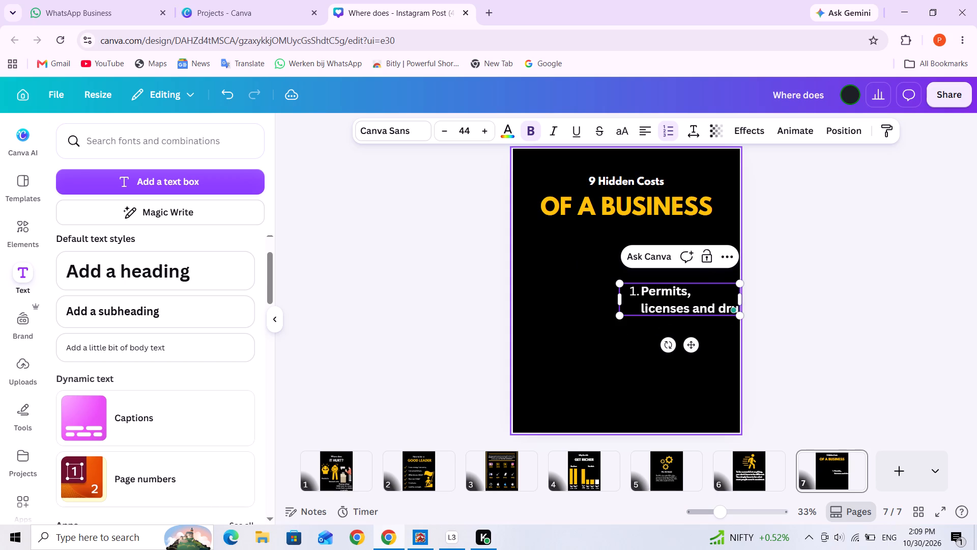
{"action": "key", "text": "BackSpace"}
{"action": "key", "text": "BackSpace"}
{"action": "type", "text": "ues"}
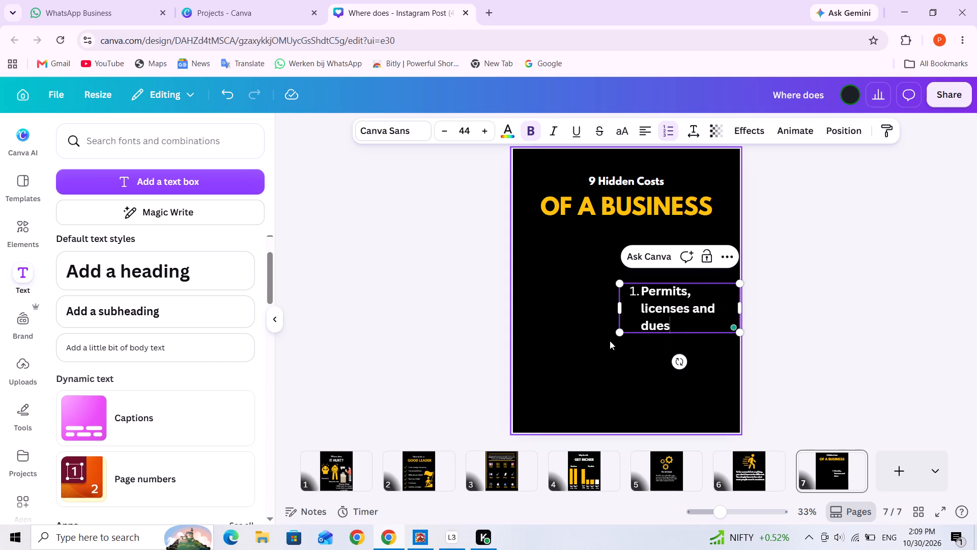
{"action": "left_click", "coordinate": [671, 381]}
Move the numbered list up below "OF A BUSINESS", close to the page's left edge.
{"action": "left_click_drag", "start_coordinate": [663, 321], "coordinate": [571, 290]}
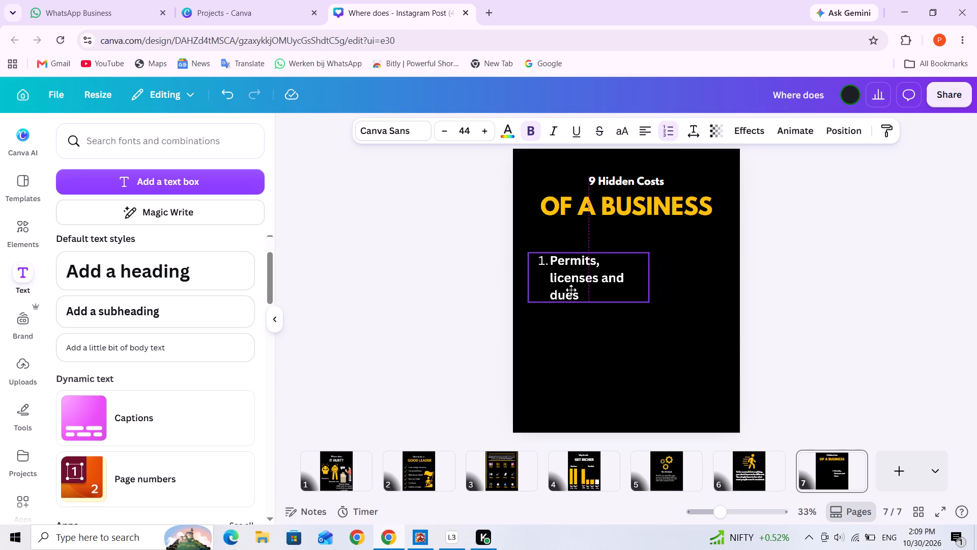
{"action": "left_click_drag", "start_coordinate": [571, 290], "coordinate": [561, 280]}
Widen the list's text box so "Permits, licenses and dues" just fits on one line.
{"action": "left_click_drag", "start_coordinate": [643, 271], "coordinate": [733, 269]}
{"action": "left_click_drag", "start_coordinate": [729, 250], "coordinate": [694, 251]}
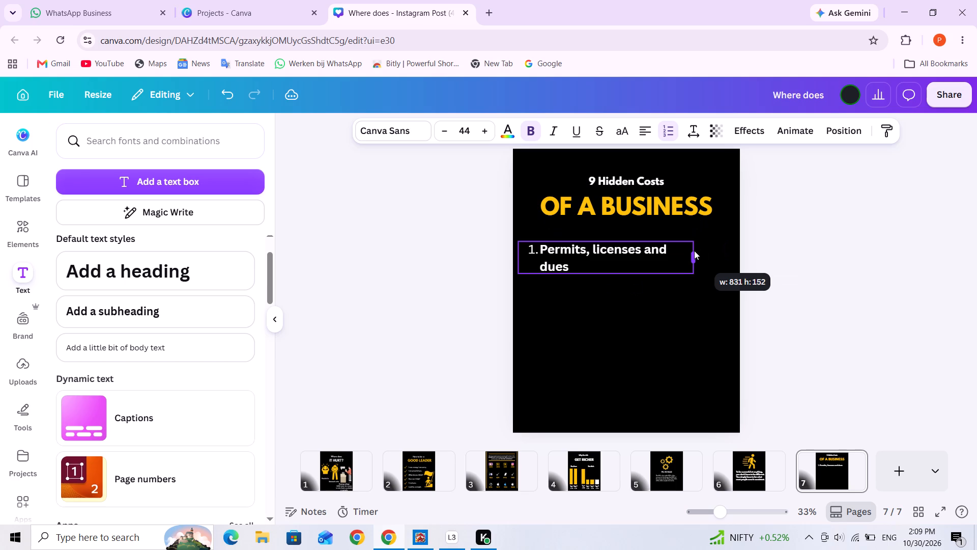
{"action": "left_click_drag", "start_coordinate": [694, 251], "coordinate": [710, 253]}
{"action": "left_click_drag", "start_coordinate": [710, 253], "coordinate": [702, 253]}
{"action": "left_click", "coordinate": [705, 279]}
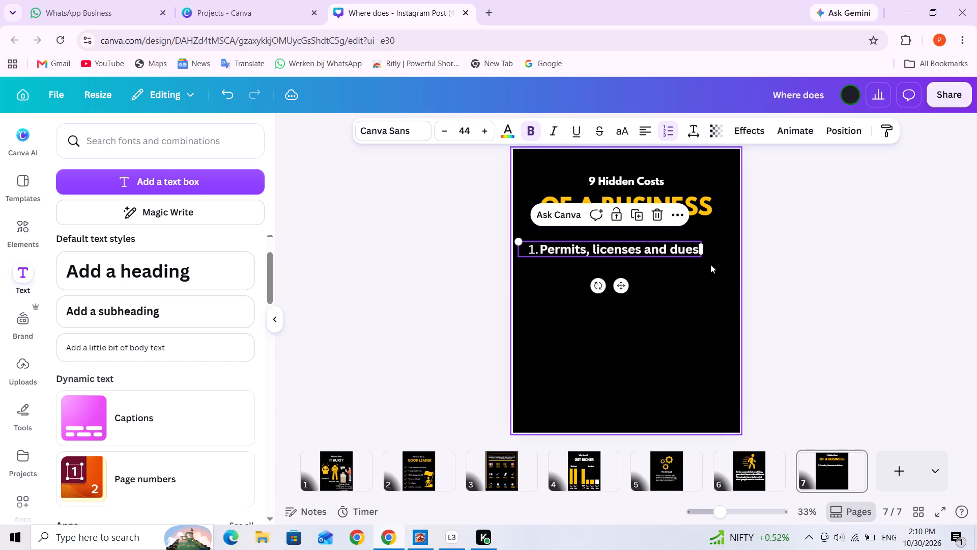
Add "Office Space and Utilities" as the second item of the numbered list and begin a third item.
{"action": "left_click", "coordinate": [711, 264]}
{"action": "left_click", "coordinate": [698, 247]}
{"action": "left_click", "coordinate": [704, 255]}
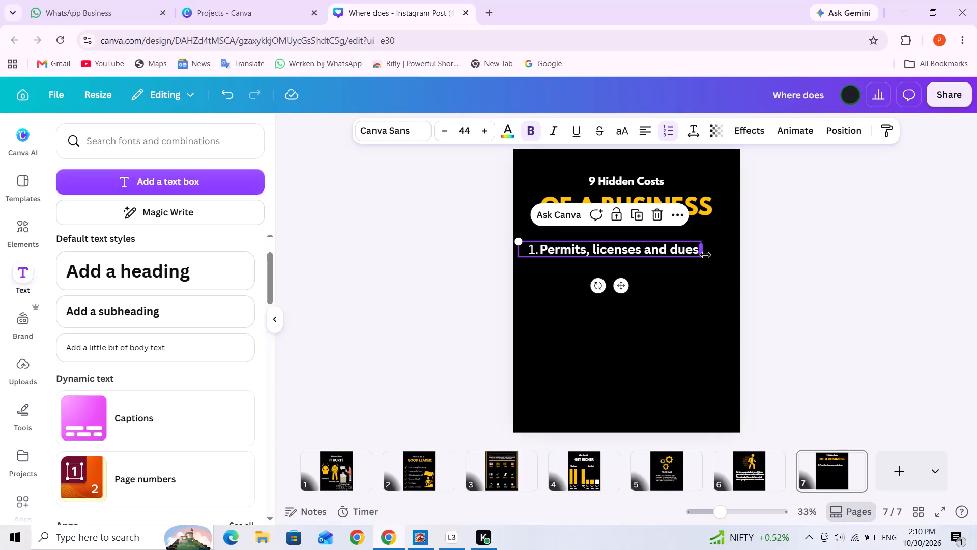
{"action": "left_click", "coordinate": [707, 252]}
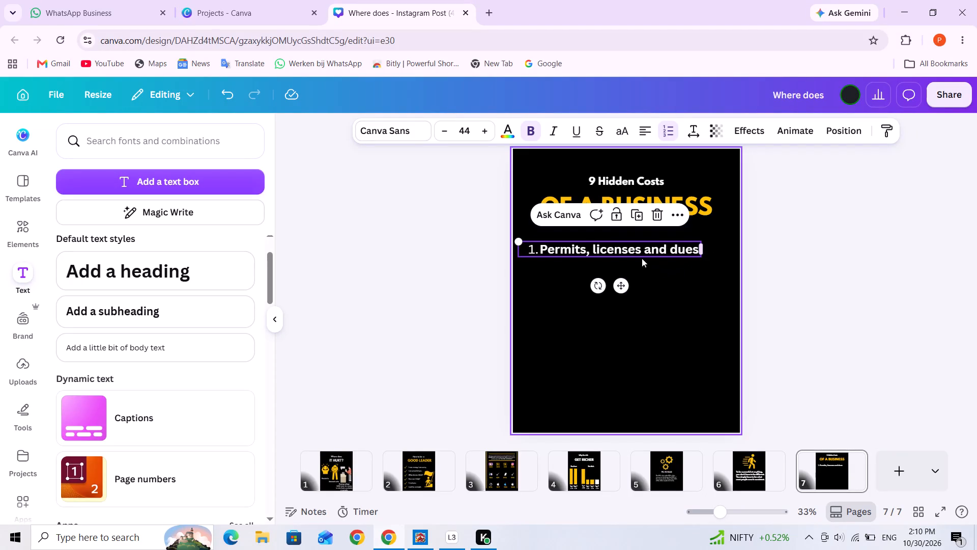
{"action": "left_click", "coordinate": [692, 247]}
{"action": "key", "text": "Right"}
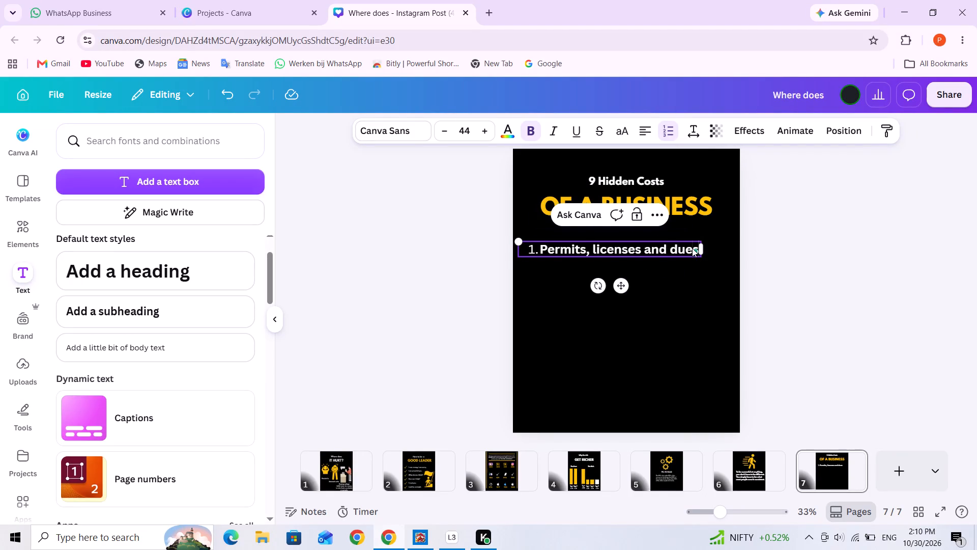
{"action": "key", "text": "Right"}
{"action": "key", "text": "Right"}
{"action": "key", "text": "Right"}
{"action": "key", "text": "Right"}
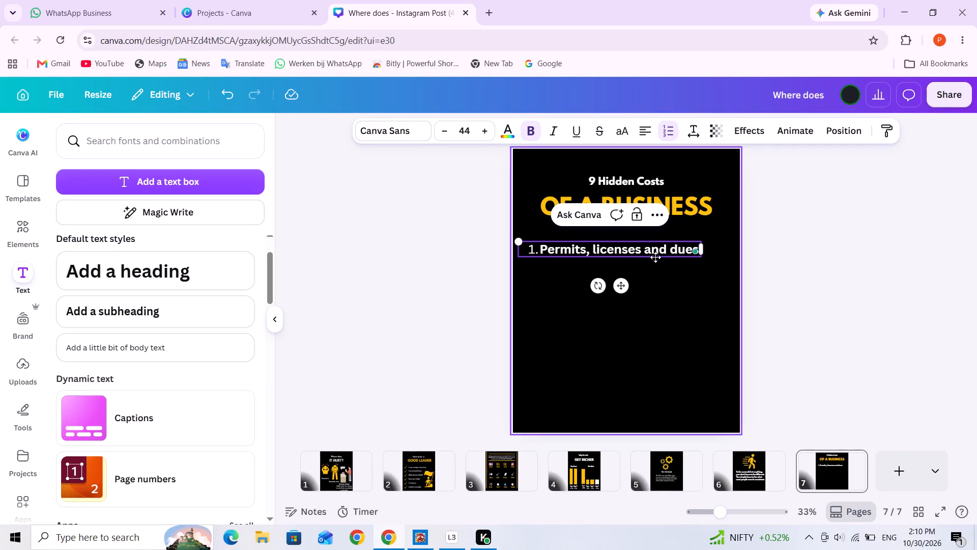
{"action": "double_click", "coordinate": [656, 251]}
{"action": "key", "text": "Right"}
{"action": "key", "text": "Right"}
{"action": "key", "text": "Right"}
{"action": "key", "text": "Right"}
{"action": "key", "text": "Right"}
{"action": "key", "text": "Right"}
{"action": "key", "text": "Right"}
{"action": "key", "text": "Right"}
{"action": "key", "text": "Right"}
{"action": "key", "text": "Right"}
{"action": "key", "text": "Right"}
{"action": "key", "text": "Right"}
{"action": "key", "text": "Right"}
{"action": "key", "text": "Right"}
{"action": "key", "text": "Right"}
{"action": "key", "text": "Right"}
{"action": "key", "text": "Right"}
{"action": "key", "text": "Right"}
{"action": "key", "text": "Right"}
{"action": "key", "text": "Right"}
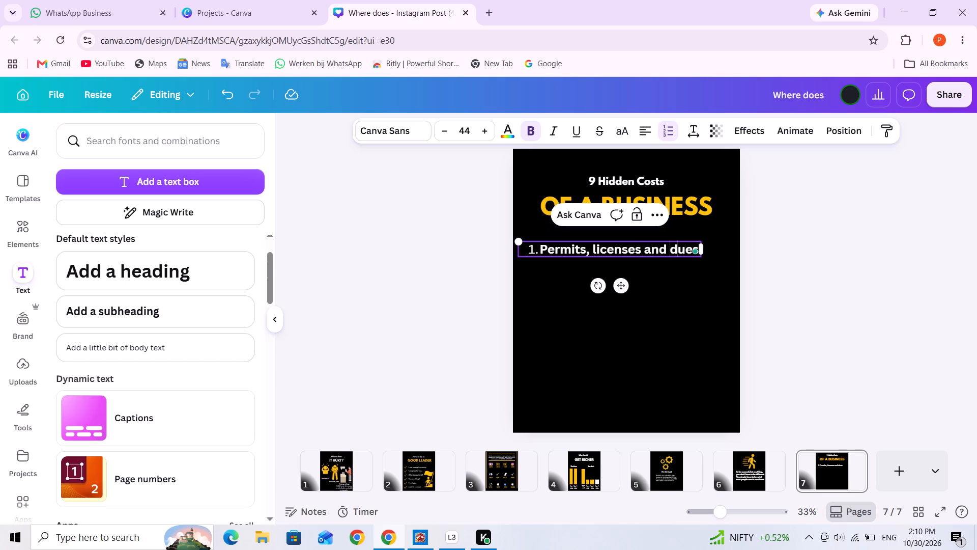
{"action": "key", "text": "Return"}
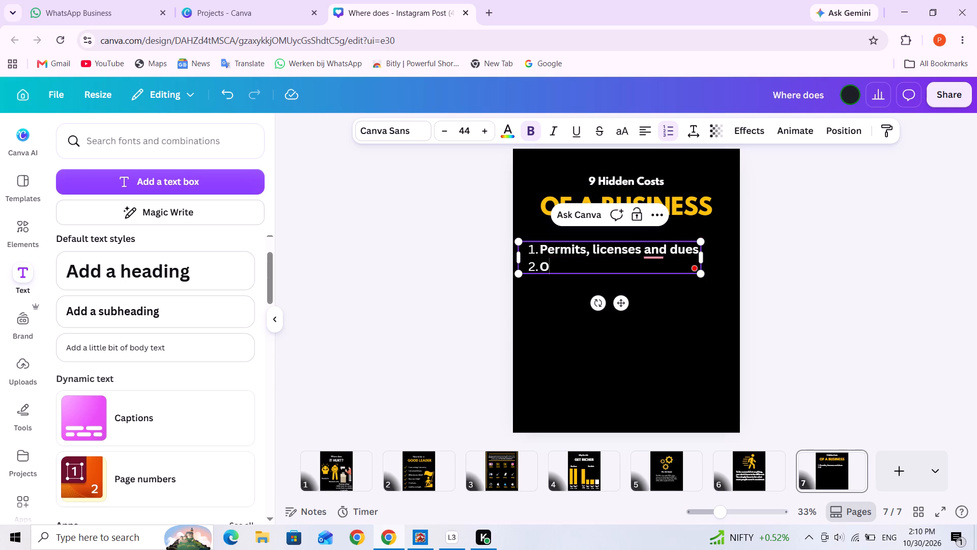
{"action": "type", "text": "ffice"}
{"action": "key", "text": "space"}
{"action": "type", "text": "pa"}
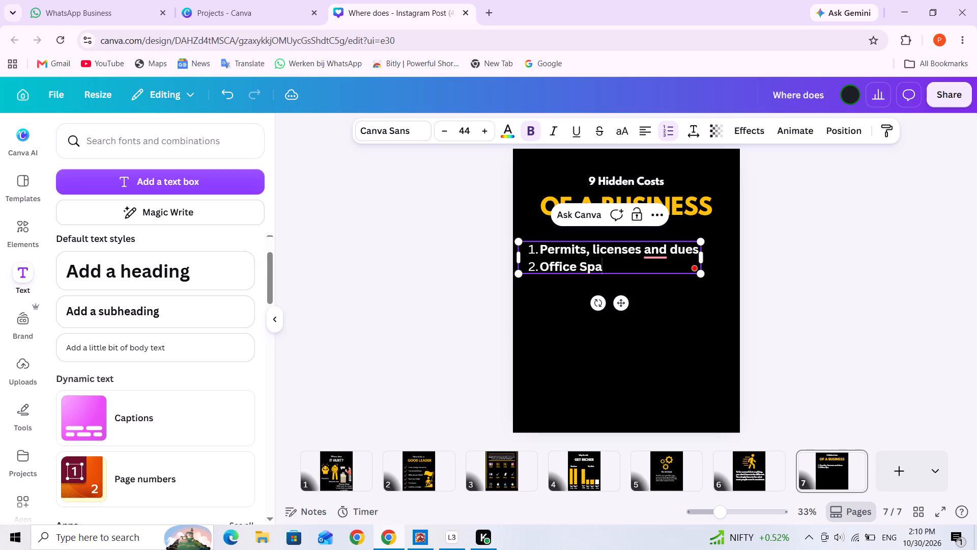
{"action": "type", "text": "ce"}
{"action": "key", "text": "space"}
{"action": "type", "text": "and"}
{"action": "key", "text": "space"}
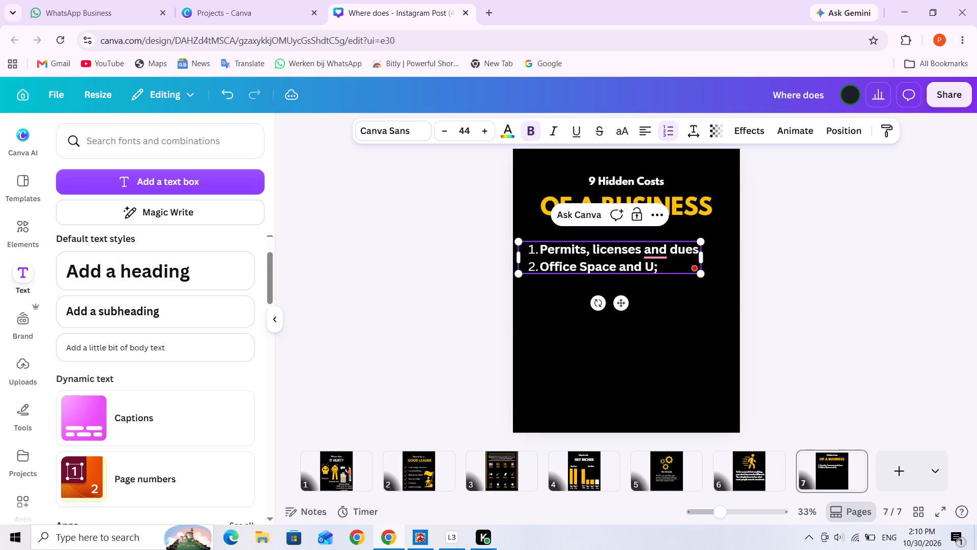
{"action": "key", "text": "BackSpace"}
{"action": "type", "text": "tili"}
{"action": "type", "text": "ties"}
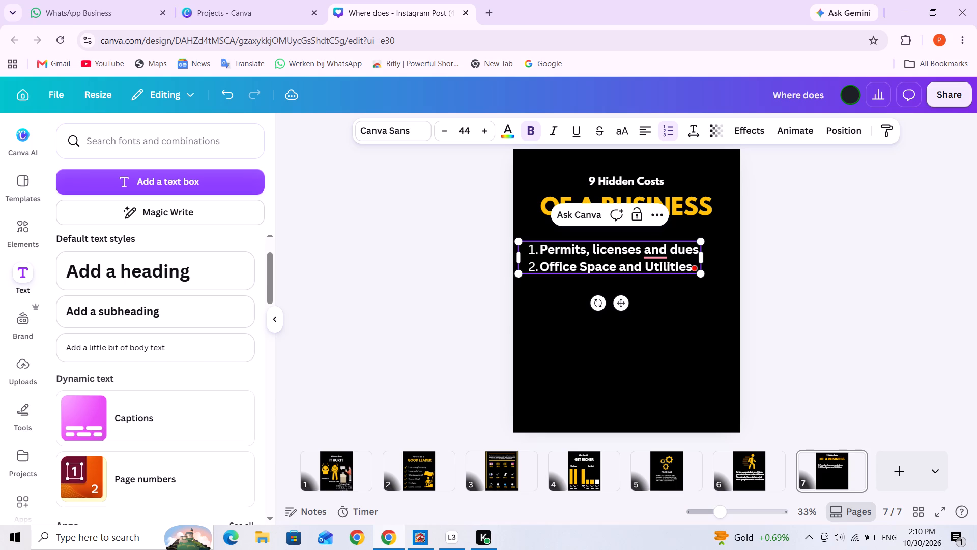
{"action": "key", "text": "Return"}
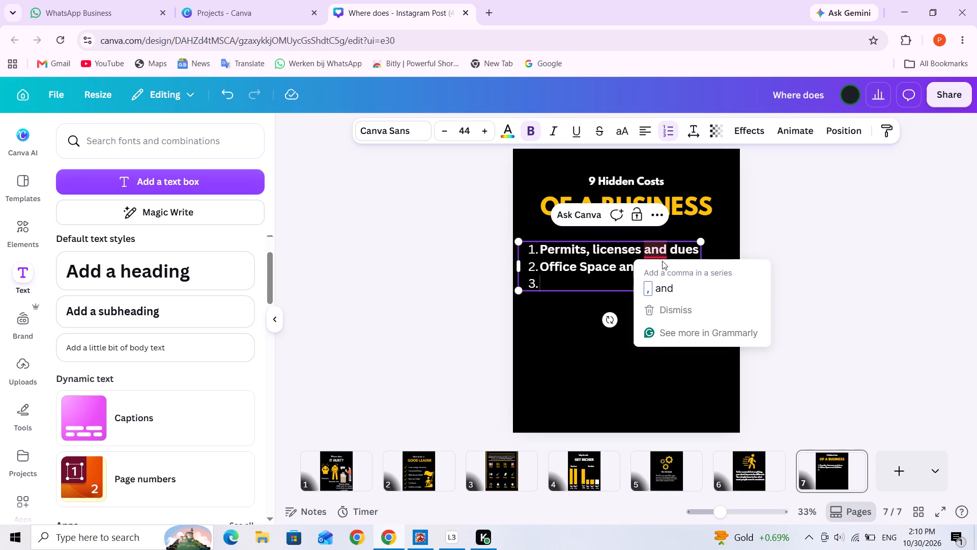
Accept the suggested comma in the first list item so it reads "Permits, licenses, and dues".
{"action": "left_click", "coordinate": [675, 291]}
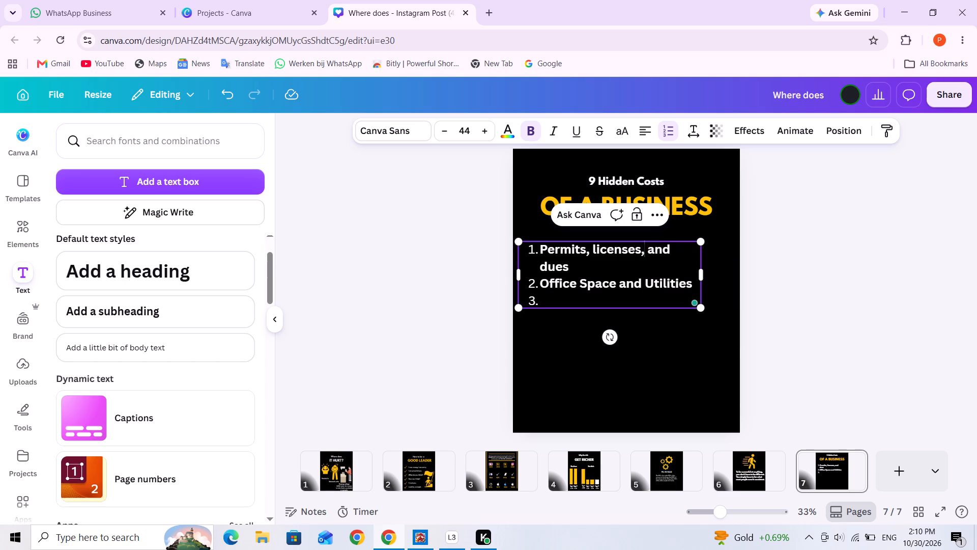
Fill in the third list item as "Equipment & Maintainance", with a space on each side of the ampersand.
{"action": "left_click", "coordinate": [545, 302]}
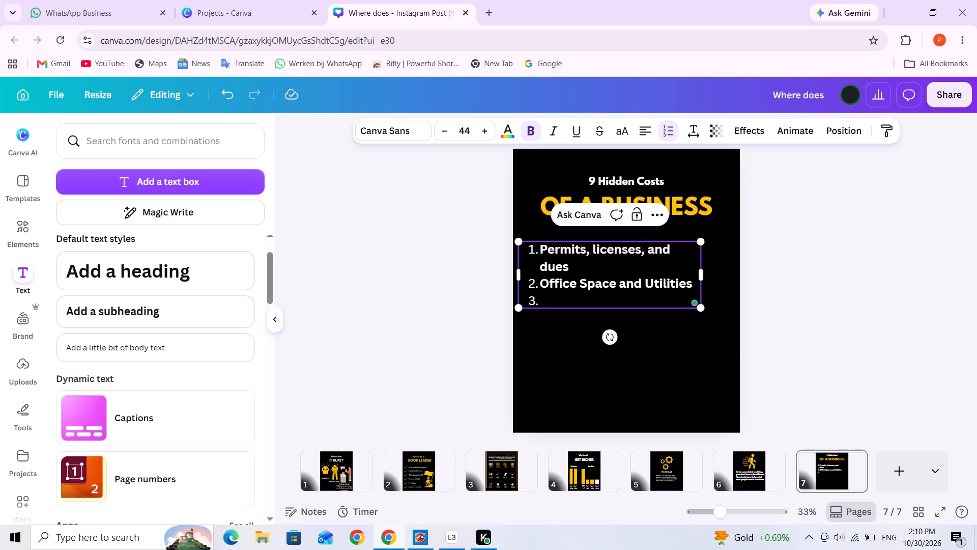
{"action": "left_click", "coordinate": [545, 302]}
{"action": "key", "text": "e"}
{"action": "type", "text": "quipment"}
{"action": "key", "text": "space"}
{"action": "type", "text": "&"}
{"action": "key", "text": "space"}
{"action": "type", "text": "ain"}
{"action": "type", "text": "tainance"}
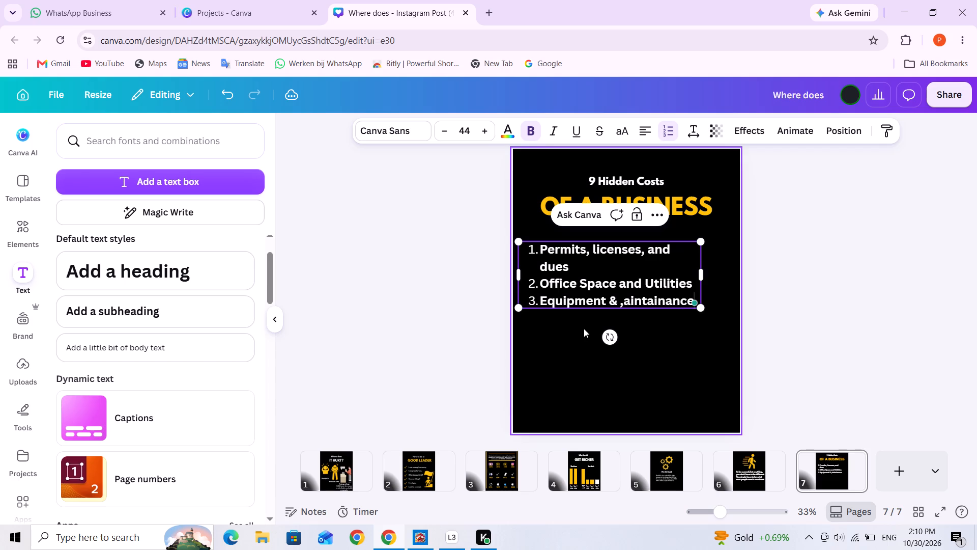
{"action": "left_click", "coordinate": [625, 307]}
{"action": "left_click", "coordinate": [622, 305]}
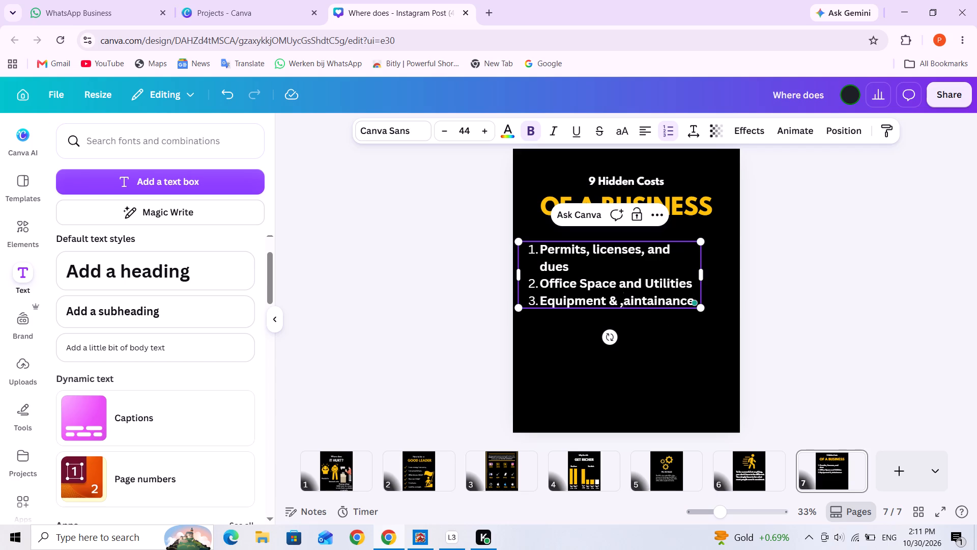
{"action": "left_click", "coordinate": [621, 305]}
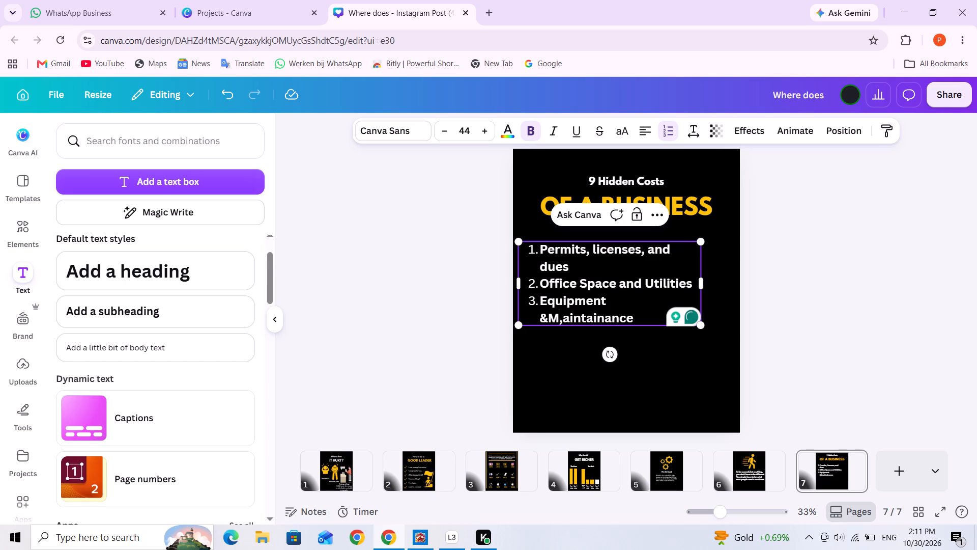
{"action": "left_click", "coordinate": [560, 320]}
{"action": "left_click", "coordinate": [563, 321]}
{"action": "key", "text": "BackSpace"}
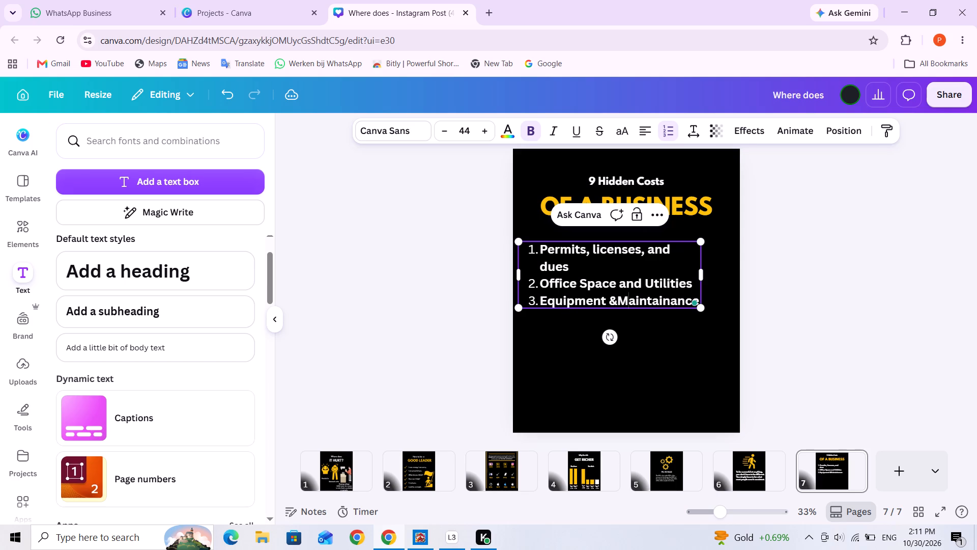
{"action": "left_click", "coordinate": [619, 298]}
{"action": "left_click", "coordinate": [619, 298]}
{"action": "key", "text": "space"}
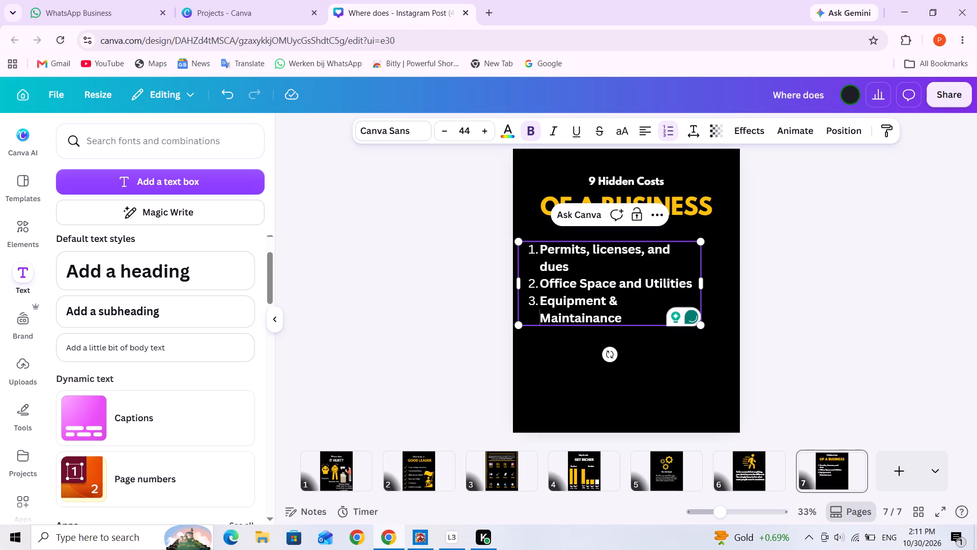
Set the font size of all three list items to 35.
{"action": "left_click_drag", "start_coordinate": [542, 248], "coordinate": [600, 309]}
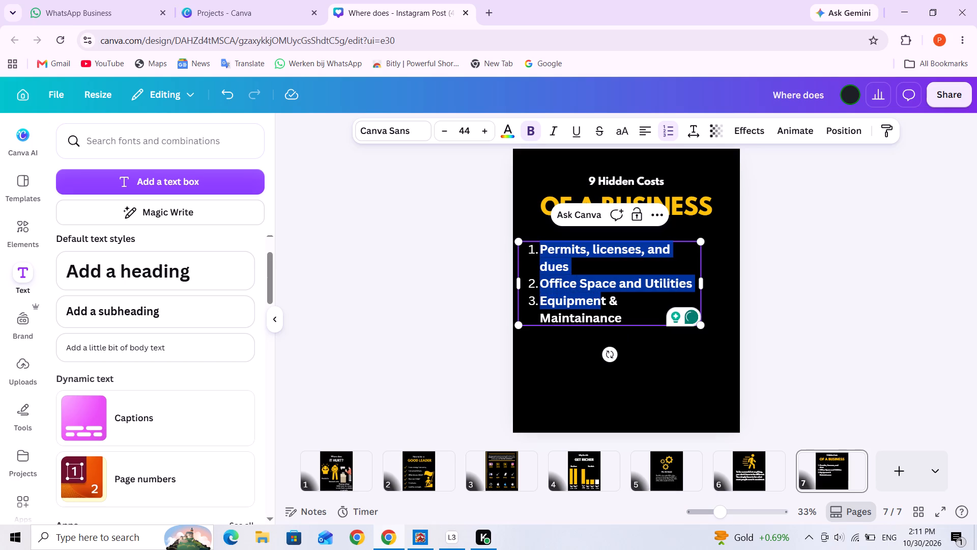
{"action": "left_click_drag", "start_coordinate": [600, 309], "coordinate": [633, 323]}
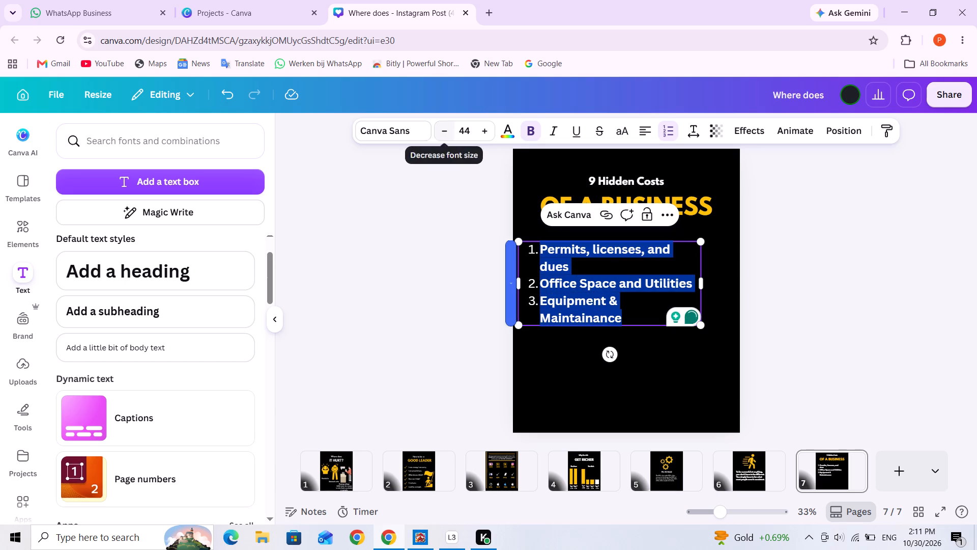
{"action": "left_click", "coordinate": [471, 132]}
{"action": "key", "text": "3"}
{"action": "key", "text": "5"}
{"action": "key", "text": "Return"}
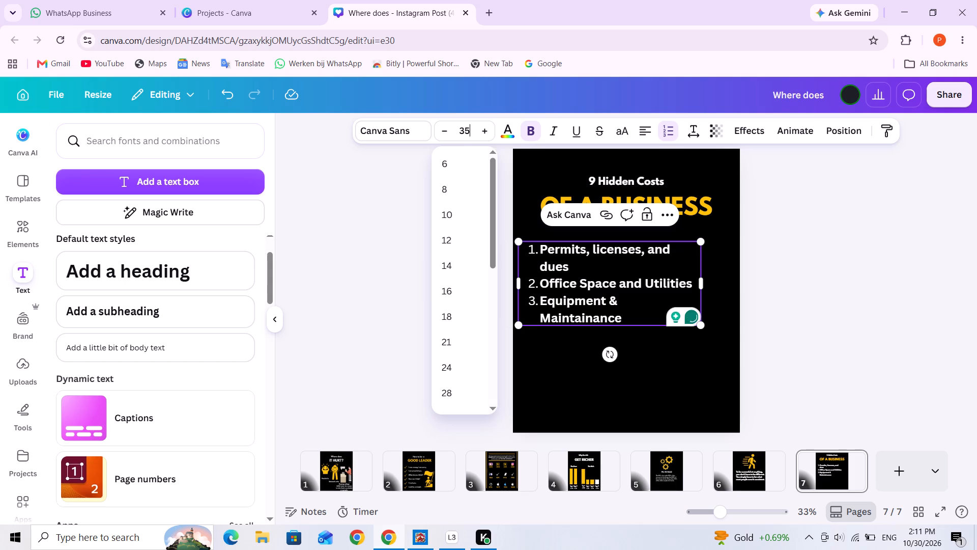
{"action": "left_click", "coordinate": [721, 357]}
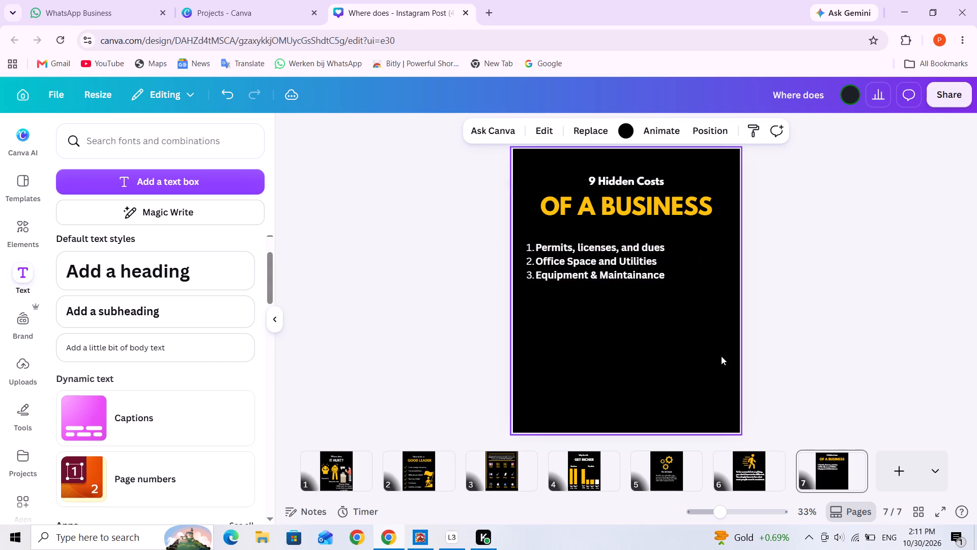
Nudge the numbered list slightly to the right, keeping its height on the page.
{"action": "left_click_drag", "start_coordinate": [636, 262], "coordinate": [641, 263]}
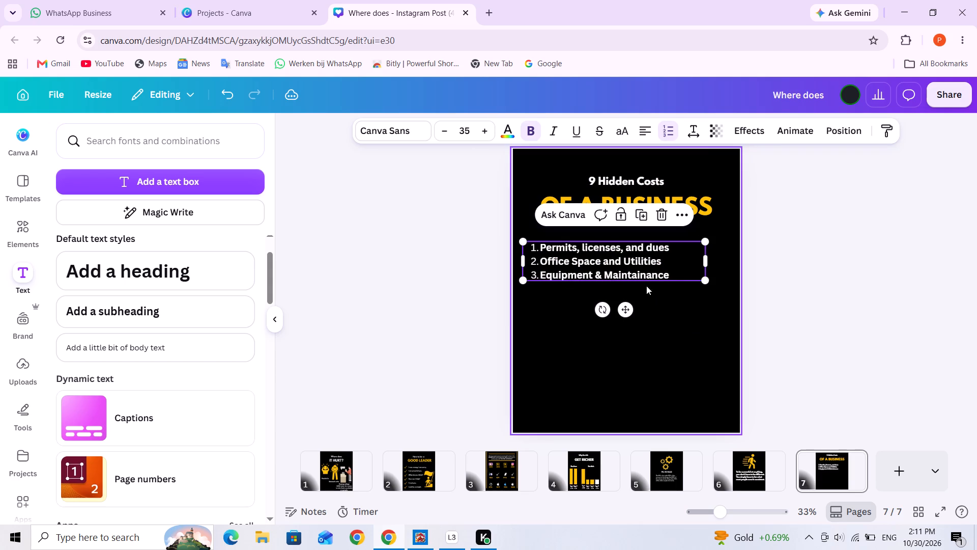
Add "Employment and Benefits" as the fourth item of the numbered list.
{"action": "left_click", "coordinate": [676, 276]}
{"action": "left_click", "coordinate": [676, 276]}
{"action": "left_click", "coordinate": [676, 276]}
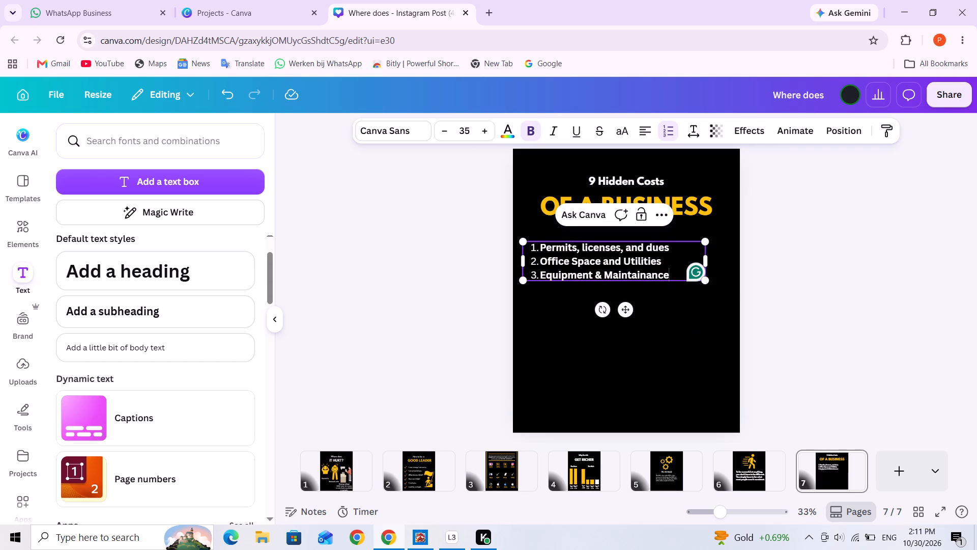
{"action": "left_click", "coordinate": [676, 276]}
{"action": "key", "text": "Return"}
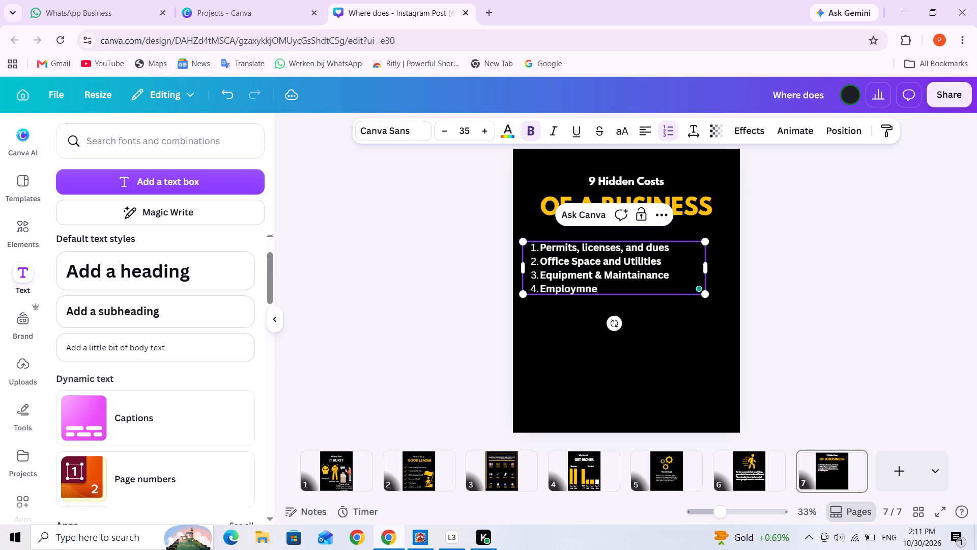
{"action": "key", "text": "BackSpace"}
{"action": "key", "text": "BackSpace"}
{"action": "type", "text": "eny"}
{"action": "key", "text": "BackSpace"}
{"action": "key", "text": "t"}
{"action": "key", "text": "space"}
{"action": "type", "text": "and"}
{"action": "key", "text": "space"}
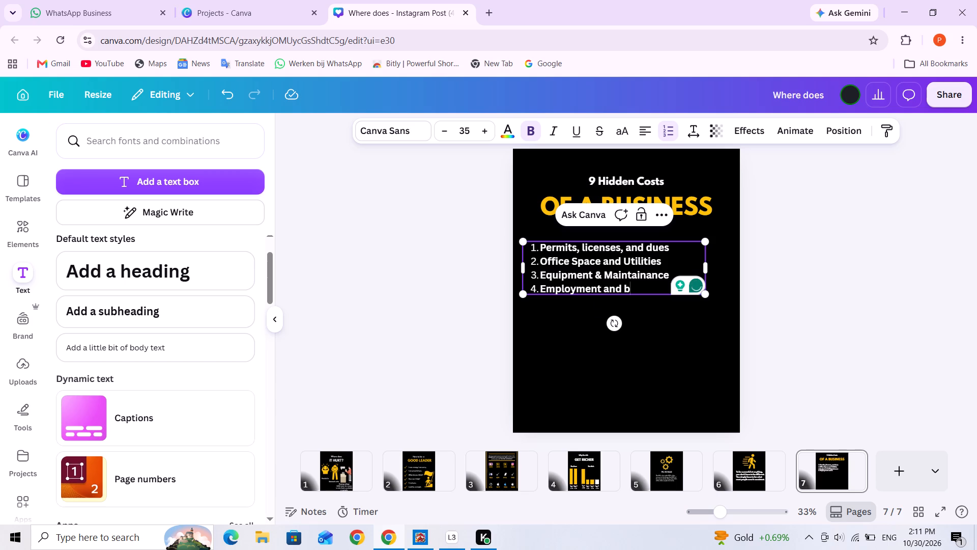
{"action": "key", "text": "BackSpace"}
{"action": "key", "text": "BackSpace"}
{"action": "key", "text": "b"}
{"action": "type", "text": "enefits"}
Add "Insurance" as the fifth list item and "Payment Deplays" as the sixth.
{"action": "key", "text": "Return"}
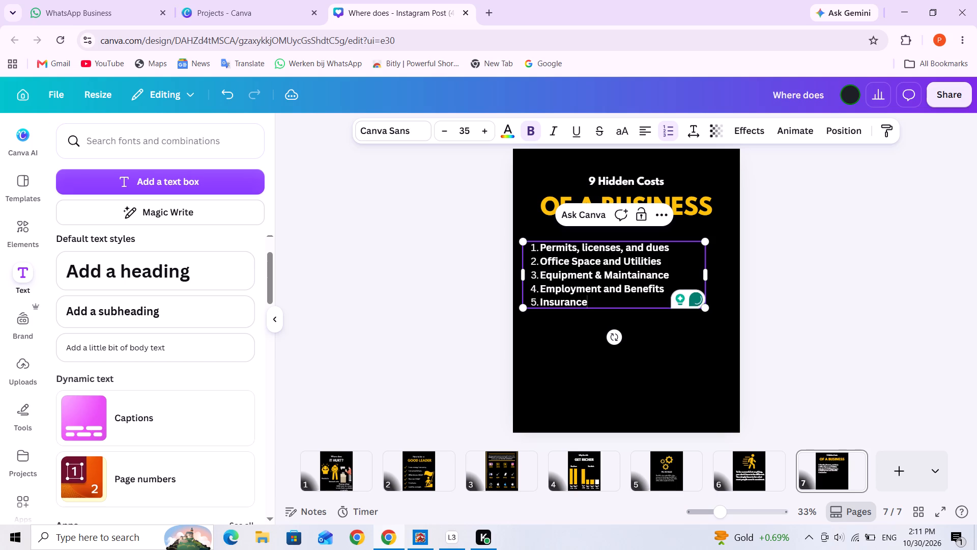
{"action": "key", "text": "Return"}
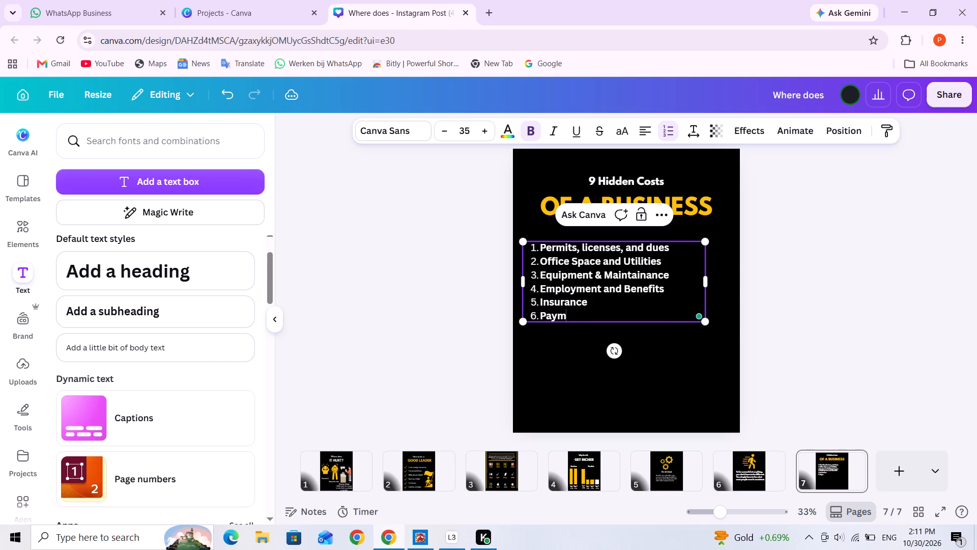
{"action": "key", "text": "space"}
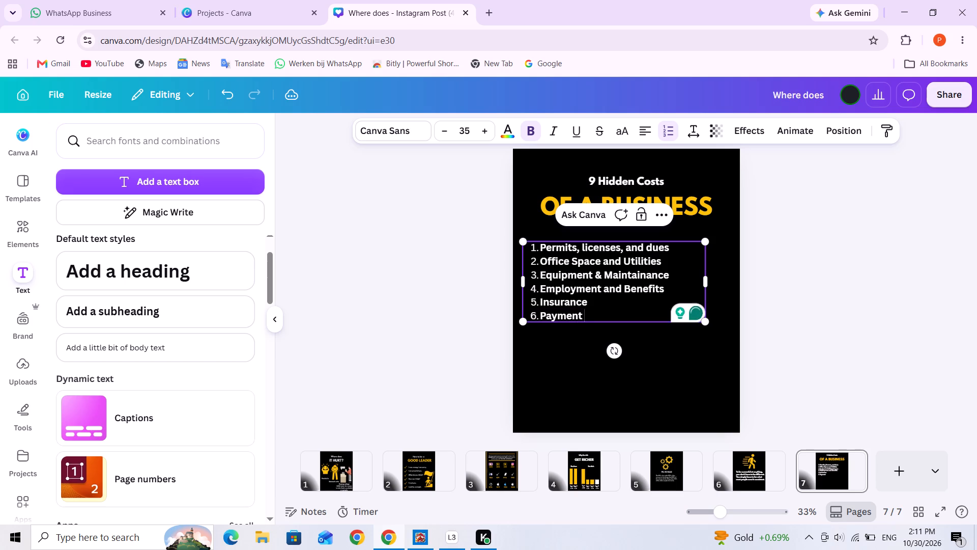
{"action": "key", "text": "d"}
{"action": "type", "text": "eplays"}
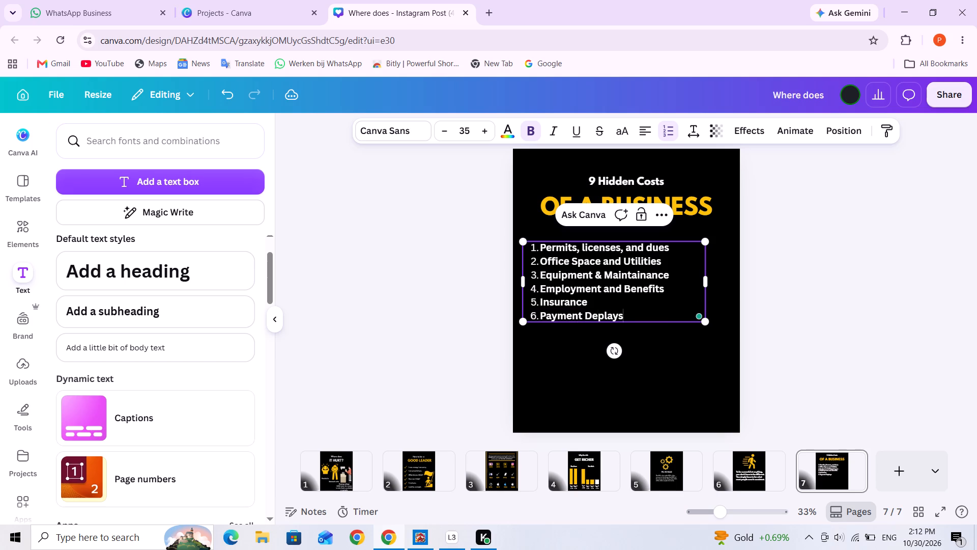
Add "Time" as the seventh list item and "Professional Service" as the eighth.
{"action": "key", "text": "Return"}
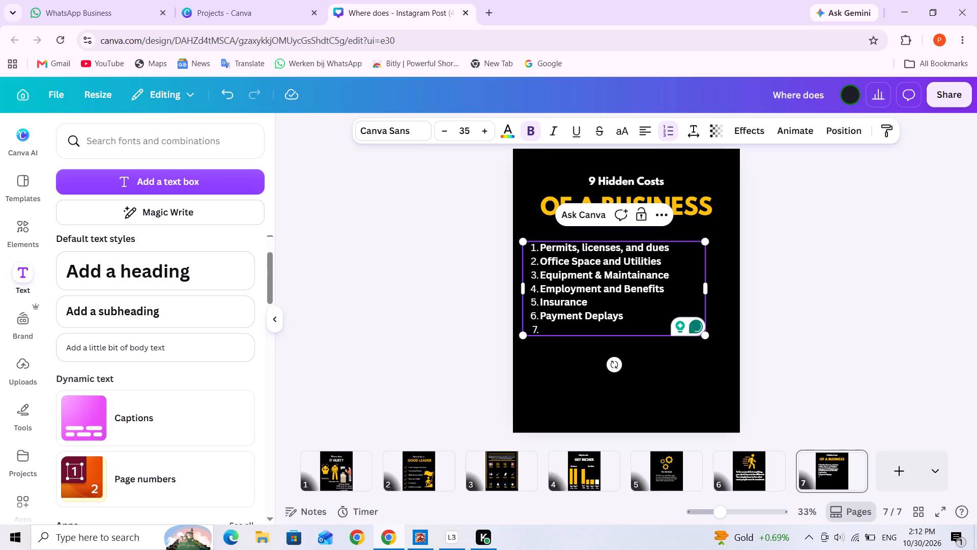
{"action": "key", "text": "Return"}
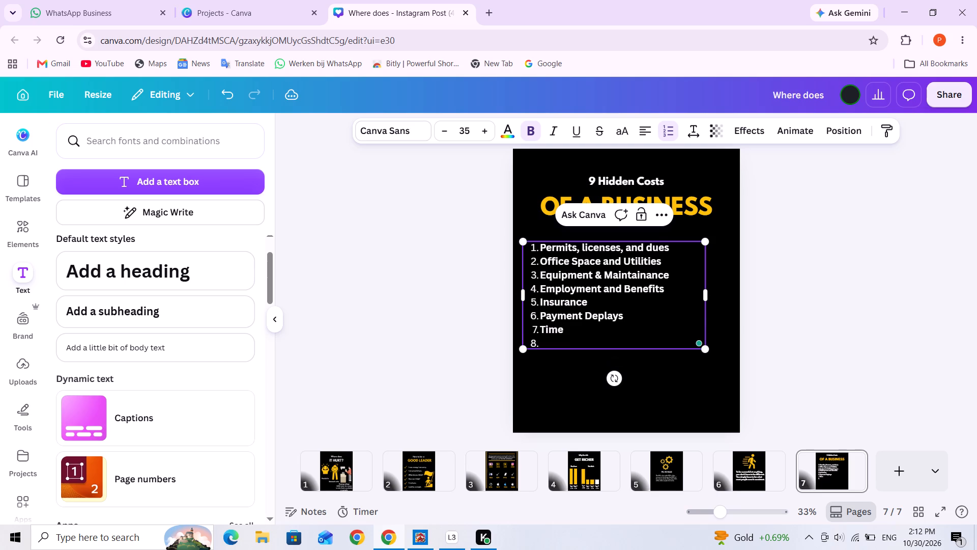
{"action": "type", "text": "rofessiona"}
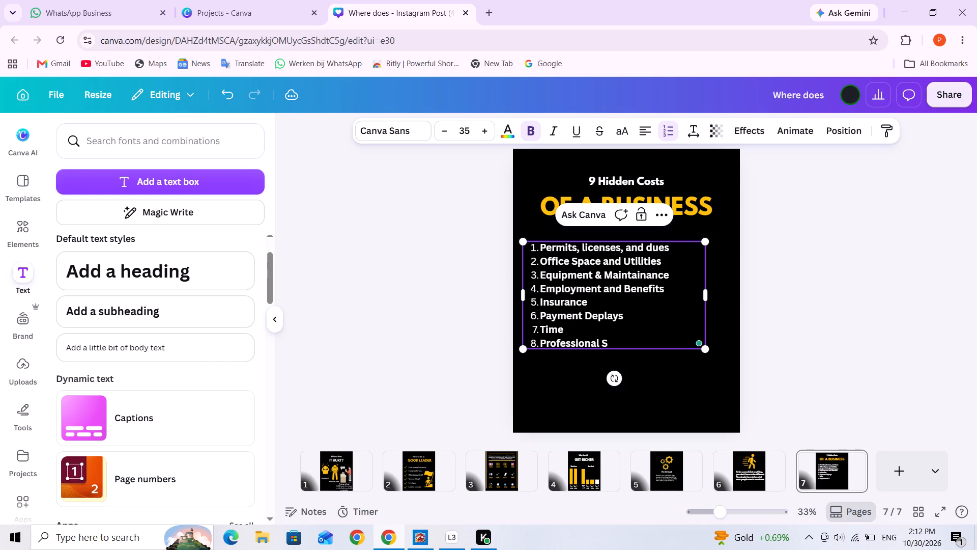
{"action": "type", "text": "ervie"}
{"action": "key", "text": "BackSpace"}
{"action": "key", "text": "x"}
{"action": "key", "text": "BackSpace"}
{"action": "type", "text": "ce"}
Add "Credit Card Fees." as the ninth list item and finish editing the list text.
{"action": "key", "text": "Return"}
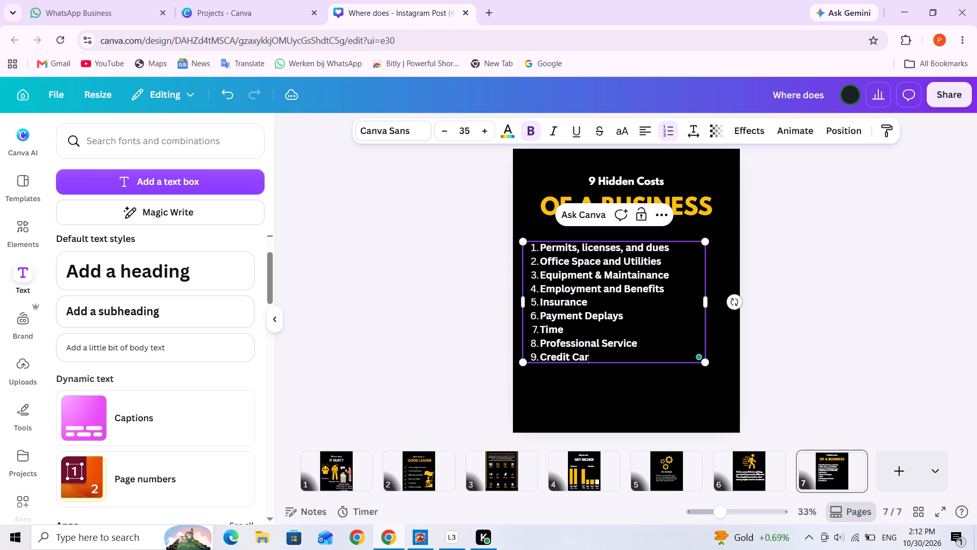
{"action": "key", "text": "space"}
{"action": "key", "text": "period"}
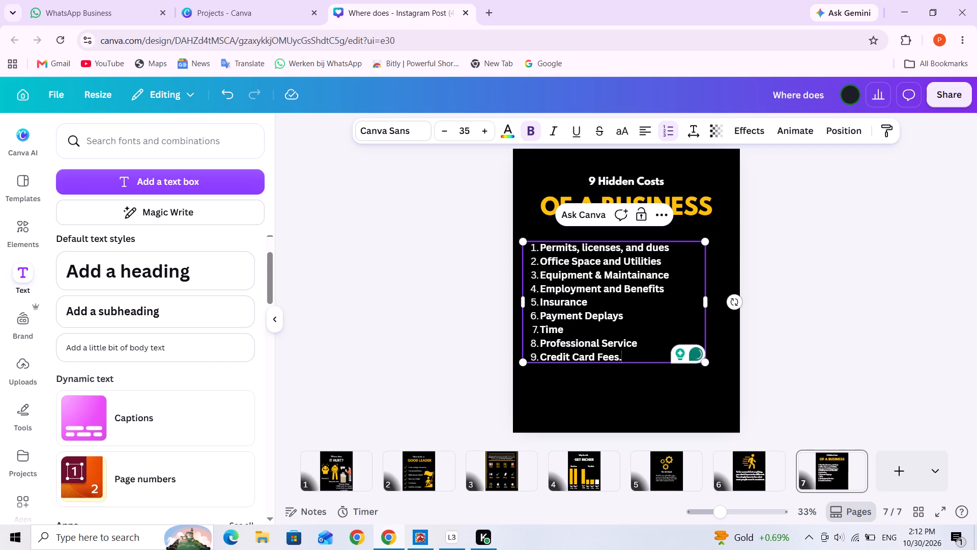
{"action": "left_click", "coordinate": [783, 331]}
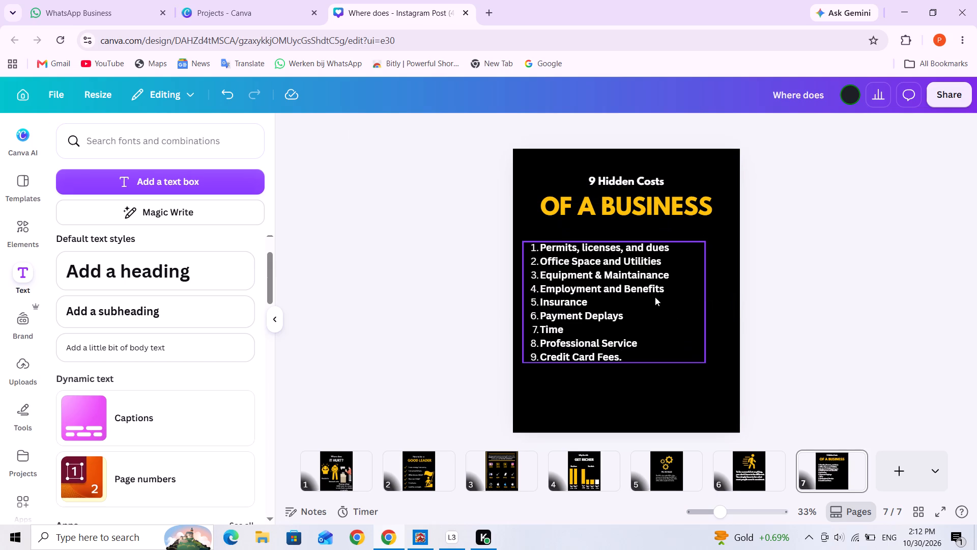
Color the second and fourth list items, "Office Space and Utilities" and "Employment and Benefits", in orange #fec007.
{"action": "triple_click", "coordinate": [635, 262]}
{"action": "left_click", "coordinate": [635, 261]}
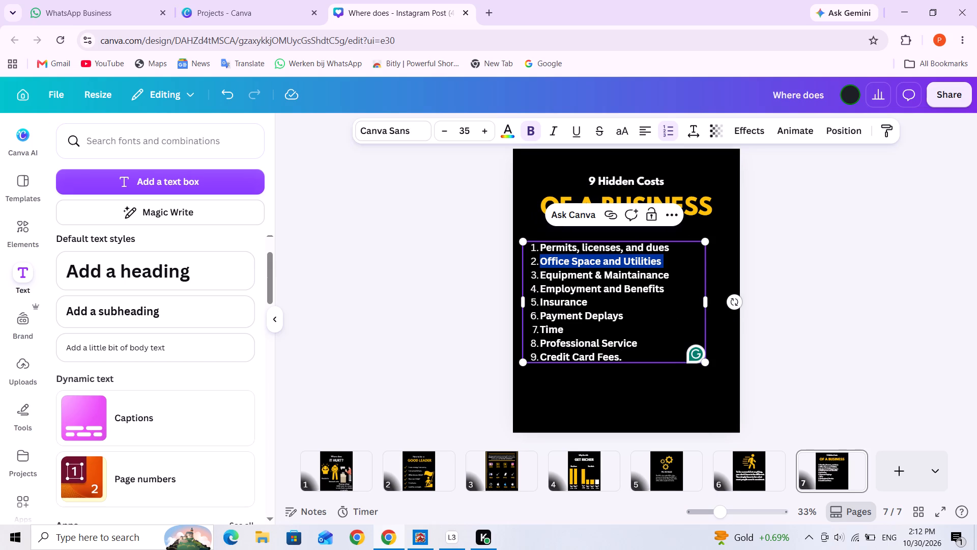
{"action": "triple_click", "coordinate": [635, 261]}
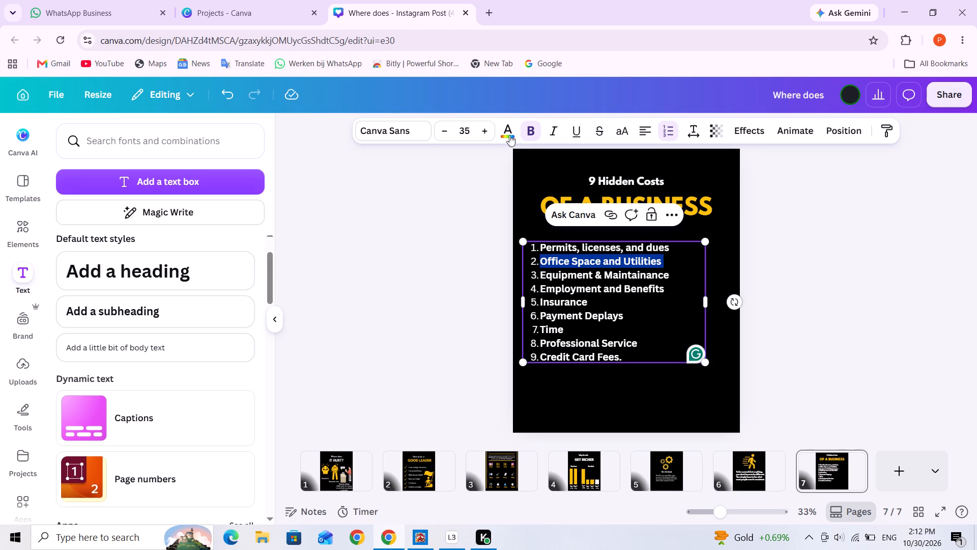
{"action": "left_click", "coordinate": [504, 132]}
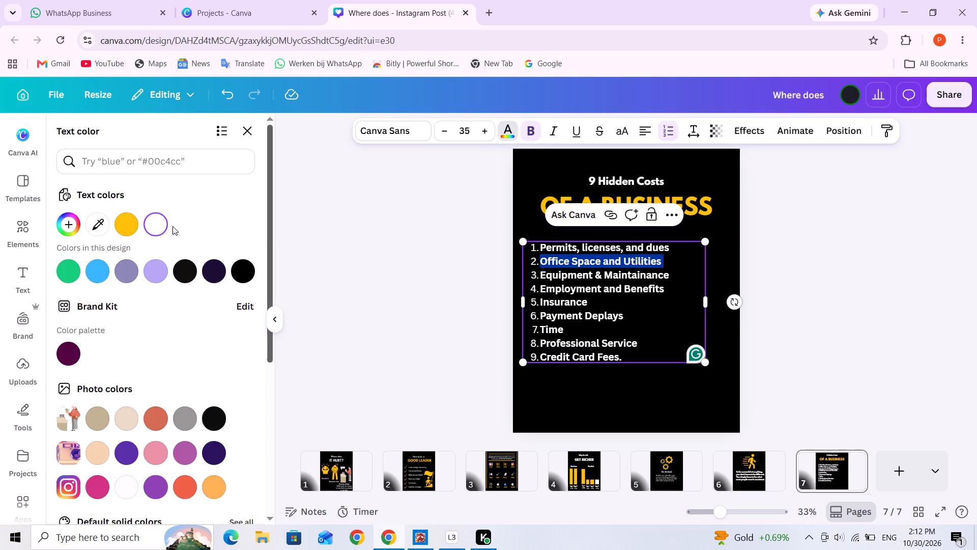
{"action": "left_click", "coordinate": [128, 223]}
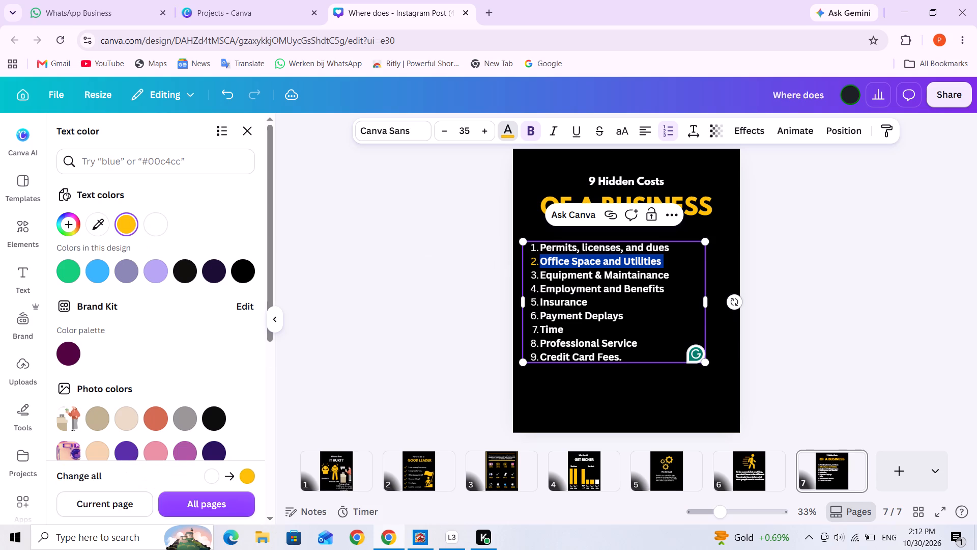
{"action": "left_click", "coordinate": [593, 281]}
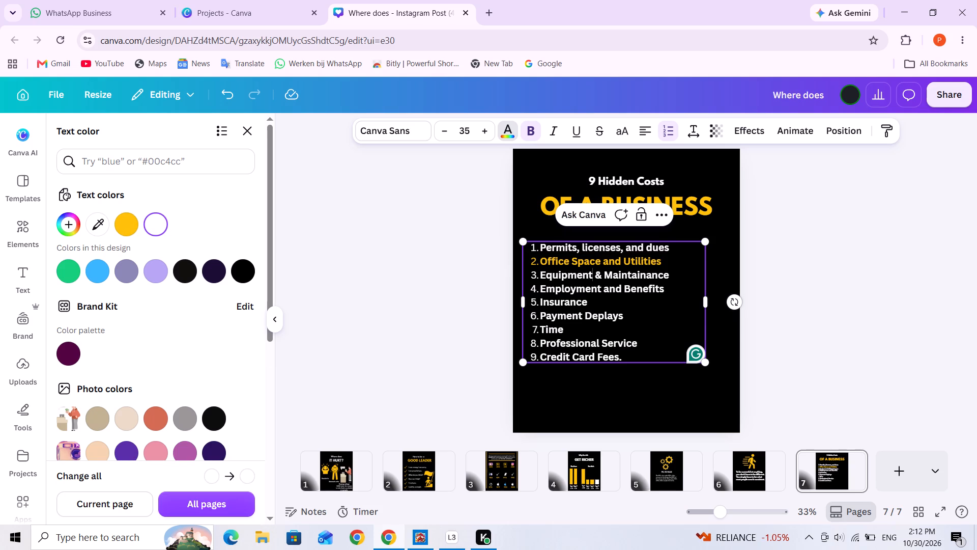
{"action": "triple_click", "coordinate": [576, 289]}
{"action": "triple_click", "coordinate": [576, 289]}
{"action": "left_click", "coordinate": [505, 135]}
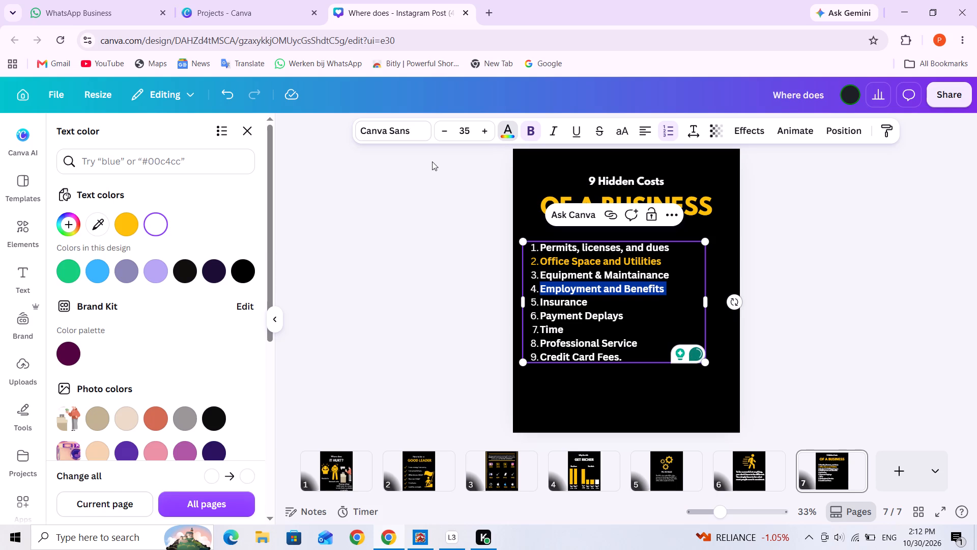
{"action": "left_click", "coordinate": [504, 125]}
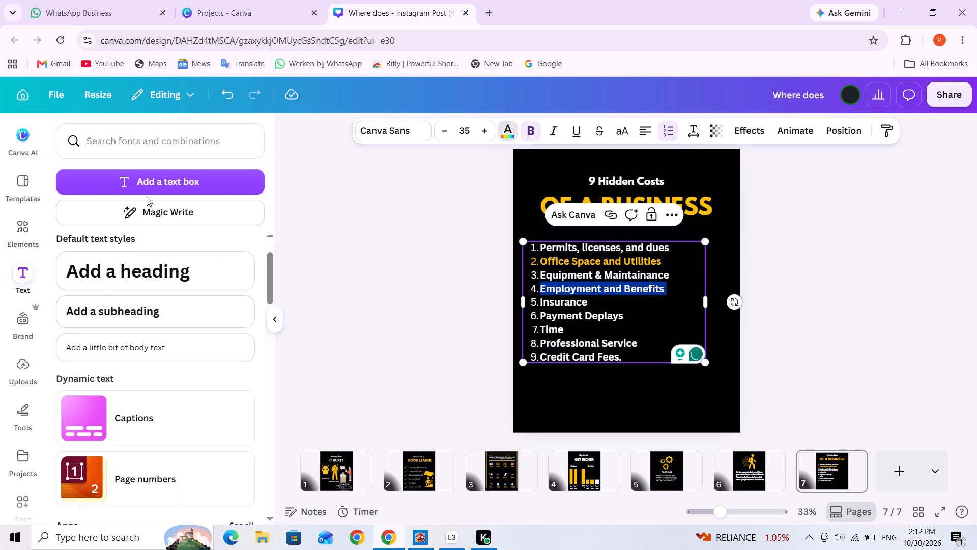
{"action": "left_click", "coordinate": [127, 232]}
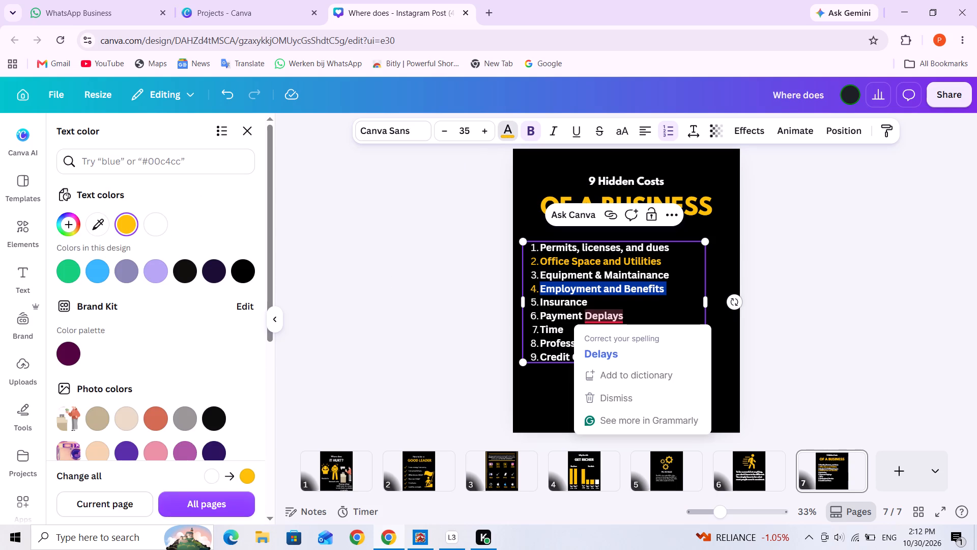
Accept the spelling suggestion "Delays" for the misspelled word in the sixth list item.
{"action": "left_click", "coordinate": [648, 349]}
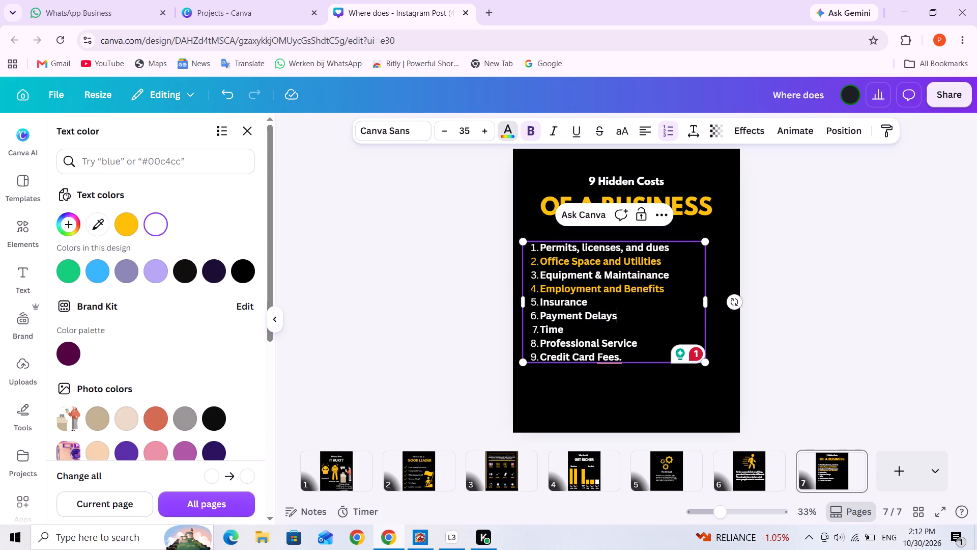
Color the sixth and eighth list items, "Payment Delays" and "Professional Service", in the same orange #fec007.
{"action": "triple_click", "coordinate": [581, 319]}
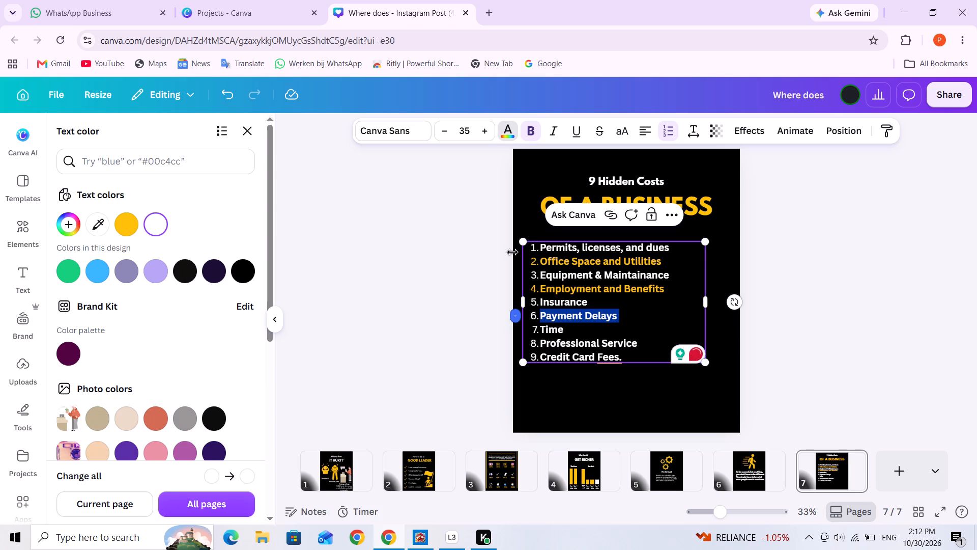
{"action": "left_click", "coordinate": [127, 213]}
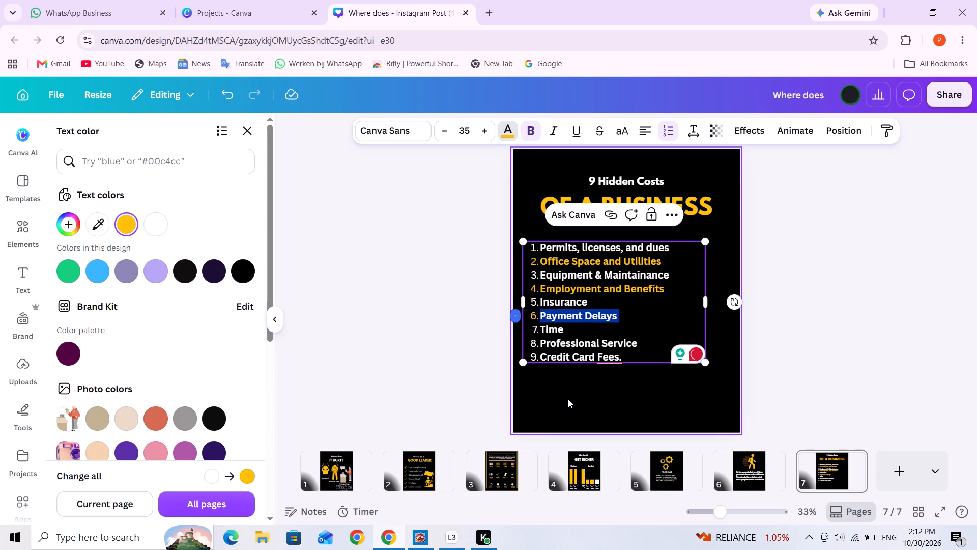
{"action": "triple_click", "coordinate": [597, 348]}
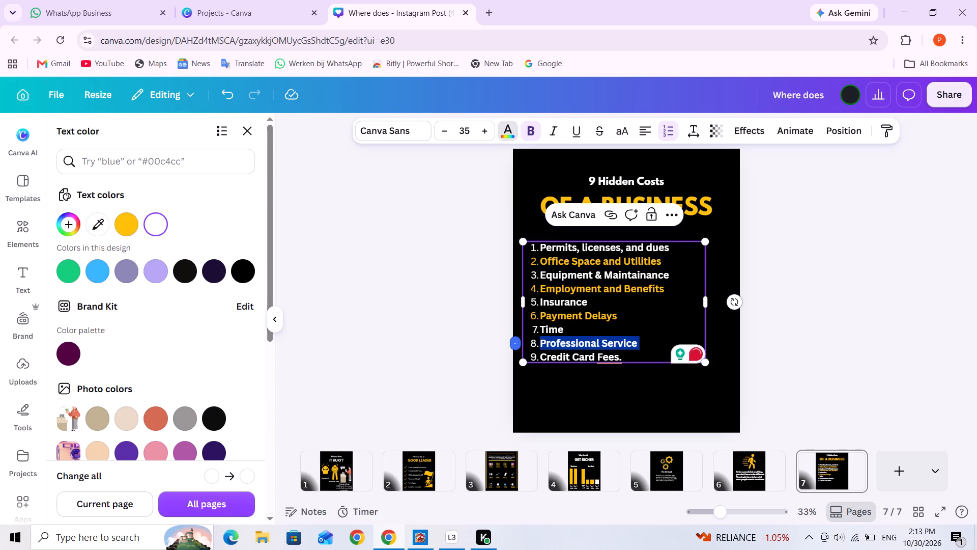
{"action": "left_click", "coordinate": [138, 222]}
{"action": "left_click", "coordinate": [133, 224]}
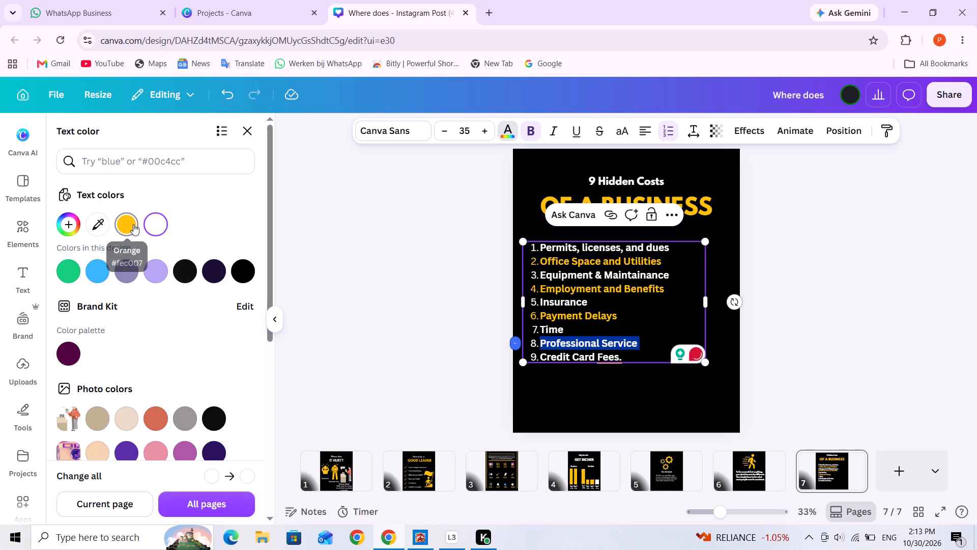
{"action": "left_click", "coordinate": [626, 403]}
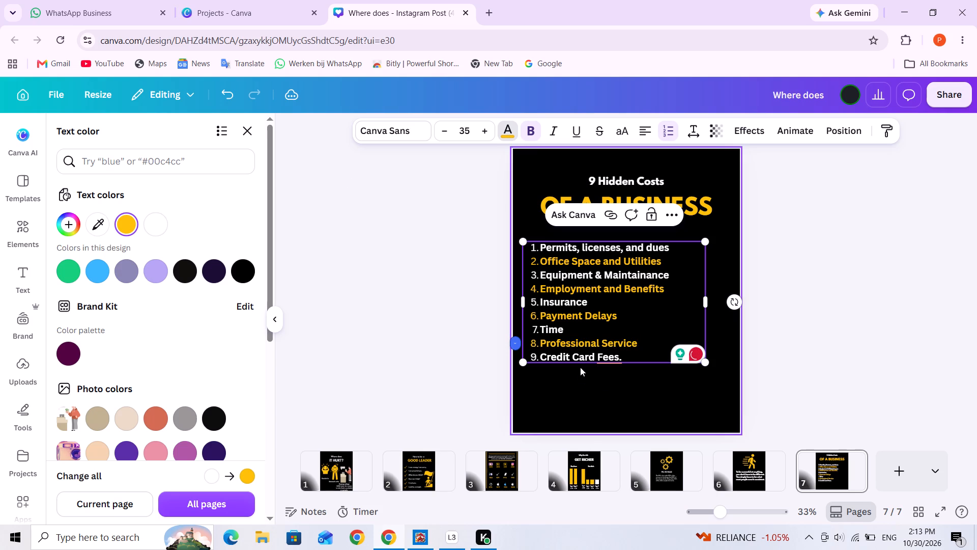
Set the line spacing of the nine-item numbered list to 1.5.
{"action": "left_click", "coordinate": [592, 337]}
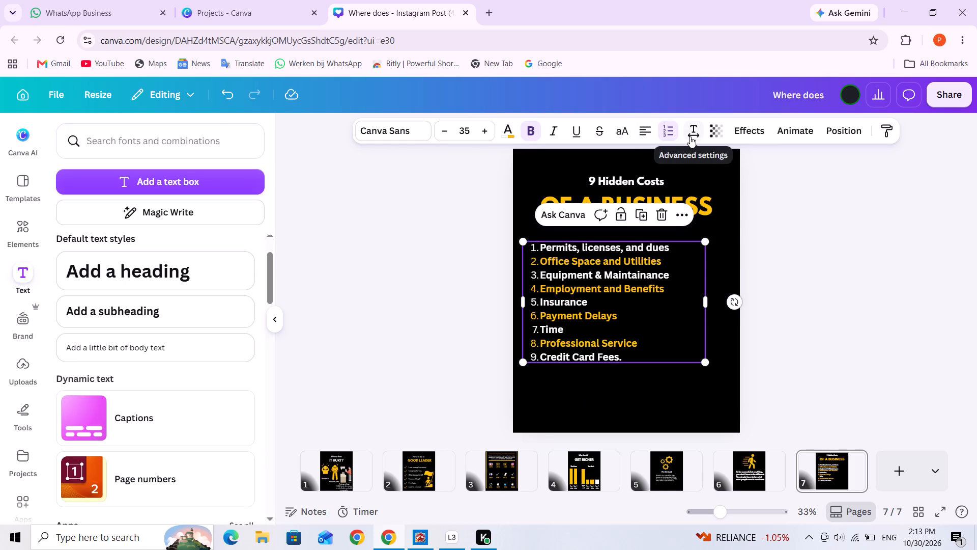
{"action": "left_click", "coordinate": [667, 137]}
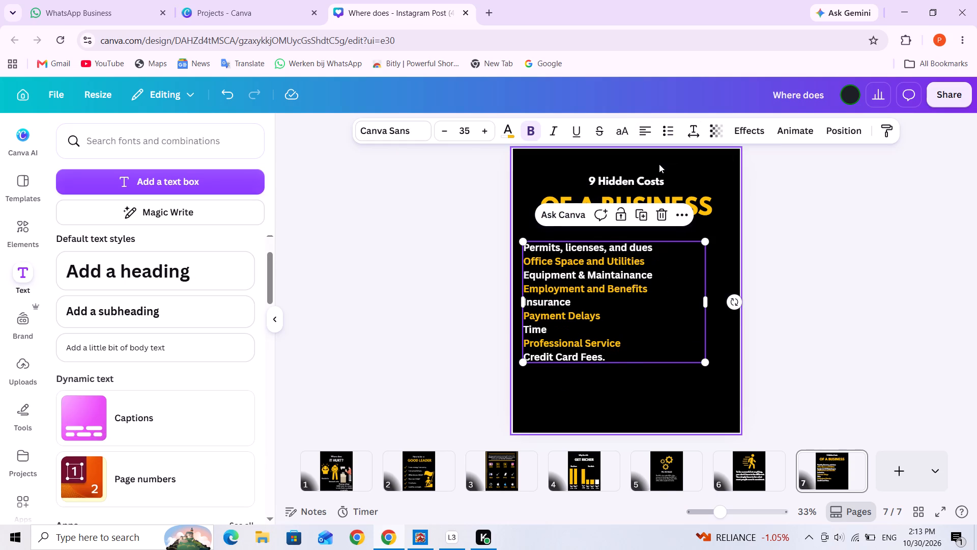
{"action": "key", "text": "ctrl+z"}
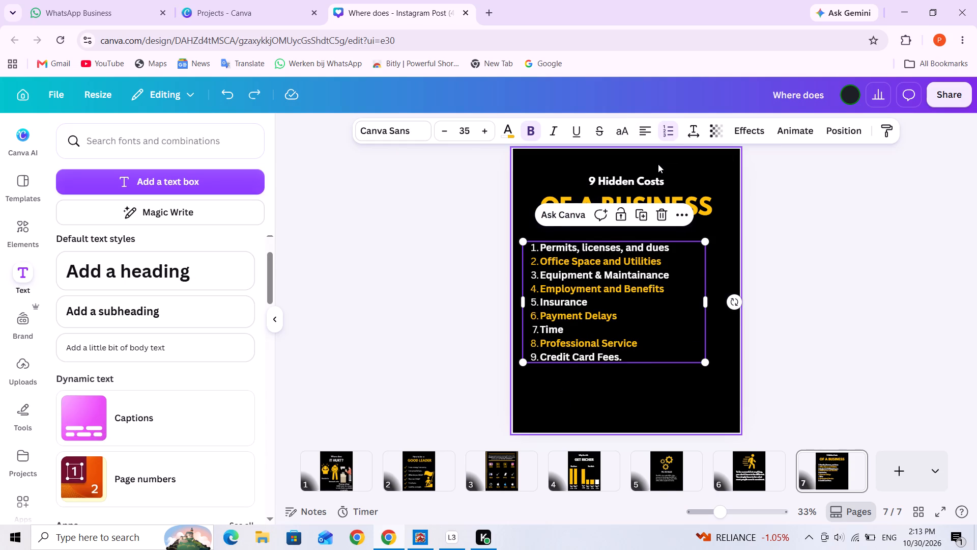
{"action": "left_click", "coordinate": [694, 137]}
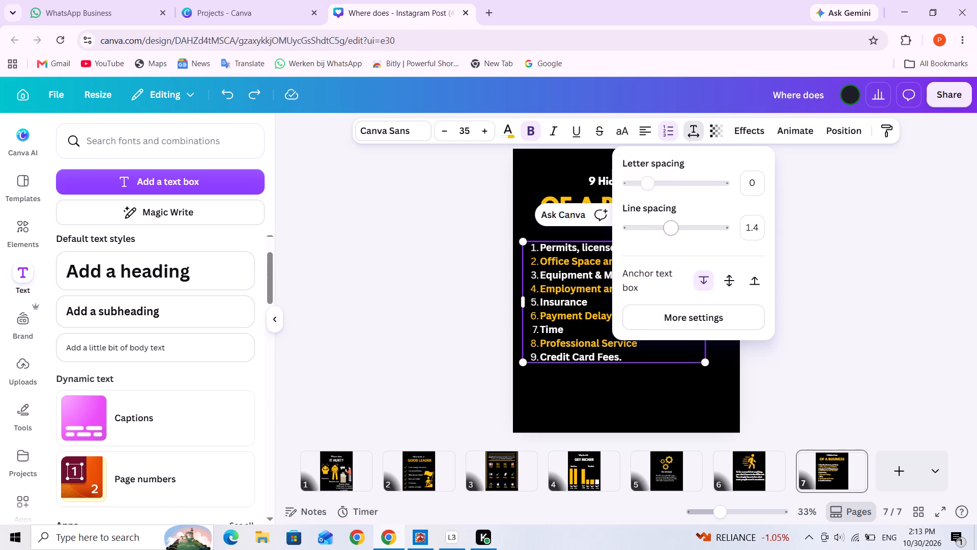
{"action": "left_click", "coordinate": [758, 227]}
{"action": "type", "text": "1.5"}
{"action": "key", "text": "Return"}
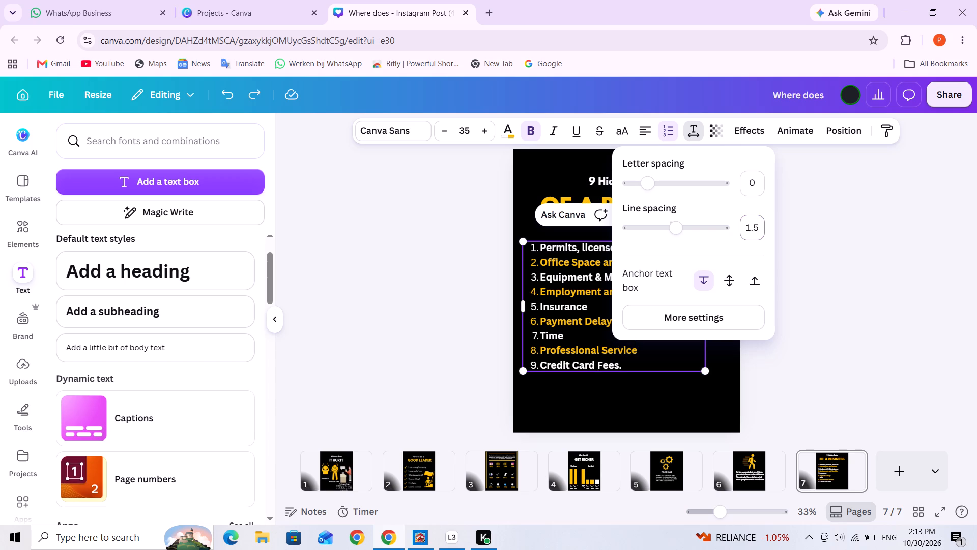
{"action": "left_click", "coordinate": [702, 423]}
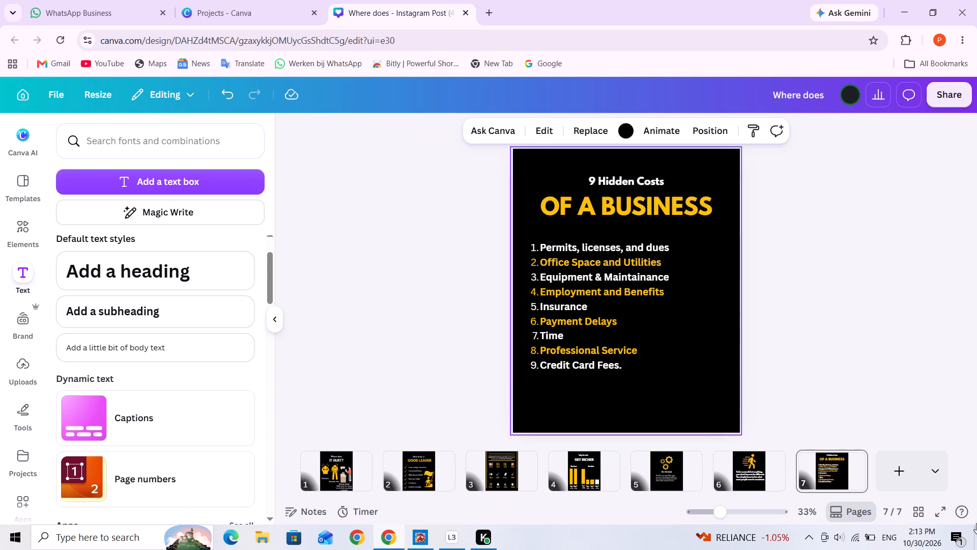
Search the graphics for "business men" and examine the results for an illustration that suits the page.
{"action": "left_click", "coordinate": [35, 230]}
{"action": "triple_click", "coordinate": [134, 145]}
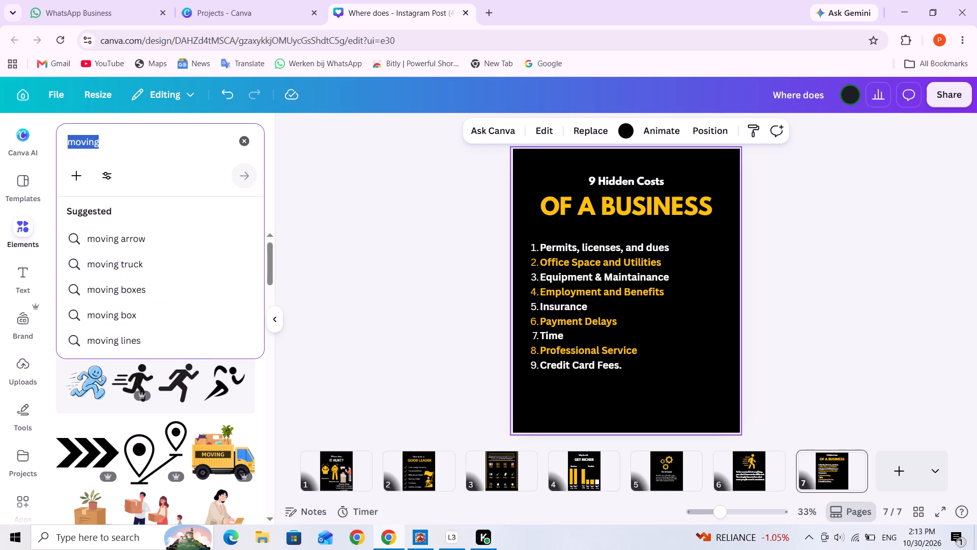
{"action": "type", "text": "bu"}
{"action": "type", "text": "siness men"}
{"action": "key", "text": "Return"}
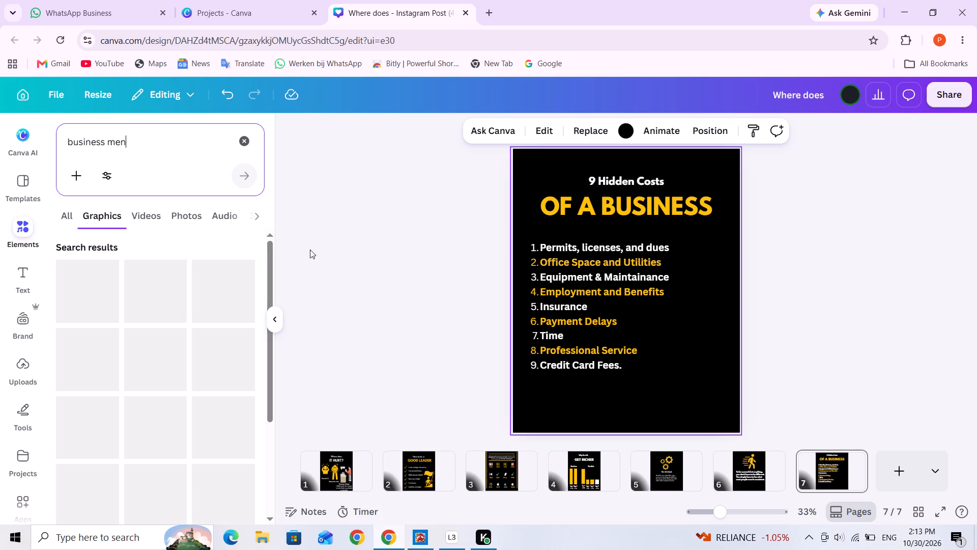
{"action": "scroll", "coordinate": [176, 279], "scroll_direction": "down", "scroll_amount": 2}
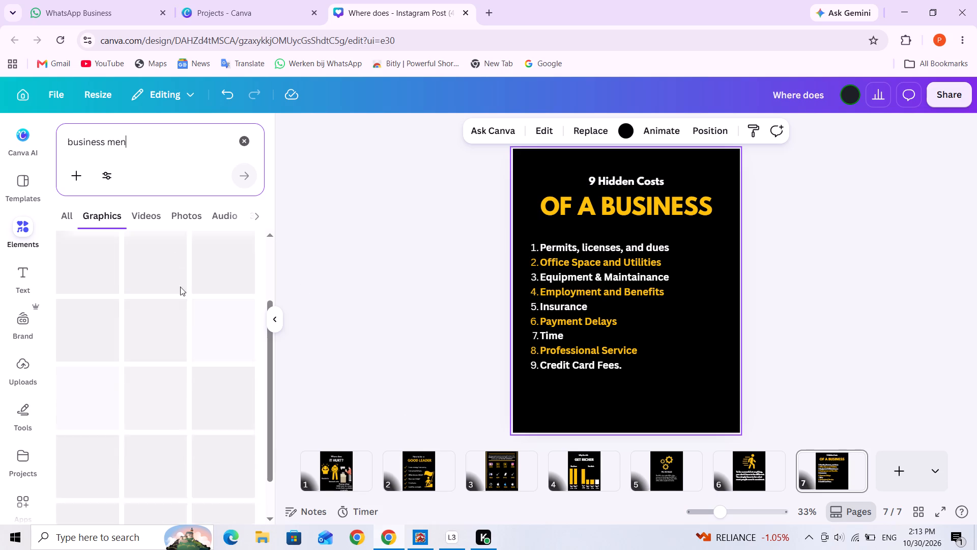
{"action": "scroll", "coordinate": [184, 294], "scroll_direction": "down", "scroll_amount": 4}
{"action": "scroll", "coordinate": [184, 295], "scroll_direction": "up", "scroll_amount": 11}
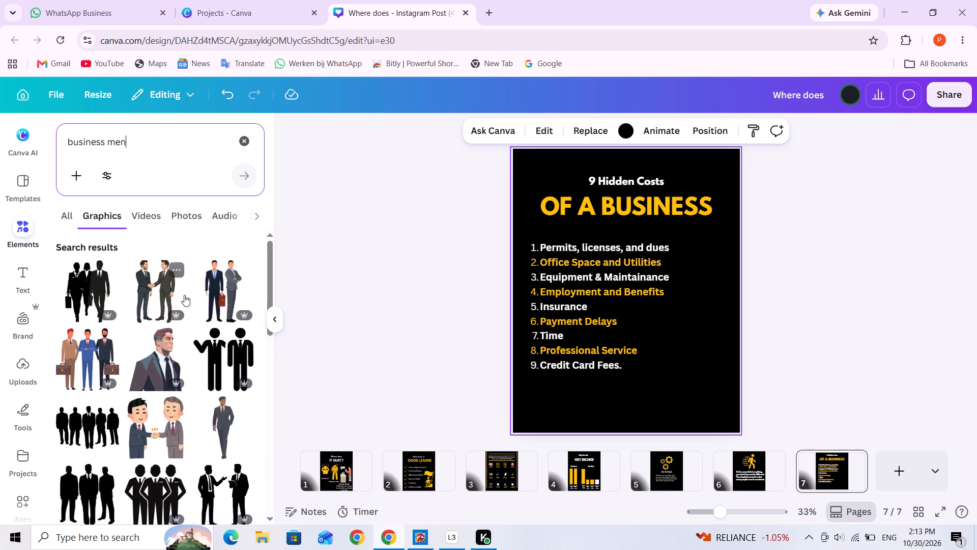
{"action": "scroll", "coordinate": [184, 296], "scroll_direction": "down", "scroll_amount": 6}
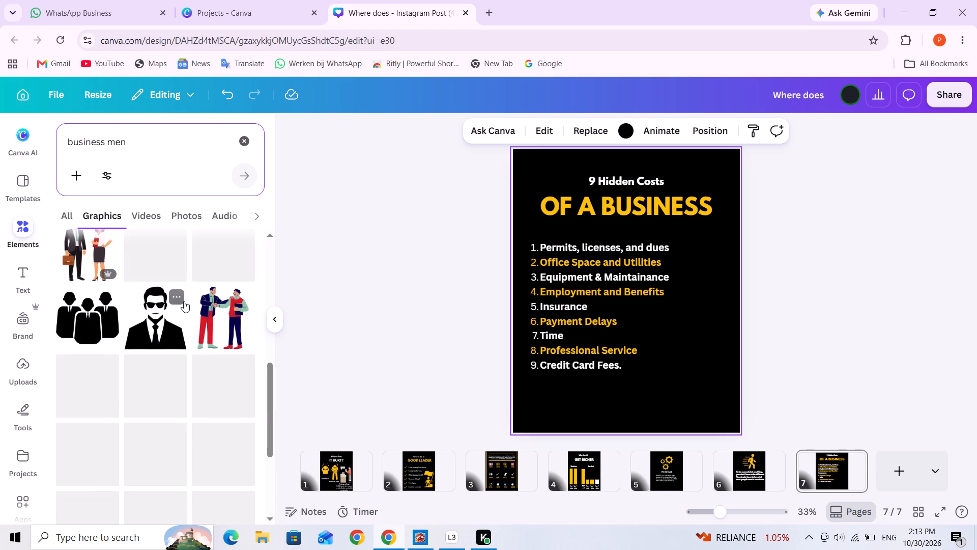
{"action": "scroll", "coordinate": [184, 301], "scroll_direction": "up", "scroll_amount": 2}
{"action": "scroll", "coordinate": [184, 303], "scroll_direction": "down", "scroll_amount": 2}
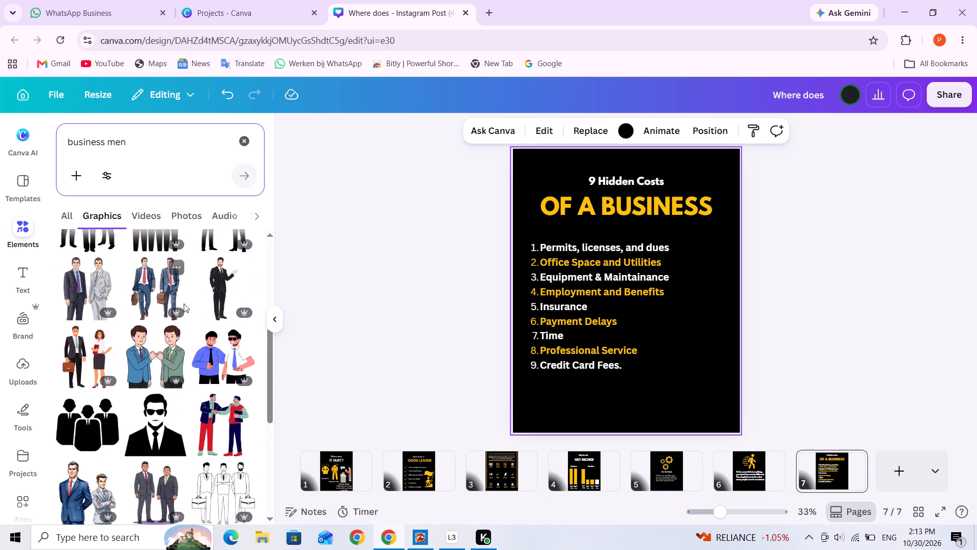
{"action": "scroll", "coordinate": [184, 304], "scroll_direction": "down", "scroll_amount": 5}
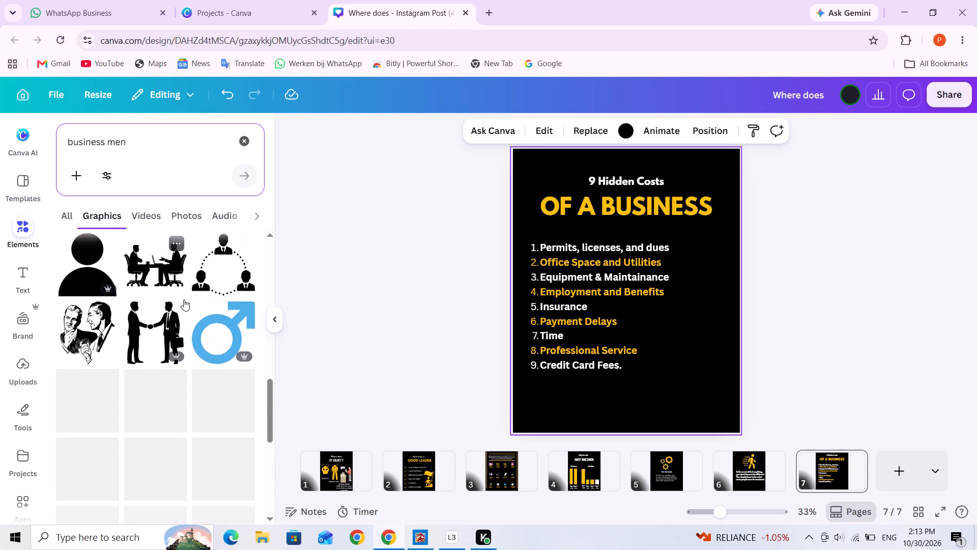
{"action": "scroll", "coordinate": [184, 299], "scroll_direction": "down", "scroll_amount": 3}
{"action": "scroll", "coordinate": [184, 302], "scroll_direction": "up", "scroll_amount": 3}
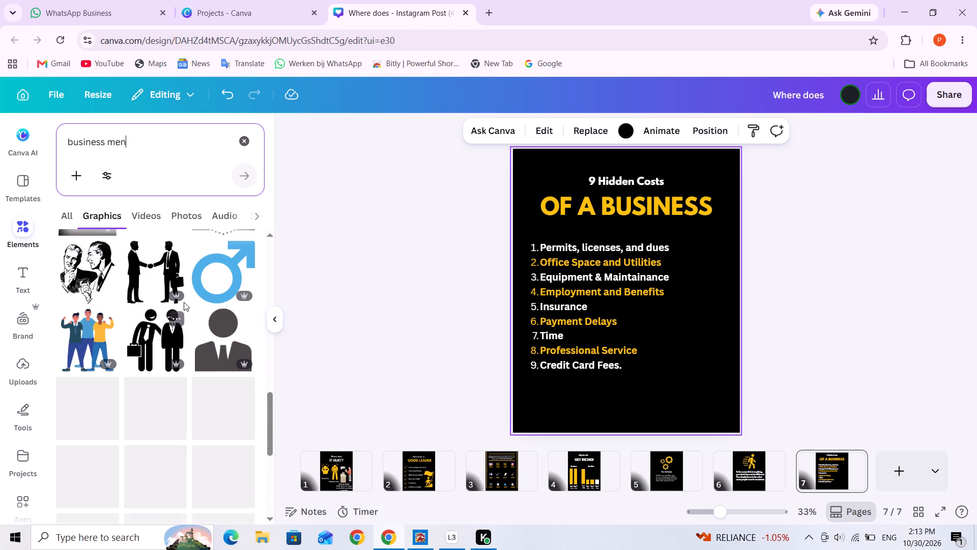
{"action": "scroll", "coordinate": [184, 302], "scroll_direction": "down", "scroll_amount": 1}
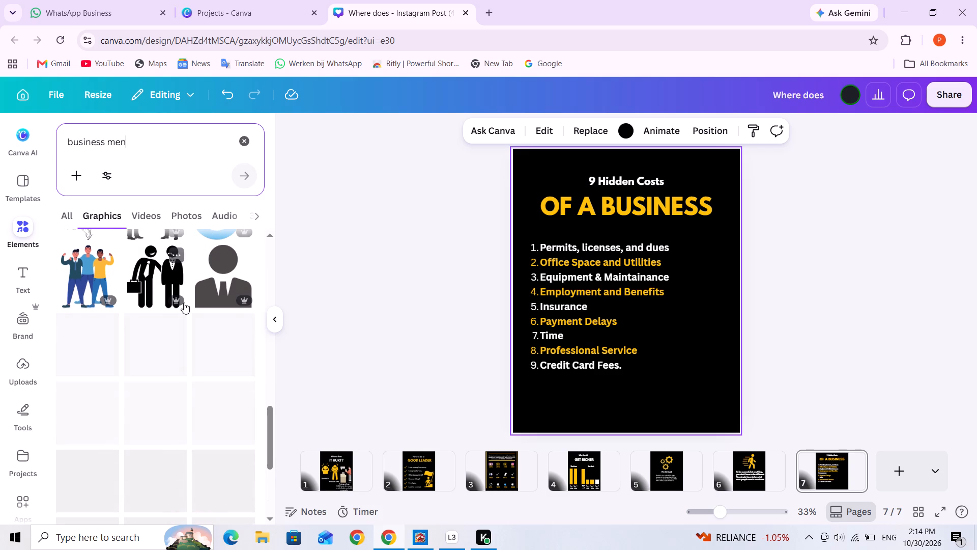
{"action": "scroll", "coordinate": [184, 302], "scroll_direction": "down", "scroll_amount": 2}
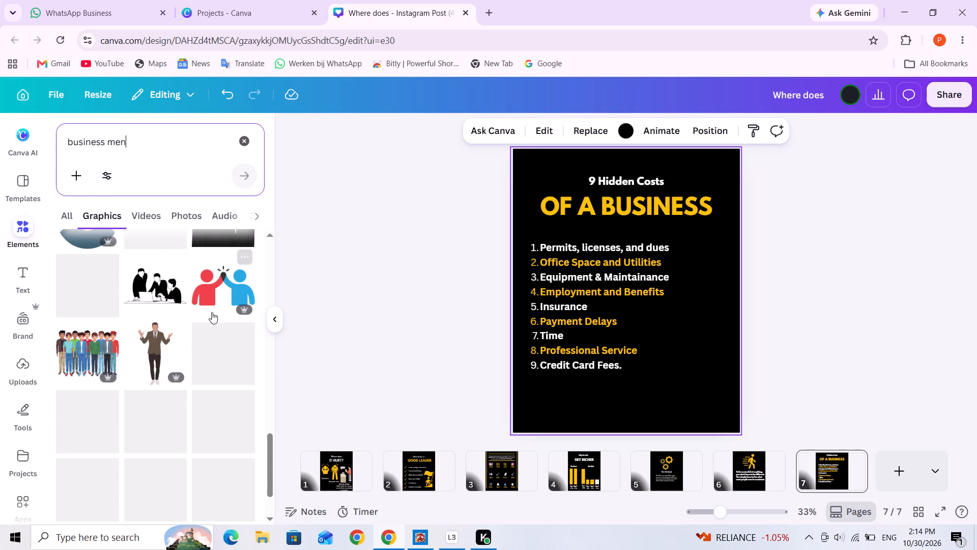
{"action": "scroll", "coordinate": [211, 313], "scroll_direction": "down", "scroll_amount": 2}
{"action": "scroll", "coordinate": [211, 314], "scroll_direction": "up", "scroll_amount": 1}
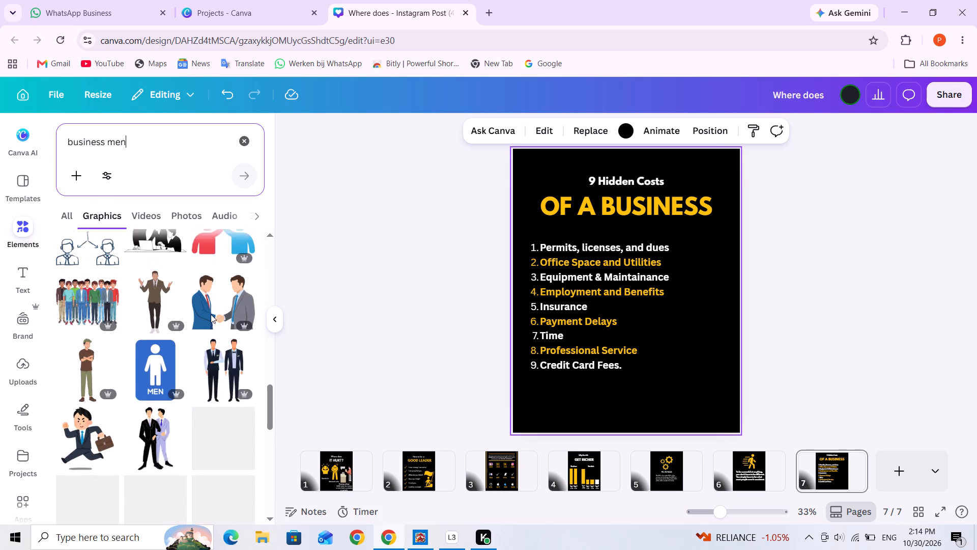
{"action": "scroll", "coordinate": [211, 314], "scroll_direction": "up", "scroll_amount": 8}
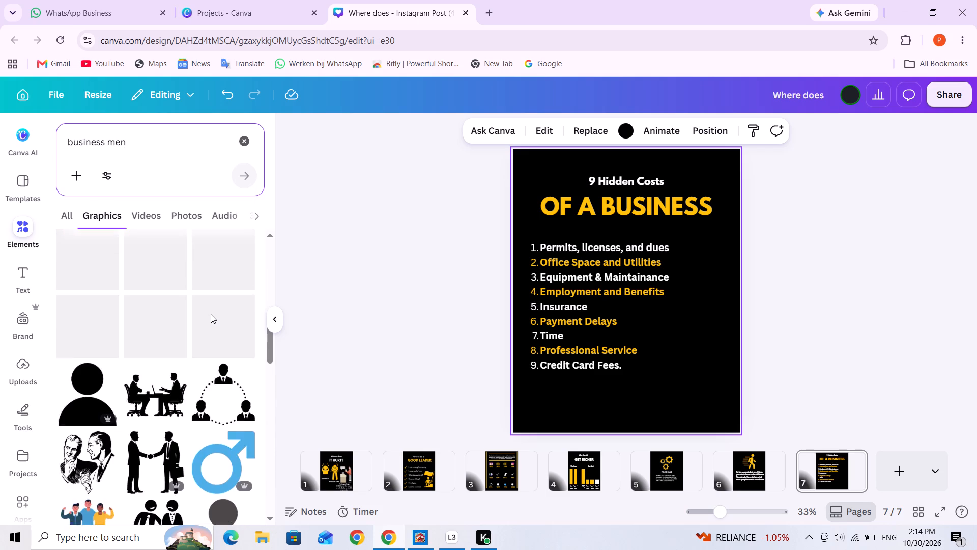
{"action": "scroll", "coordinate": [211, 314], "scroll_direction": "up", "scroll_amount": 8}
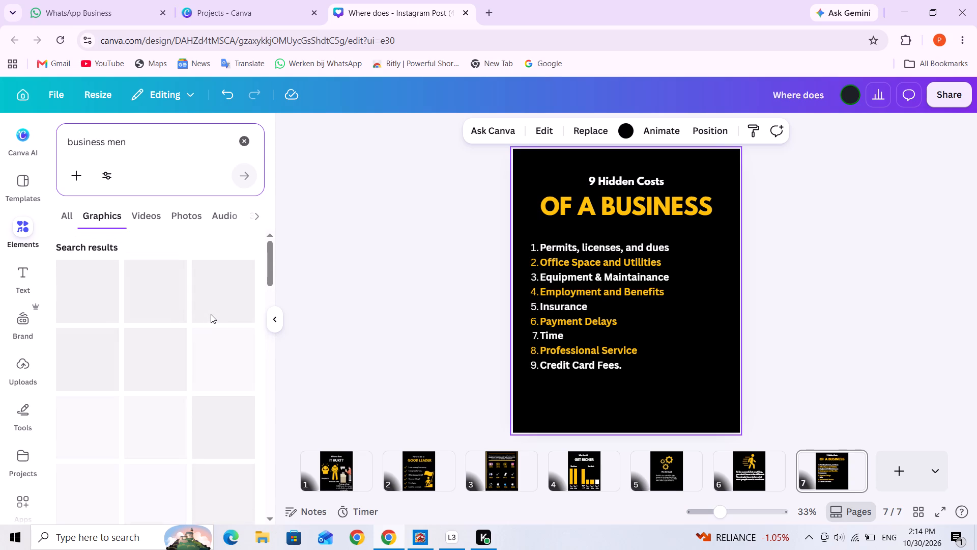
{"action": "scroll", "coordinate": [211, 314], "scroll_direction": "up", "scroll_amount": 2}
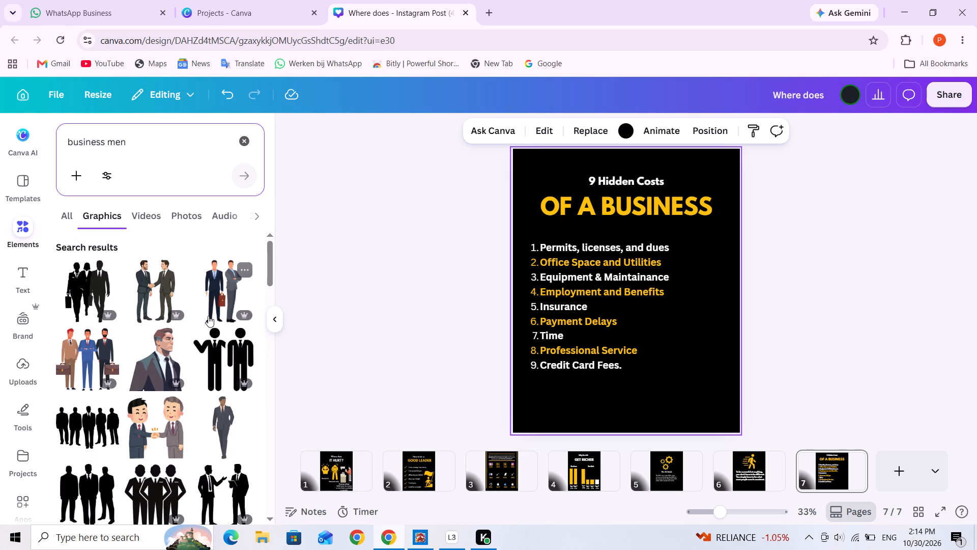
{"action": "scroll", "coordinate": [207, 318], "scroll_direction": "down", "scroll_amount": 1}
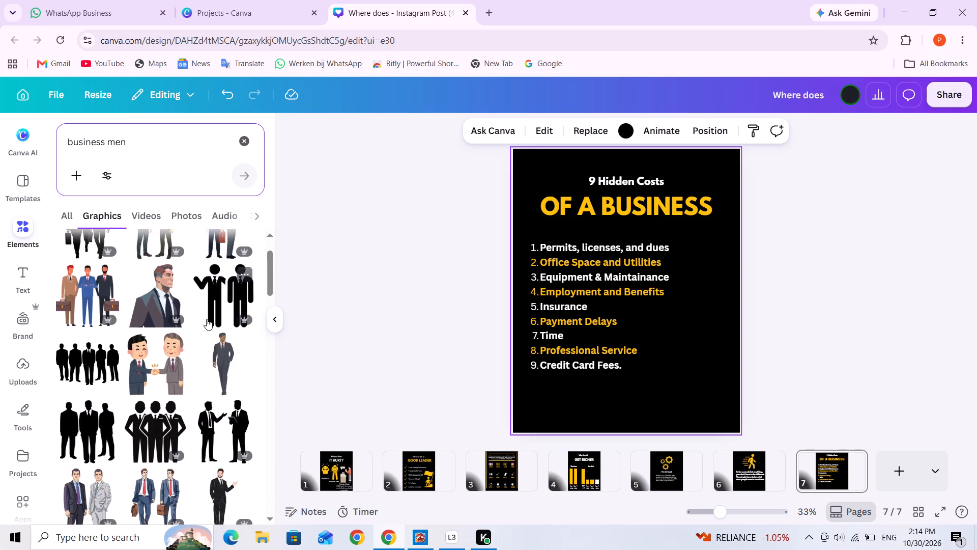
{"action": "scroll", "coordinate": [200, 371], "scroll_direction": "up", "scroll_amount": 5}
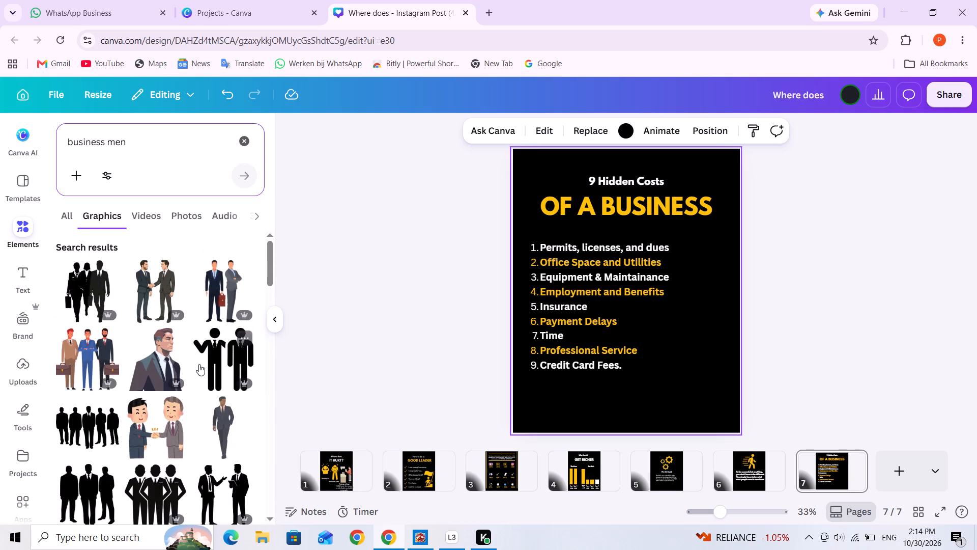
{"action": "scroll", "coordinate": [199, 364], "scroll_direction": "up", "scroll_amount": 2}
{"action": "scroll", "coordinate": [192, 355], "scroll_direction": "down", "scroll_amount": 5}
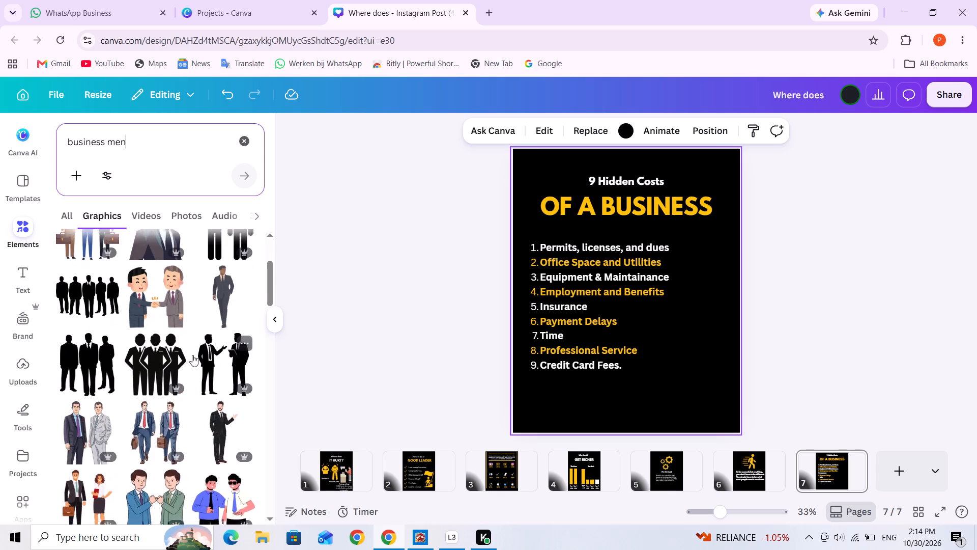
{"action": "scroll", "coordinate": [192, 355], "scroll_direction": "down", "scroll_amount": 7}
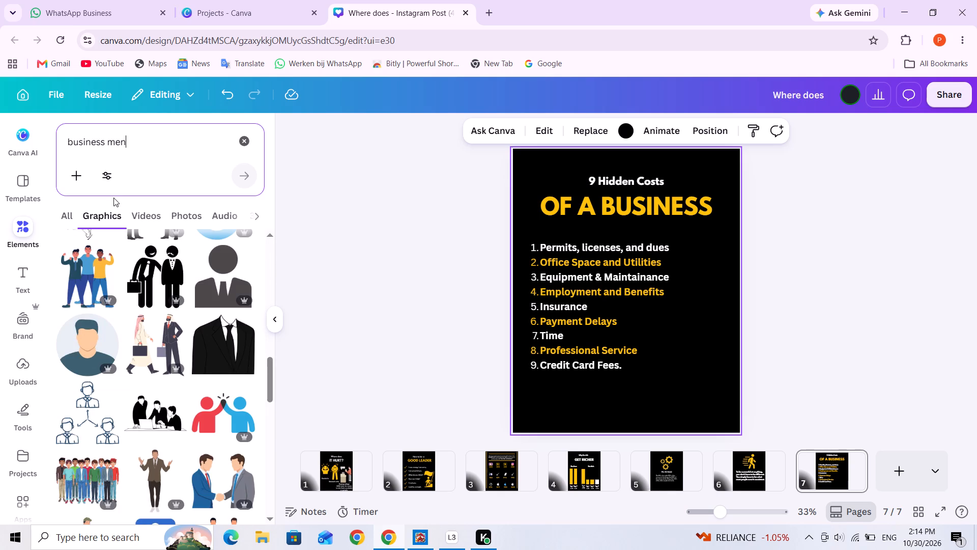
Search the graphics for "professional" and add the black silhouette of a standing man in a suit to the page.
{"action": "left_click", "coordinate": [178, 136]}
{"action": "double_click", "coordinate": [179, 132]}
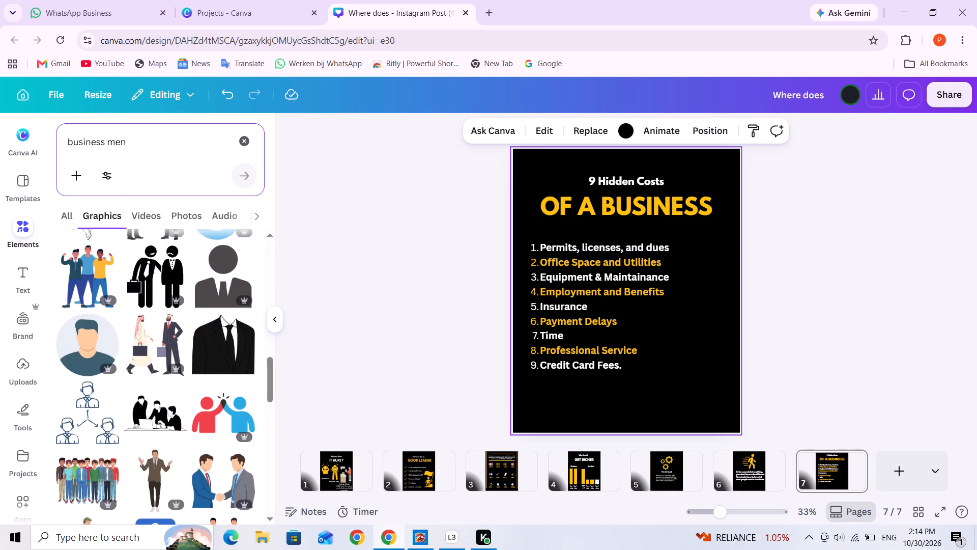
{"action": "triple_click", "coordinate": [175, 134]}
{"action": "type", "text": "professional"}
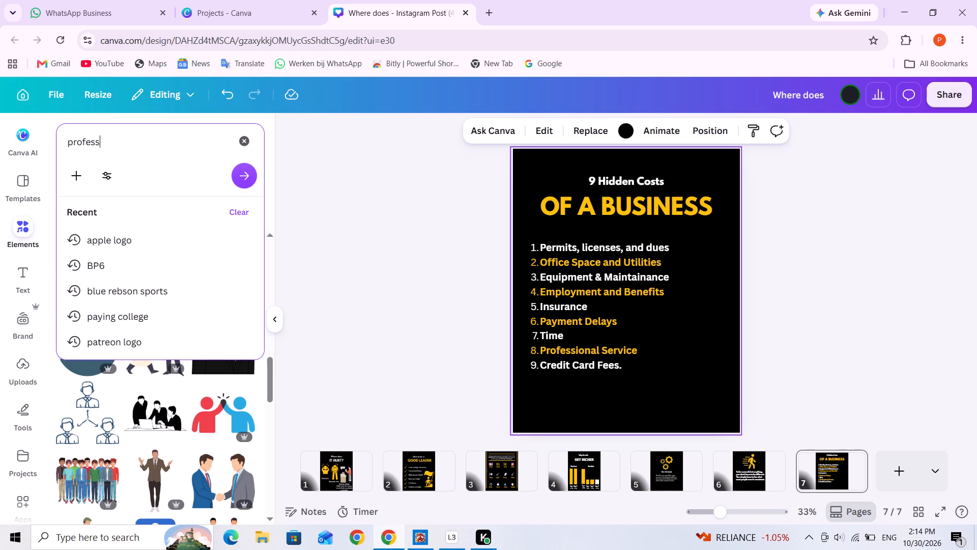
{"action": "key", "text": "Return"}
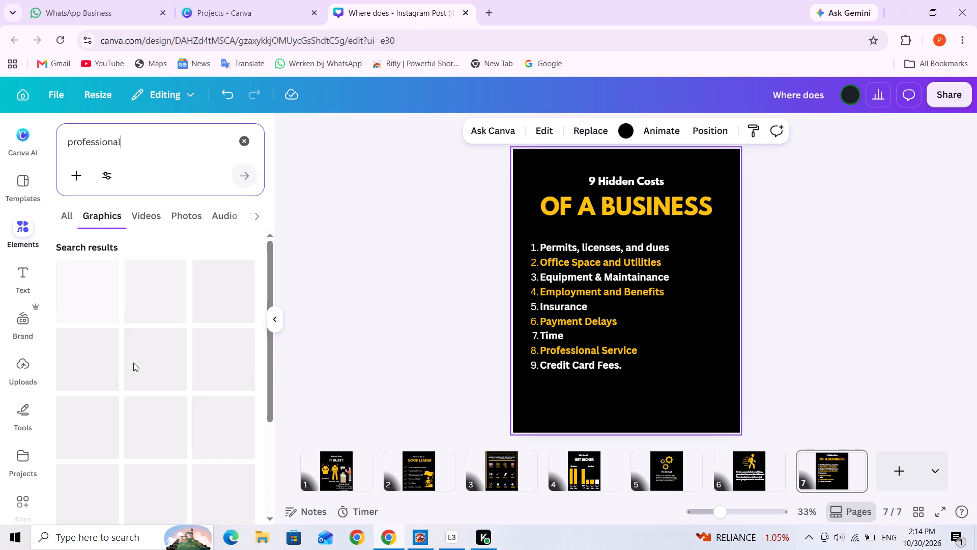
{"action": "scroll", "coordinate": [133, 363], "scroll_direction": "down", "scroll_amount": 3}
{"action": "scroll", "coordinate": [133, 363], "scroll_direction": "up", "scroll_amount": 3}
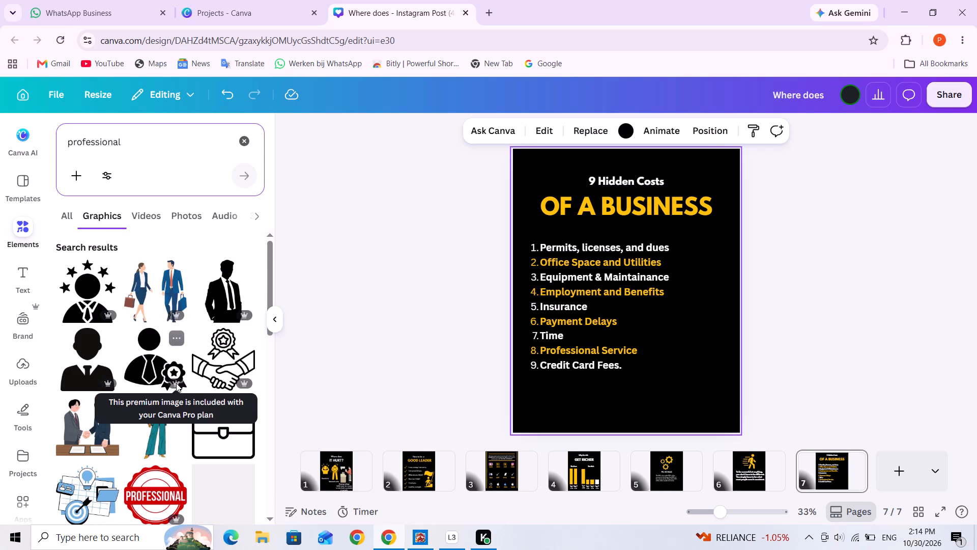
{"action": "scroll", "coordinate": [176, 383], "scroll_direction": "down", "scroll_amount": 4}
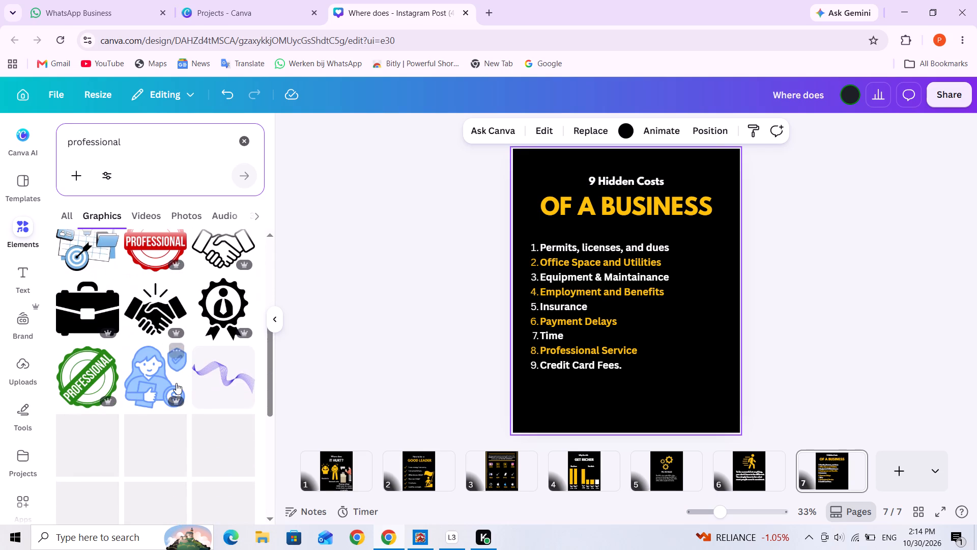
{"action": "scroll", "coordinate": [176, 383], "scroll_direction": "down", "scroll_amount": 2}
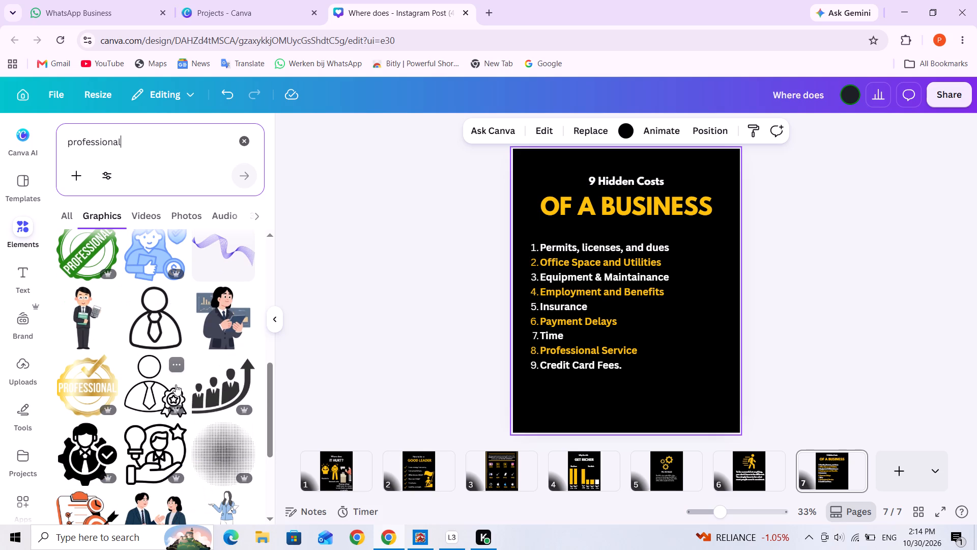
{"action": "scroll", "coordinate": [170, 393], "scroll_direction": "down", "scroll_amount": 3}
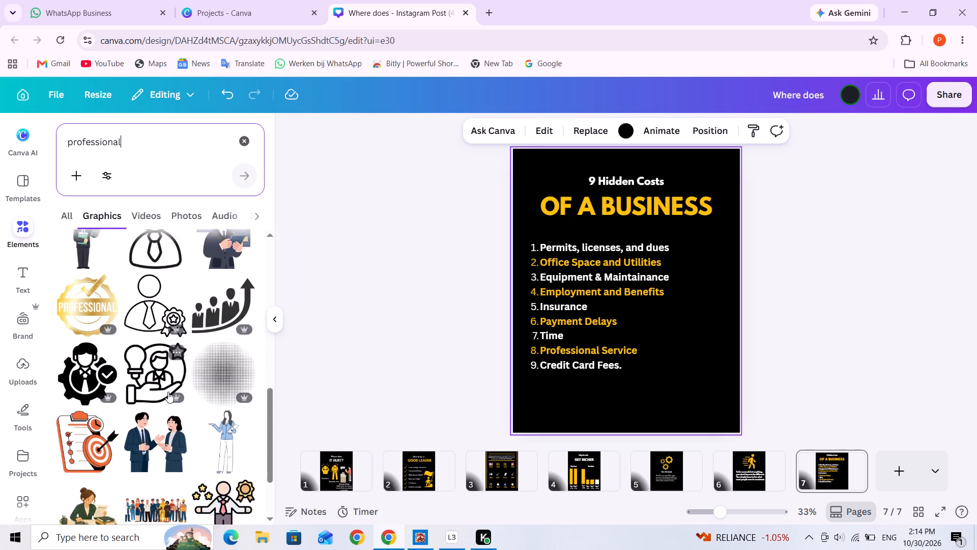
{"action": "scroll", "coordinate": [136, 394], "scroll_direction": "down", "scroll_amount": 3}
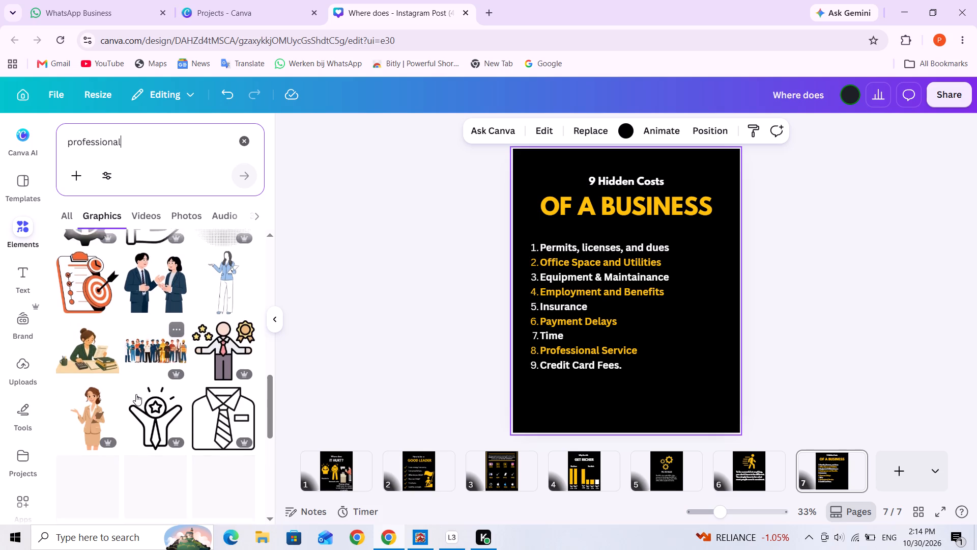
{"action": "scroll", "coordinate": [136, 394], "scroll_direction": "up", "scroll_amount": 1}
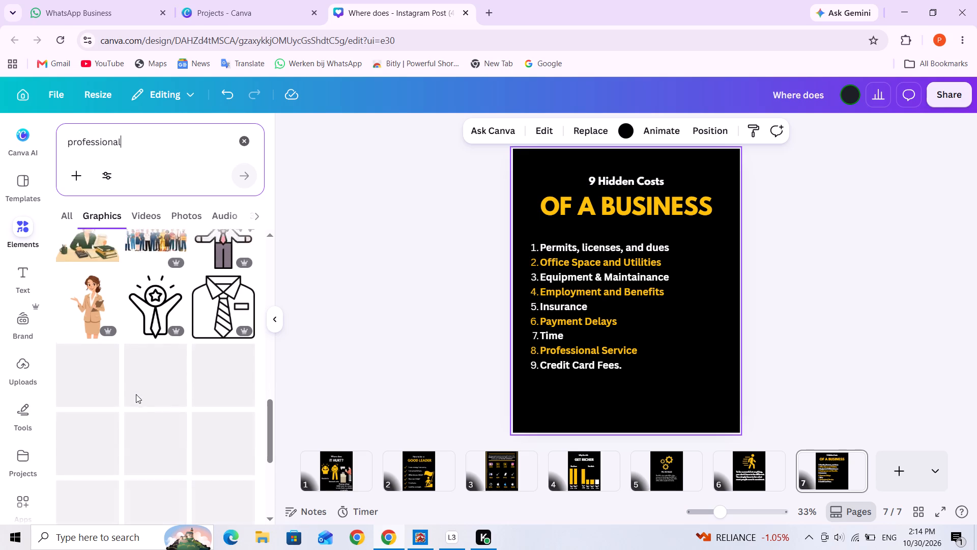
{"action": "scroll", "coordinate": [136, 394], "scroll_direction": "up", "scroll_amount": 14}
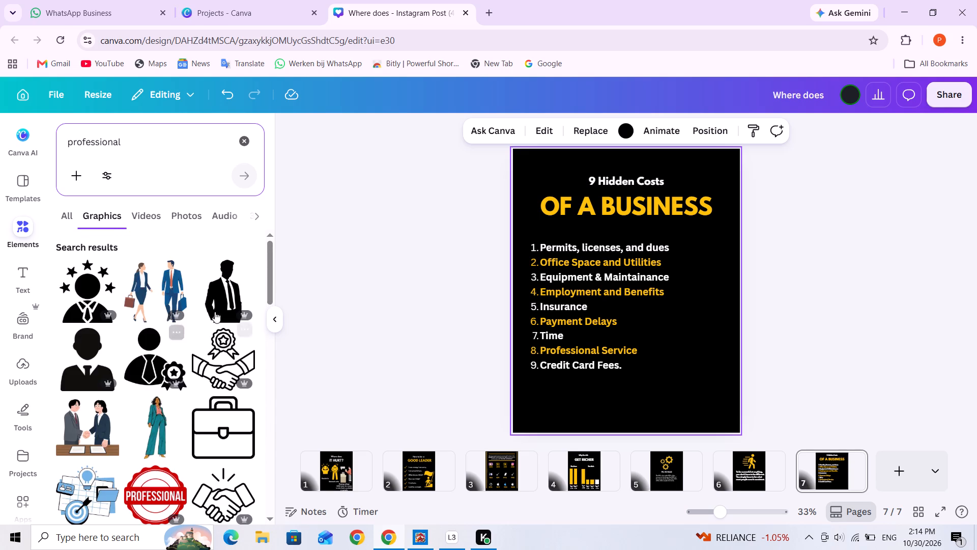
{"action": "left_click", "coordinate": [224, 293]}
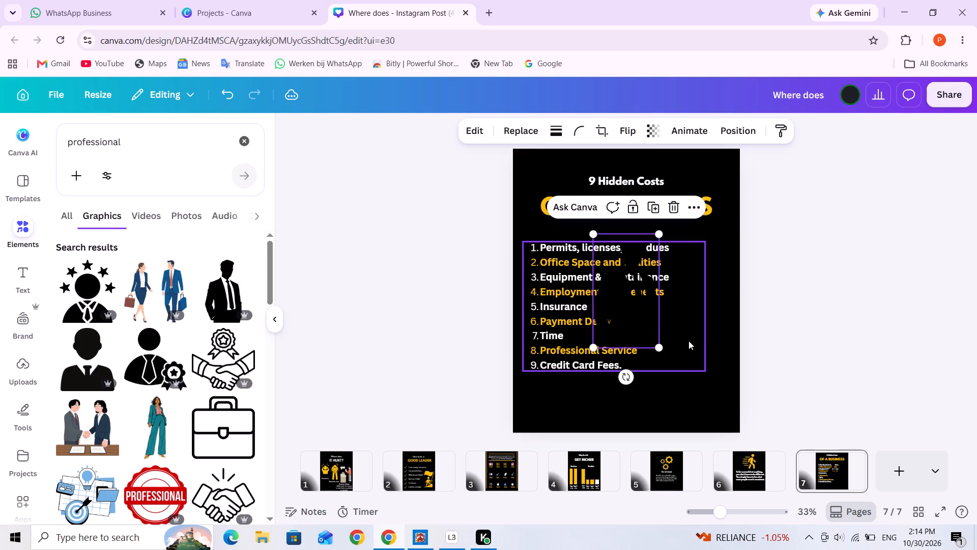
Move the suited-man silhouette against the page's right edge, beside the lower part of the list.
{"action": "left_click_drag", "start_coordinate": [640, 333], "coordinate": [712, 396]}
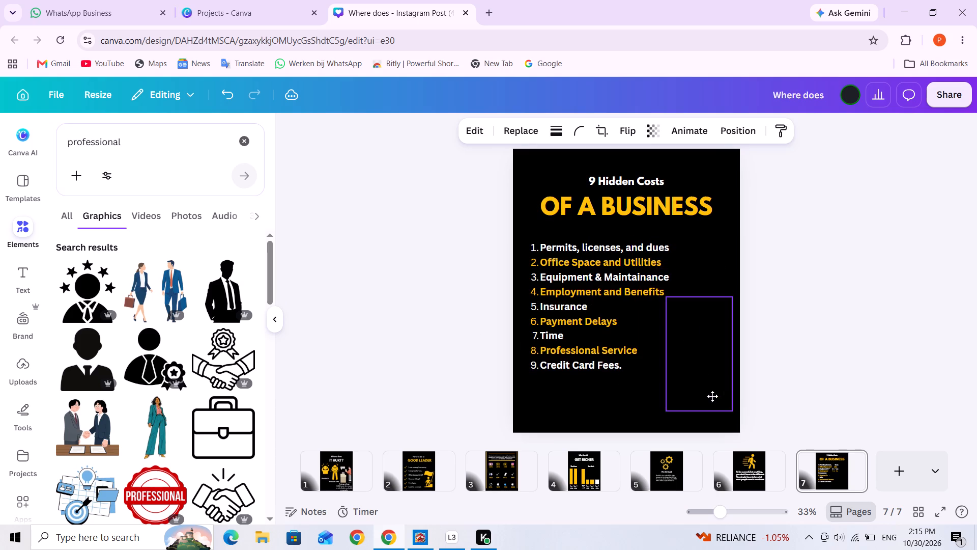
{"action": "left_click_drag", "start_coordinate": [712, 396], "coordinate": [720, 379]}
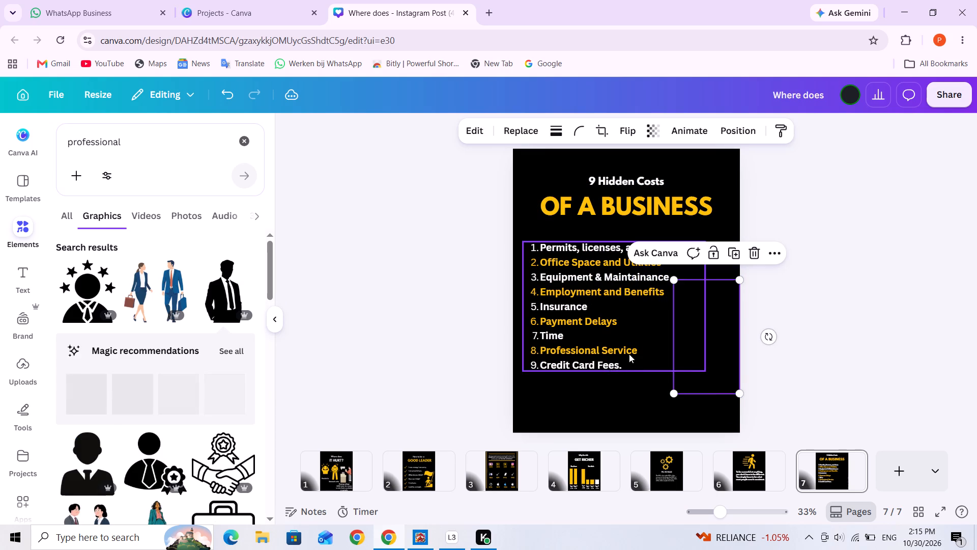
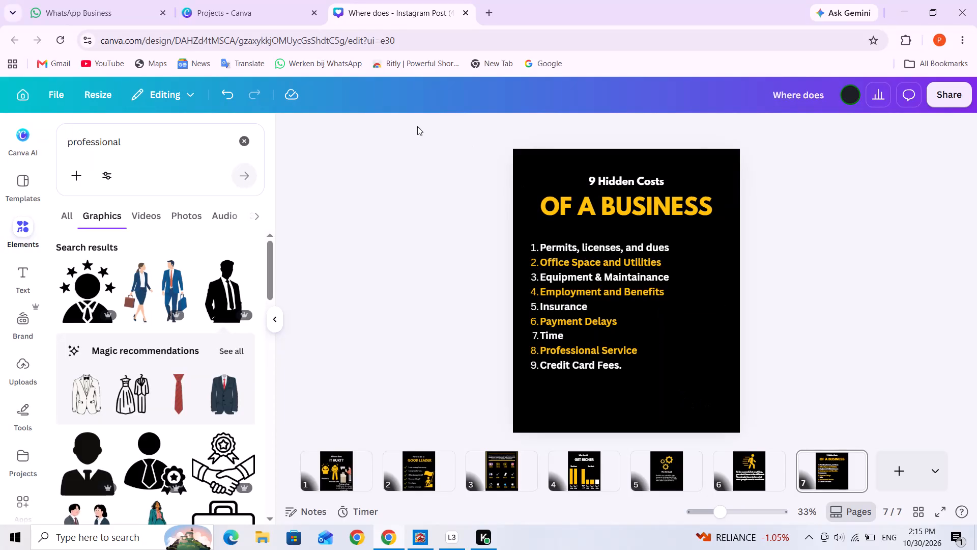
Recolor the businessman silhouette on page 7 to the yellow used in the design.
{"action": "left_click", "coordinate": [695, 377]}
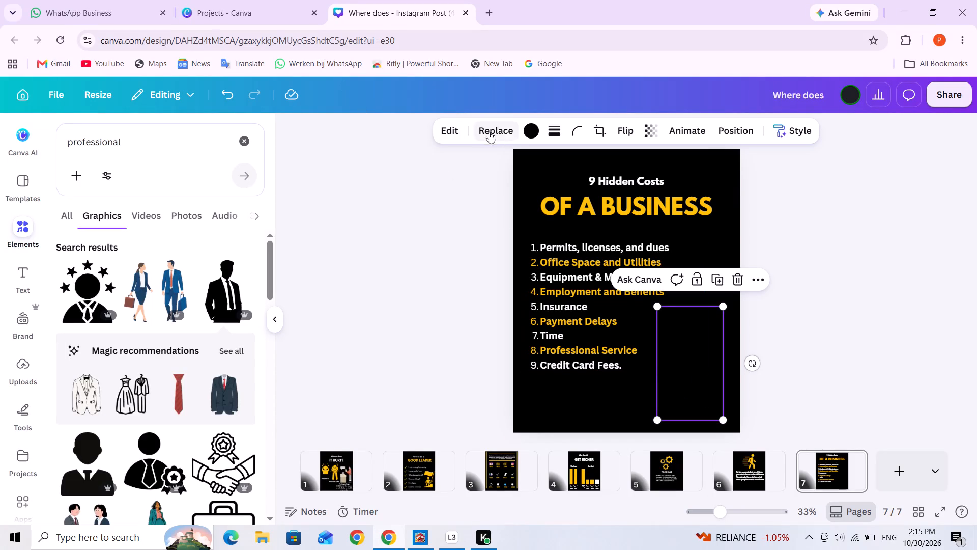
{"action": "left_click", "coordinate": [513, 134]}
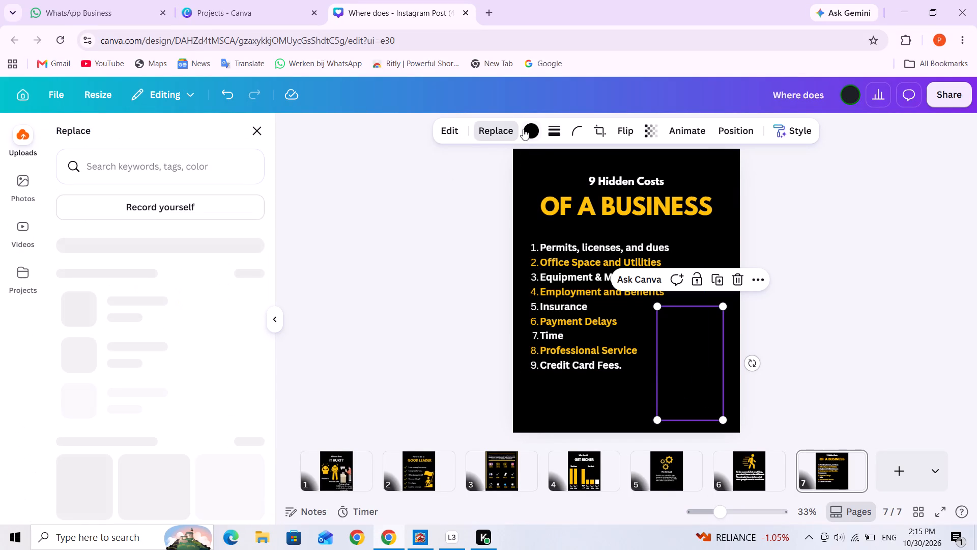
{"action": "left_click", "coordinate": [528, 131]}
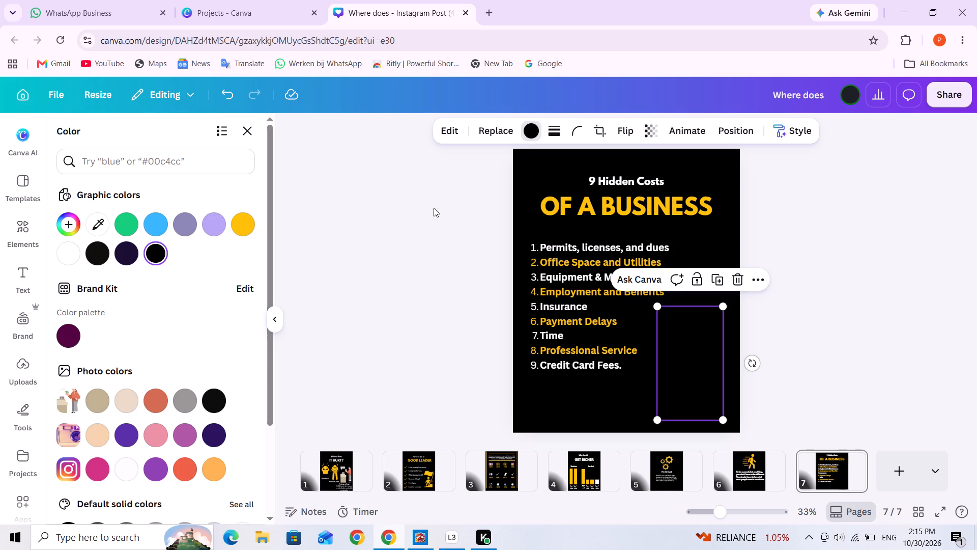
{"action": "left_click", "coordinate": [247, 222]}
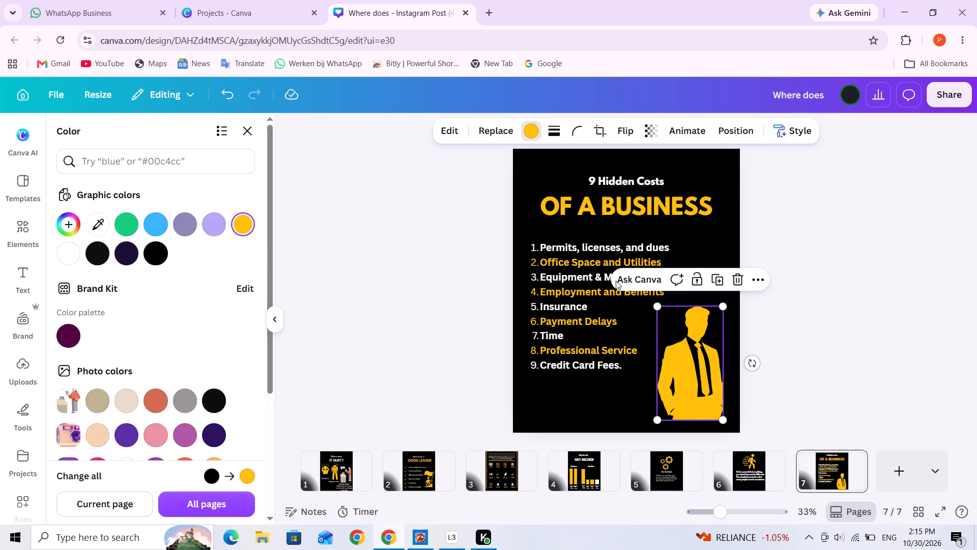
{"action": "left_click", "coordinate": [781, 312]}
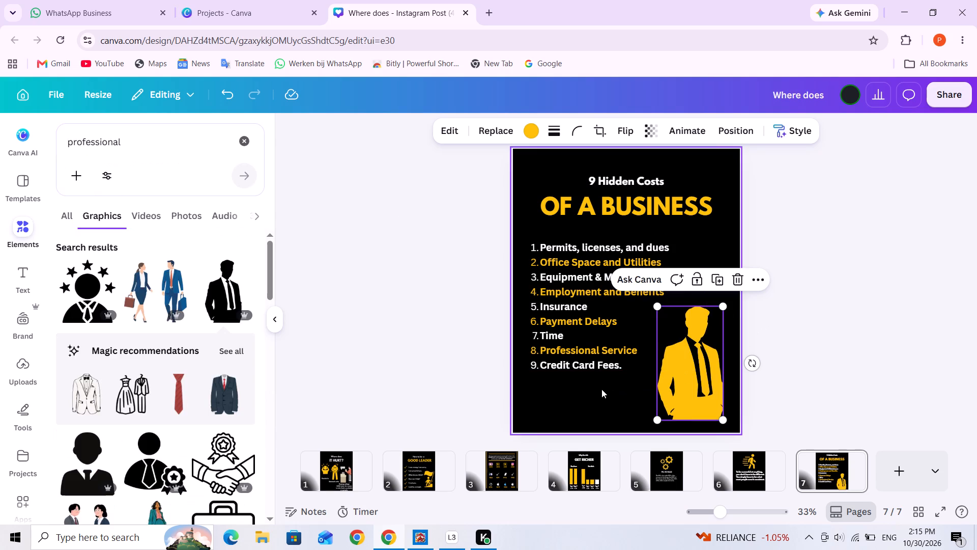
{"action": "left_click", "coordinate": [601, 389]}
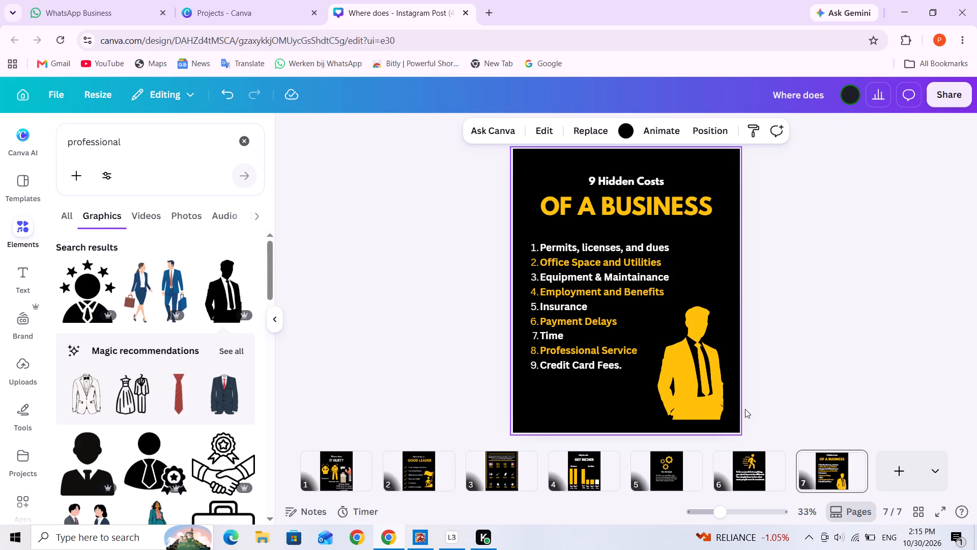
Add a new blank page after page 7.
{"action": "left_click", "coordinate": [892, 479]}
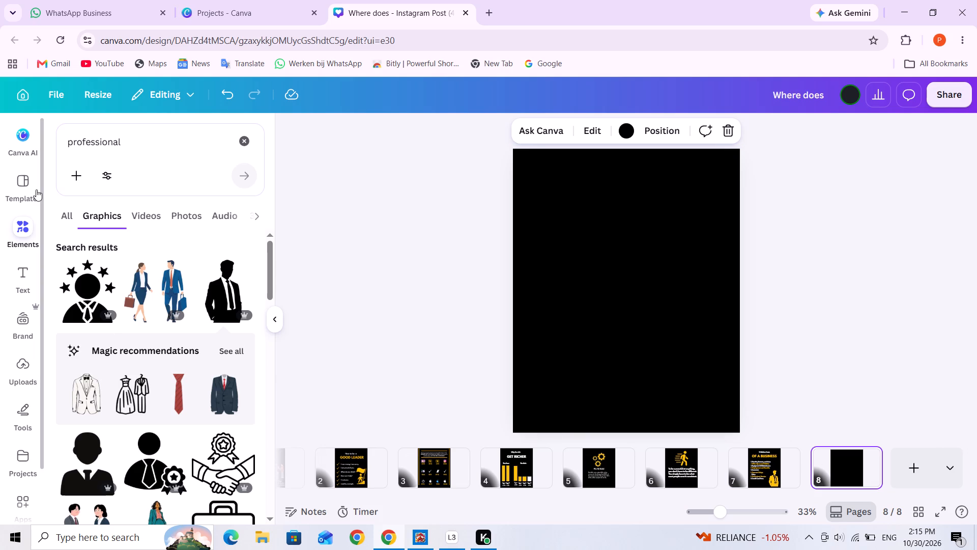
Search the graphics library for "Fish Aquarium".
{"action": "triple_click", "coordinate": [113, 150]}
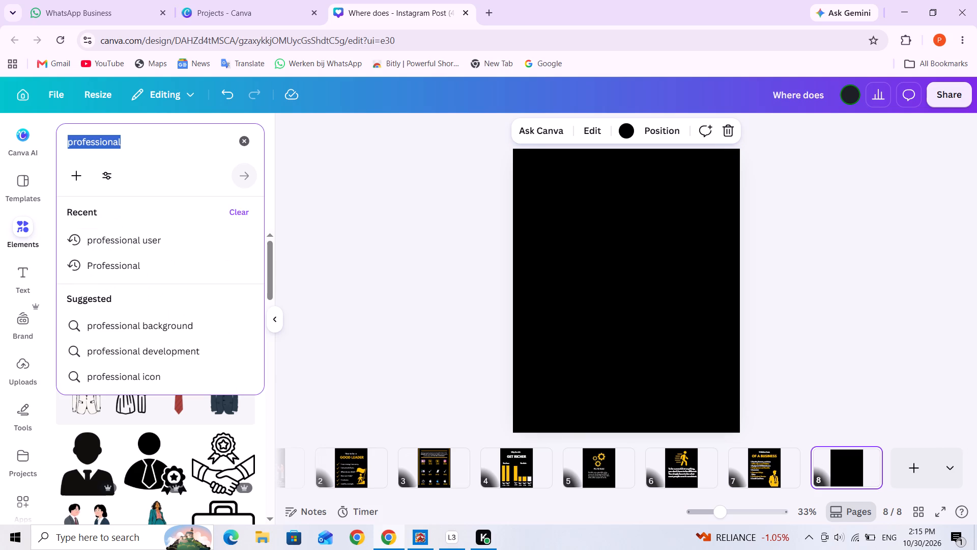
{"action": "type", "text": "ish"}
{"action": "key", "text": "space"}
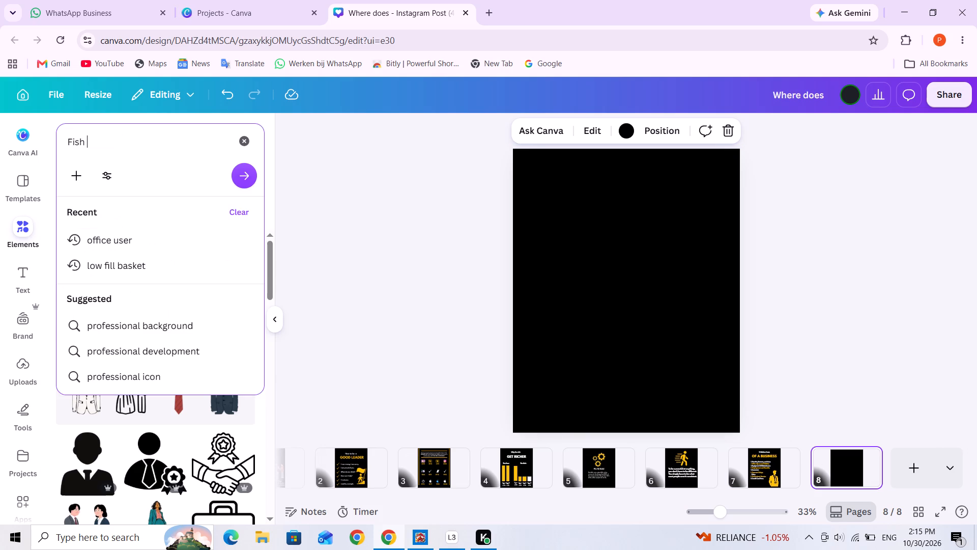
{"action": "type", "text": "cqu"}
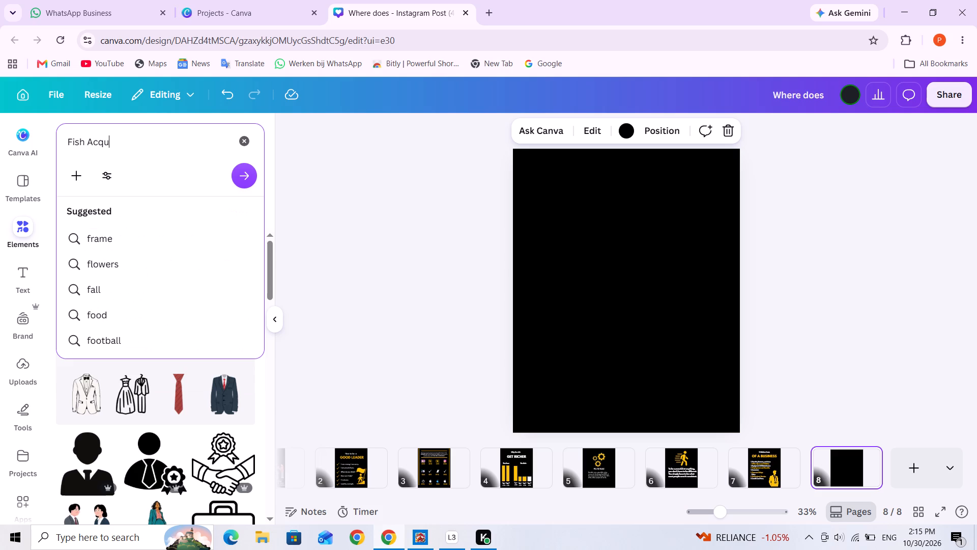
{"action": "type", "text": "varium"}
{"action": "key", "text": "Return"}
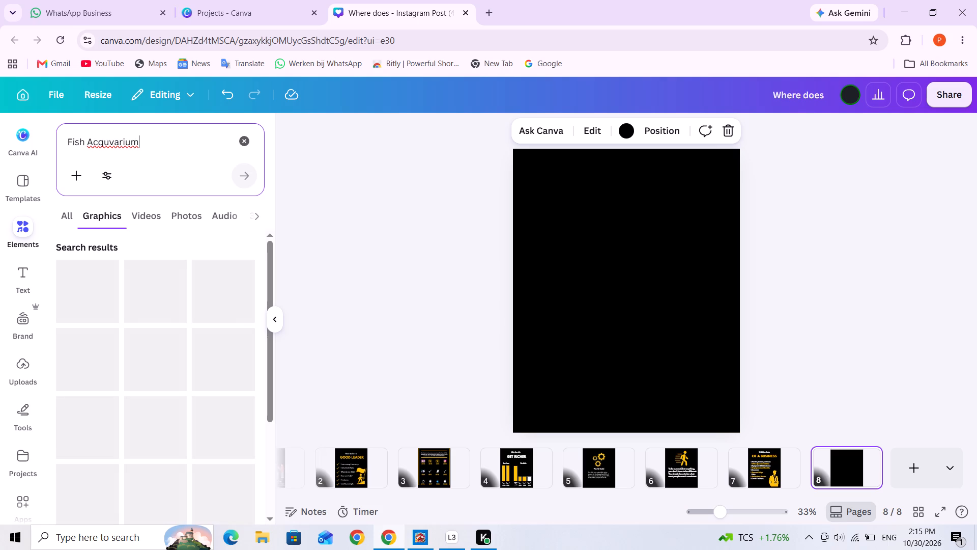
{"action": "right_click", "coordinate": [102, 141]}
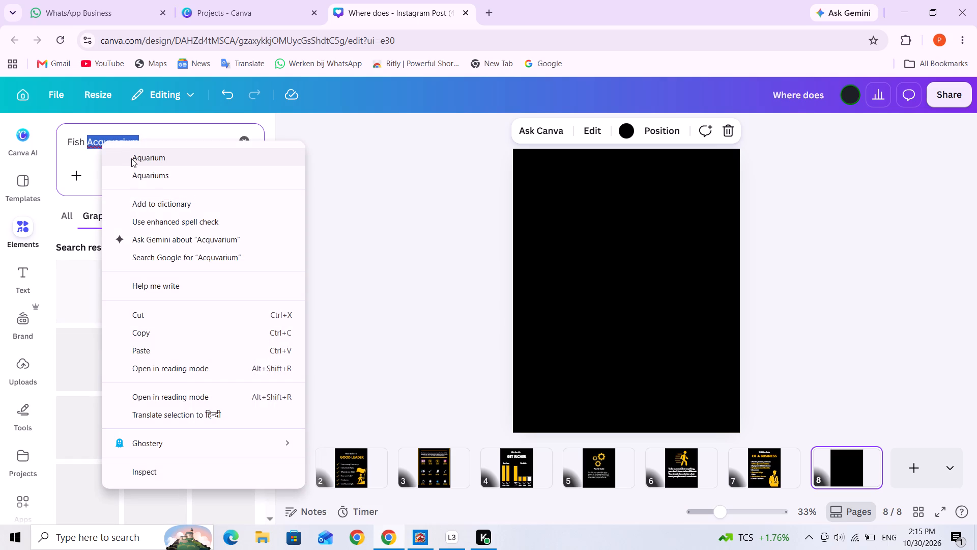
{"action": "left_click", "coordinate": [131, 158]}
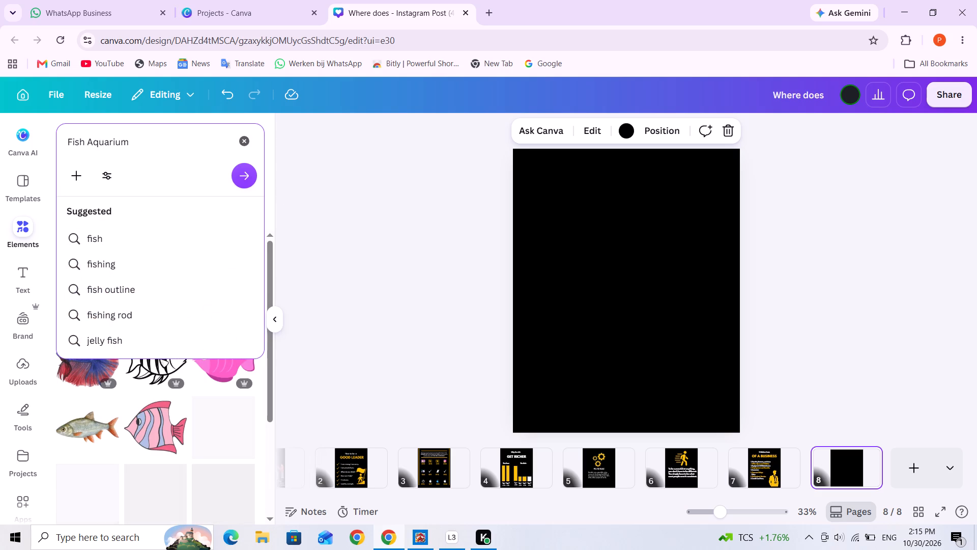
{"action": "key", "text": "Return"}
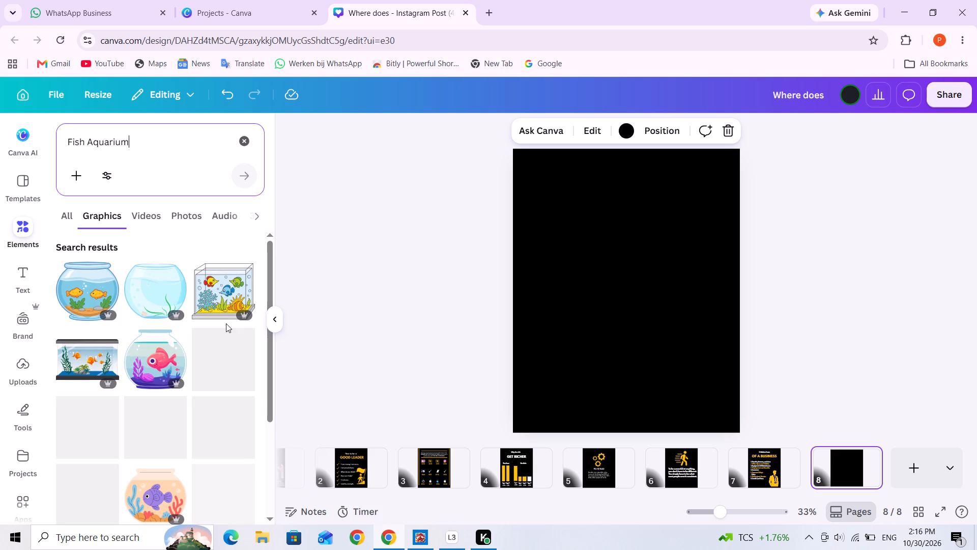
Browse the aquarium graphics and insert the rectangular tank with red, green and blue fish on page 8.
{"action": "scroll", "coordinate": [221, 323], "scroll_direction": "down", "scroll_amount": 2}
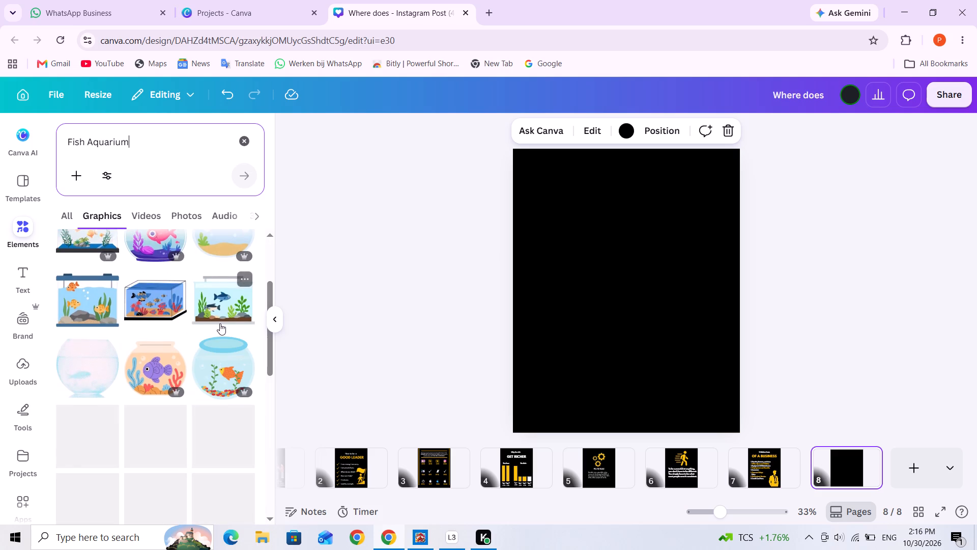
{"action": "scroll", "coordinate": [215, 323], "scroll_direction": "down", "scroll_amount": 2}
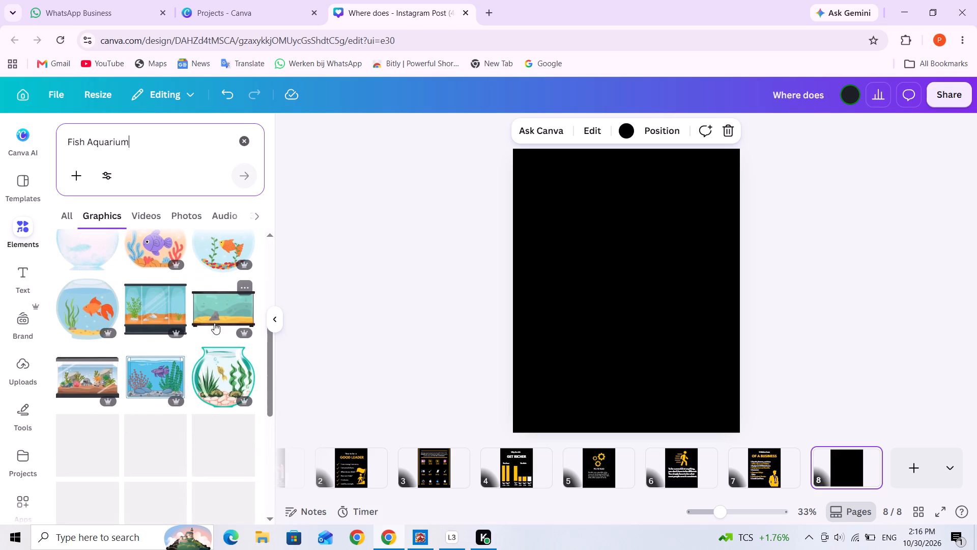
{"action": "scroll", "coordinate": [214, 323], "scroll_direction": "down", "scroll_amount": 3}
{"action": "scroll", "coordinate": [195, 326], "scroll_direction": "up", "scroll_amount": 2}
{"action": "scroll", "coordinate": [194, 326], "scroll_direction": "down", "scroll_amount": 3}
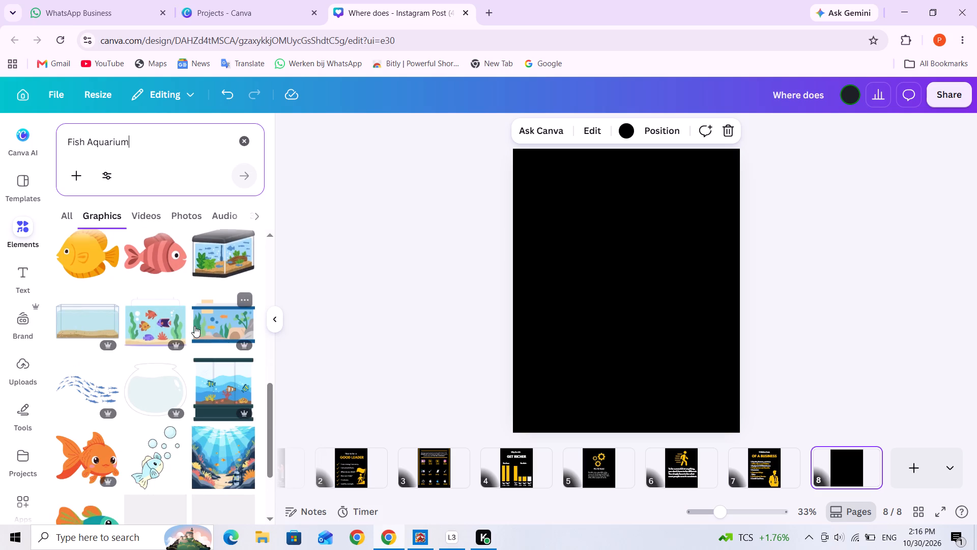
{"action": "scroll", "coordinate": [194, 326], "scroll_direction": "down", "scroll_amount": 3}
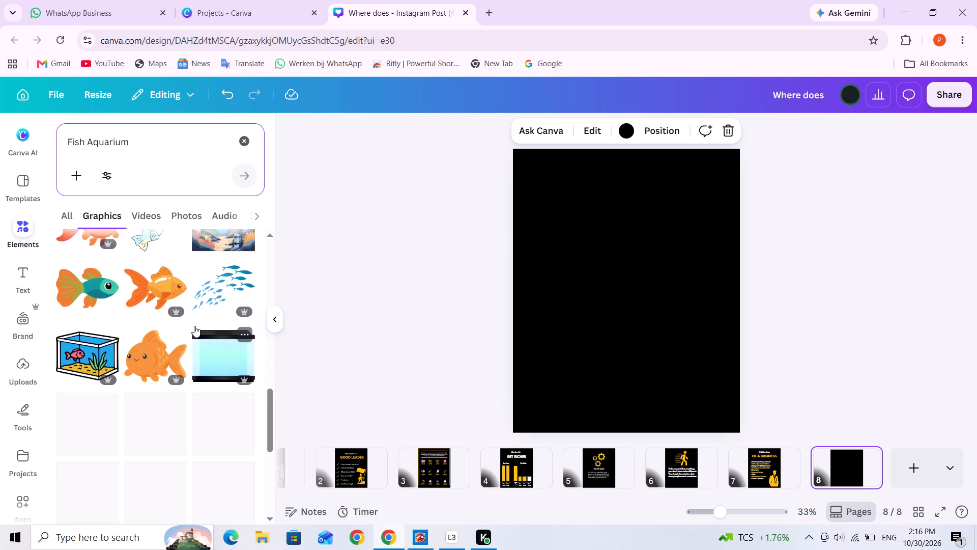
{"action": "scroll", "coordinate": [194, 326], "scroll_direction": "down", "scroll_amount": 2}
{"action": "scroll", "coordinate": [194, 326], "scroll_direction": "up", "scroll_amount": 1}
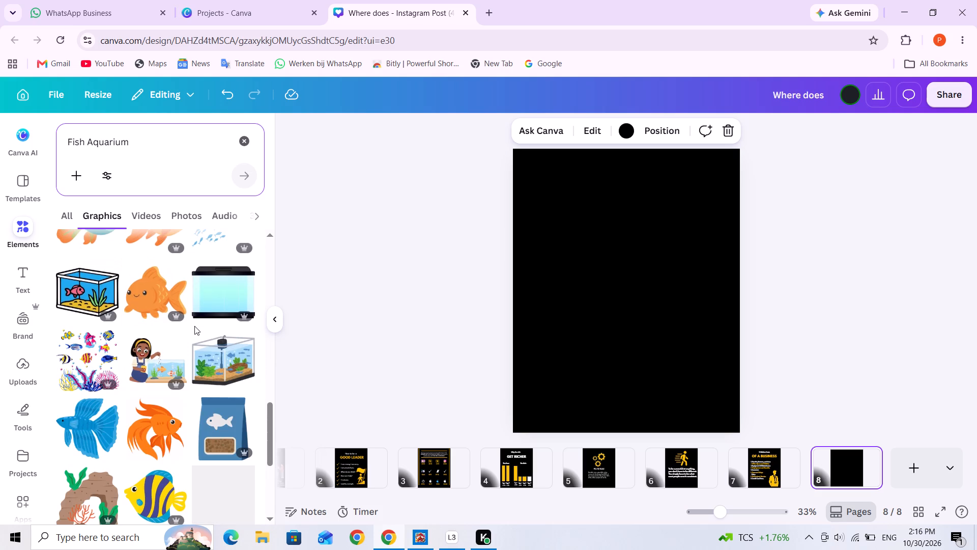
{"action": "scroll", "coordinate": [194, 326], "scroll_direction": "up", "scroll_amount": 5}
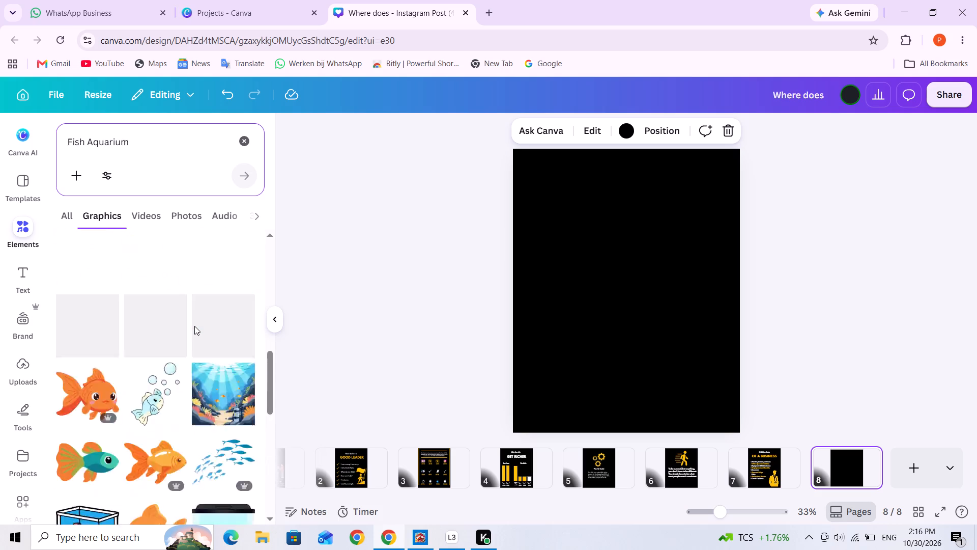
{"action": "scroll", "coordinate": [194, 326], "scroll_direction": "up", "scroll_amount": 11}
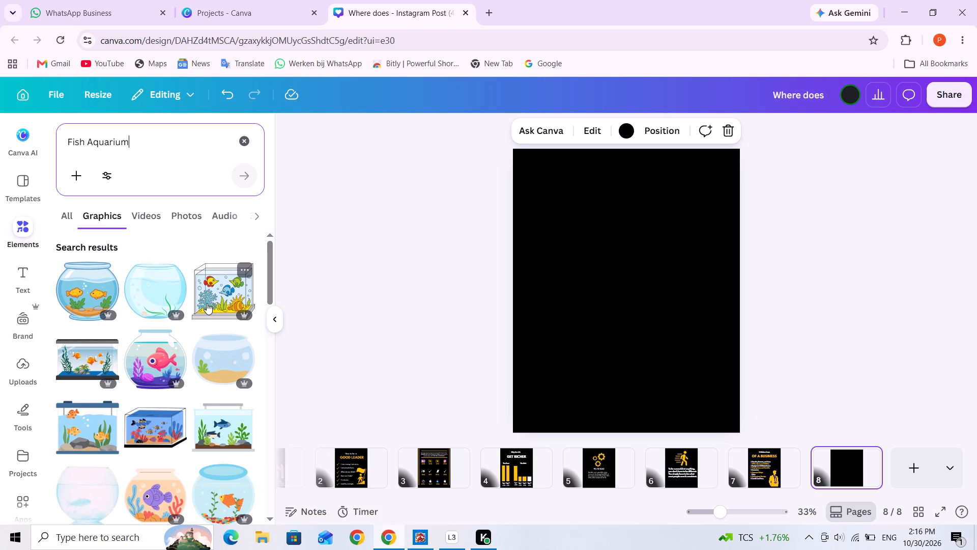
{"action": "left_click", "coordinate": [222, 303]}
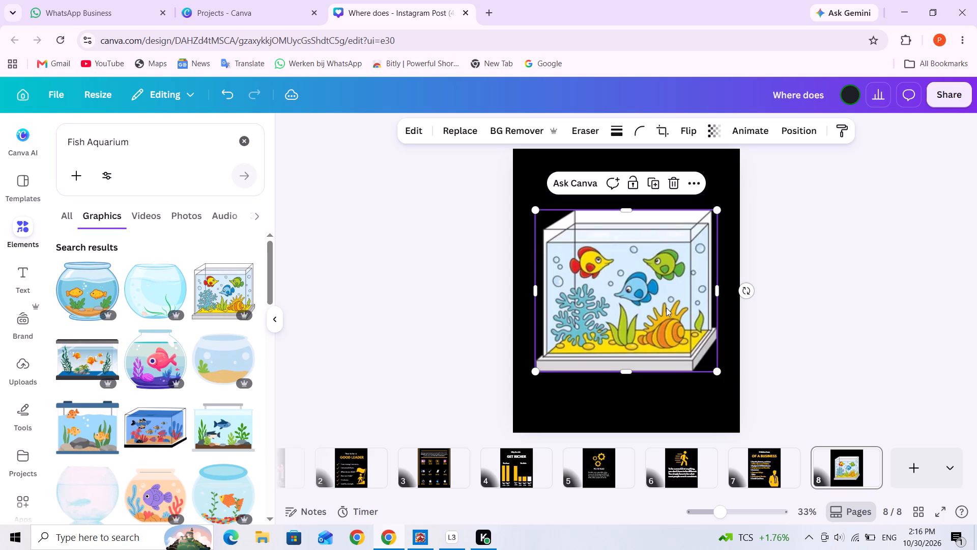
Shrink the aquarium graphic to roughly a third of the page width and center it horizontally near the page's upper edge.
{"action": "left_click_drag", "start_coordinate": [716, 373], "coordinate": [673, 323]}
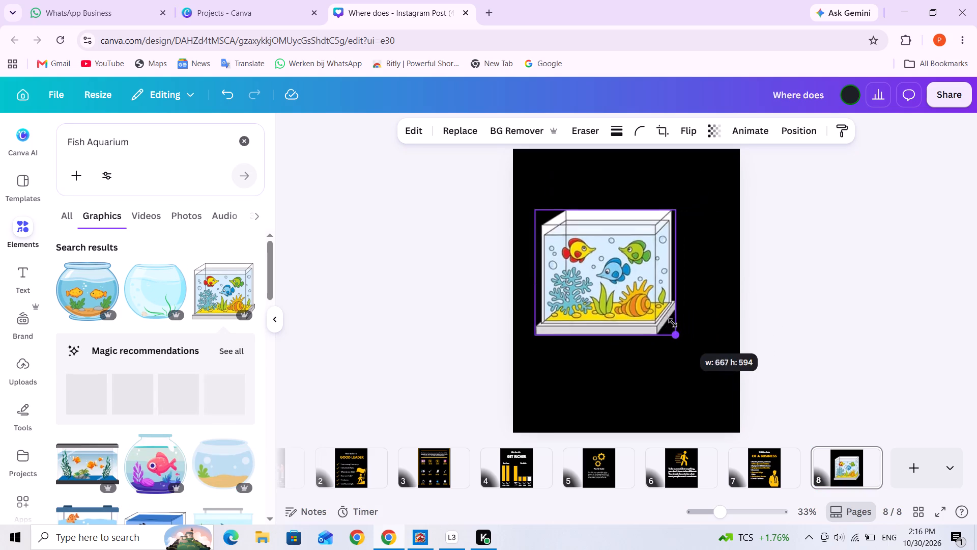
{"action": "left_click_drag", "start_coordinate": [673, 323], "coordinate": [605, 271]}
{"action": "left_click", "coordinate": [632, 268]}
{"action": "left_click_drag", "start_coordinate": [565, 254], "coordinate": [621, 237]}
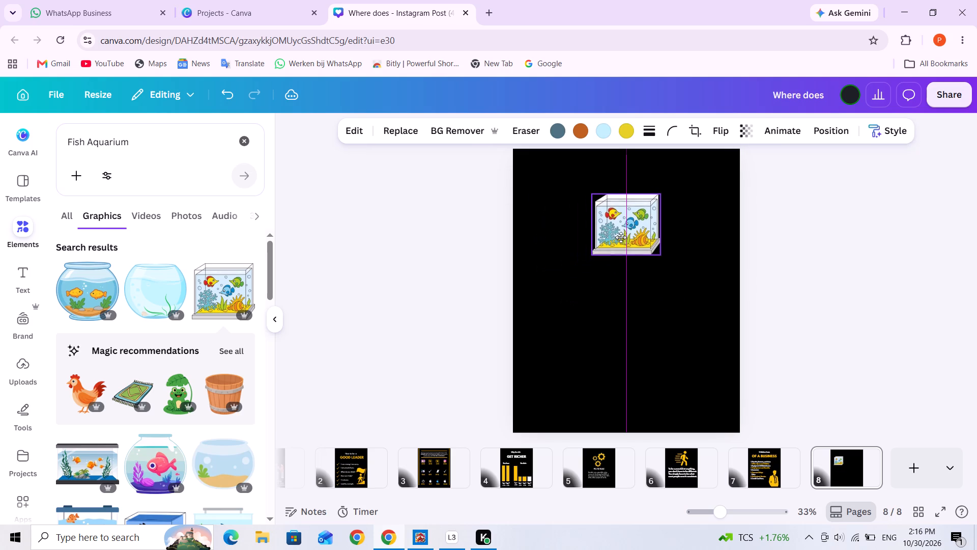
{"action": "left_click_drag", "start_coordinate": [621, 237], "coordinate": [624, 218]}
Add a subheading text box below the aquarium graphic on page 8.
{"action": "left_click", "coordinate": [17, 293]}
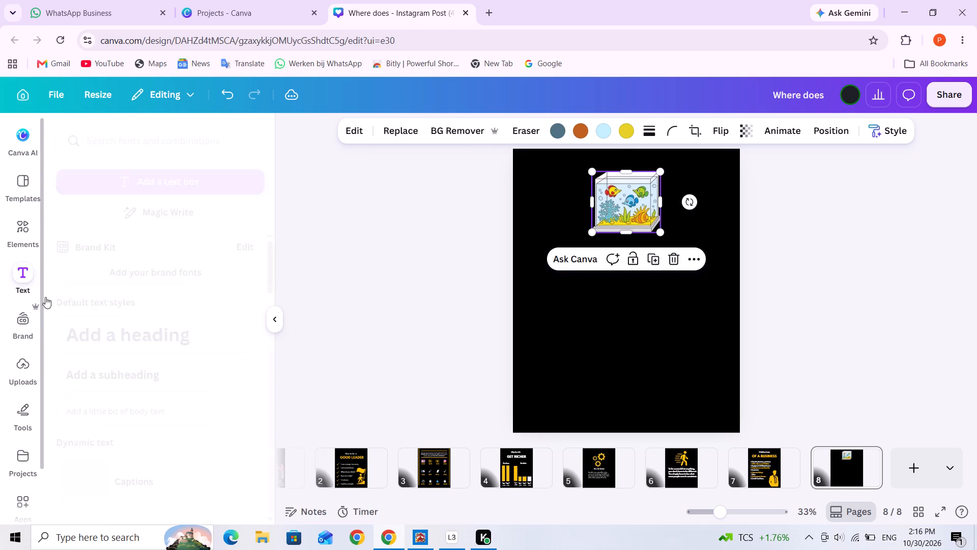
{"action": "left_click", "coordinate": [139, 394]}
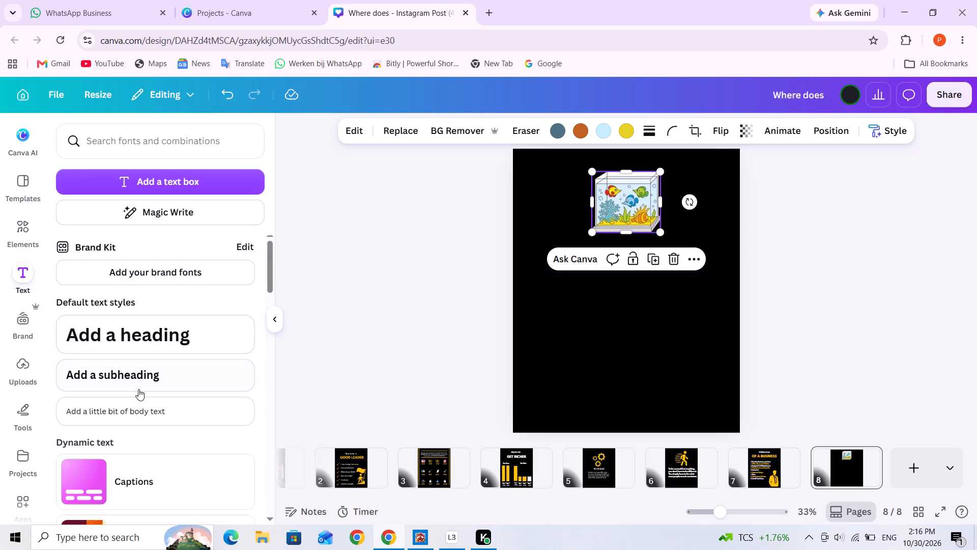
{"action": "type", "text": "ou"}
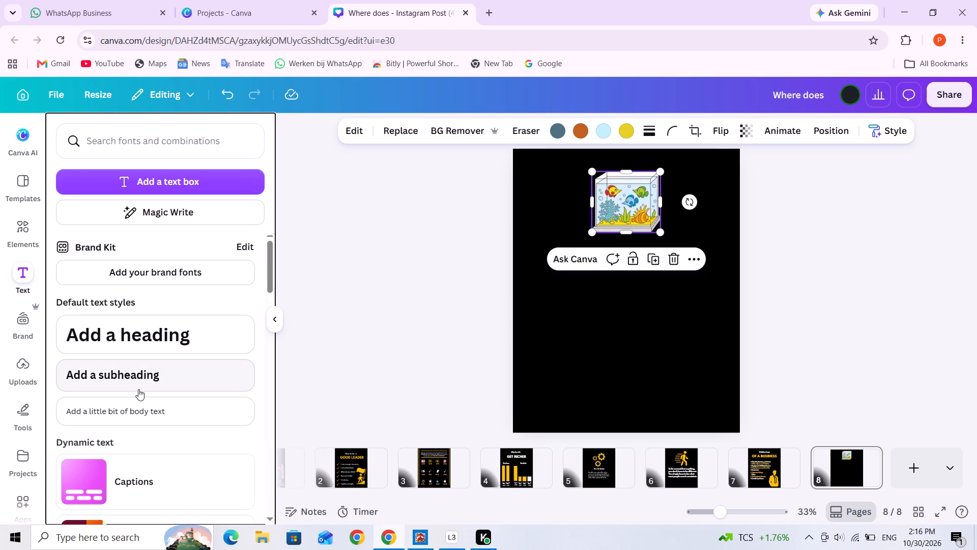
{"action": "key", "text": "space"}
{"action": "left_click", "coordinate": [629, 372]}
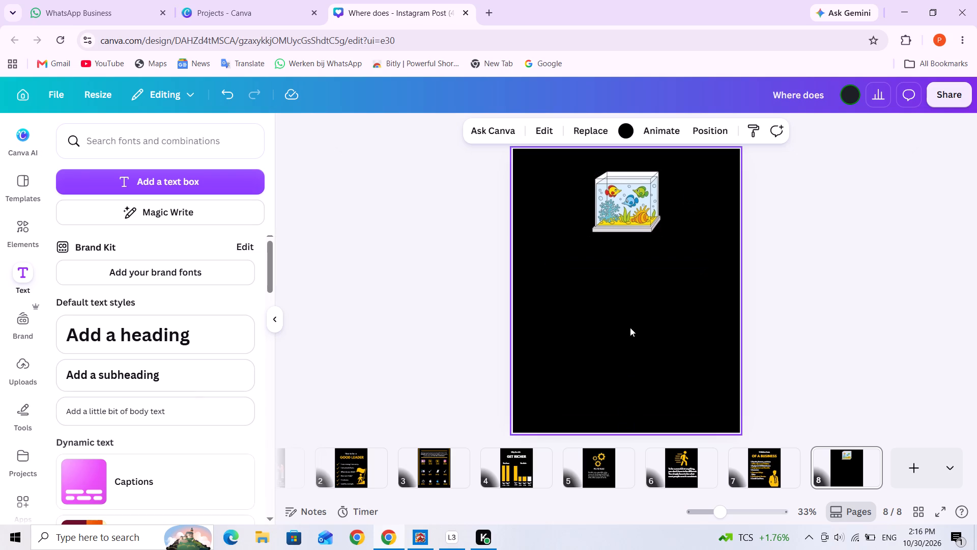
{"action": "left_click", "coordinate": [129, 366]}
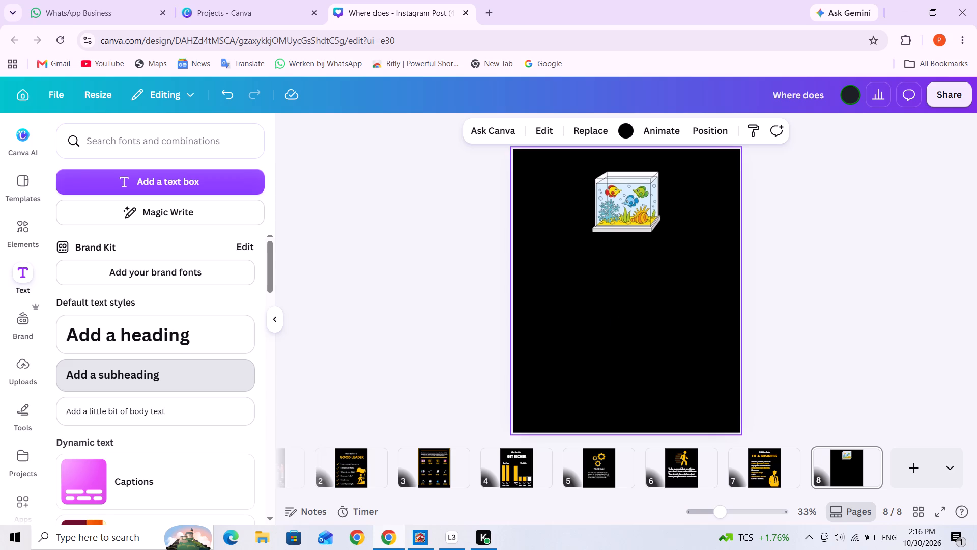
Replace the subheading placeholder with "You don't need an LLC, a logo, website,".
{"action": "triple_click", "coordinate": [628, 296]}
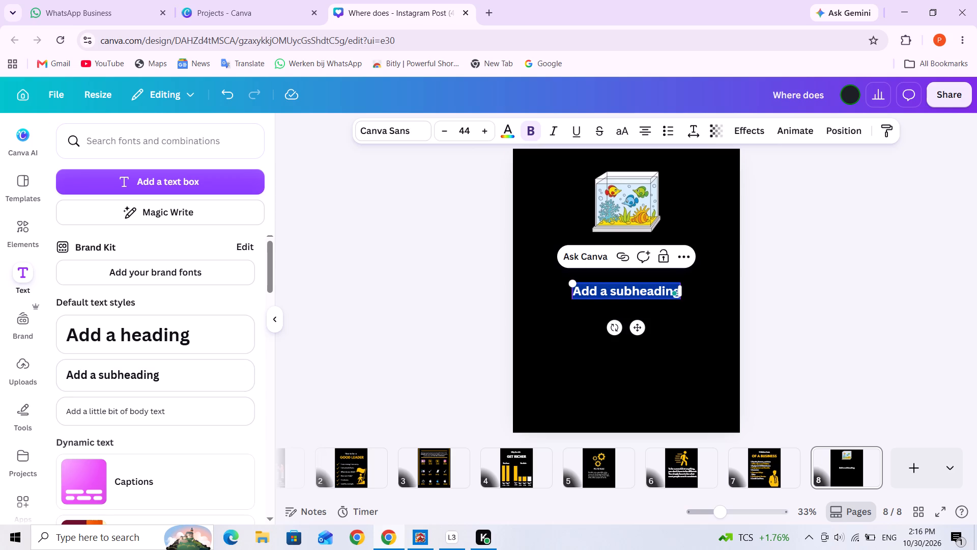
{"action": "type", "text": "ou"}
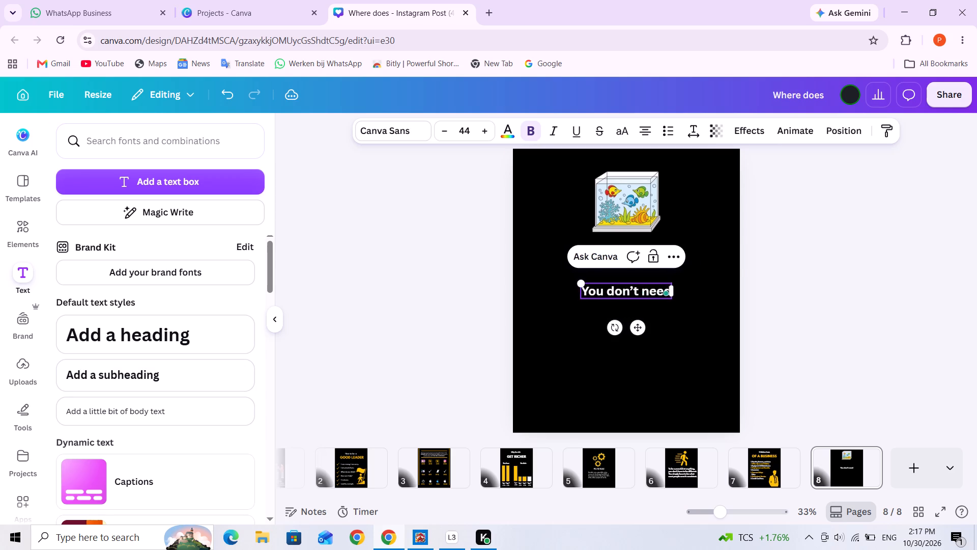
{"action": "type", "text": "LLC"}
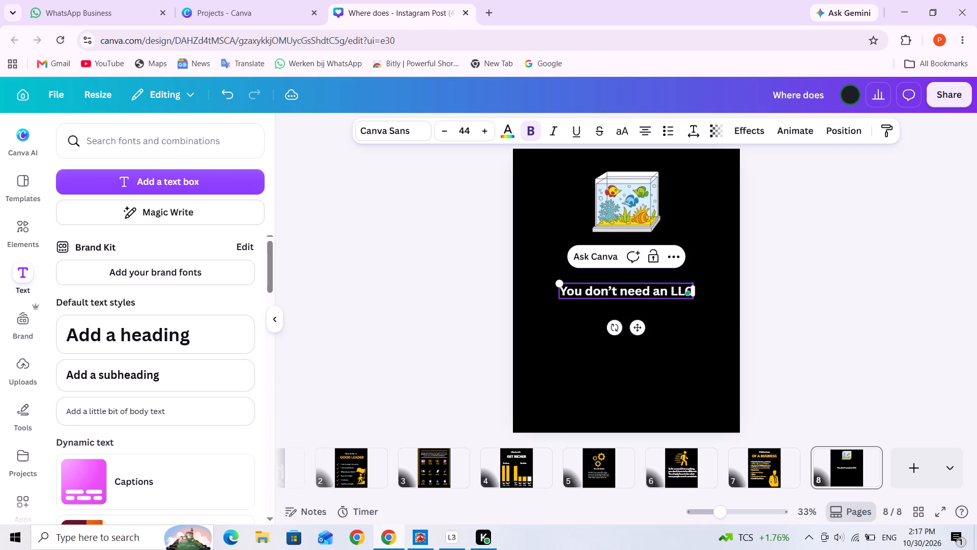
{"action": "type", "text": ", A"}
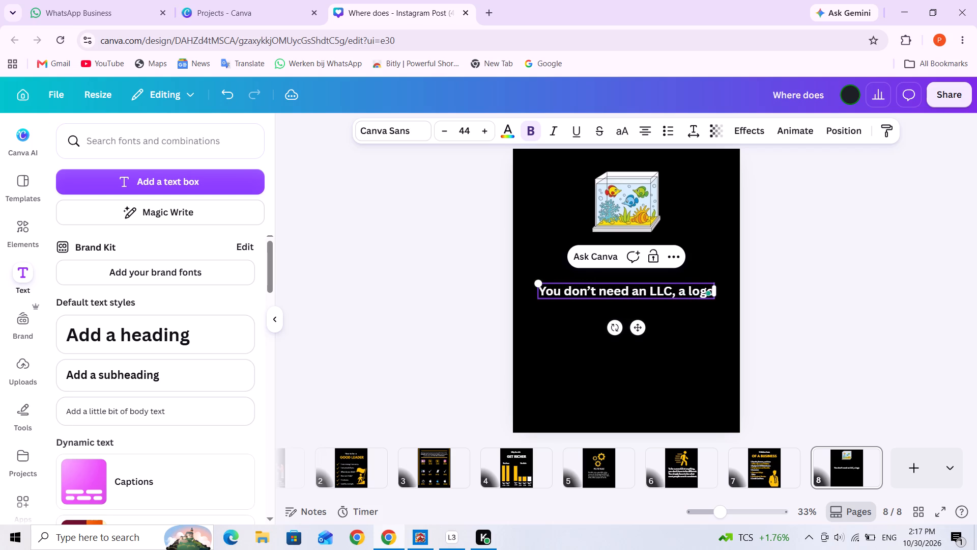
{"action": "type", "text": ", ewe"}
{"action": "key", "text": "BackSpace"}
{"action": "key", "text": "BackSpace"}
{"action": "key", "text": "BackSpace"}
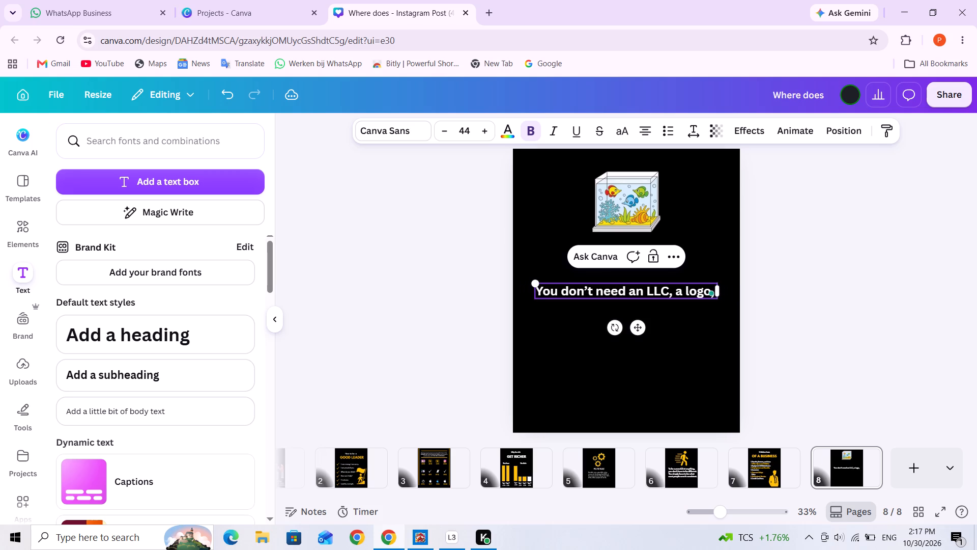
{"action": "type", "text": "website"}
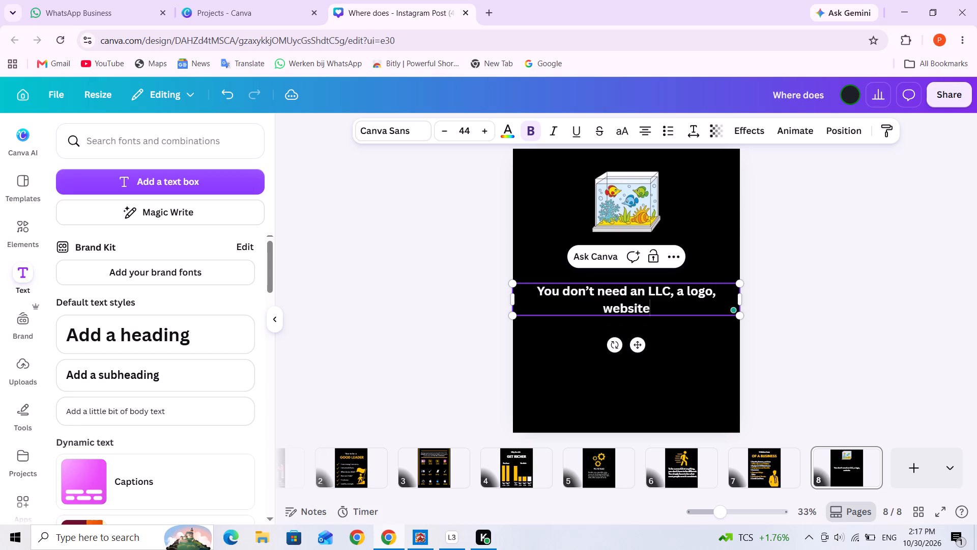
{"action": "key", "text": "period"}
{"action": "key", "text": "BackSpace"}
{"action": "key", "text": "comma"}
Add a new line to the subheading reading "or anything to start making money".
{"action": "key", "text": "Return"}
{"action": "type", "text": "or anyhting"}
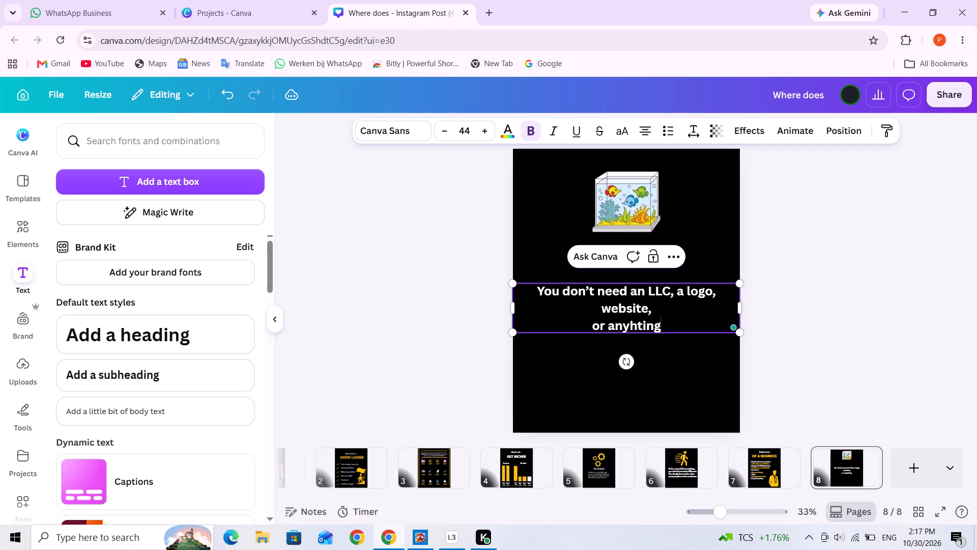
{"action": "key", "text": "BackSpace"}
{"action": "key", "text": "BackSpace"}
{"action": "key", "text": "BackSpace"}
{"action": "key", "text": "BackSpace"}
{"action": "key", "text": "BackSpace"}
{"action": "type", "text": "thing"}
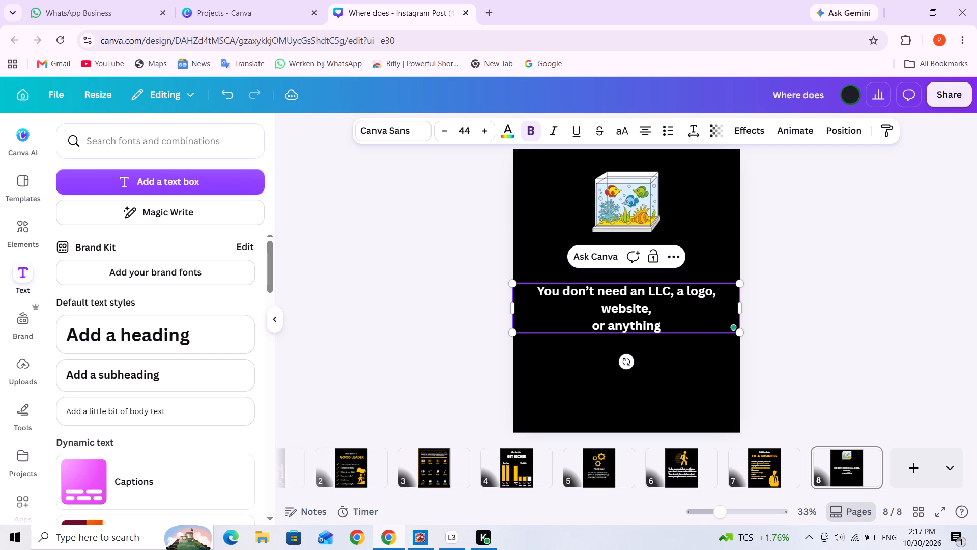
{"action": "key", "text": "space"}
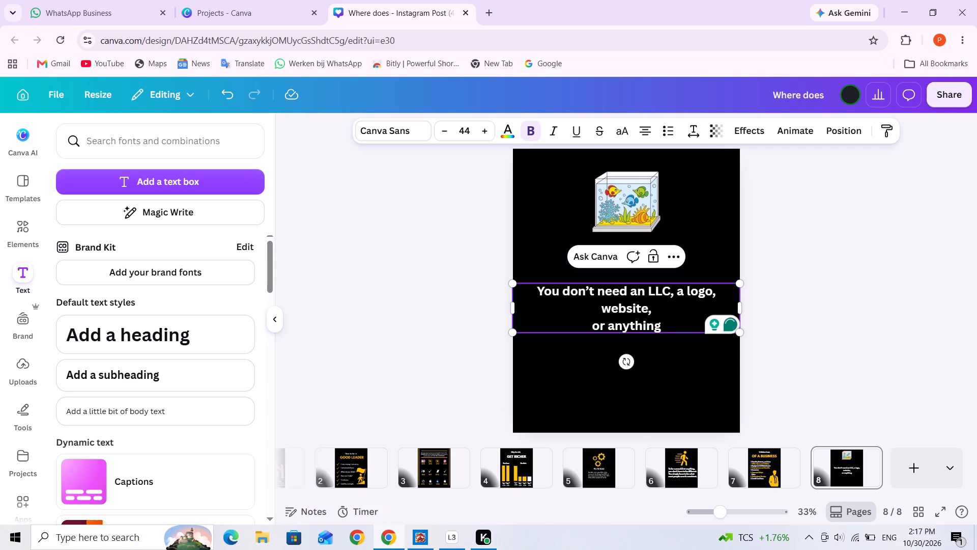
{"action": "type", "text": "to start"}
{"action": "key", "text": "space"}
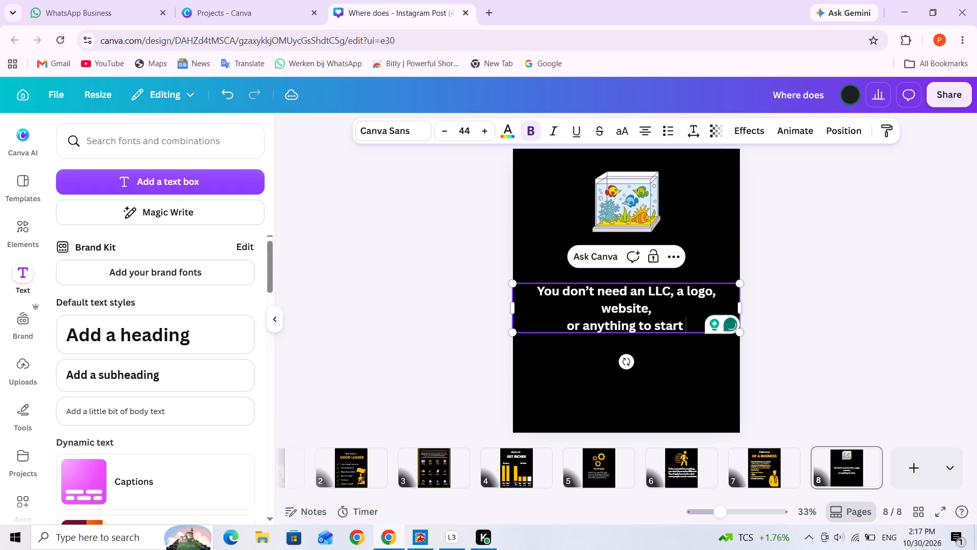
{"action": "type", "text": "money"}
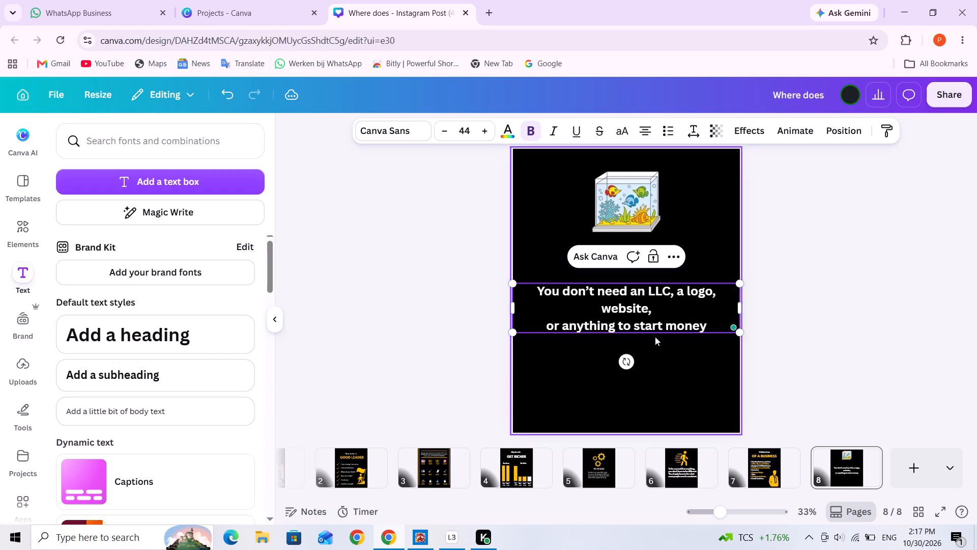
{"action": "left_click", "coordinate": [665, 326]}
{"action": "type", "text": "making"}
{"action": "key", "text": "space"}
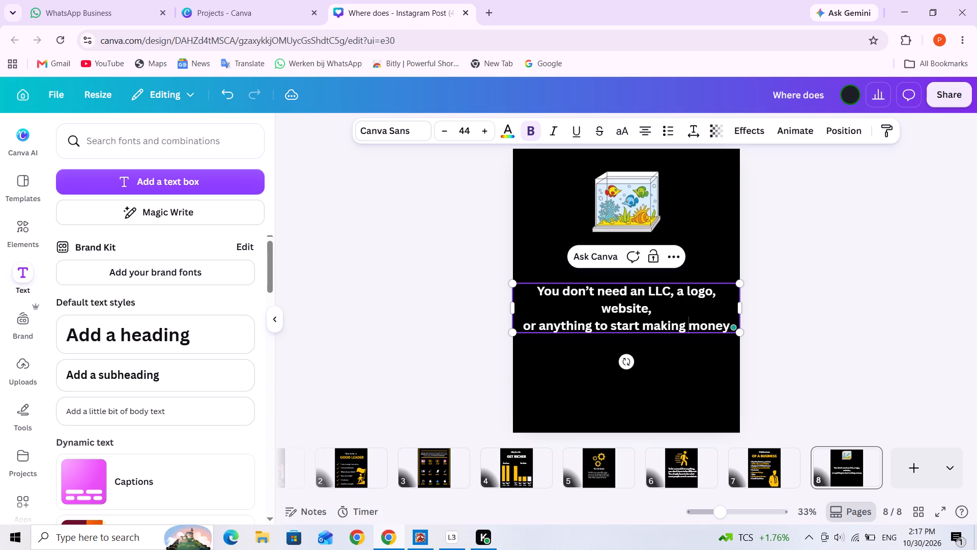
Continue the subheading after "money" with "from your business.".
{"action": "left_click", "coordinate": [724, 326]}
{"action": "key", "text": "Right"}
{"action": "type", "text": "f"}
{"action": "key", "text": "space"}
{"action": "key", "text": "r"}
{"action": "type", "text": "om"}
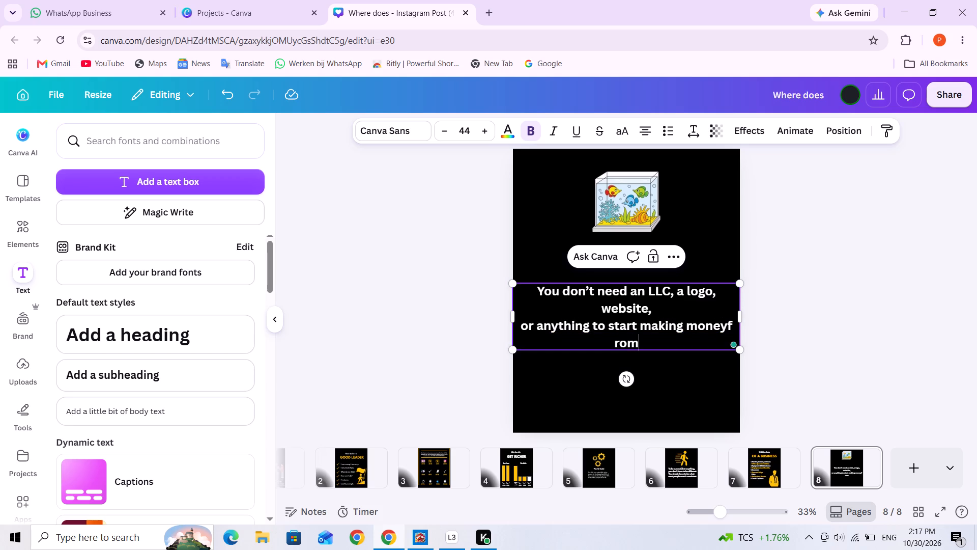
{"action": "key", "text": "BackSpace"}
{"action": "key", "text": "BackSpace"}
{"action": "key", "text": "BackSpace"}
{"action": "key", "text": "BackSpace"}
{"action": "key", "text": "BackSpace"}
{"action": "key", "text": "space"}
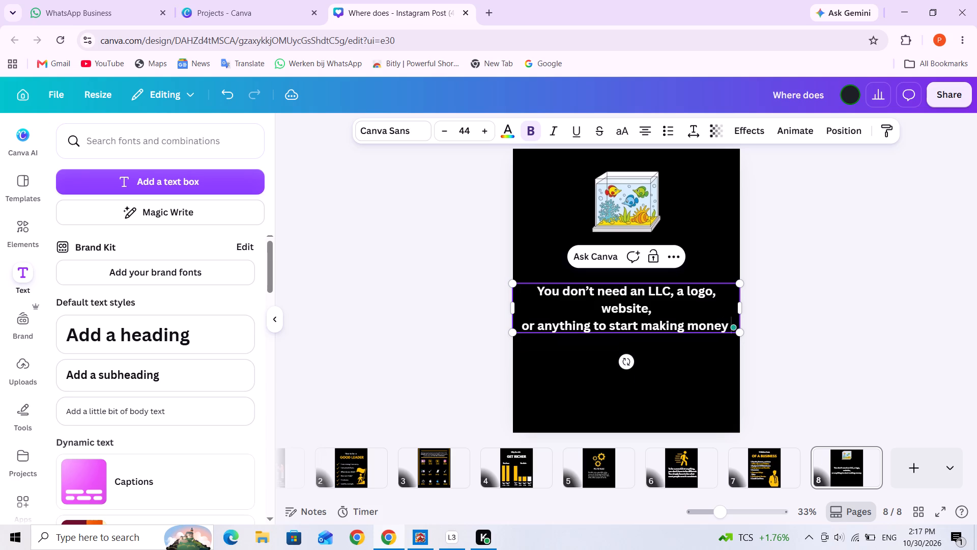
{"action": "type", "text": "from"}
{"action": "key", "text": "space"}
{"action": "key", "text": "y"}
{"action": "key", "text": "o"}
{"action": "type", "text": "ur"}
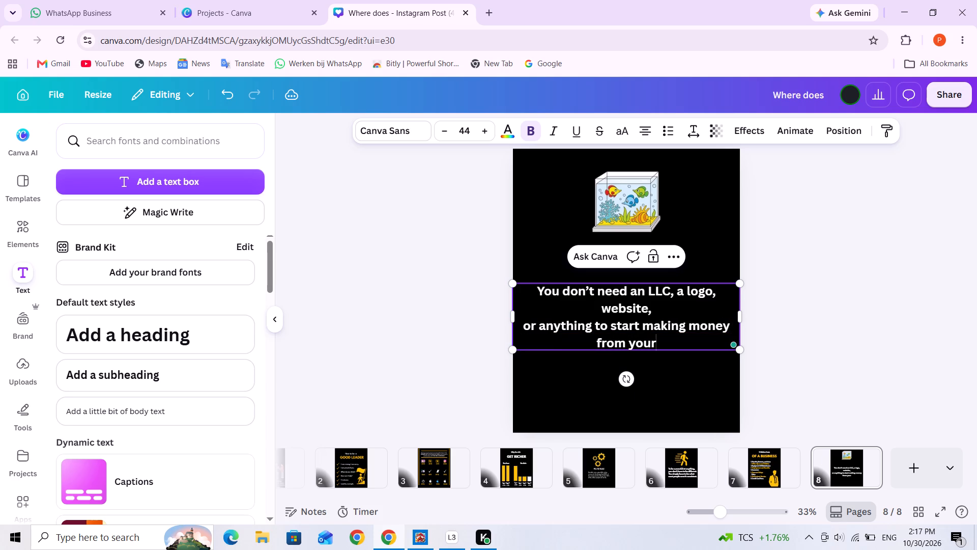
{"action": "key", "text": "space"}
{"action": "type", "text": "b"}
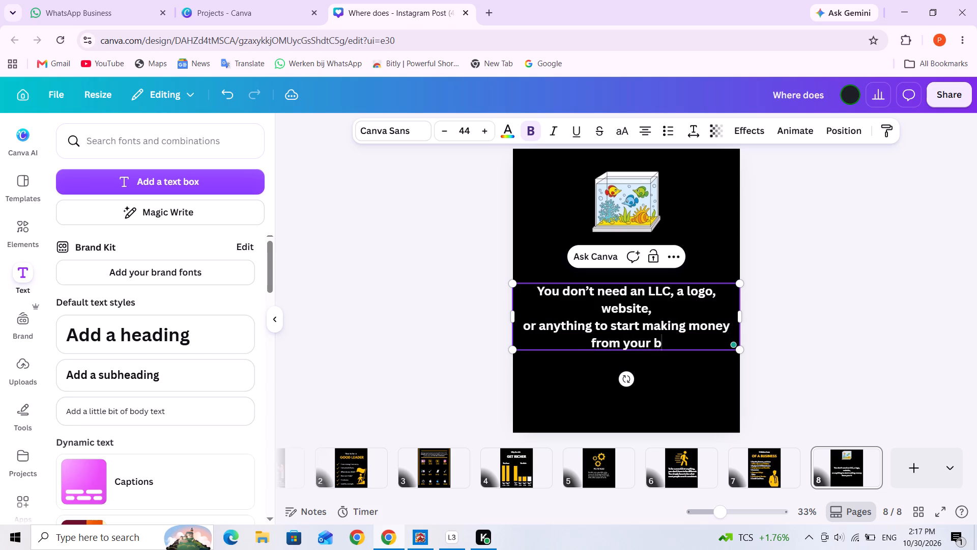
{"action": "key", "text": "u"}
{"action": "type", "text": "si"}
{"action": "type", "text": "ne"}
{"action": "key", "text": "s"}
{"action": "key", "text": "s"}
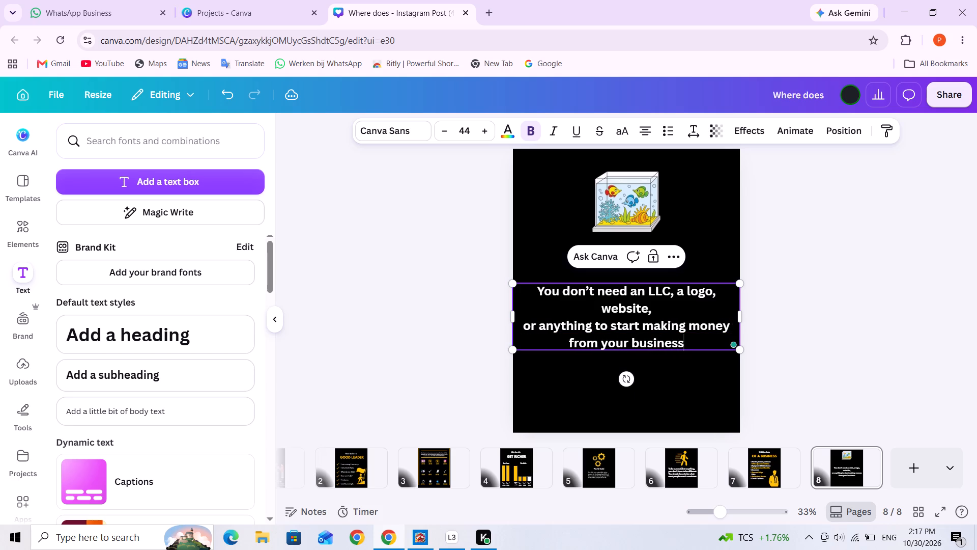
{"action": "type", "text": "."}
{"action": "key", "text": "space"}
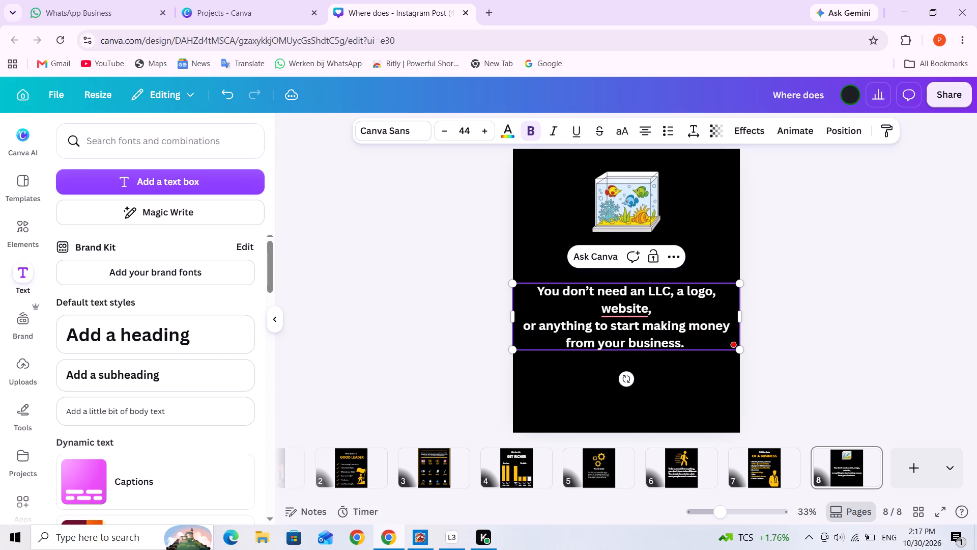
Continue the subheading with the words "What you need is zero".
{"action": "key", "text": "a"}
{"action": "key", "text": "t"}
{"action": "key", "text": "space"}
{"action": "key", "text": "y"}
{"action": "key", "text": "o"}
{"action": "key", "text": "u"}
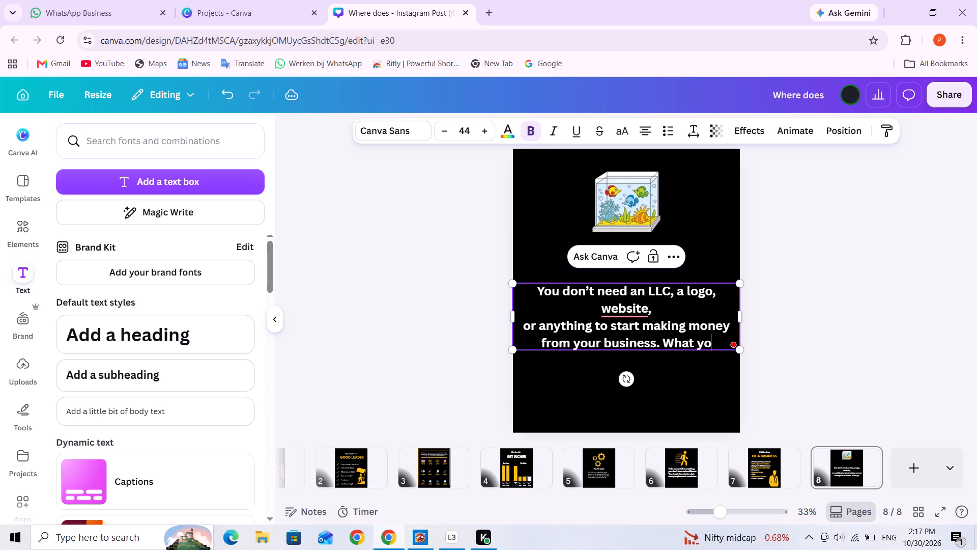
{"action": "key", "text": "space"}
{"action": "type", "text": "n"}
{"action": "key", "text": "e"}
{"action": "type", "text": "ed"}
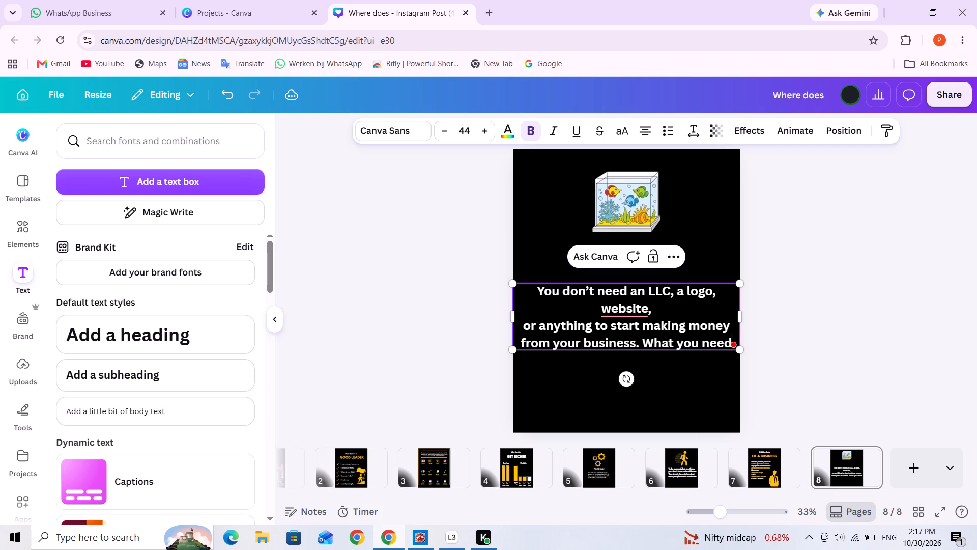
{"action": "key", "text": "space"}
{"action": "key", "text": "i"}
{"action": "key", "text": "s"}
{"action": "key", "text": "space"}
{"action": "type", "text": "zerp"}
{"action": "key", "text": "BackSpace"}
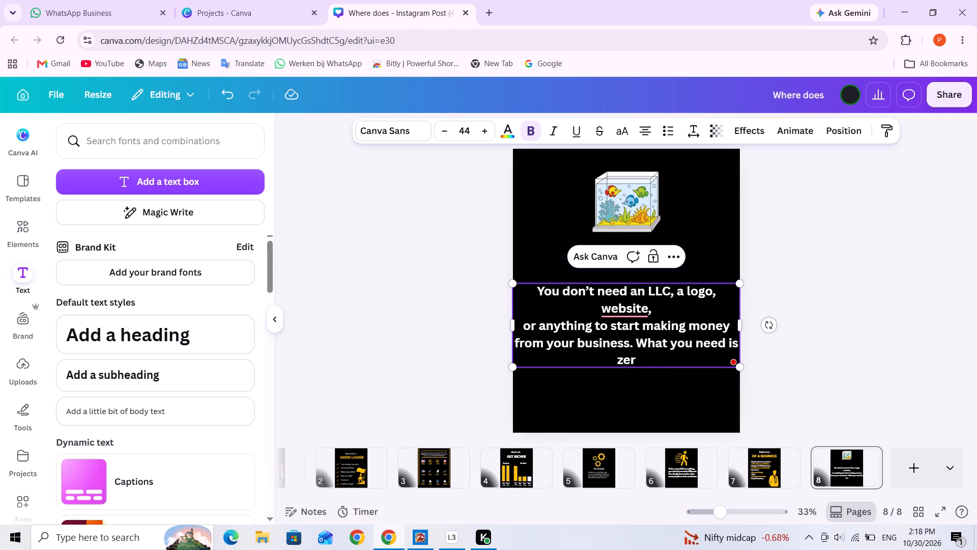
{"action": "key", "text": "o"}
Set the font size of the entire subheading text to 35.
{"action": "key", "text": "ctrl+a"}
{"action": "left_click", "coordinate": [602, 331]}
{"action": "triple_click", "coordinate": [602, 331]}
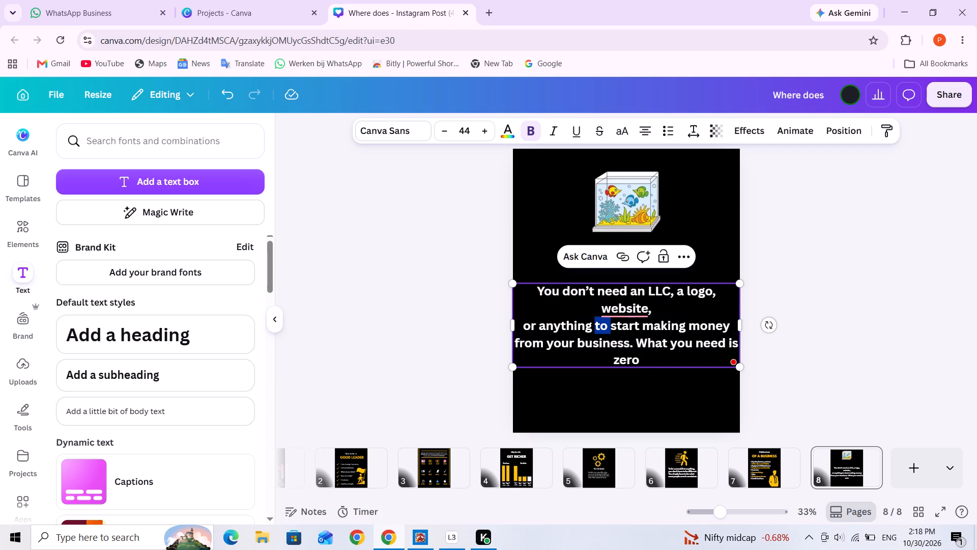
{"action": "key", "text": "ctrl+a"}
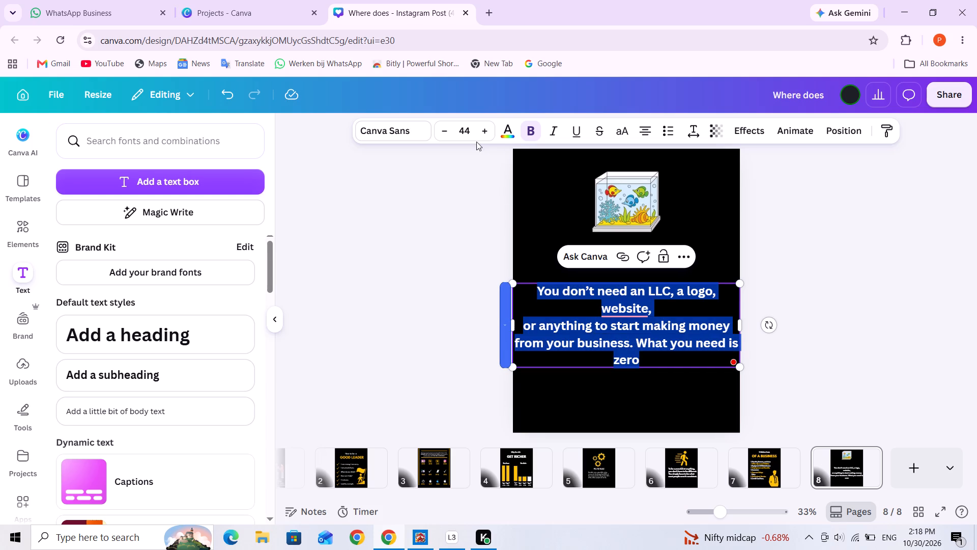
{"action": "left_click", "coordinate": [470, 132]}
{"action": "key", "text": "3"}
{"action": "key", "text": "5"}
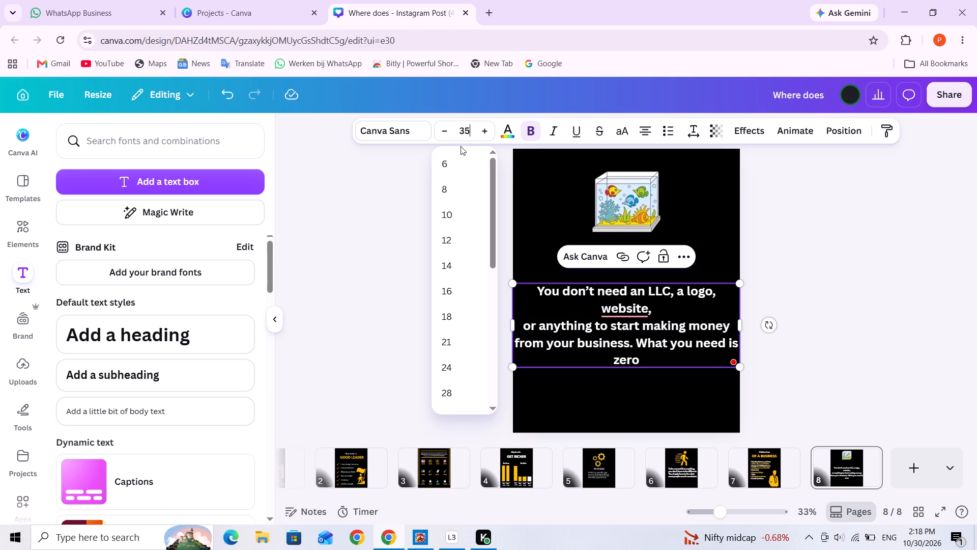
{"action": "key", "text": "Return"}
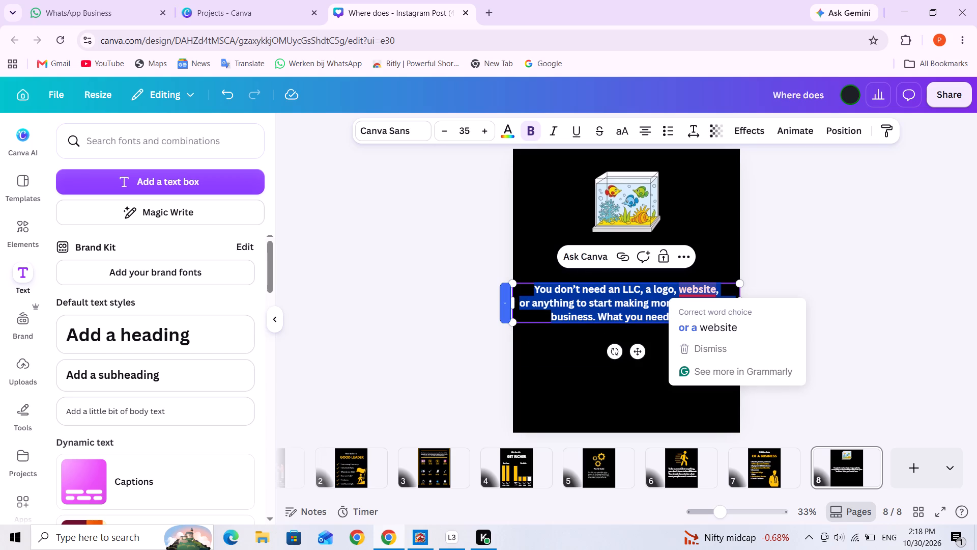
Accept the suggested wording correction so the subheading reads "or a website".
{"action": "left_click", "coordinate": [703, 329]}
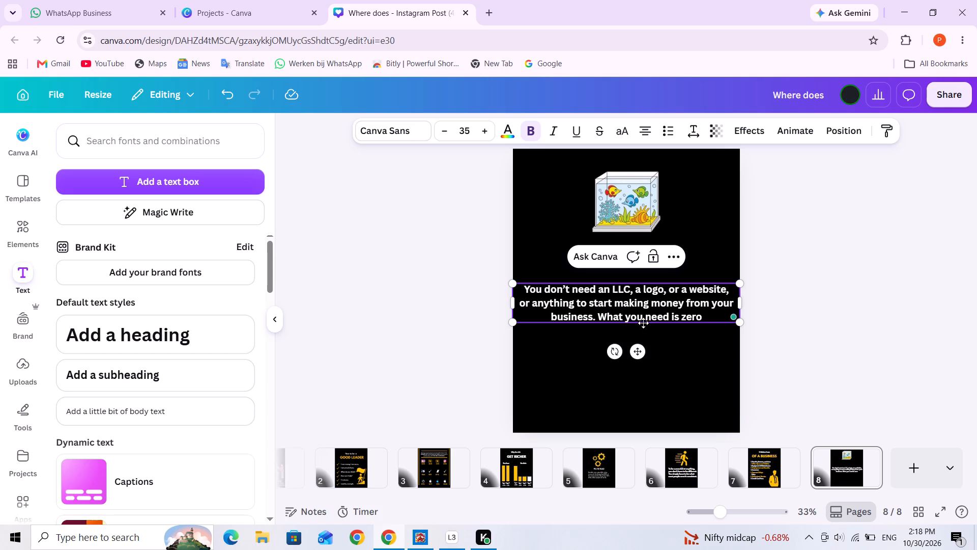
Continue the subheading after "zero" with "excuses and to start taking action today.".
{"action": "left_click", "coordinate": [709, 317]}
{"action": "key", "text": "space"}
{"action": "type", "text": "exci"}
{"action": "key", "text": "BackSpace"}
{"action": "type", "text": "uses and to star"}
{"action": "key", "text": "t"}
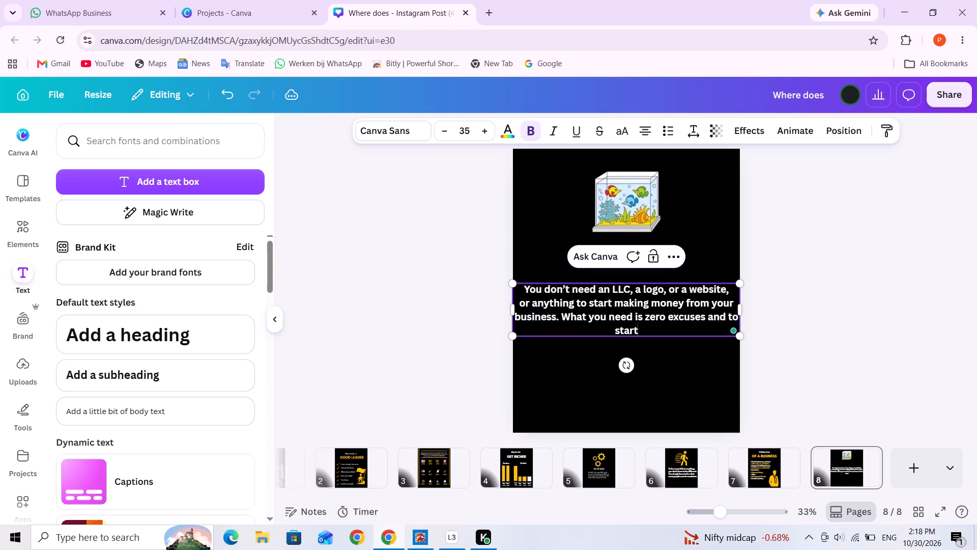
{"action": "key", "text": "space"}
{"action": "type", "text": "taking"}
{"action": "key", "text": "space"}
{"action": "type", "text": "action"}
{"action": "key", "text": "space"}
{"action": "type", "text": "today."}
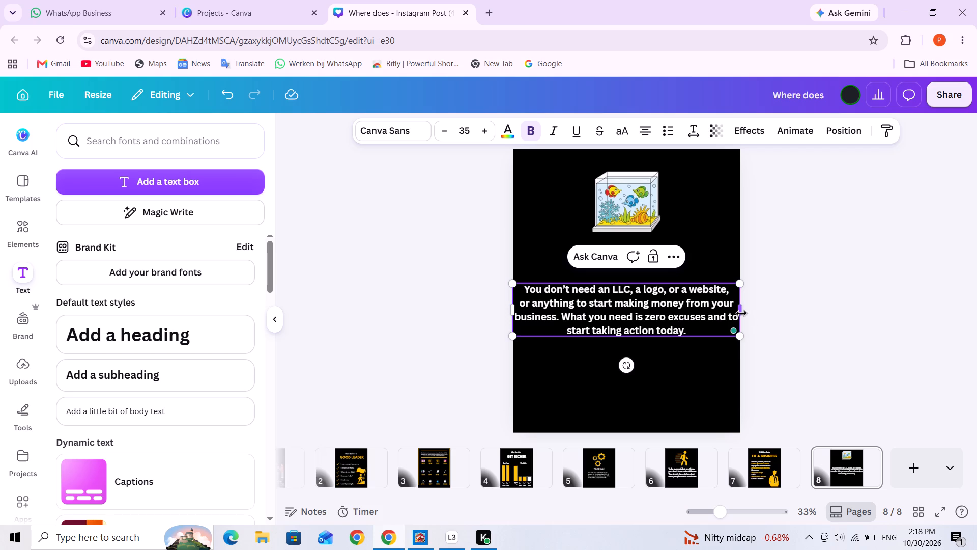
Narrow the subheading's text box slightly and move it up, centred horizontally beneath the fish tank graphic.
{"action": "left_click_drag", "start_coordinate": [741, 312], "coordinate": [722, 312]}
{"action": "left_click", "coordinate": [710, 407]}
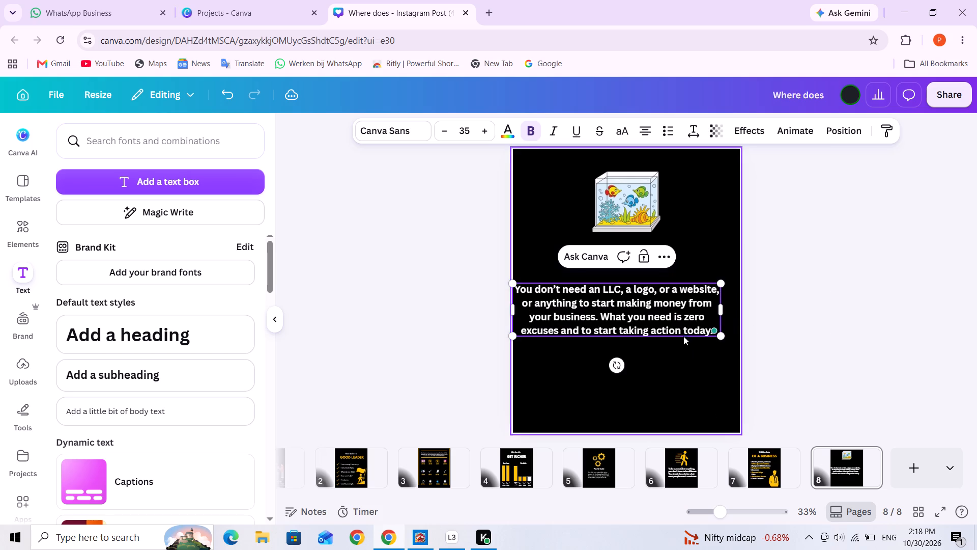
{"action": "left_click_drag", "start_coordinate": [683, 335], "coordinate": [698, 312]}
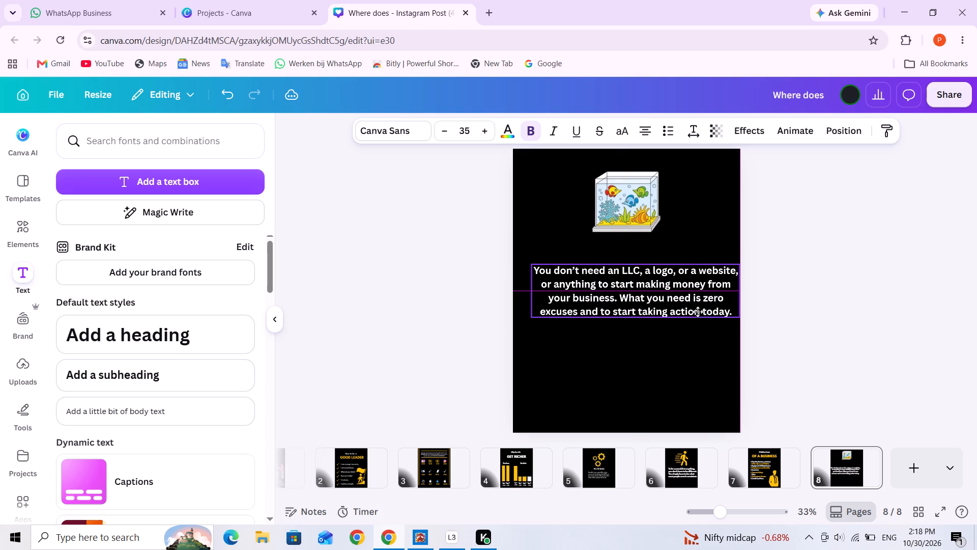
{"action": "left_click_drag", "start_coordinate": [698, 312], "coordinate": [696, 311]}
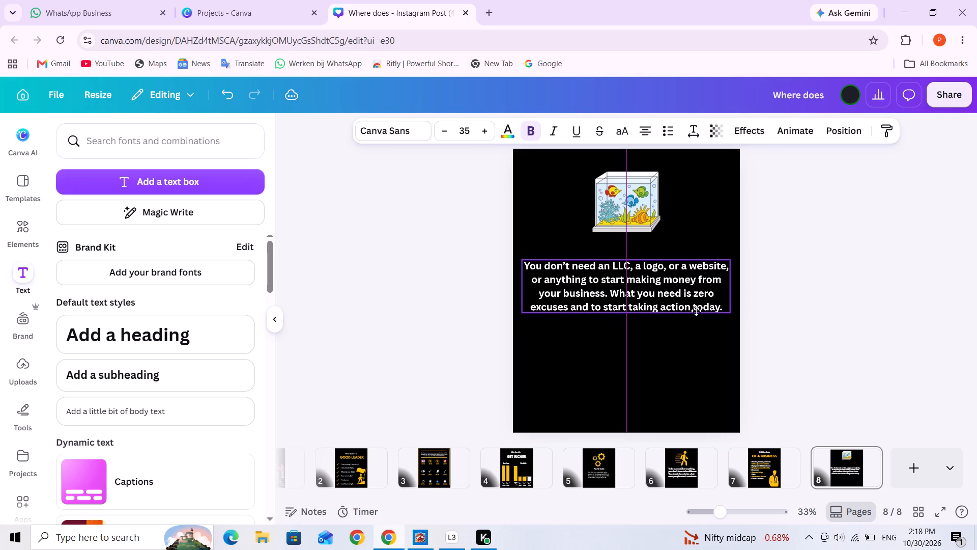
{"action": "left_click_drag", "start_coordinate": [696, 311], "coordinate": [693, 305]}
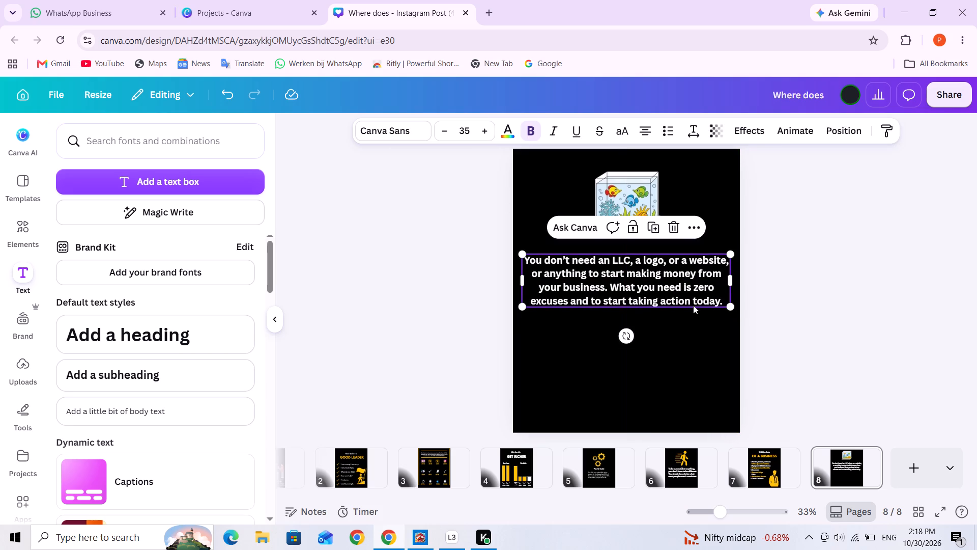
Insert line breaks in the subheading before "from your business" and before "zero excuses".
{"action": "left_click", "coordinate": [698, 272]}
{"action": "left_click", "coordinate": [697, 275]}
{"action": "left_click", "coordinate": [697, 278]}
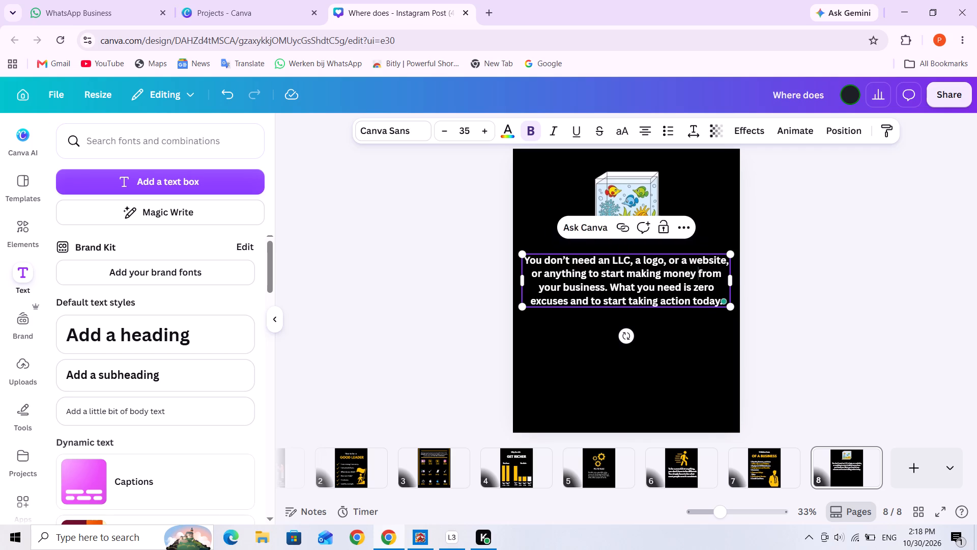
{"action": "key", "text": "Return"}
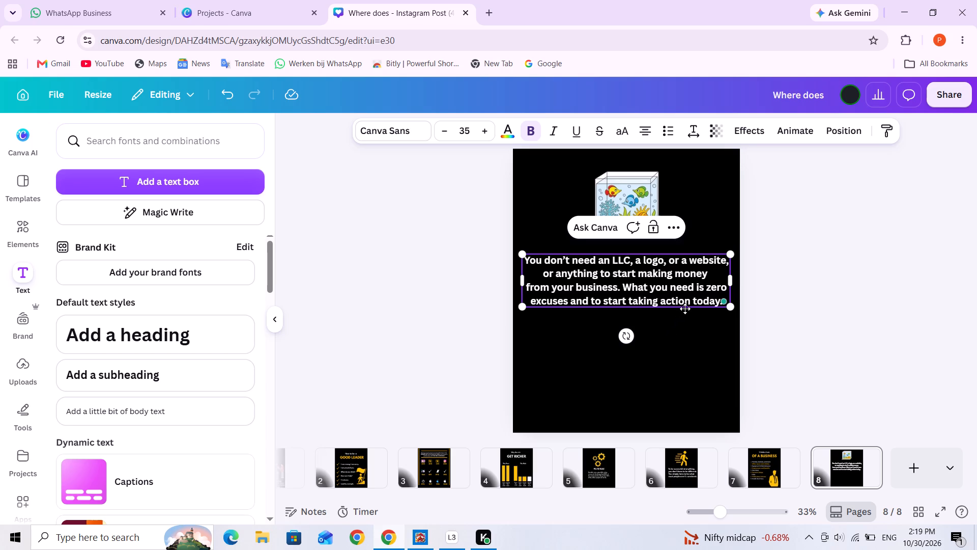
{"action": "left_click", "coordinate": [708, 289]}
{"action": "left_click", "coordinate": [708, 289]}
{"action": "key", "text": "Return"}
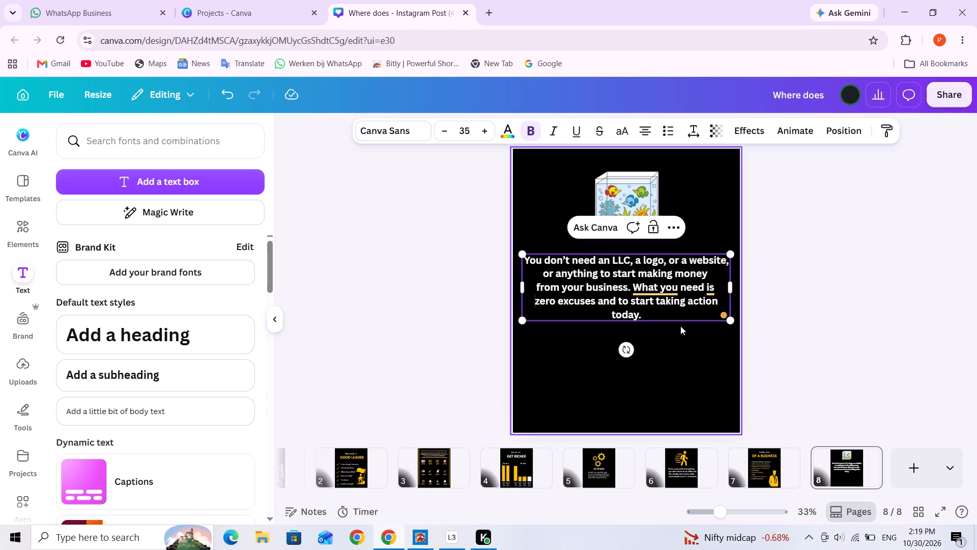
{"action": "left_click", "coordinate": [654, 335]}
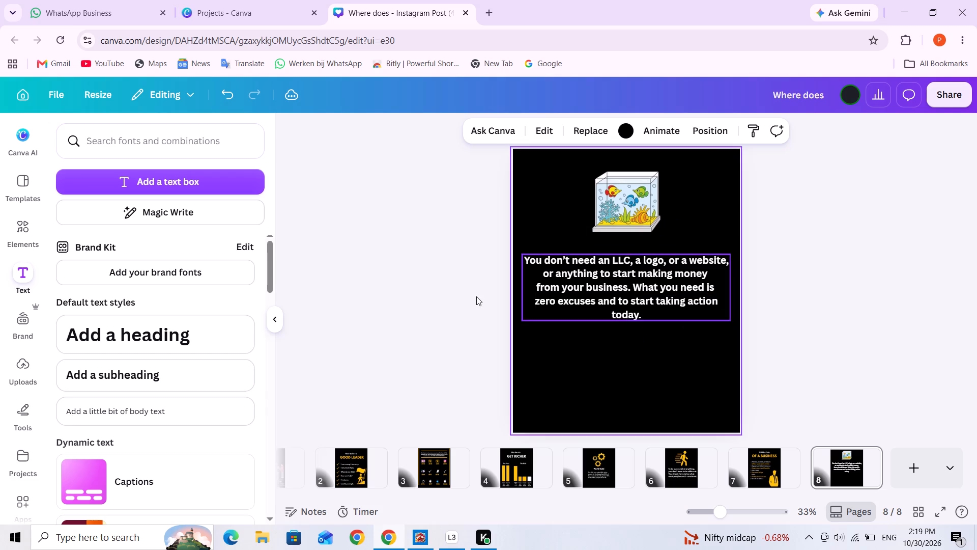
Add a second subheading below the paragraph reading "Start now. Legitimize later.".
{"action": "left_click", "coordinate": [130, 388]}
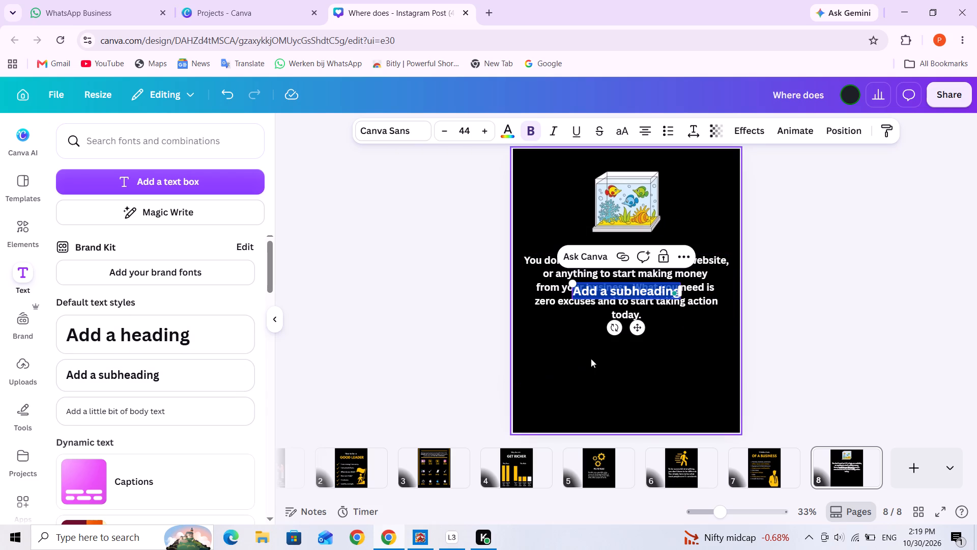
{"action": "left_click_drag", "start_coordinate": [631, 294], "coordinate": [629, 299]}
{"action": "left_click", "coordinate": [660, 335]}
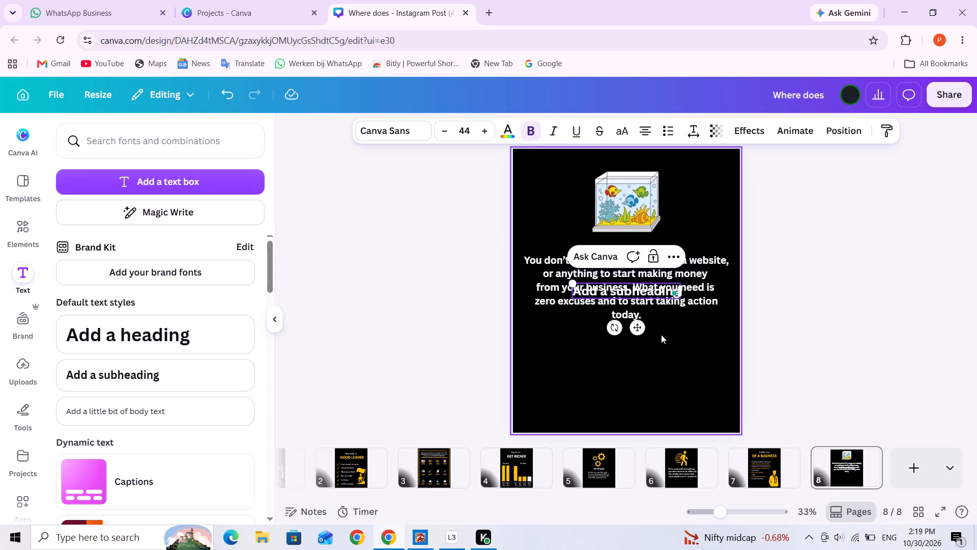
{"action": "left_click_drag", "start_coordinate": [639, 290], "coordinate": [607, 345]}
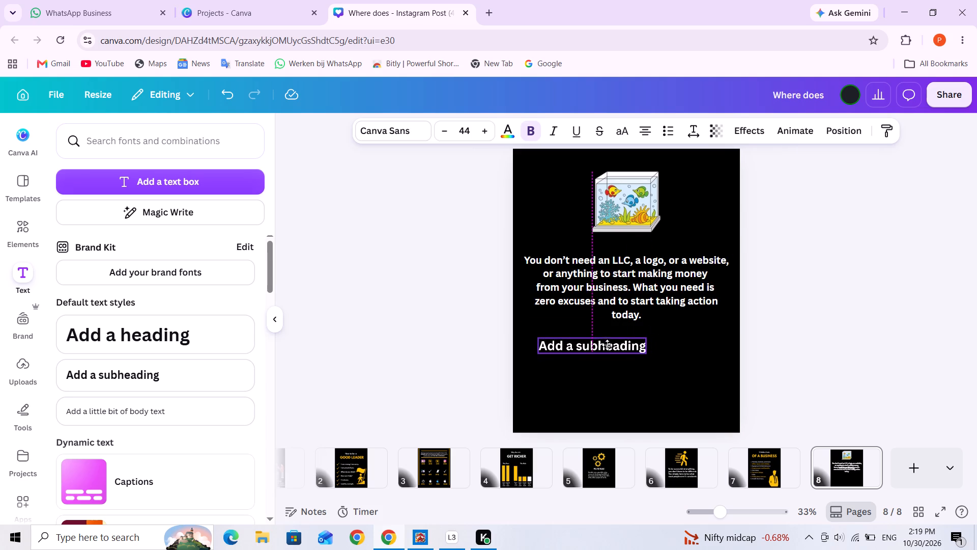
{"action": "left_click_drag", "start_coordinate": [607, 345], "coordinate": [607, 343]}
{"action": "triple_click", "coordinate": [607, 343]}
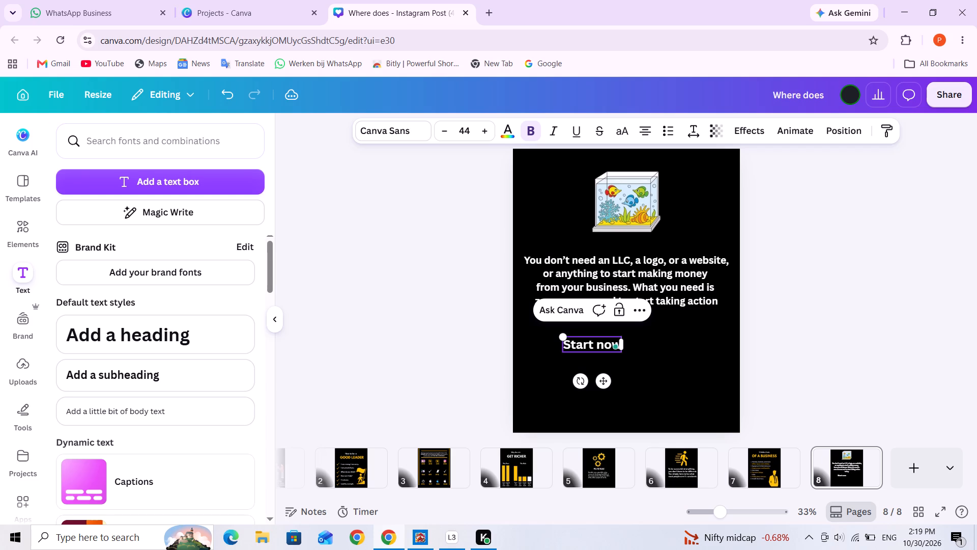
{"action": "type", "text": "egi"}
{"action": "type", "text": "timize later"}
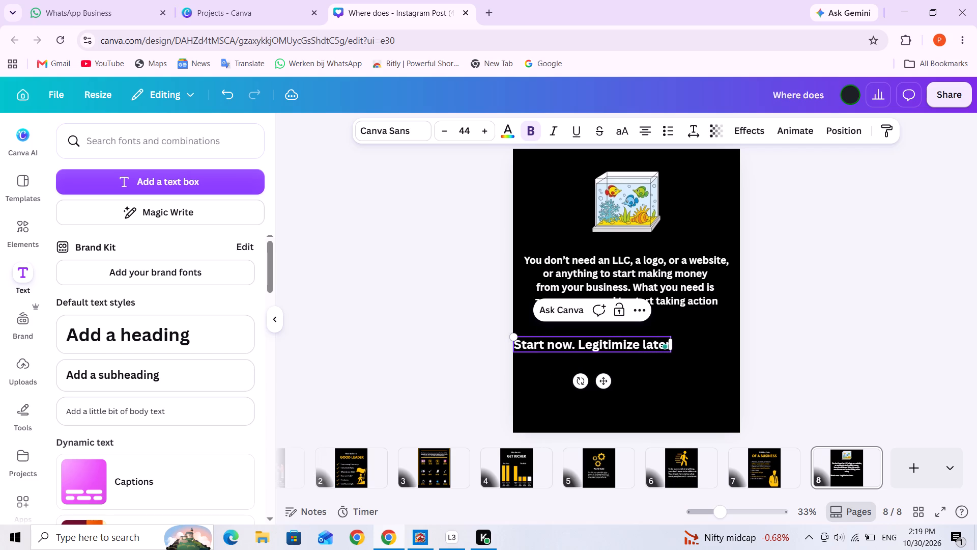
{"action": "key", "text": "period"}
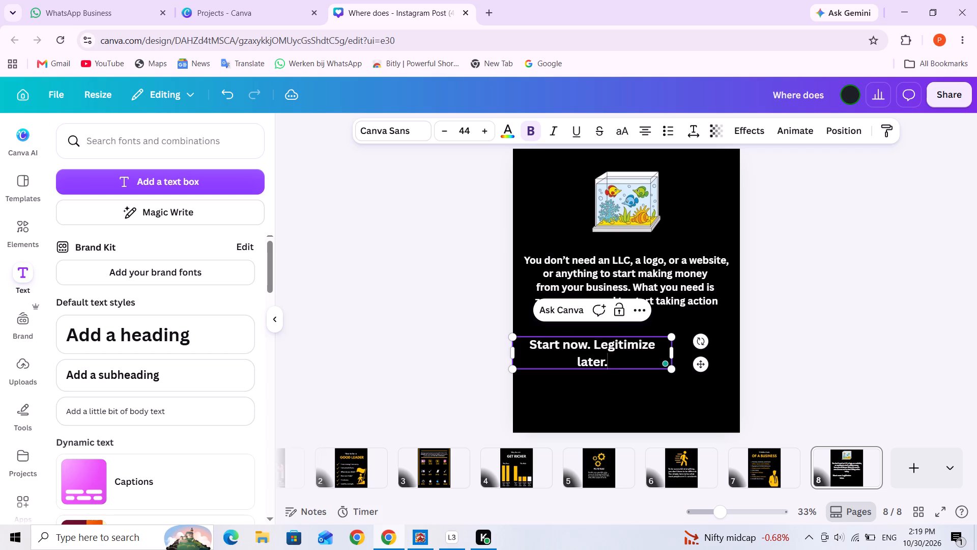
Widen the "Start now. Legitimize later." text box slightly and set its font to League Spartan.
{"action": "left_click_drag", "start_coordinate": [673, 354], "coordinate": [680, 352]}
{"action": "triple_click", "coordinate": [601, 346]}
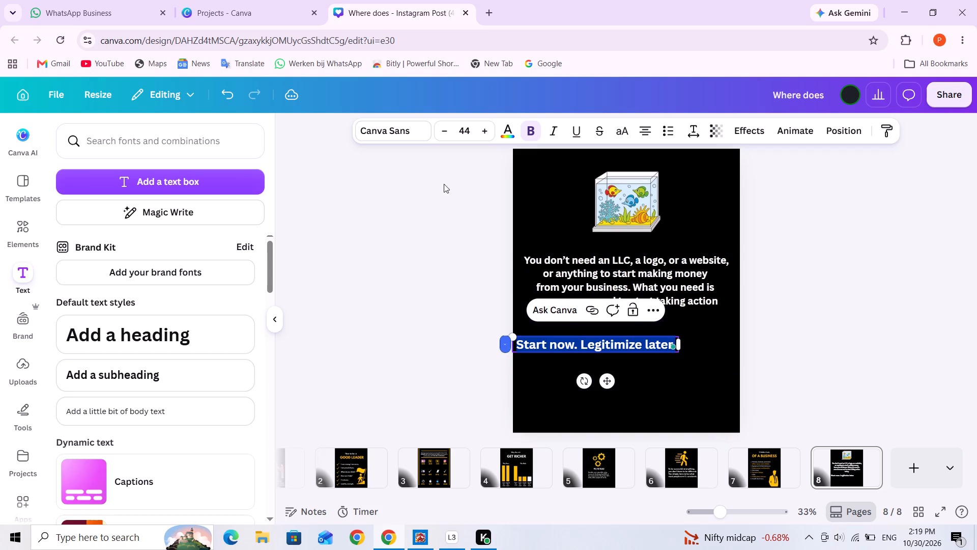
{"action": "left_click", "coordinate": [420, 136]}
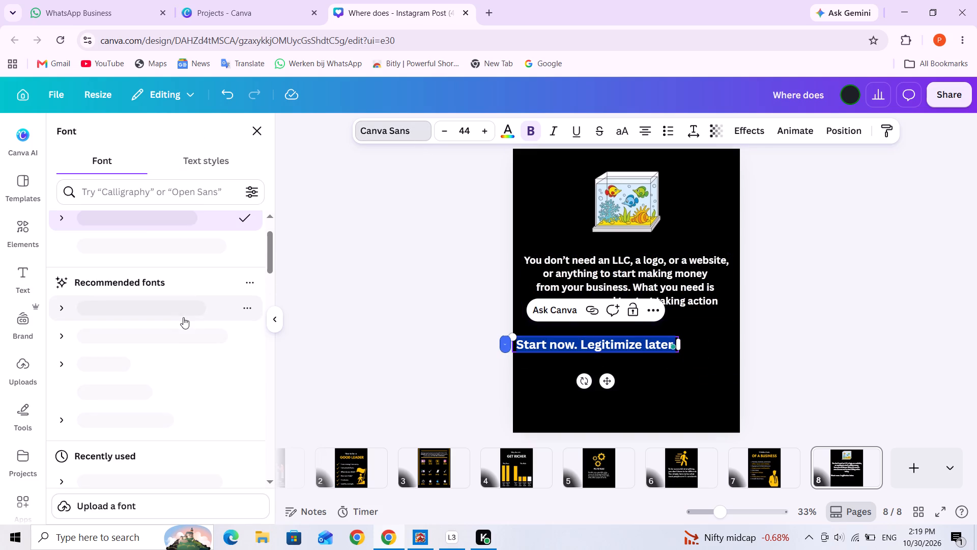
{"action": "left_click", "coordinate": [168, 246]}
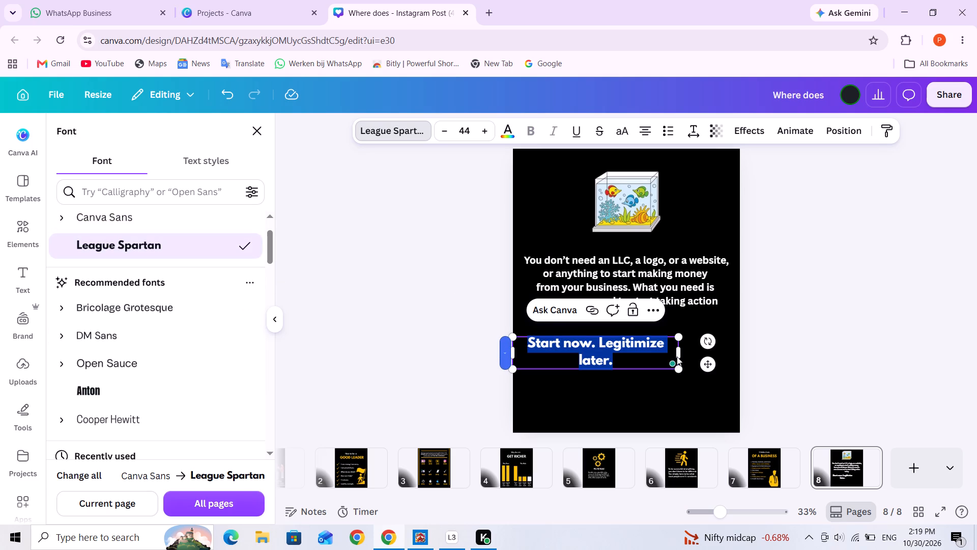
Set the font size of the whole "Start now. Legitimize later." line to 35.
{"action": "left_click", "coordinate": [677, 356]}
{"action": "triple_click", "coordinate": [647, 352]}
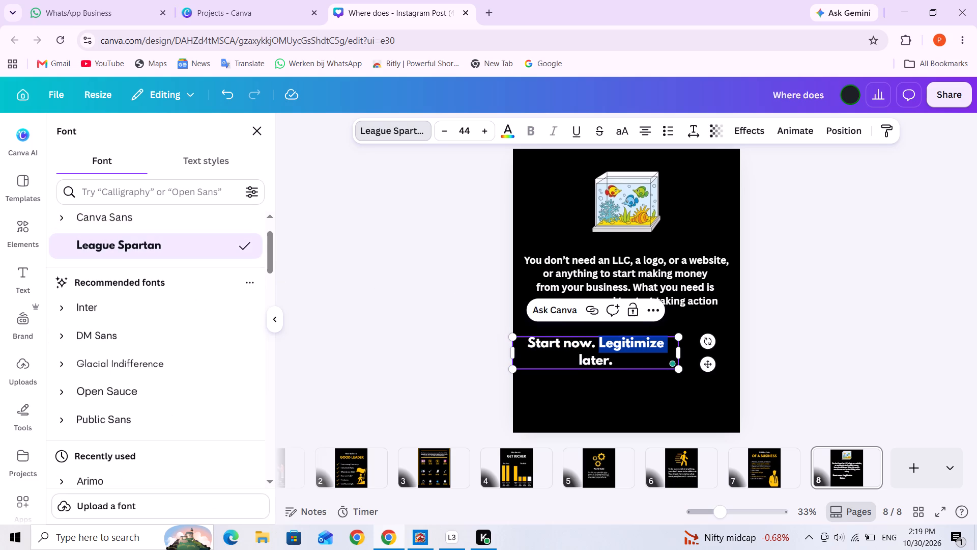
{"action": "key", "text": "ctrl+a"}
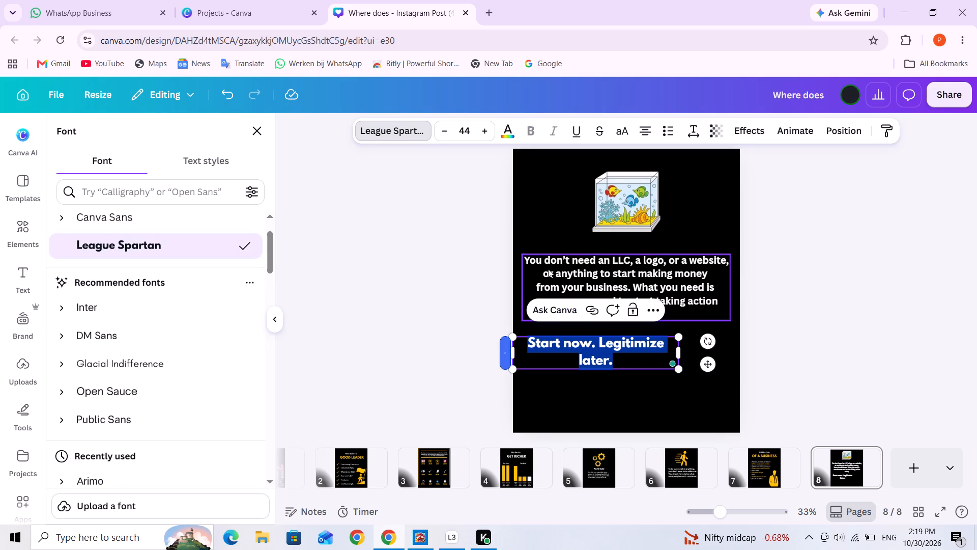
{"action": "left_click", "coordinate": [474, 130]}
{"action": "left_click", "coordinate": [463, 134]}
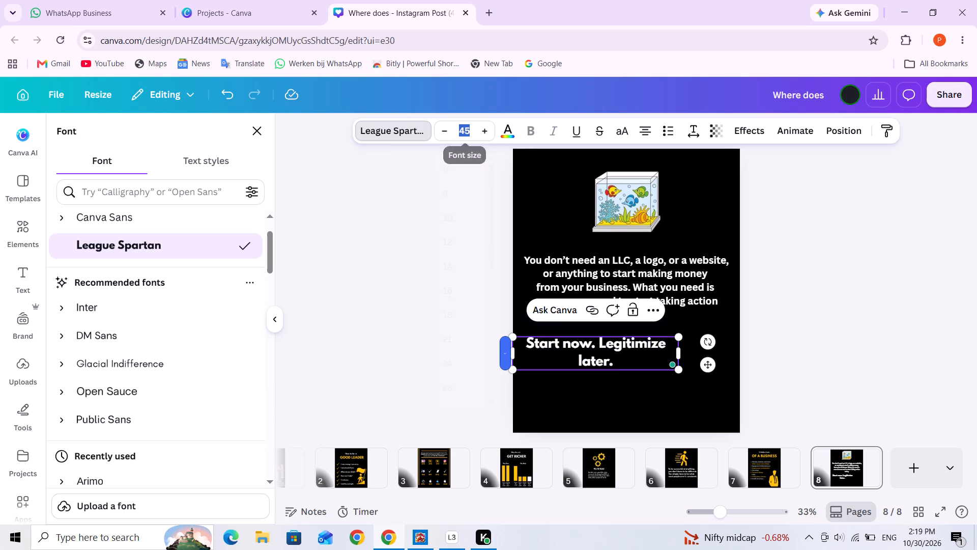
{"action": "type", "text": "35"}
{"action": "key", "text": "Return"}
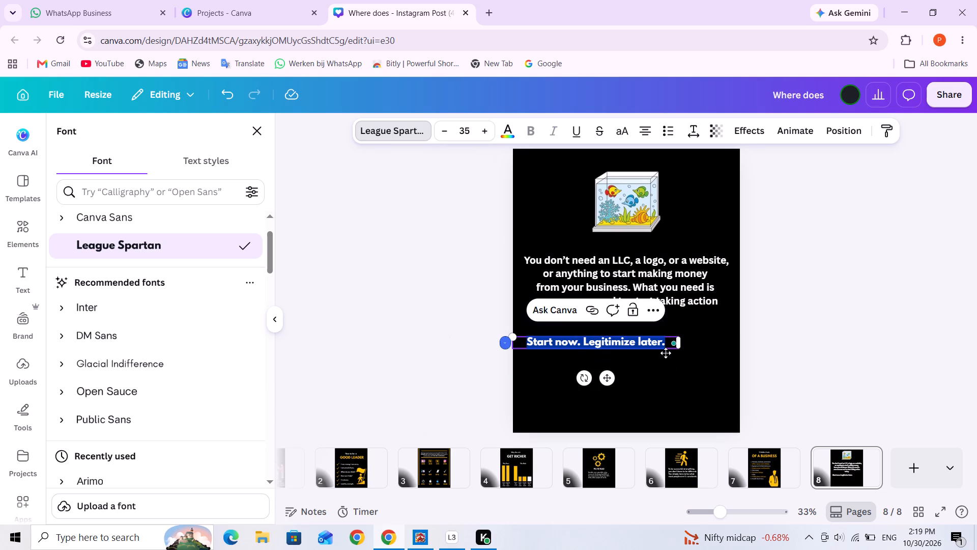
Narrow the "Start now. Legitimize later." text box to about 683 wide and centre it horizontally beneath the paragraph.
{"action": "left_click_drag", "start_coordinate": [679, 348], "coordinate": [662, 349]}
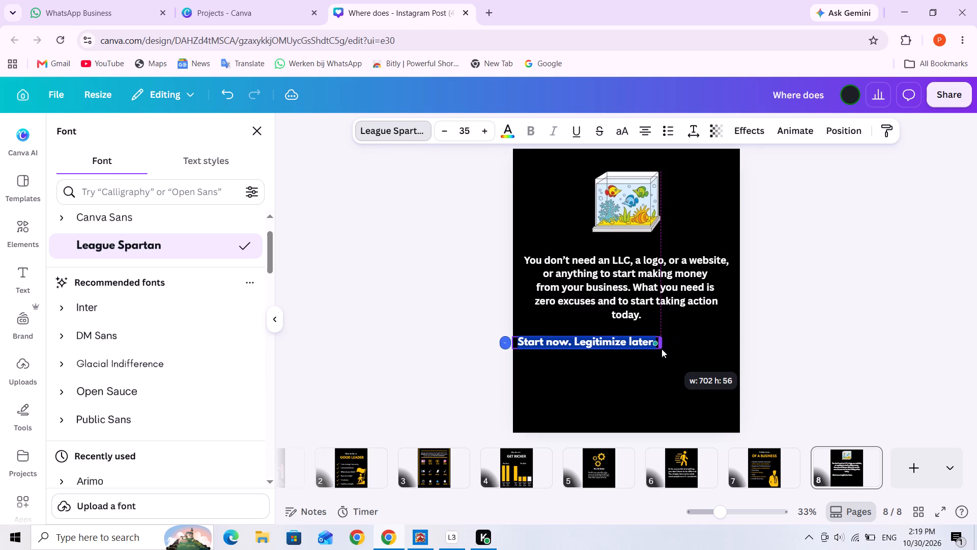
{"action": "left_click_drag", "start_coordinate": [662, 349], "coordinate": [657, 349]}
{"action": "left_click", "coordinate": [628, 383]}
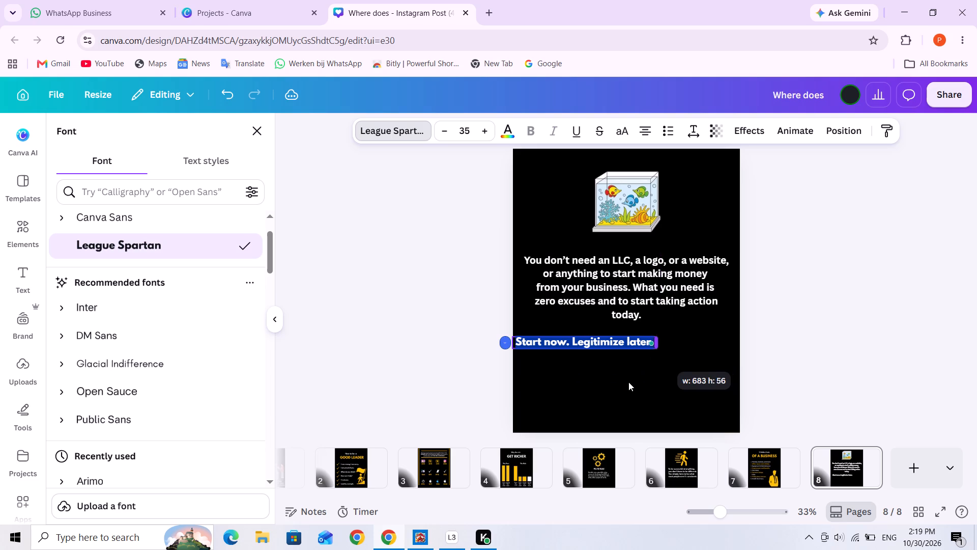
{"action": "left_click", "coordinate": [622, 372]}
{"action": "left_click_drag", "start_coordinate": [612, 340], "coordinate": [650, 338]}
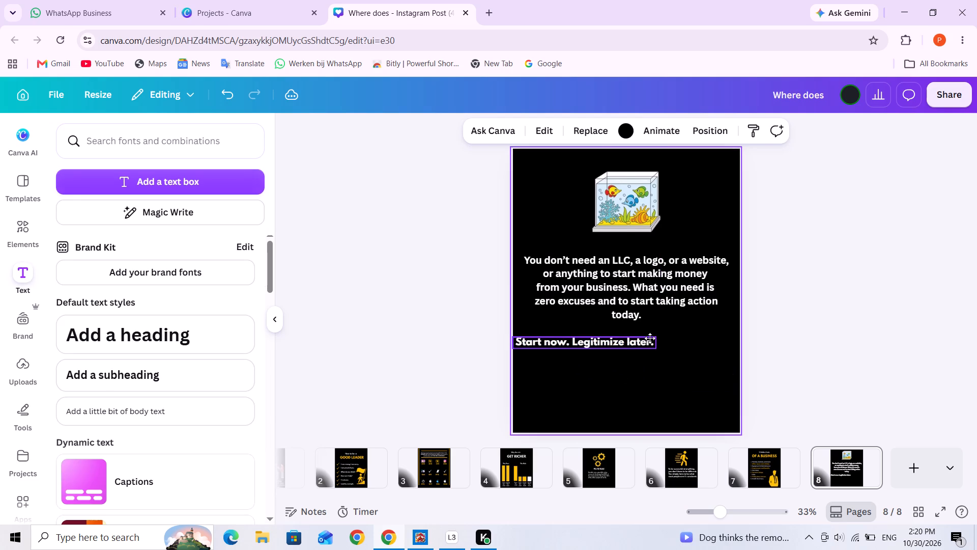
{"action": "left_click_drag", "start_coordinate": [650, 338], "coordinate": [651, 338]}
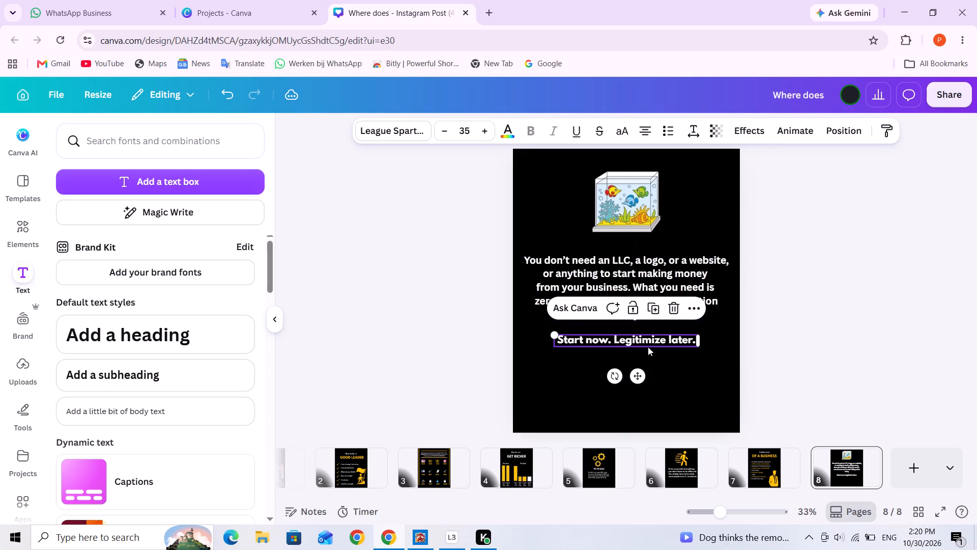
Select the whole "Start now. Legitimize later." line and open its text colour choices.
{"action": "triple_click", "coordinate": [648, 344]}
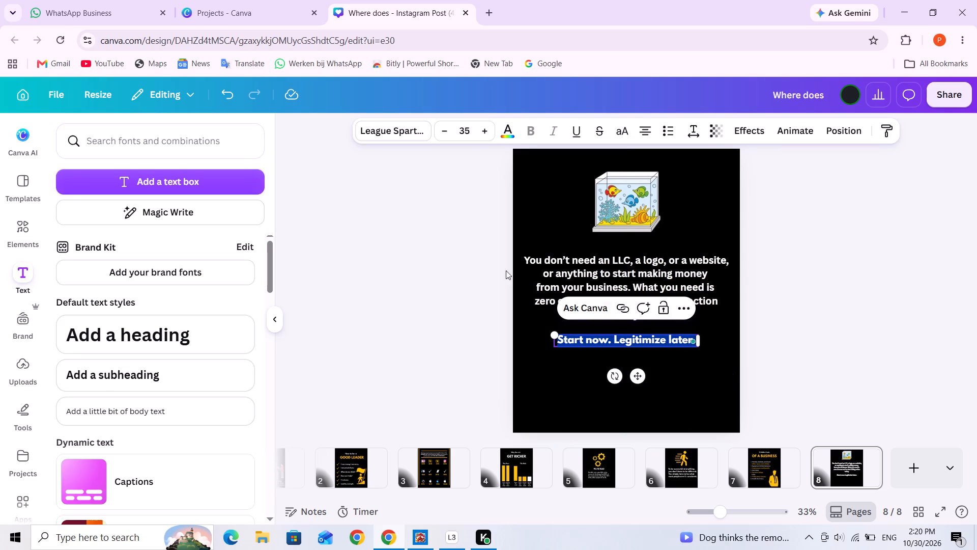
{"action": "left_click", "coordinate": [505, 137]}
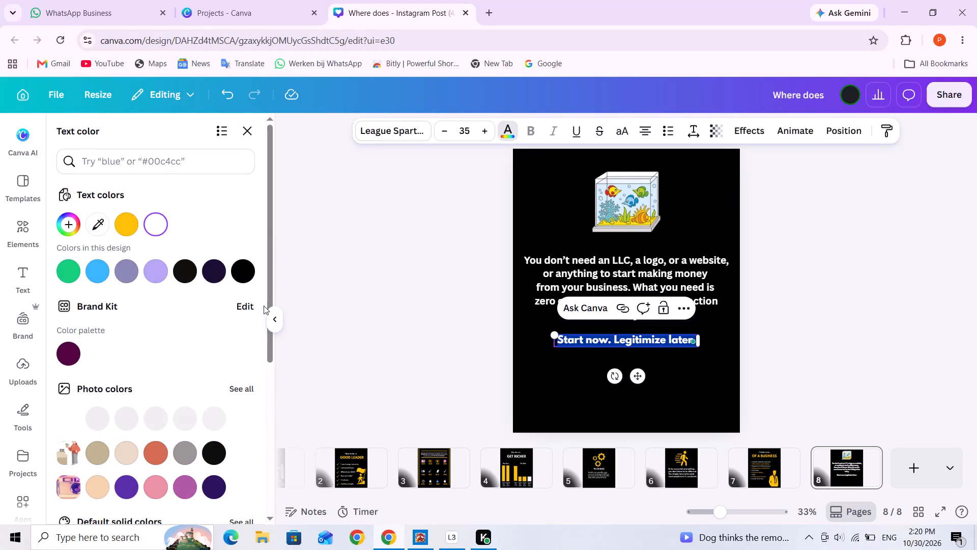
Colour the "Start now. Legitimize later." text with the design's yellow.
{"action": "left_click", "coordinate": [119, 233]}
{"action": "left_click", "coordinate": [699, 389]}
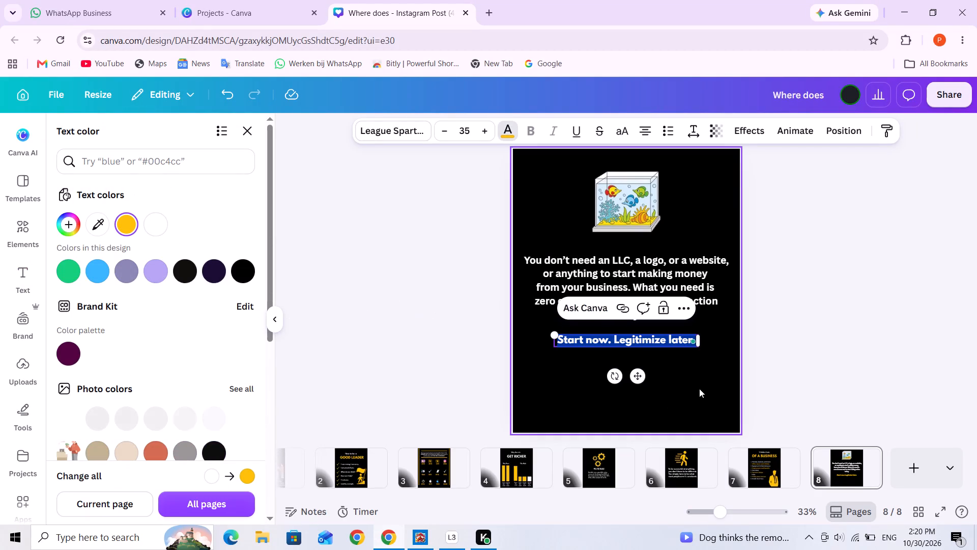
{"action": "left_click", "coordinate": [699, 389]}
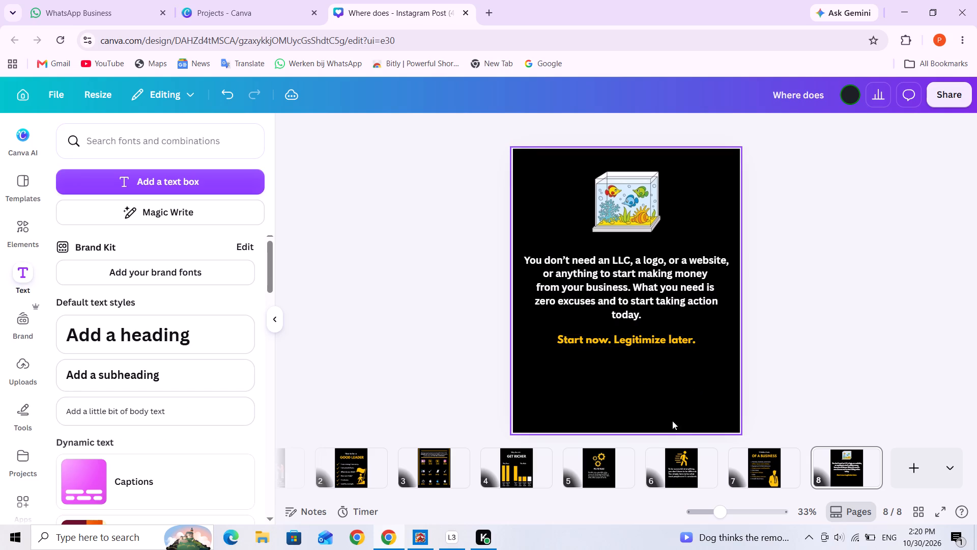
Add a new page 9 after page 8.
{"action": "left_click", "coordinate": [915, 466]}
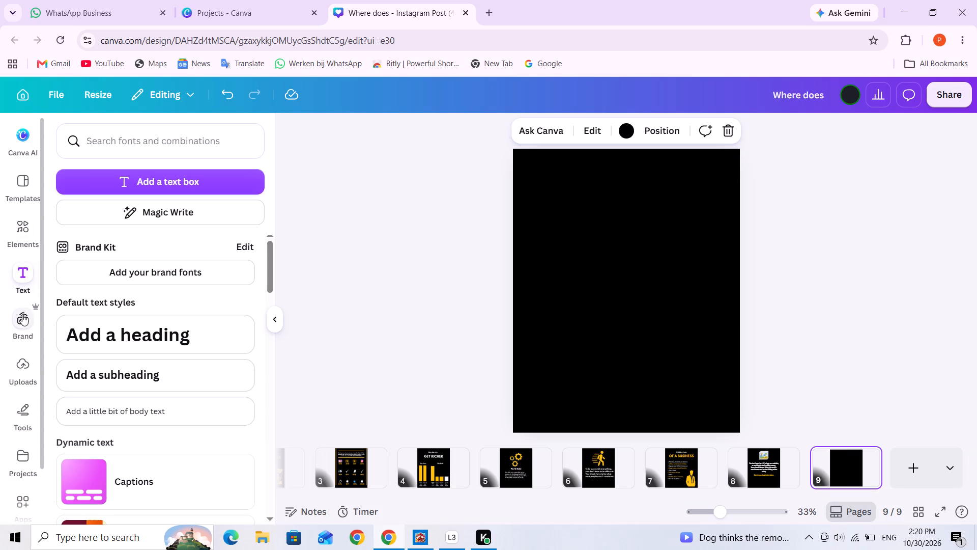
Draw a straight vertical line about 1,250 long near the left edge of page 9.
{"action": "left_click", "coordinate": [23, 421]}
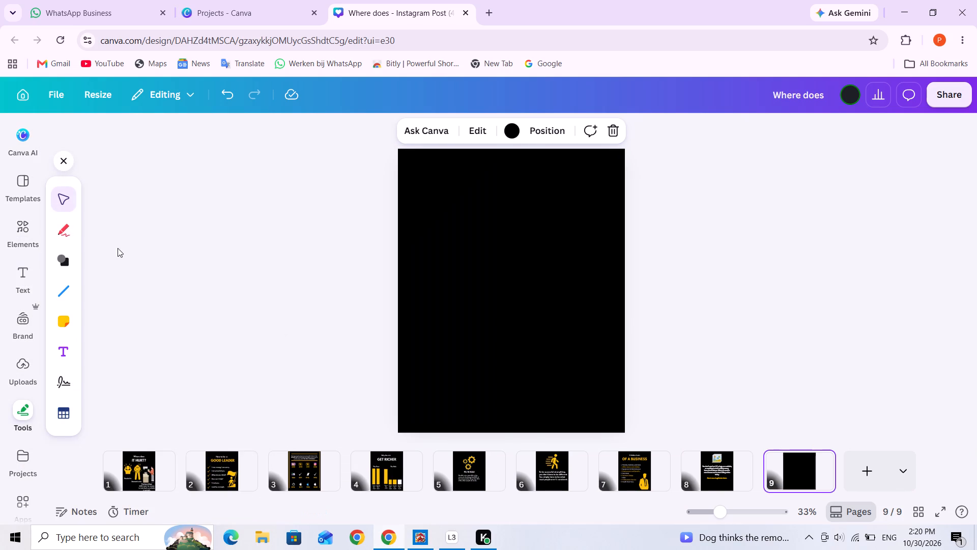
{"action": "left_click", "coordinate": [62, 301]}
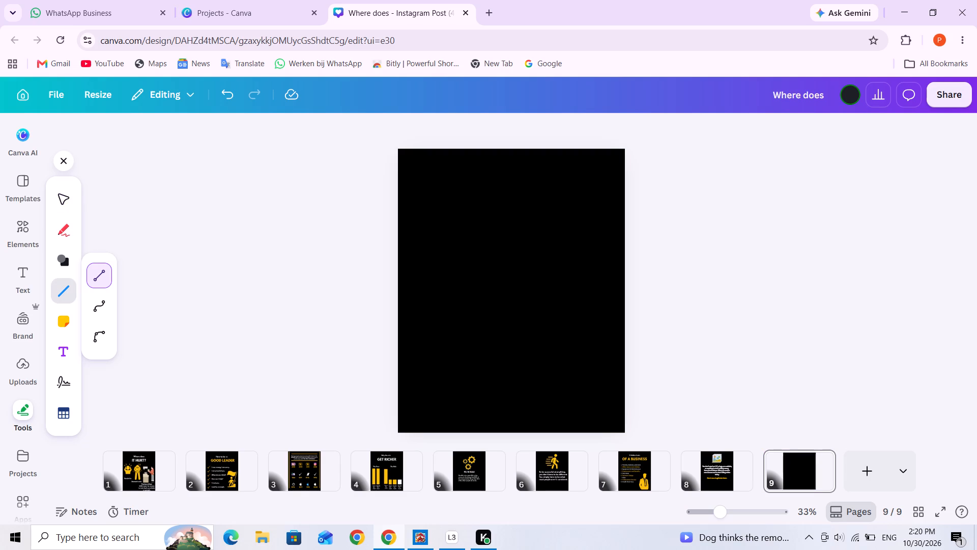
{"action": "left_click_drag", "start_coordinate": [407, 154], "coordinate": [404, 222]}
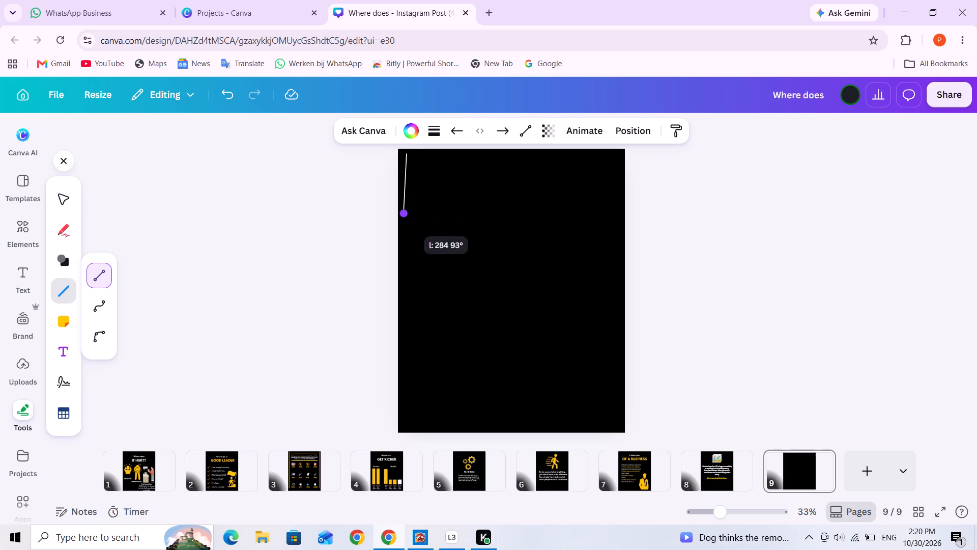
{"action": "left_click_drag", "start_coordinate": [404, 222], "coordinate": [405, 369]}
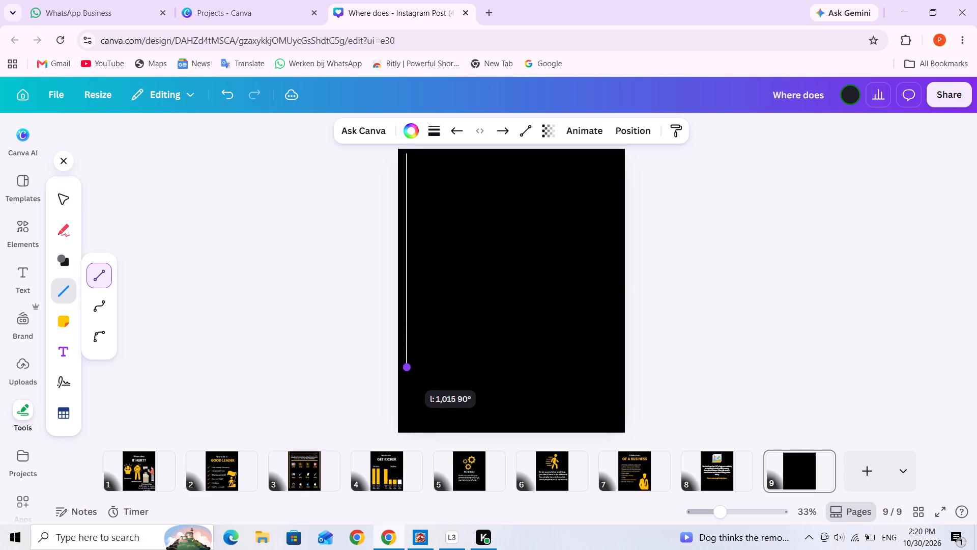
{"action": "left_click_drag", "start_coordinate": [405, 369], "coordinate": [401, 416]}
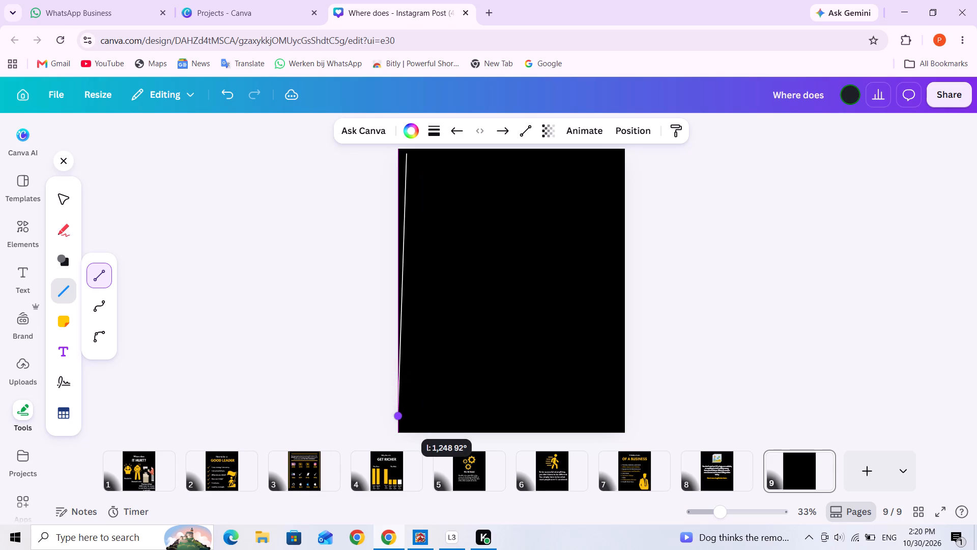
{"action": "left_click_drag", "start_coordinate": [401, 416], "coordinate": [406, 418]}
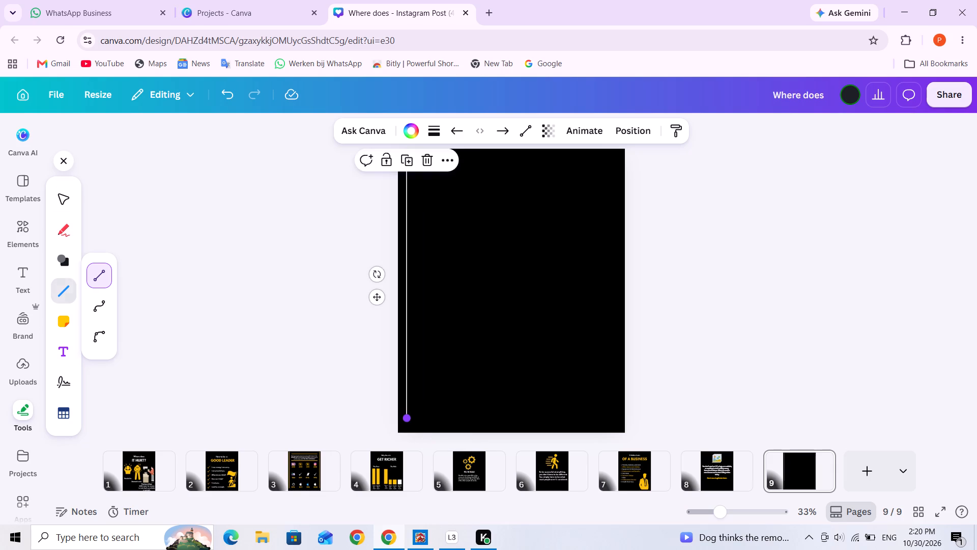
{"action": "scroll", "coordinate": [471, 360], "scroll_direction": "up", "scroll_amount": 2}
{"action": "scroll", "coordinate": [466, 367], "scroll_direction": "down", "scroll_amount": 1}
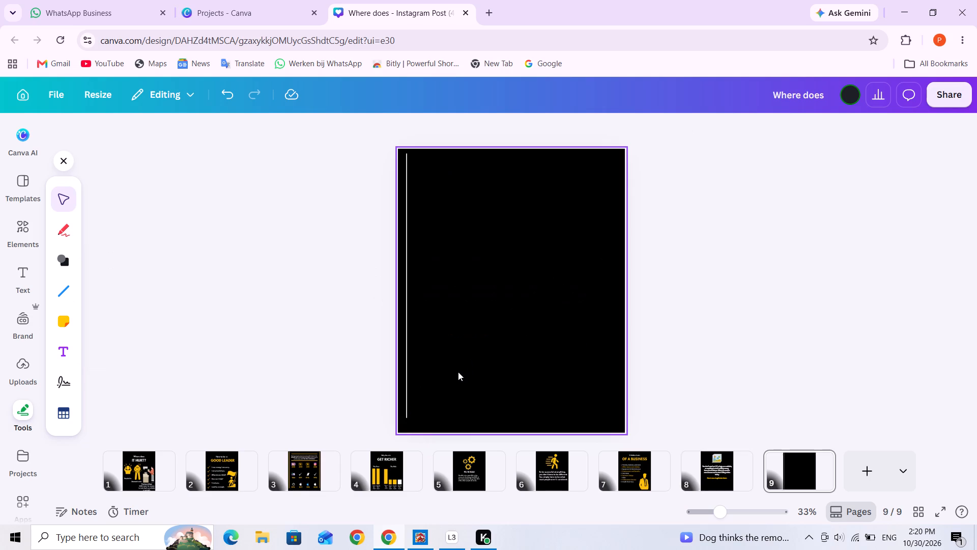
Move the vertical line down slightly so it is centred vertically on page 9.
{"action": "left_click", "coordinate": [457, 367]}
{"action": "left_click", "coordinate": [413, 276]}
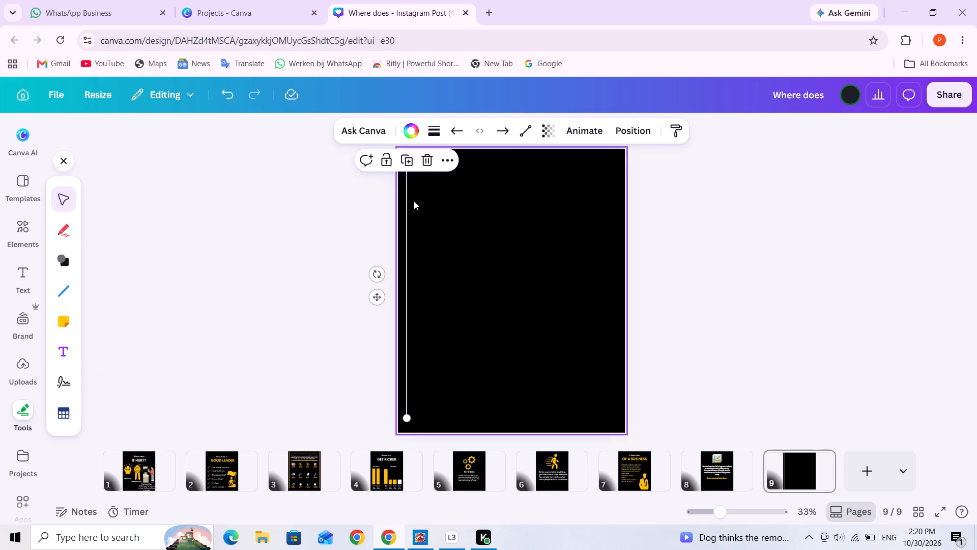
{"action": "left_click", "coordinate": [452, 203]}
{"action": "left_click", "coordinate": [408, 158]}
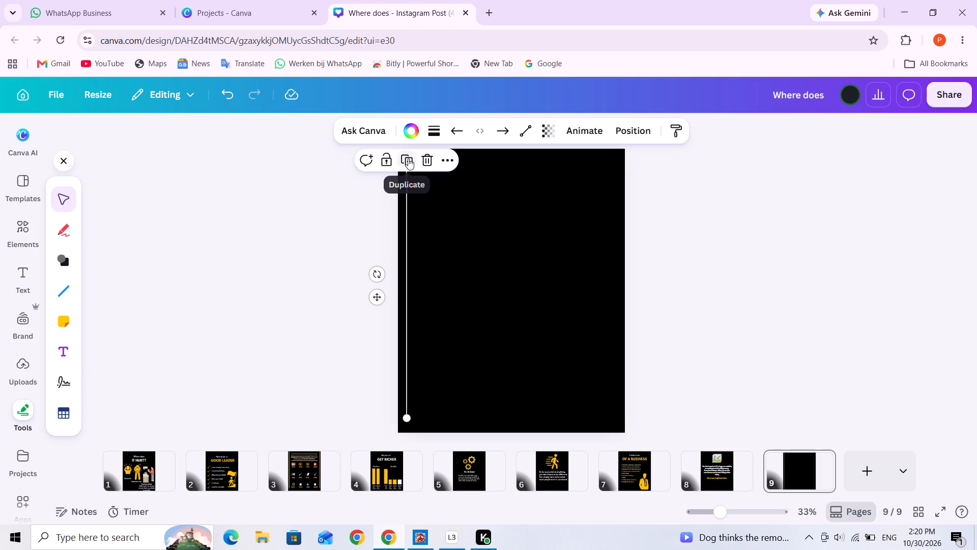
{"action": "left_click_drag", "start_coordinate": [405, 235], "coordinate": [405, 241]}
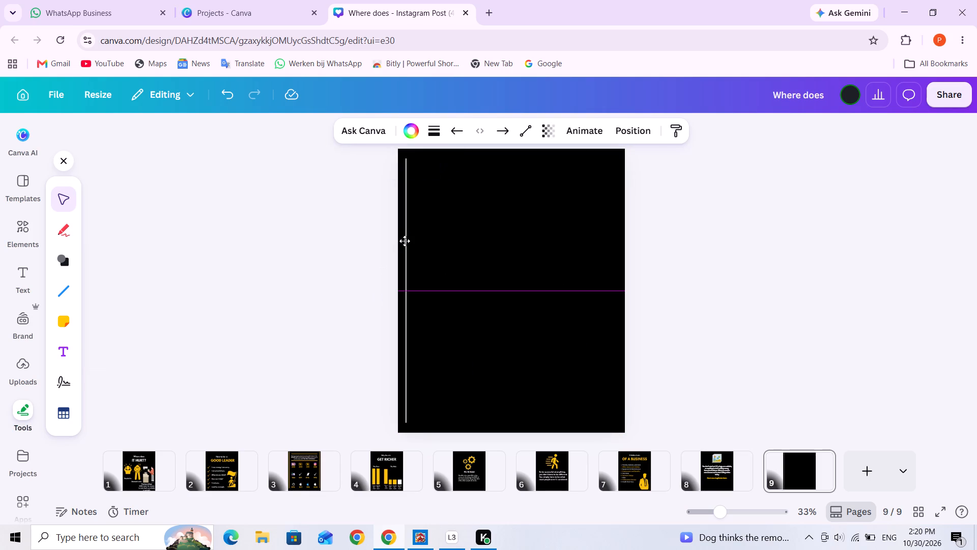
{"action": "left_click_drag", "start_coordinate": [405, 241], "coordinate": [405, 240]}
{"action": "left_click", "coordinate": [448, 240]}
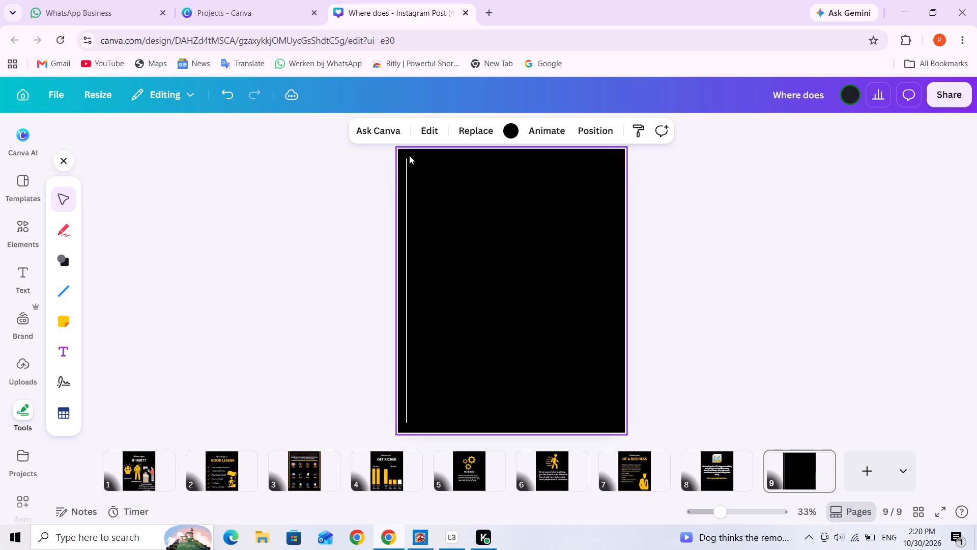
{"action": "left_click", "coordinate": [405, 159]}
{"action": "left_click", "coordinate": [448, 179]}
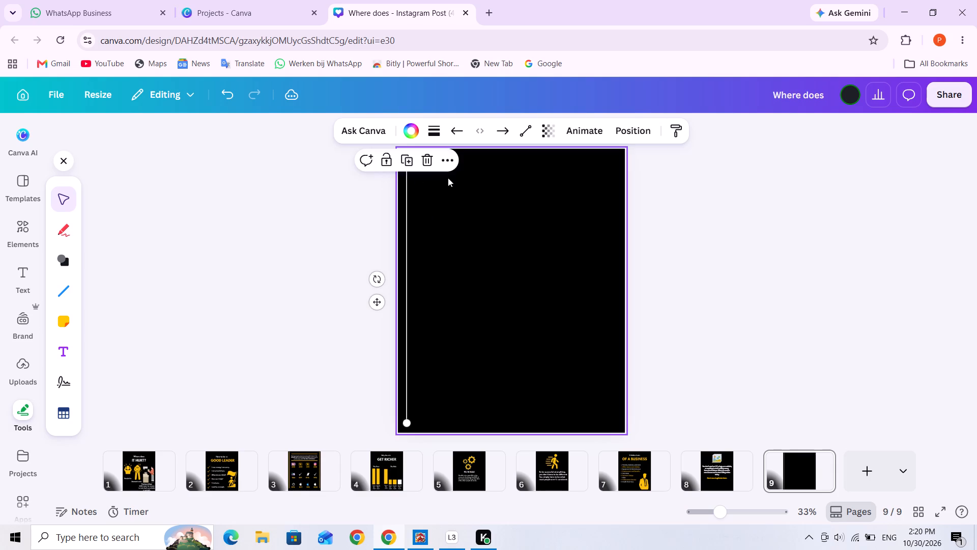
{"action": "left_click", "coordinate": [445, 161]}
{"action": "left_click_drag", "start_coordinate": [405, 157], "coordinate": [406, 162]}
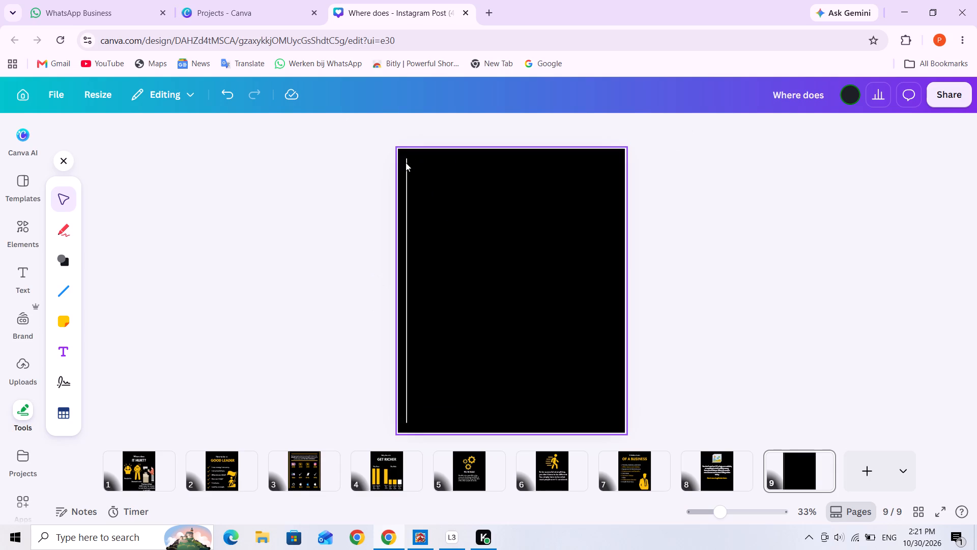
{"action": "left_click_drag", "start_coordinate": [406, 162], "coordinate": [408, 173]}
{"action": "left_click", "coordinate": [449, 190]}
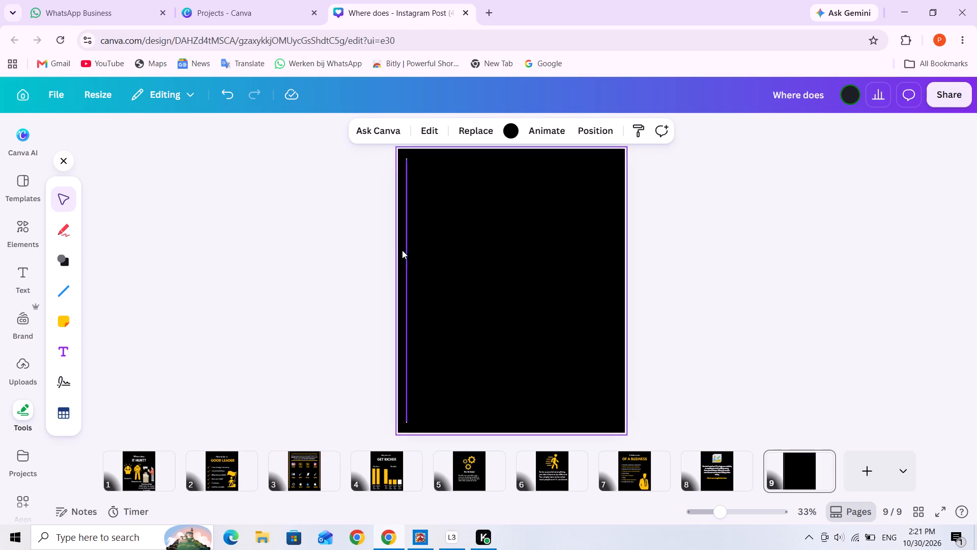
Set the stroke weight of the vertical line on page 9 to 15.
{"action": "left_click", "coordinate": [407, 253]}
{"action": "left_click", "coordinate": [428, 130]}
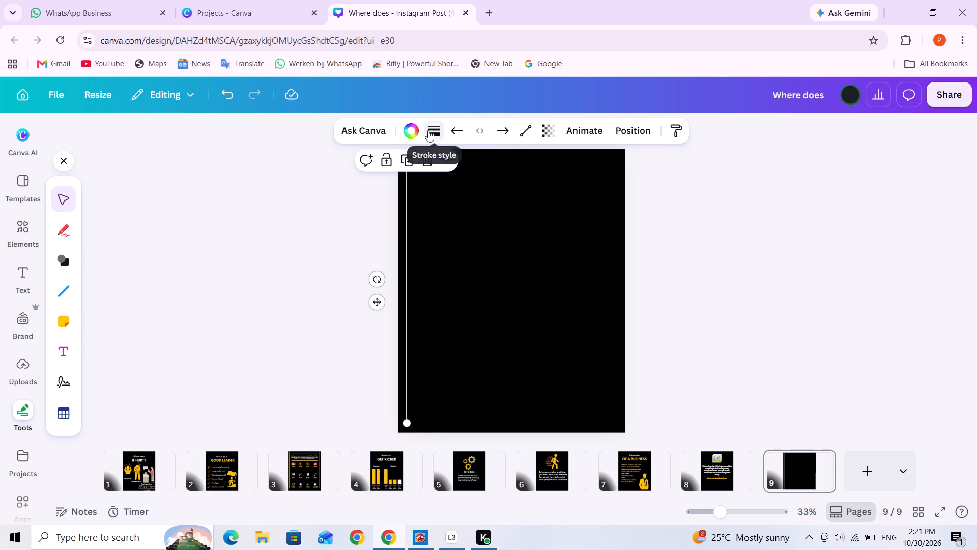
{"action": "left_click_drag", "start_coordinate": [359, 245], "coordinate": [365, 246]}
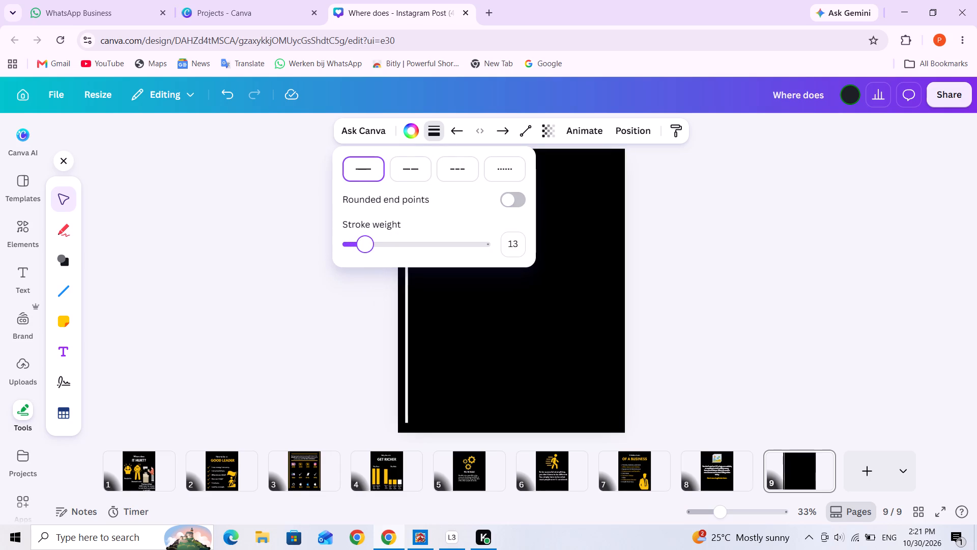
{"action": "left_click_drag", "start_coordinate": [365, 246], "coordinate": [366, 246]}
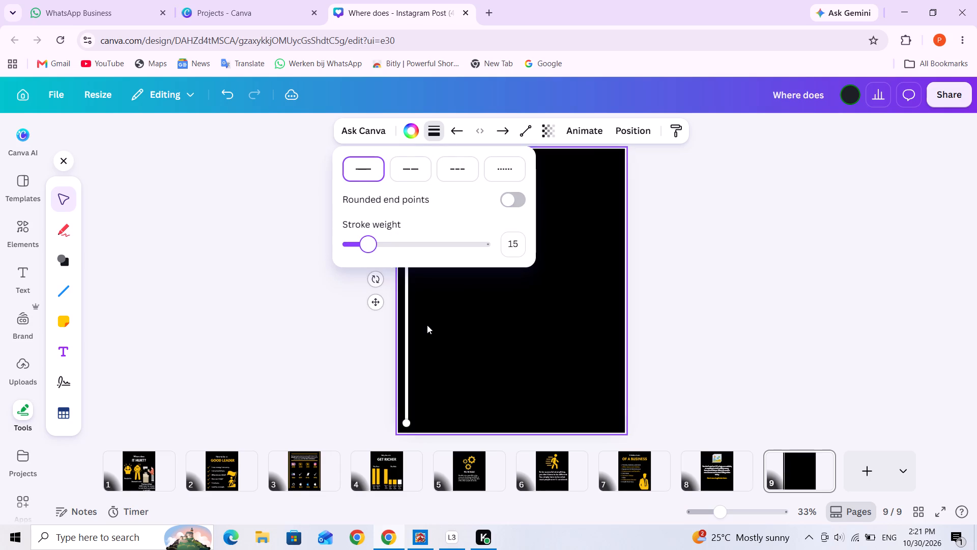
{"action": "left_click", "coordinate": [427, 325]}
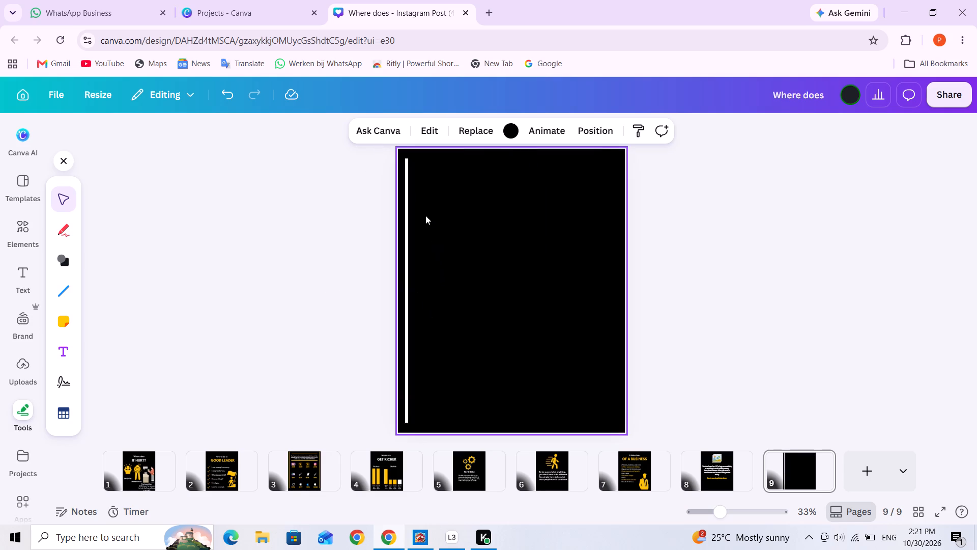
Duplicate the vertical line and place the copy near the page's right edge, level with the original.
{"action": "left_click", "coordinate": [403, 322]}
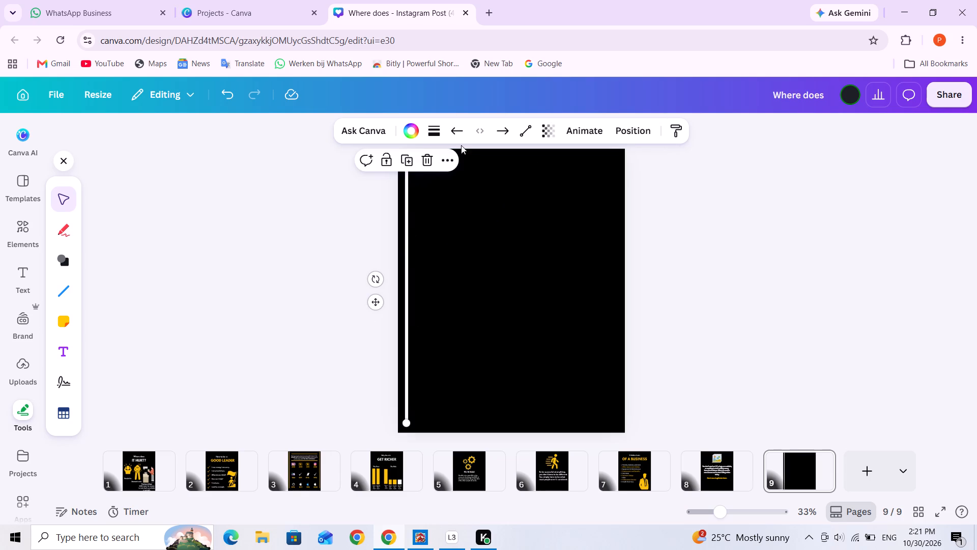
{"action": "left_click", "coordinate": [405, 161]}
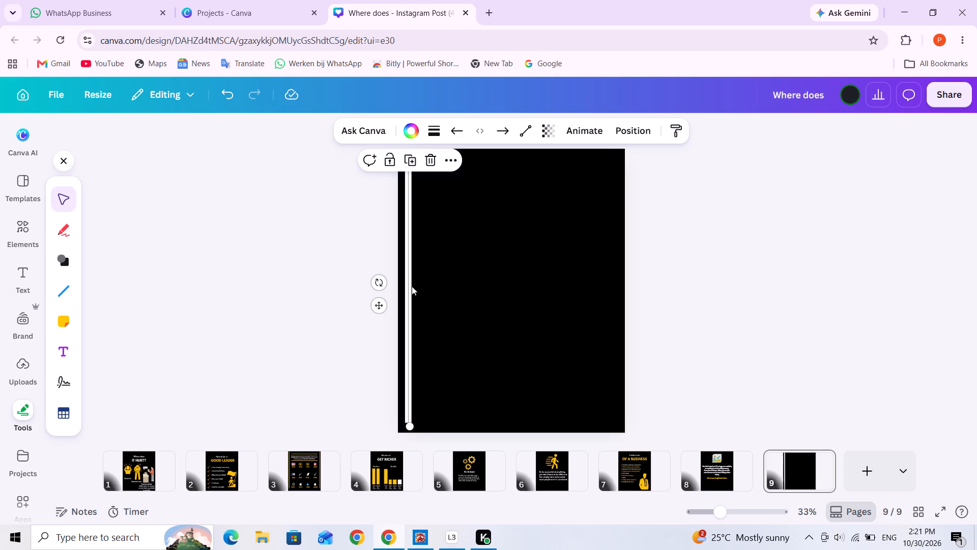
{"action": "left_click_drag", "start_coordinate": [412, 287], "coordinate": [604, 286]}
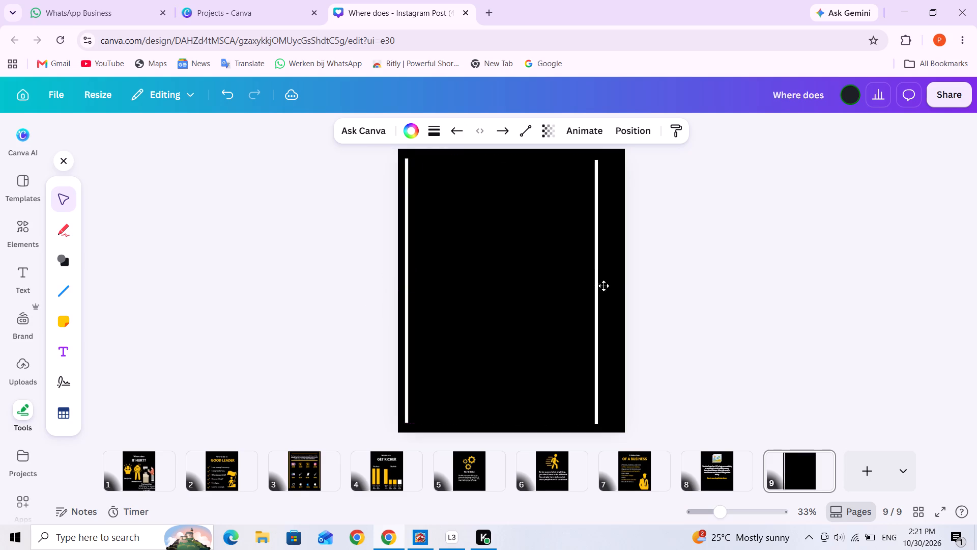
{"action": "left_click_drag", "start_coordinate": [604, 286], "coordinate": [619, 286]}
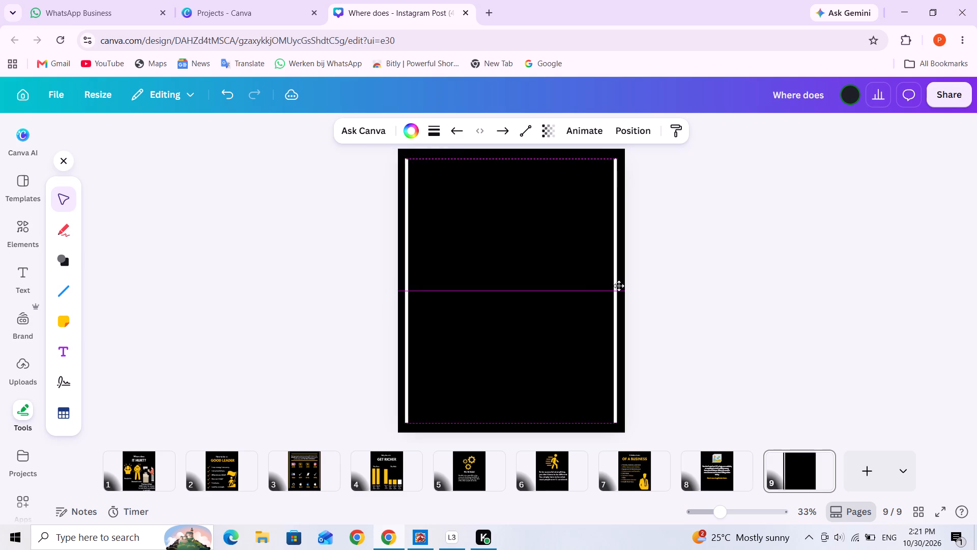
{"action": "left_click_drag", "start_coordinate": [619, 286], "coordinate": [614, 286]}
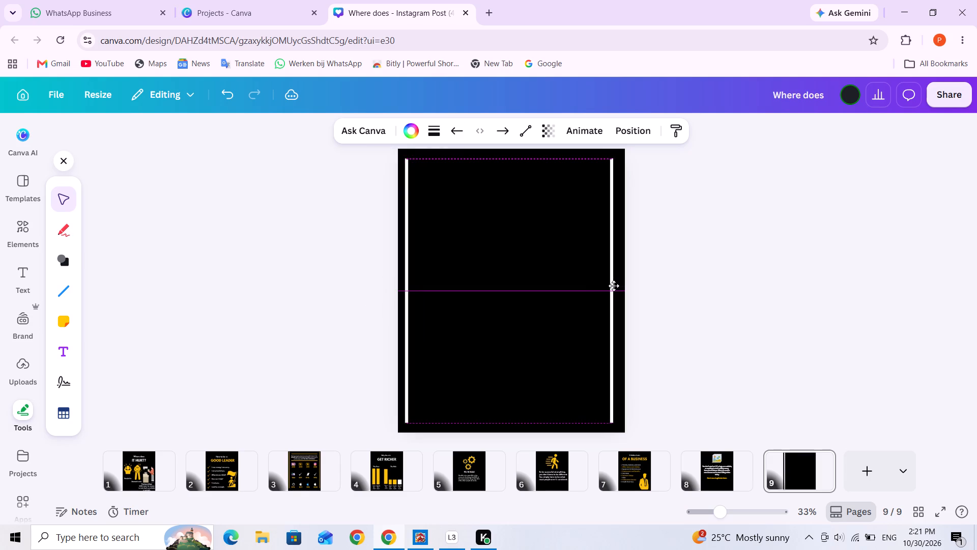
{"action": "left_click_drag", "start_coordinate": [614, 286], "coordinate": [606, 286]}
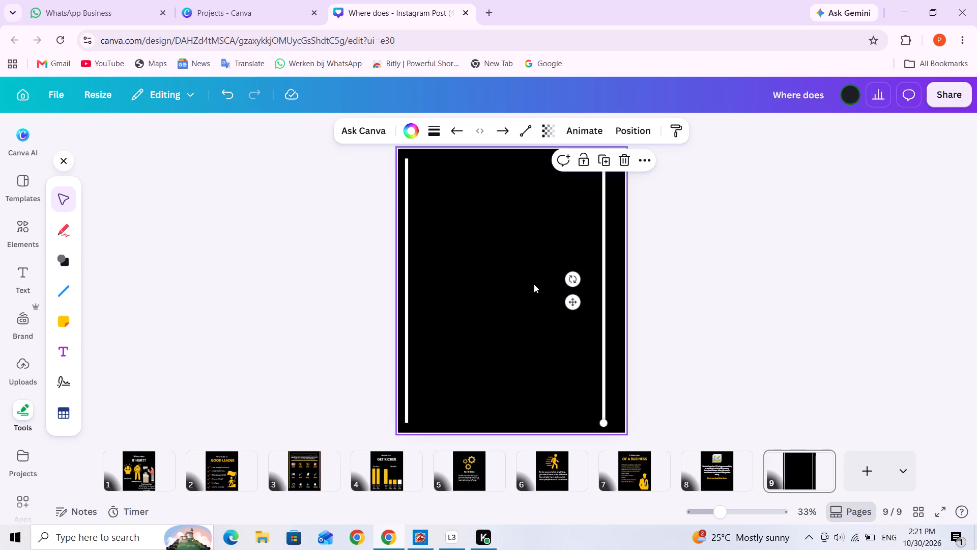
{"action": "left_click_drag", "start_coordinate": [602, 349], "coordinate": [614, 347]}
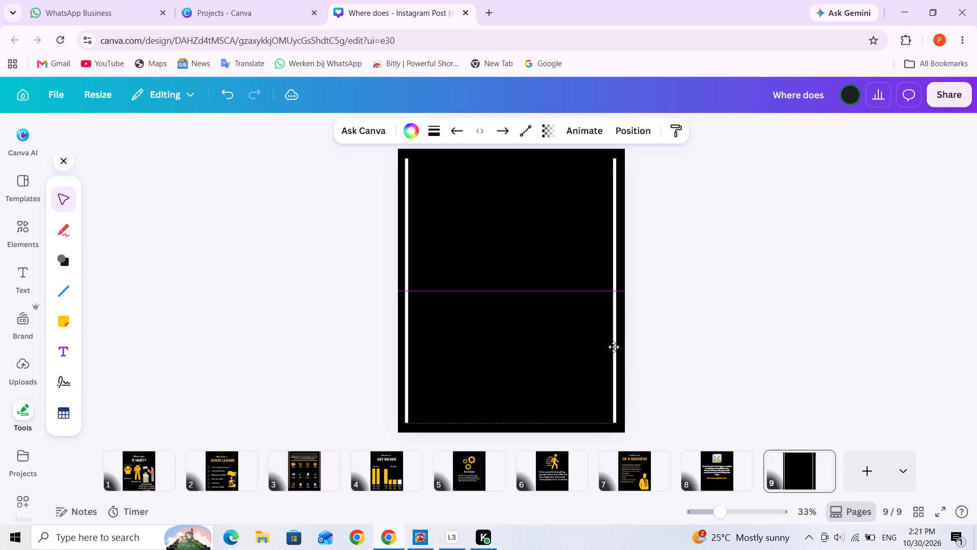
{"action": "left_click_drag", "start_coordinate": [614, 347], "coordinate": [614, 347]}
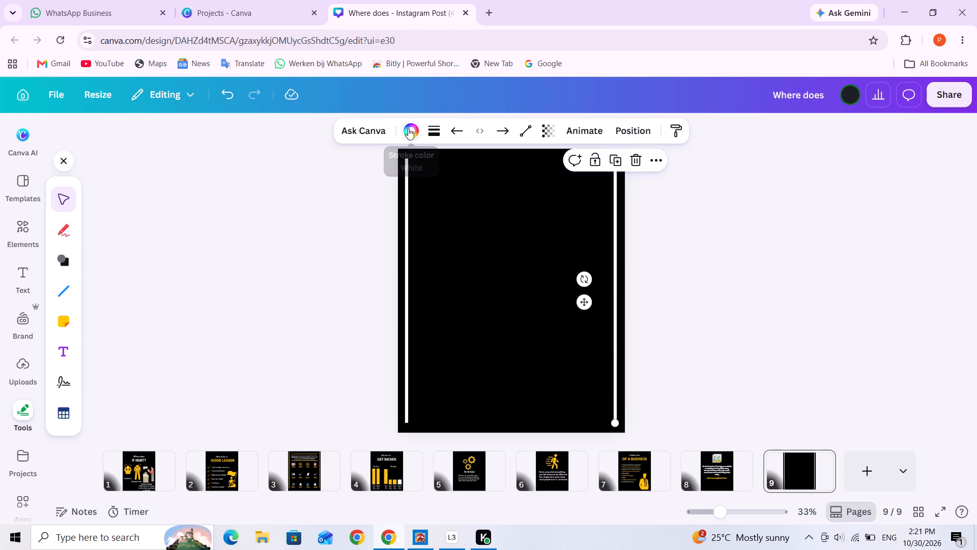
Colour both vertical lines with the design's yellow-orange, #fec007.
{"action": "left_click", "coordinate": [408, 128]}
{"action": "left_click", "coordinate": [132, 220]}
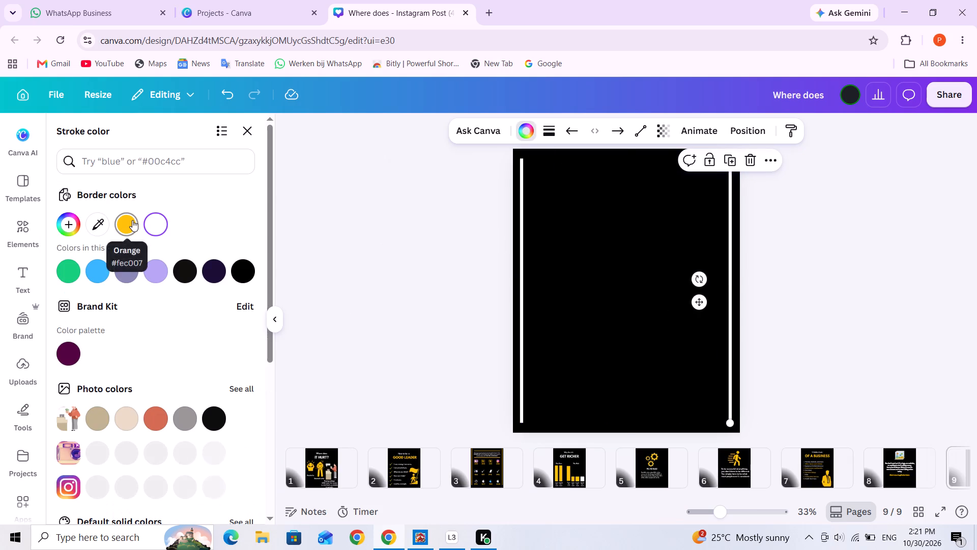
{"action": "left_click", "coordinate": [523, 358]}
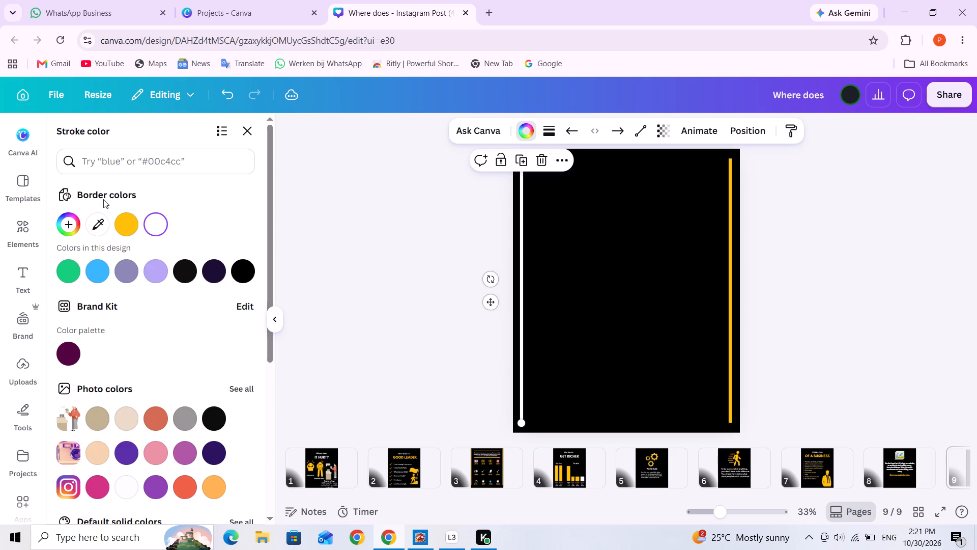
{"action": "left_click", "coordinate": [130, 225]}
{"action": "left_click", "coordinate": [662, 390]}
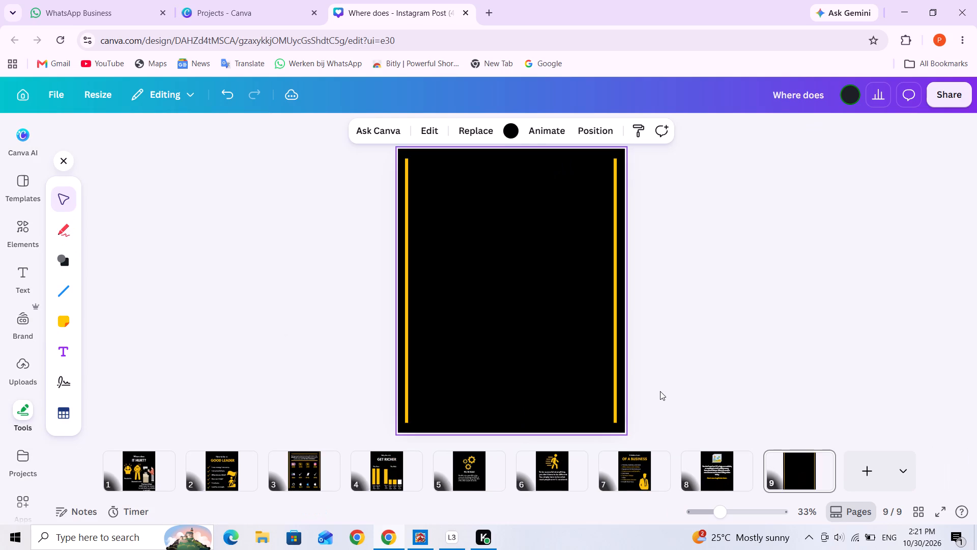
{"action": "left_click", "coordinate": [706, 391]}
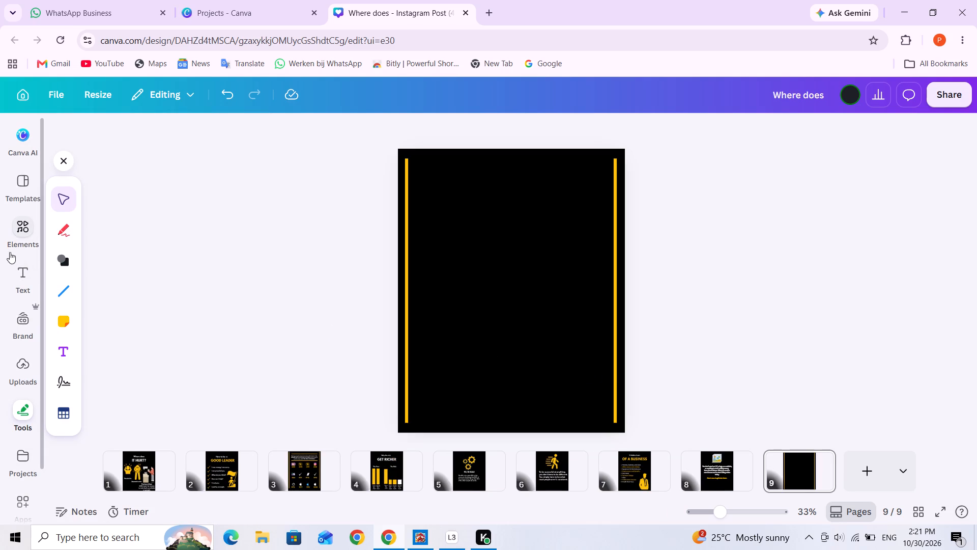
Add a subheading reading "I started from zero" to page 9, as plain text without a bullet.
{"action": "left_click", "coordinate": [21, 282]}
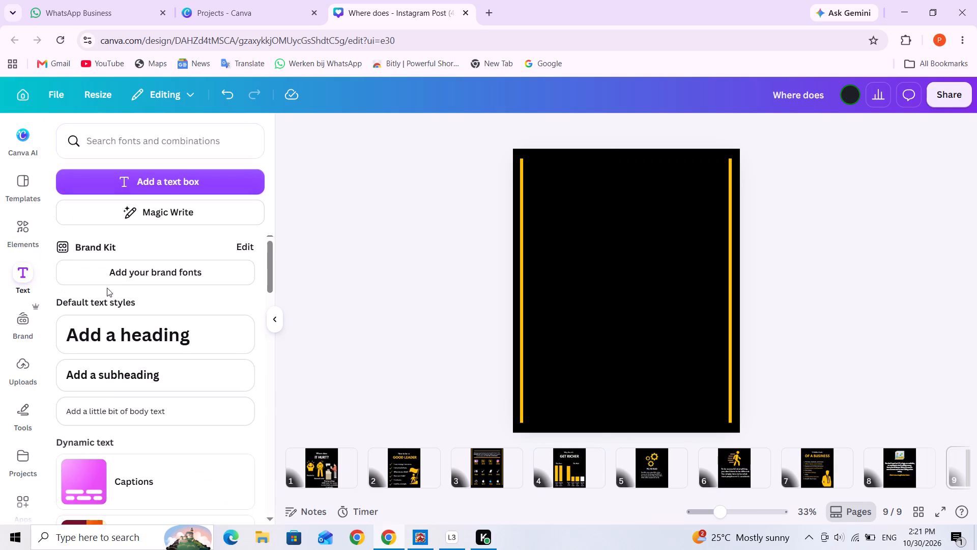
{"action": "left_click", "coordinate": [134, 376]}
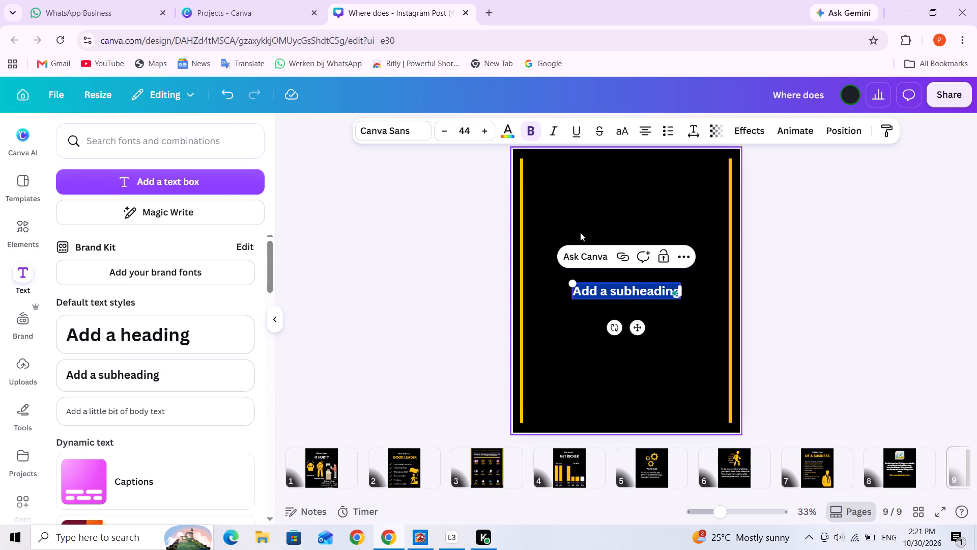
{"action": "key", "text": "minus"}
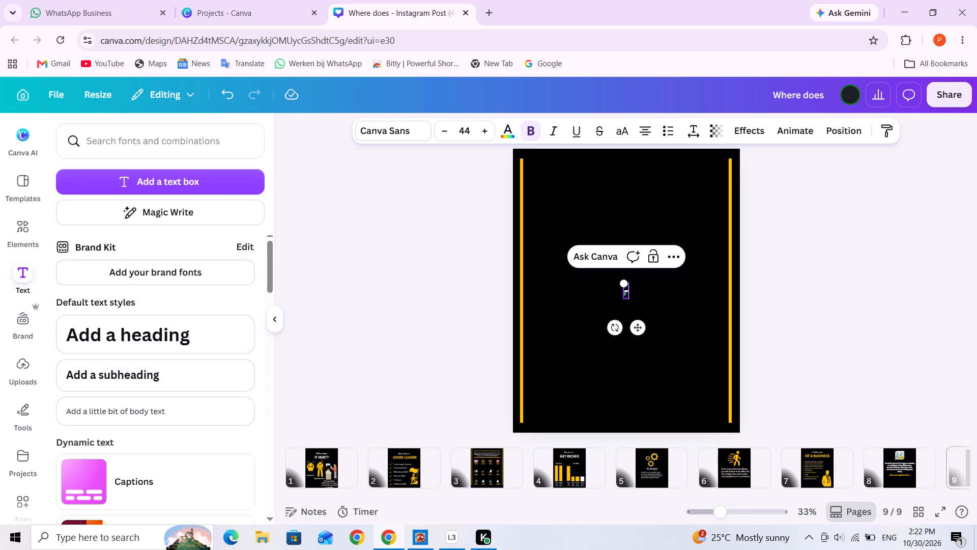
{"action": "key", "text": "space"}
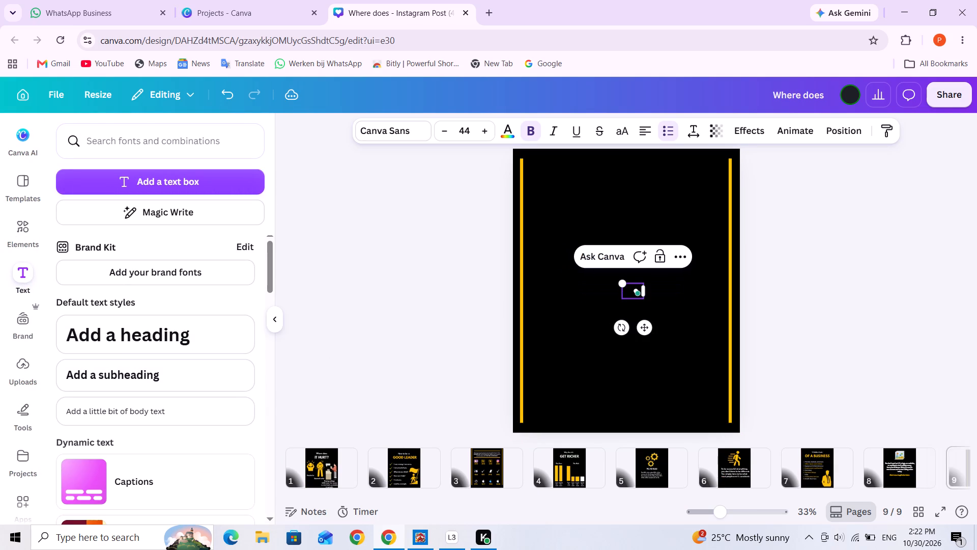
{"action": "type", "text": "started from zero"}
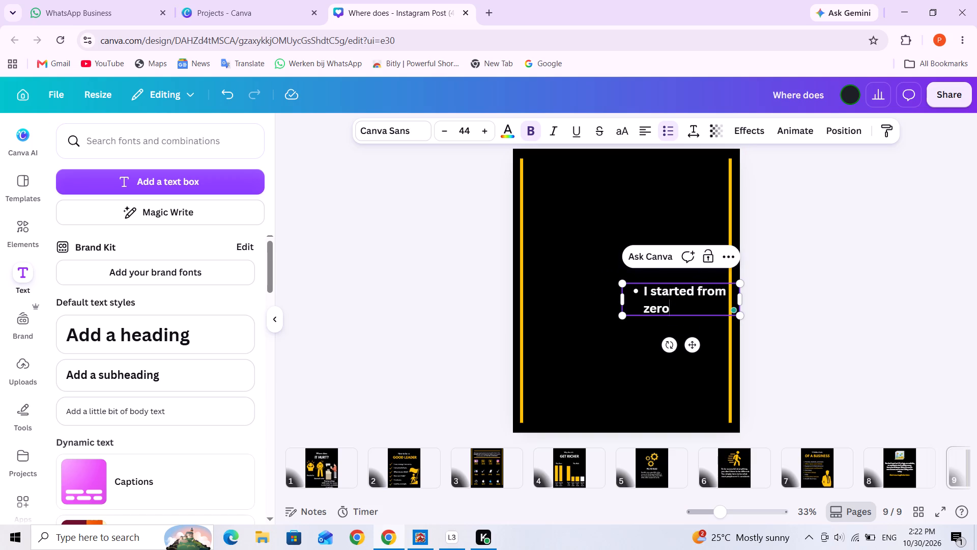
{"action": "left_click", "coordinate": [639, 297]}
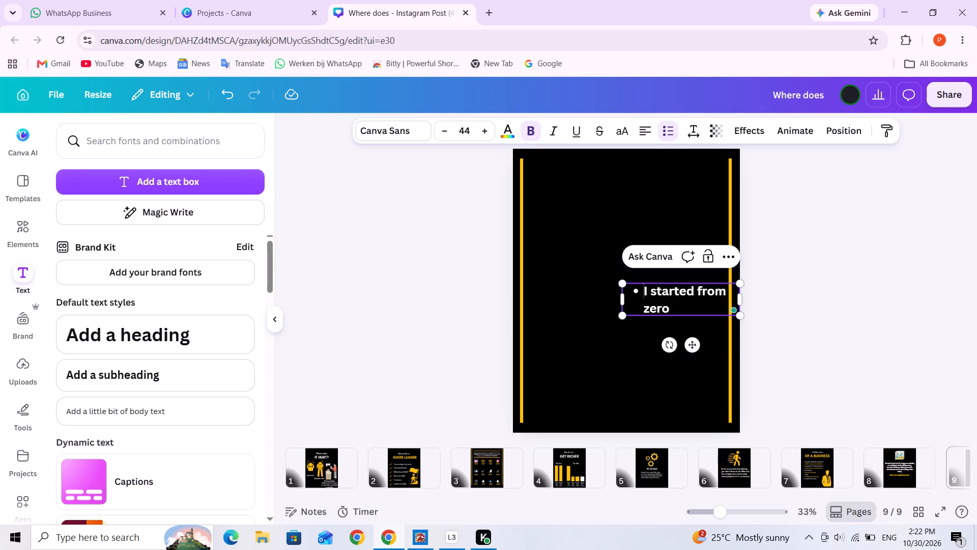
{"action": "left_click", "coordinate": [640, 294]}
{"action": "key", "text": "BackSpace"}
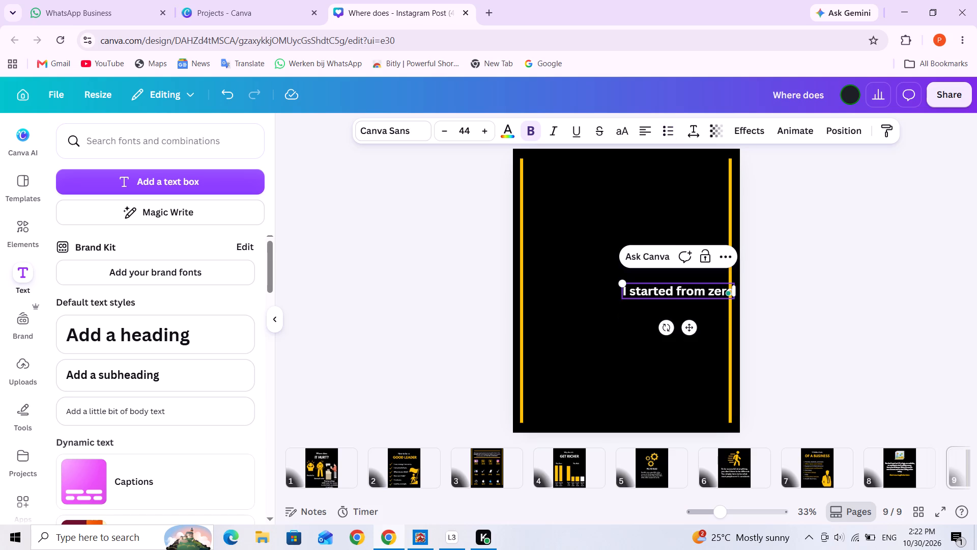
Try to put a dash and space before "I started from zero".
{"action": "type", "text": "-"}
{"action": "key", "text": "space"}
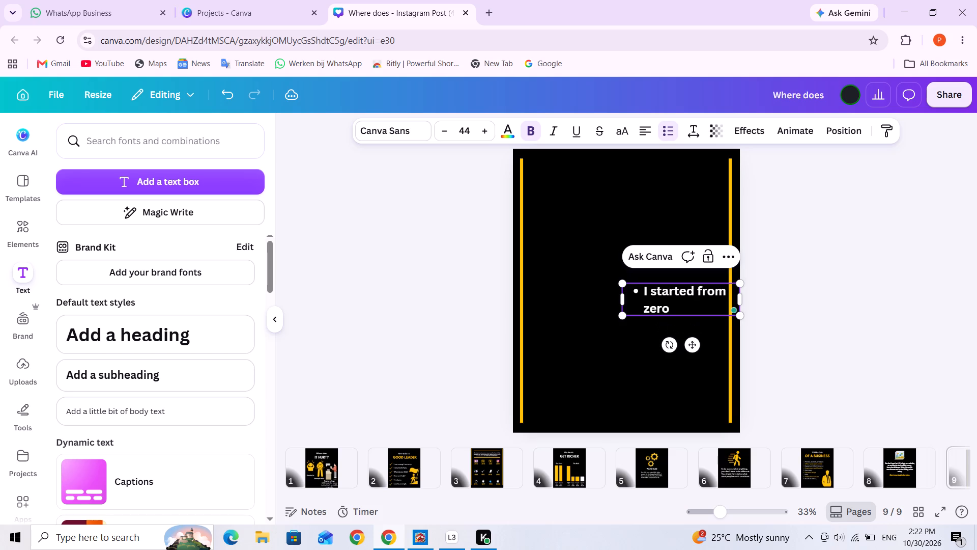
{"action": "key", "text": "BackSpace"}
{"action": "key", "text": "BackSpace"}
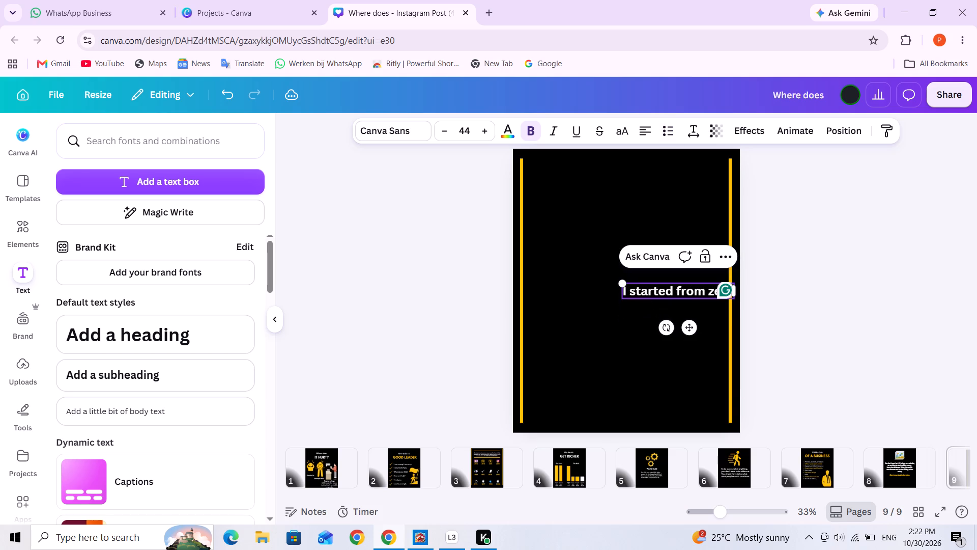
Move the "I started from zero" text to the top of page 9, between the two yellow lines.
{"action": "left_click", "coordinate": [688, 364]}
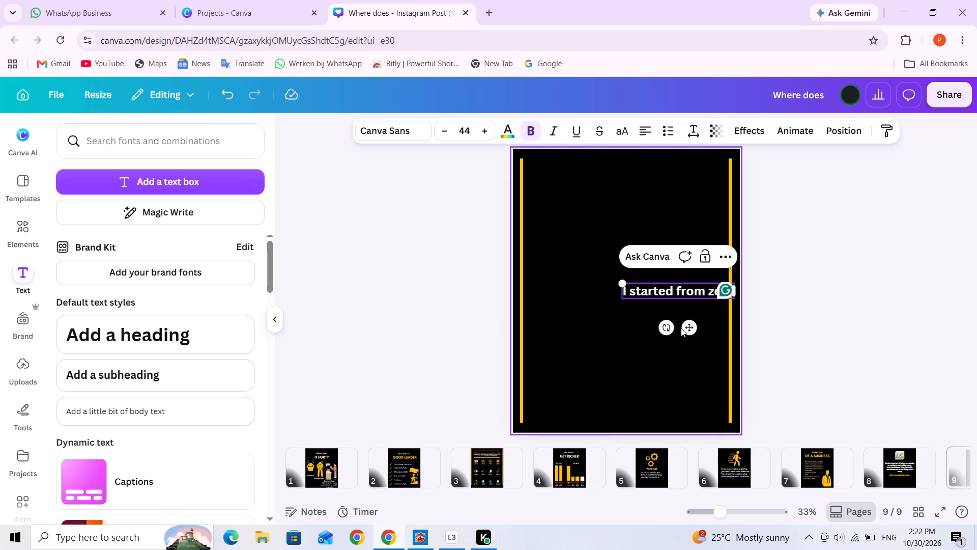
{"action": "left_click_drag", "start_coordinate": [684, 297], "coordinate": [588, 197]}
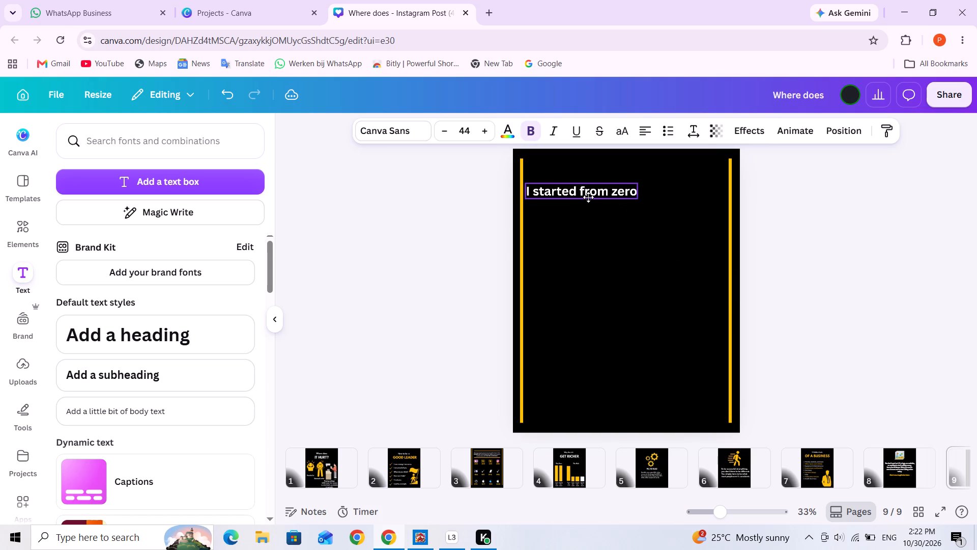
{"action": "left_click_drag", "start_coordinate": [588, 197], "coordinate": [611, 185]}
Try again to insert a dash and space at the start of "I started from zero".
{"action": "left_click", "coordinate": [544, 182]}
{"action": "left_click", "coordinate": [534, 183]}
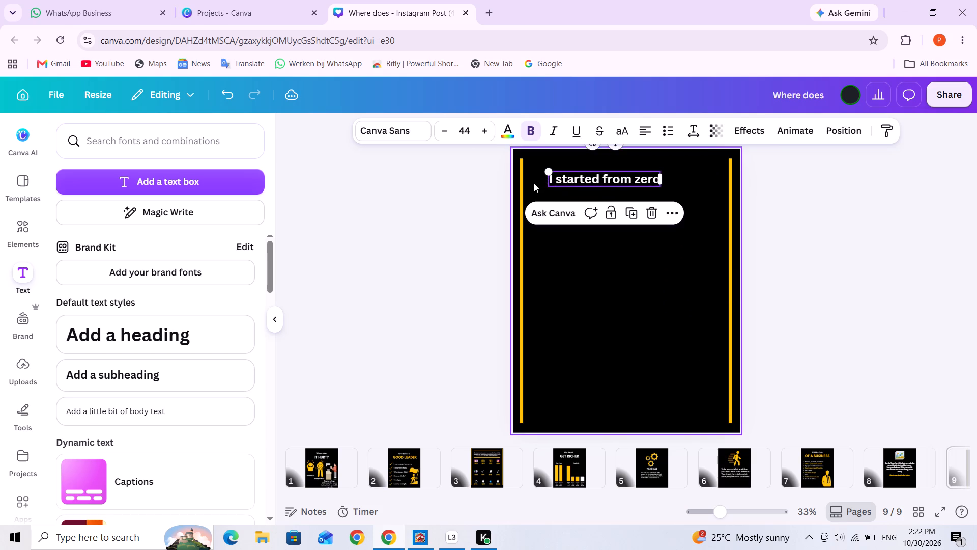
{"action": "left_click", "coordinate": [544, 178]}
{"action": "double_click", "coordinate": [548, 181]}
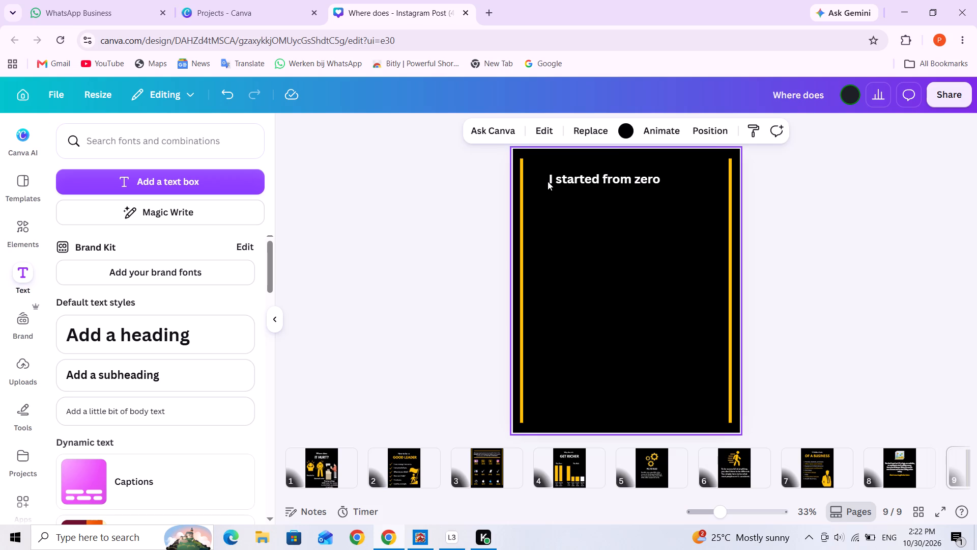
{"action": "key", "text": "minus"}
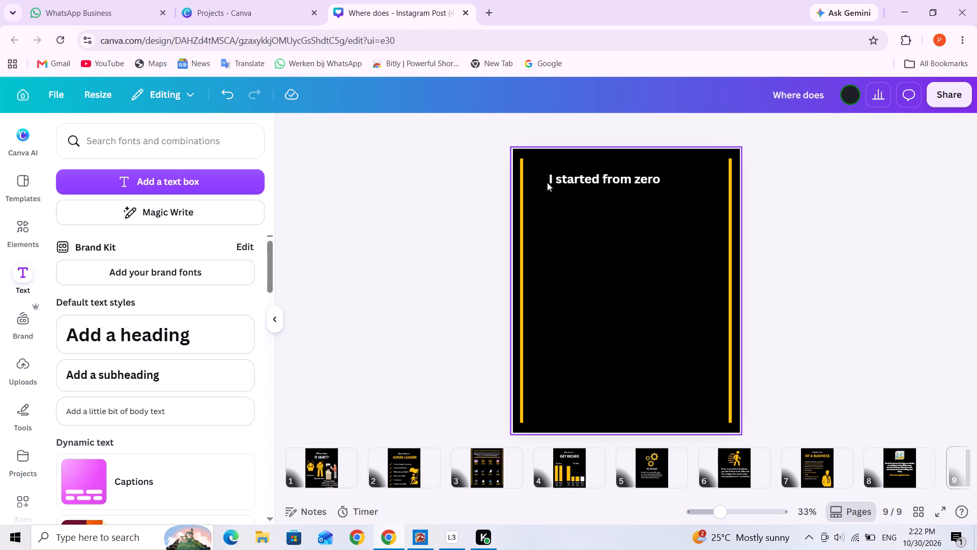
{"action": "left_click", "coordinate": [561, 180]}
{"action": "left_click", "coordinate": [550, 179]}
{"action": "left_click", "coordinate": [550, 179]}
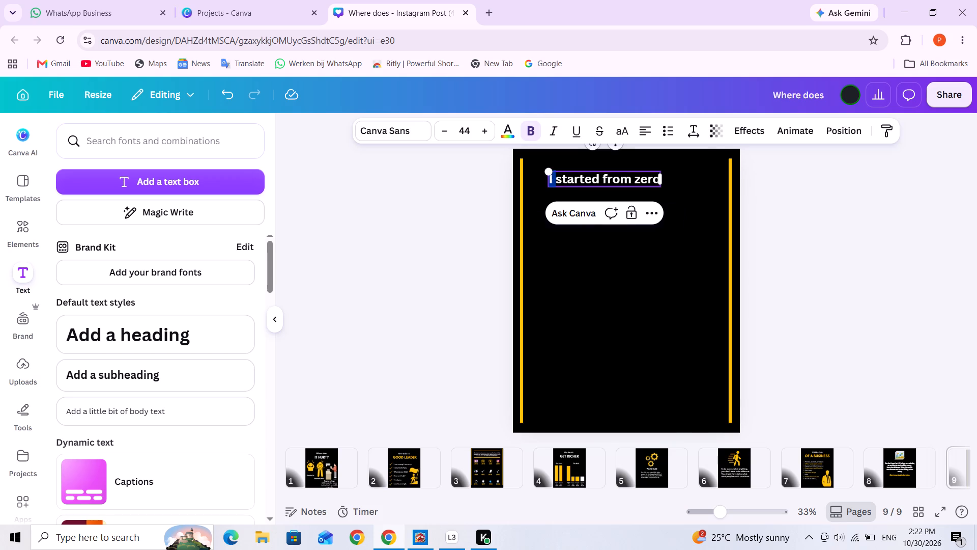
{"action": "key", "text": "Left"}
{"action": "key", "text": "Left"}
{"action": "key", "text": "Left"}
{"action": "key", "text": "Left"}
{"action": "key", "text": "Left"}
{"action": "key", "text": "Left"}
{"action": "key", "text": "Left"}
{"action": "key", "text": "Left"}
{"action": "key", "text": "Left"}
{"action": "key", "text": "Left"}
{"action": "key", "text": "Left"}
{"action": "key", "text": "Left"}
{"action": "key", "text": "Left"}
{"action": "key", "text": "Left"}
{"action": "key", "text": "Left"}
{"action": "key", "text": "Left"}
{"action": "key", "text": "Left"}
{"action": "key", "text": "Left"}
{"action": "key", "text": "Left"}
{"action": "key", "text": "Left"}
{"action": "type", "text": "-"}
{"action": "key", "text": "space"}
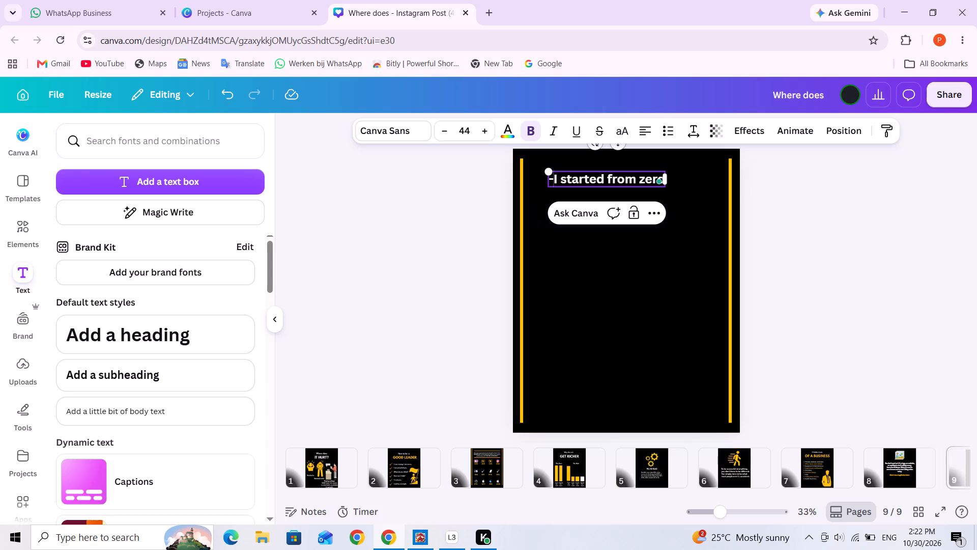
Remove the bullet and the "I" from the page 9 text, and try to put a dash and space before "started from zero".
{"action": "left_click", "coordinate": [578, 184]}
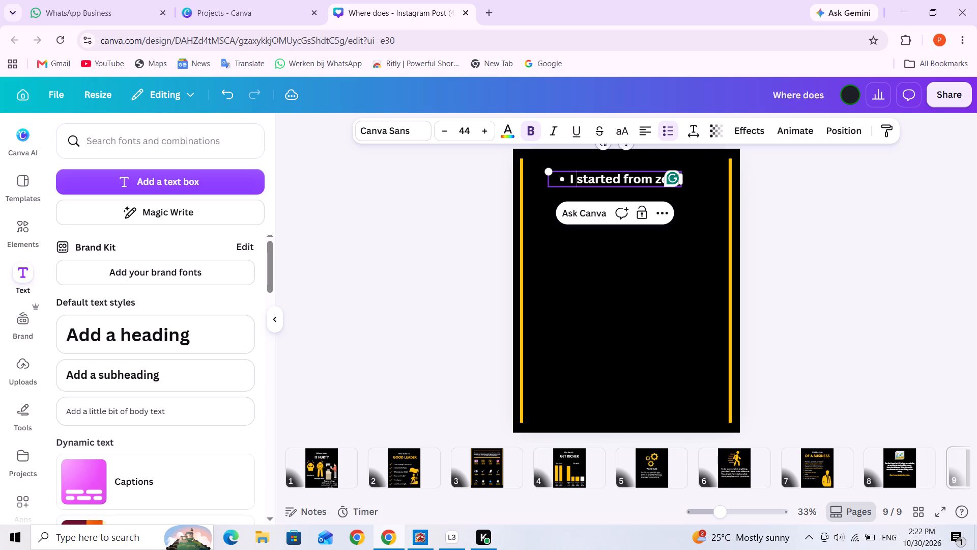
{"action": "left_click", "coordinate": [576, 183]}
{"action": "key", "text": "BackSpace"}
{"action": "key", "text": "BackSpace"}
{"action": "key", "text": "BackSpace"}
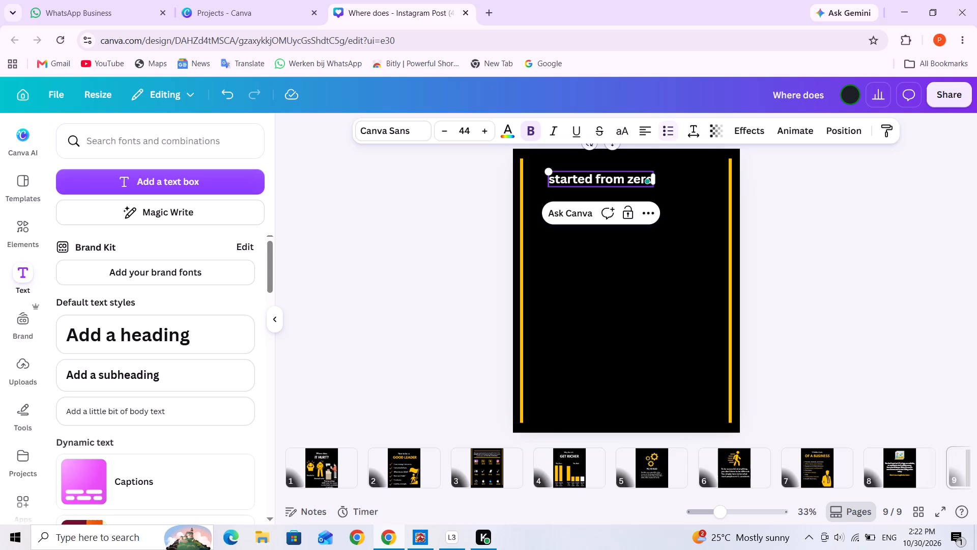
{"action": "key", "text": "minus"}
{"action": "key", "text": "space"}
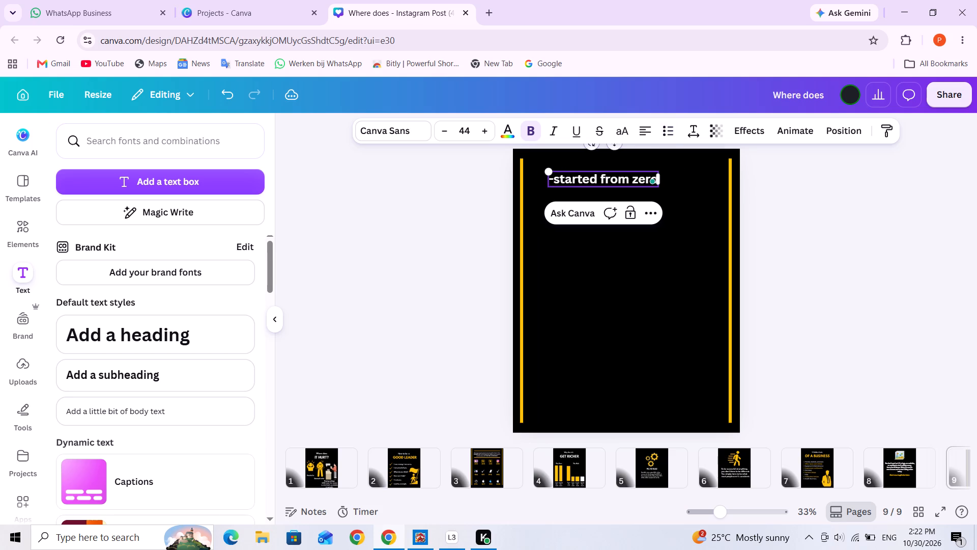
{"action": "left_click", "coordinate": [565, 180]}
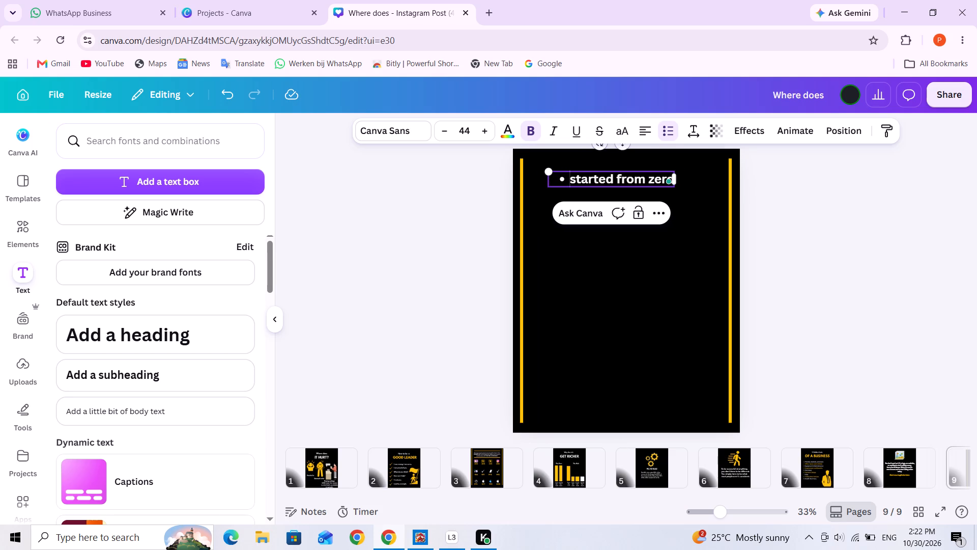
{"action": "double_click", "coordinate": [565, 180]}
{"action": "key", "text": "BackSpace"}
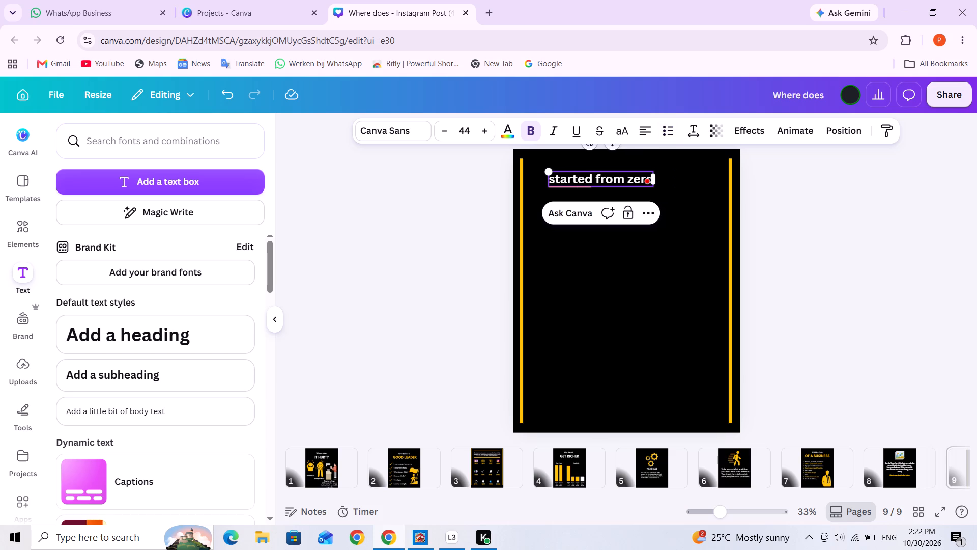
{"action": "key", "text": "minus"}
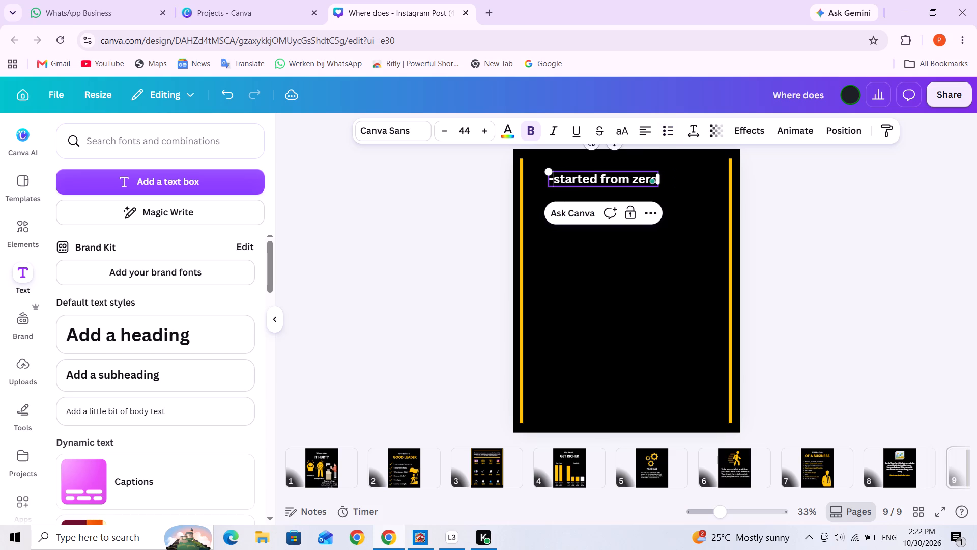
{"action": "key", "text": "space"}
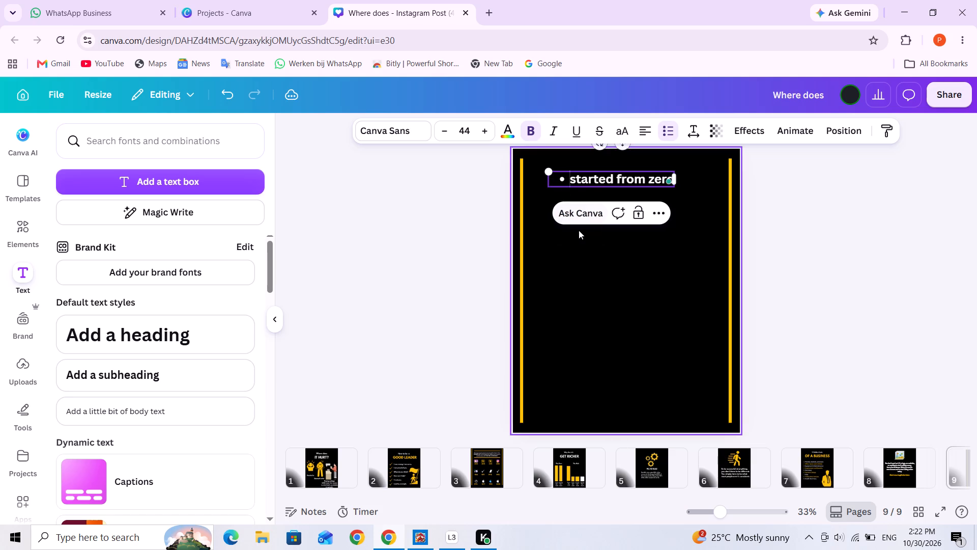
Move the "started from zero" bullet closer to the left yellow line and widen its box to keep the text on one line.
{"action": "left_click", "coordinate": [684, 187]}
{"action": "left_click_drag", "start_coordinate": [630, 183], "coordinate": [613, 181]}
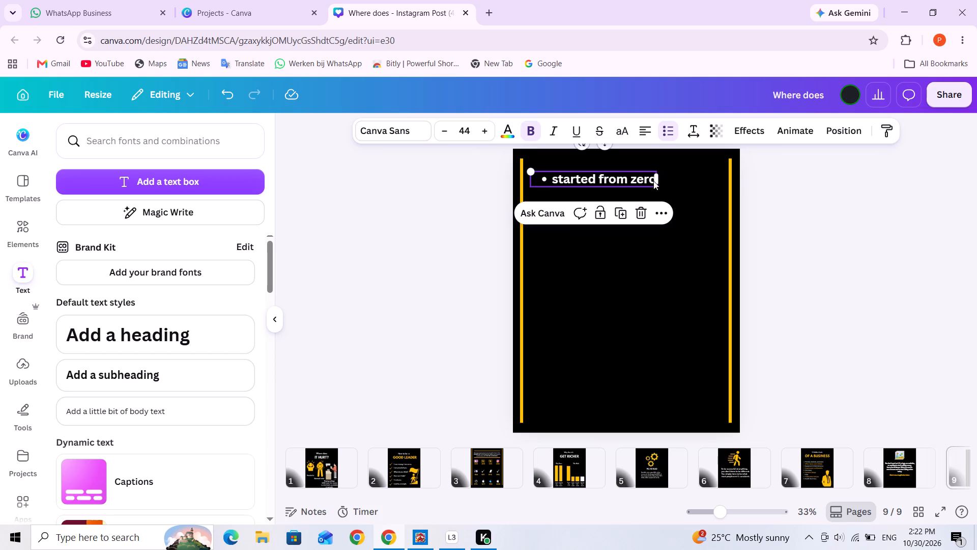
{"action": "left_click_drag", "start_coordinate": [657, 180], "coordinate": [655, 175]}
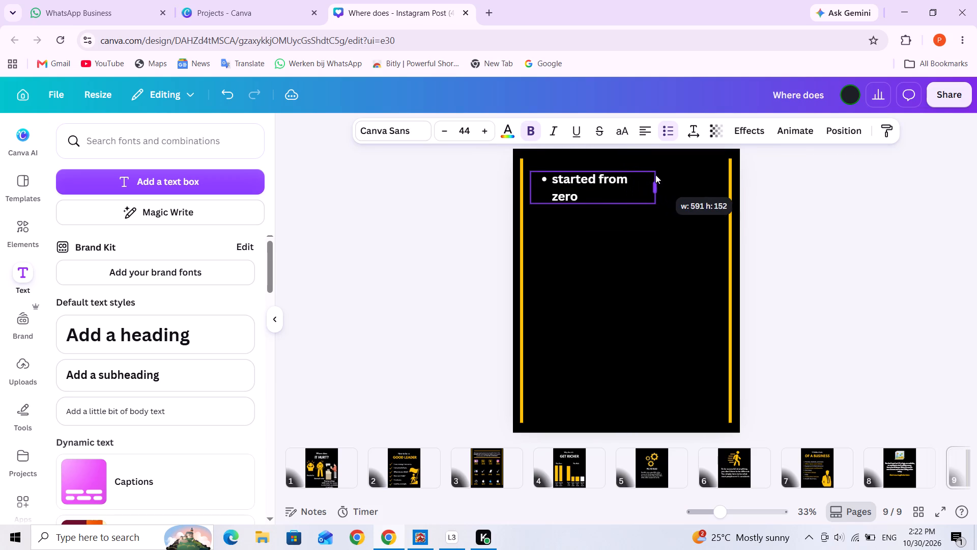
{"action": "left_click_drag", "start_coordinate": [655, 175], "coordinate": [665, 174]}
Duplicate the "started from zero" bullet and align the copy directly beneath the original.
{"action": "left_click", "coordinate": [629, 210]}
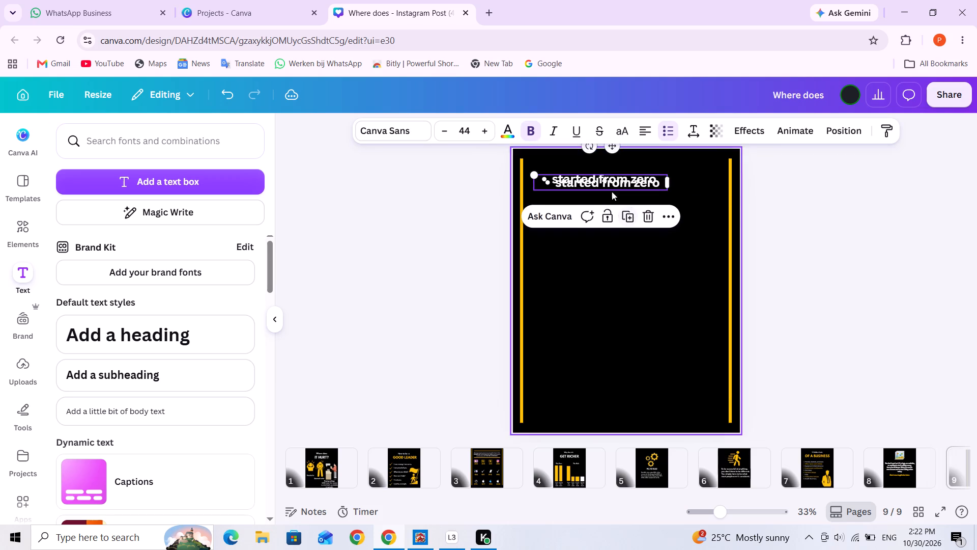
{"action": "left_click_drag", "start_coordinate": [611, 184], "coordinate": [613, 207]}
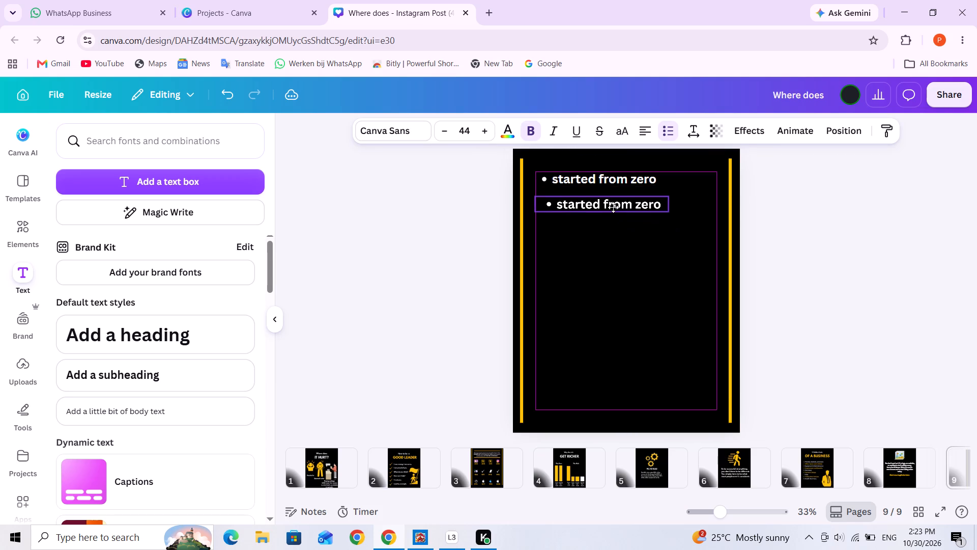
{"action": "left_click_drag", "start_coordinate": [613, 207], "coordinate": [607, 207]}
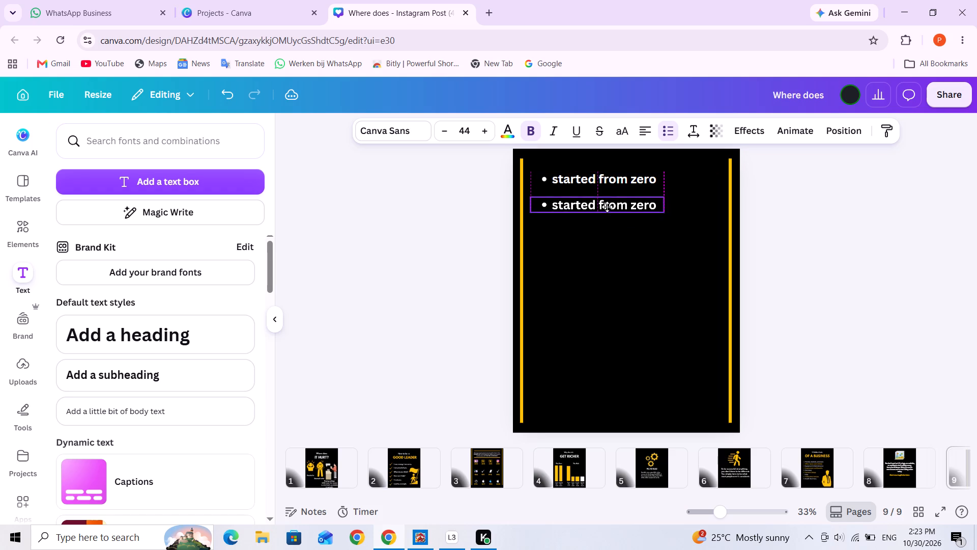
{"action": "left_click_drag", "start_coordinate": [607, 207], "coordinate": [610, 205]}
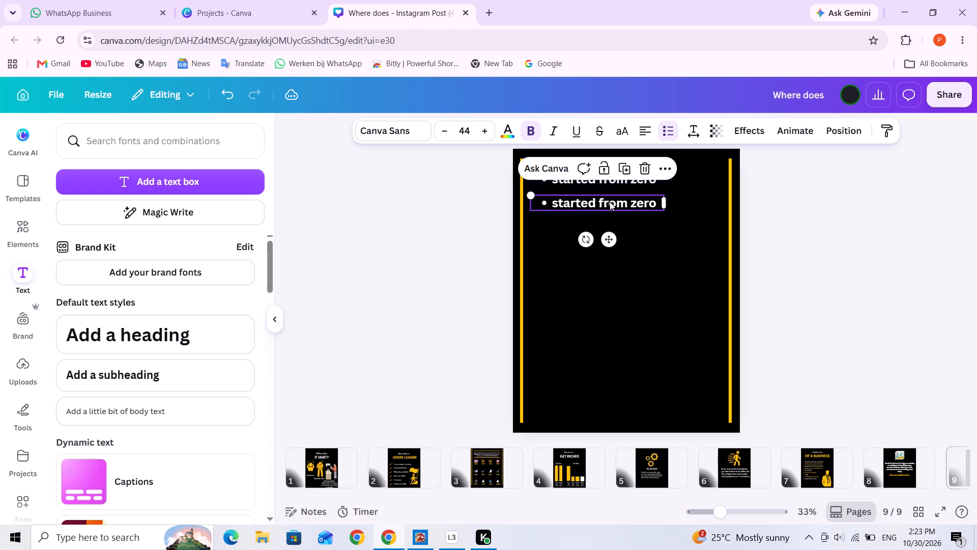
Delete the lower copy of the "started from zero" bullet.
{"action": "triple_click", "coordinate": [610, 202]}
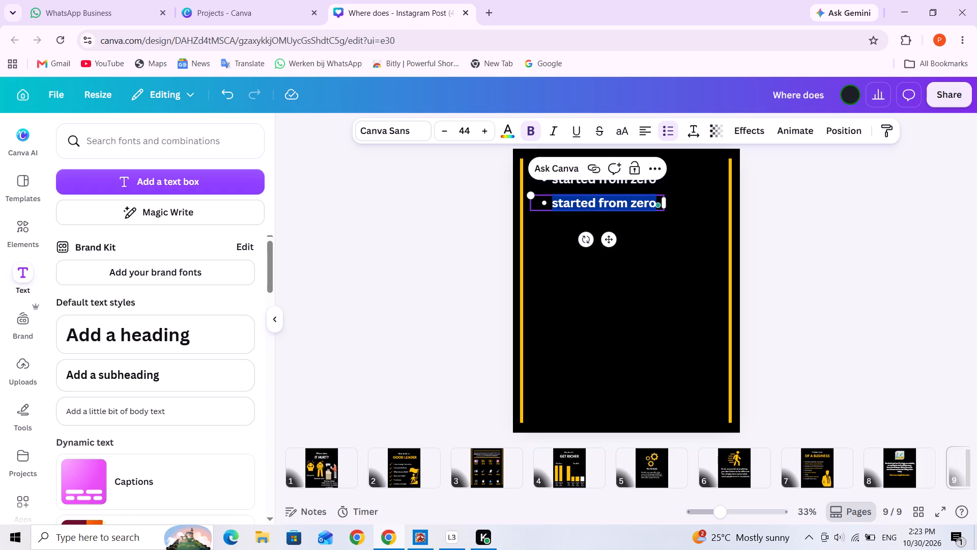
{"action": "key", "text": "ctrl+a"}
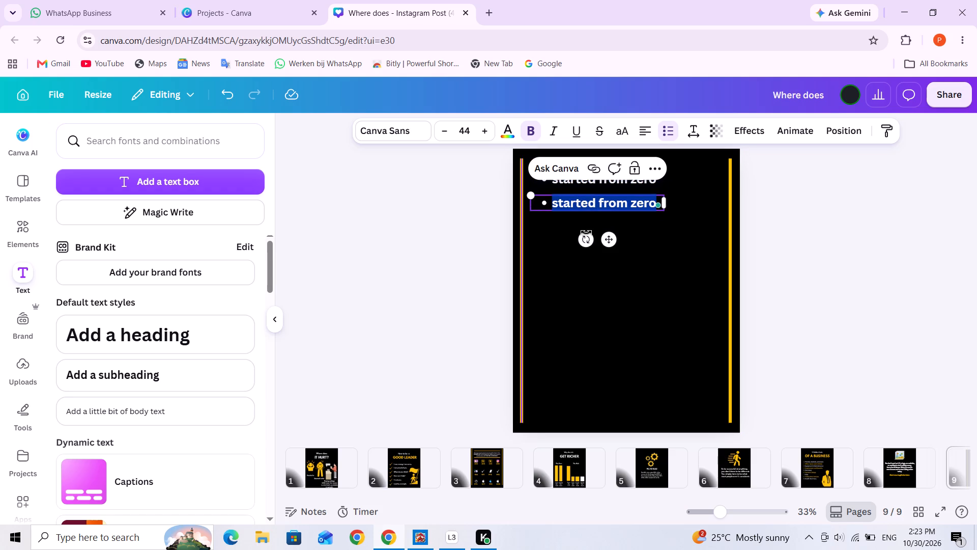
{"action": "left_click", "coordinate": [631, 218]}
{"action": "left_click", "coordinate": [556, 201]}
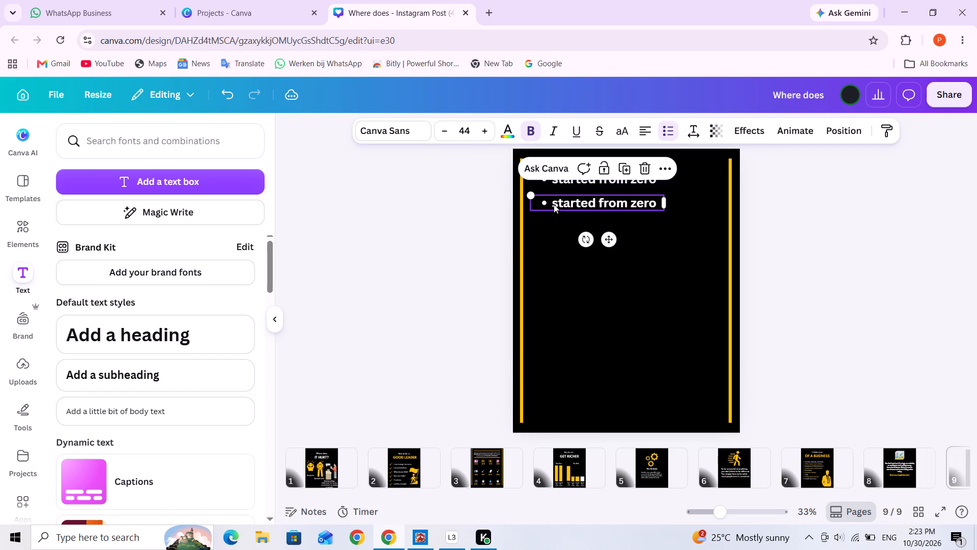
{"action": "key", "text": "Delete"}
Set the "started from zero" bullet's font to League Spartan and widen its box to about 645 to fit one line.
{"action": "left_click", "coordinate": [560, 185]}
{"action": "left_click", "coordinate": [414, 126]}
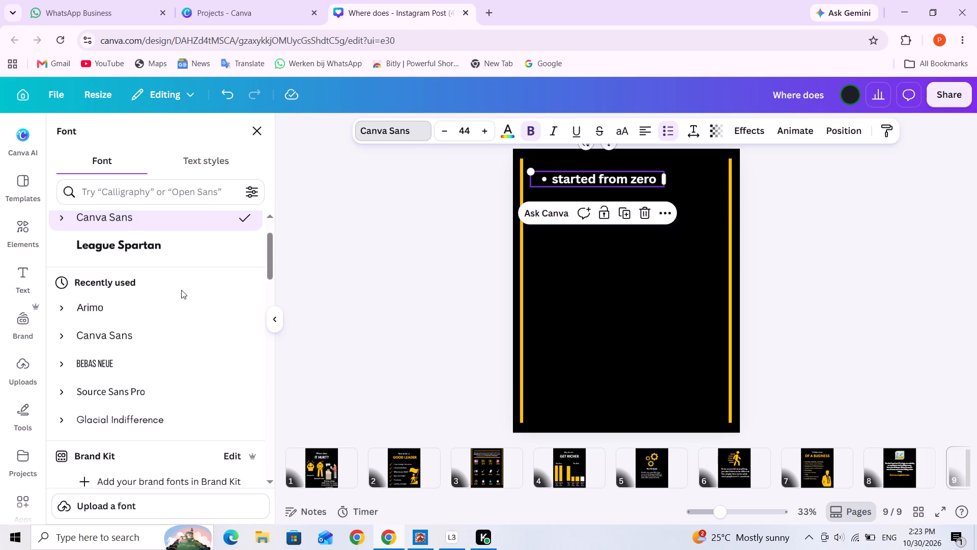
{"action": "left_click", "coordinate": [190, 246]}
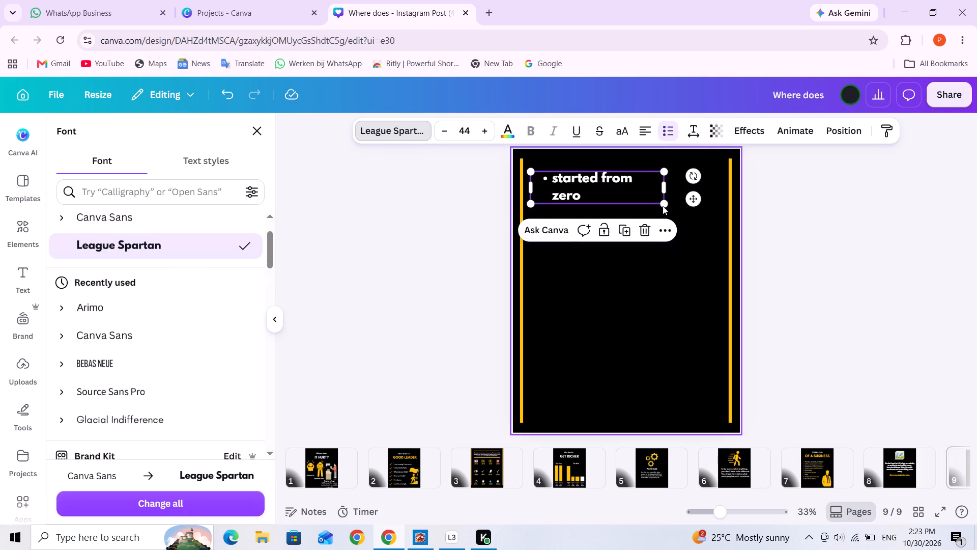
{"action": "left_click", "coordinate": [667, 188]}
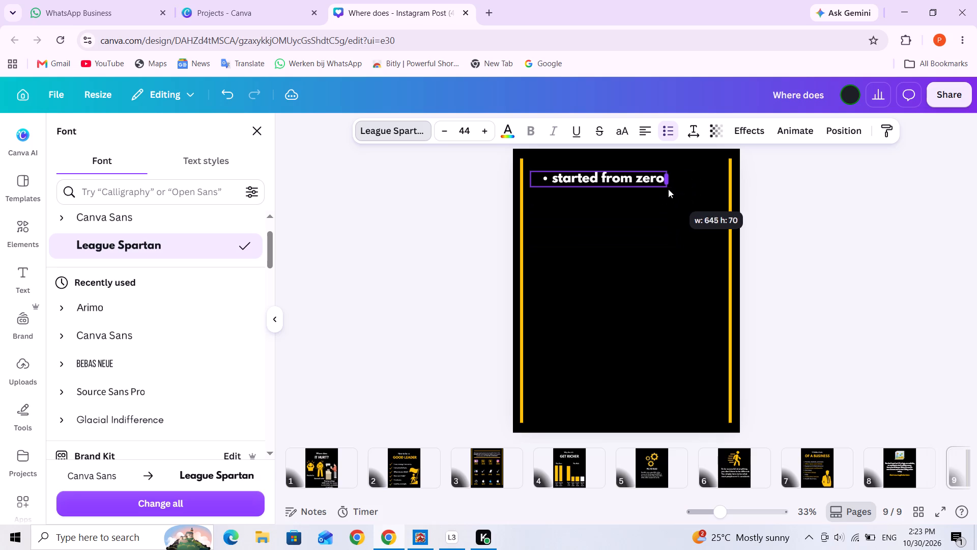
{"action": "left_click", "coordinate": [660, 251]}
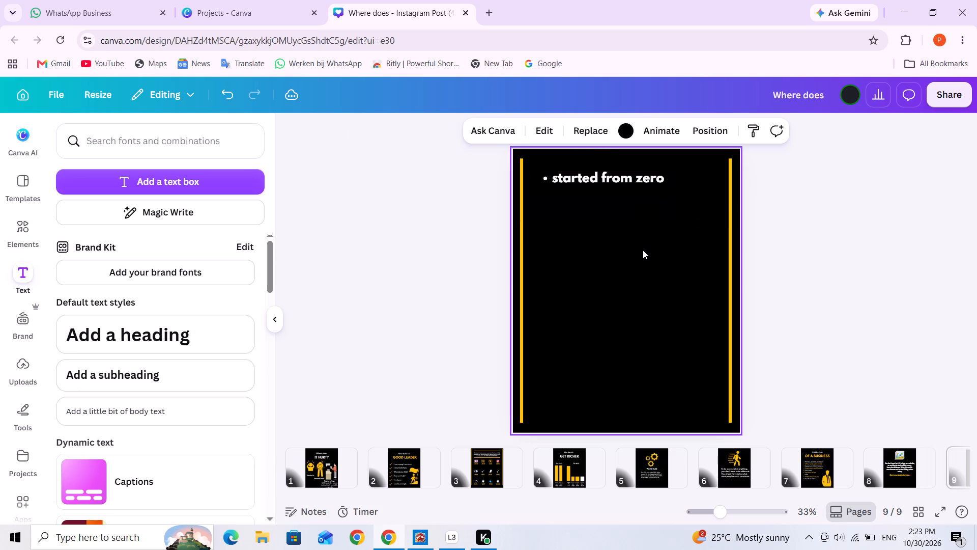
Insert "I" and a space before "started from zero" and widen the text box to about 682 to fit one line.
{"action": "left_click", "coordinate": [631, 189]}
{"action": "left_click", "coordinate": [627, 182]}
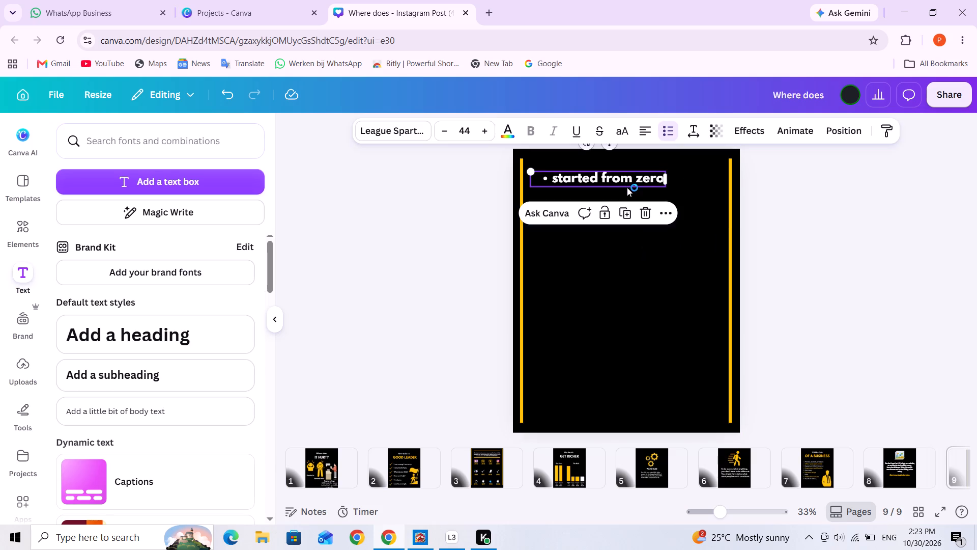
{"action": "left_click", "coordinate": [552, 179]}
{"action": "left_click", "coordinate": [552, 179]}
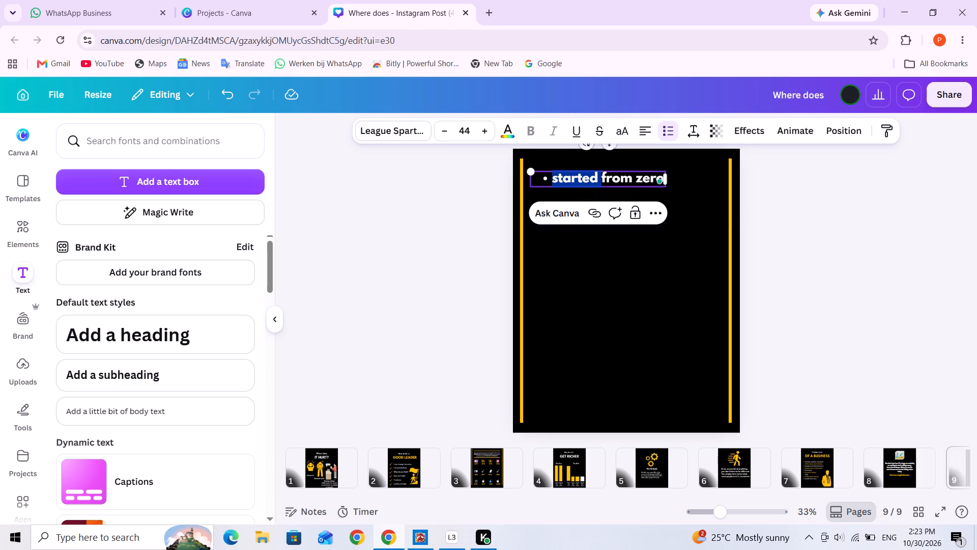
{"action": "left_click", "coordinate": [552, 179]}
{"action": "key", "text": "i"}
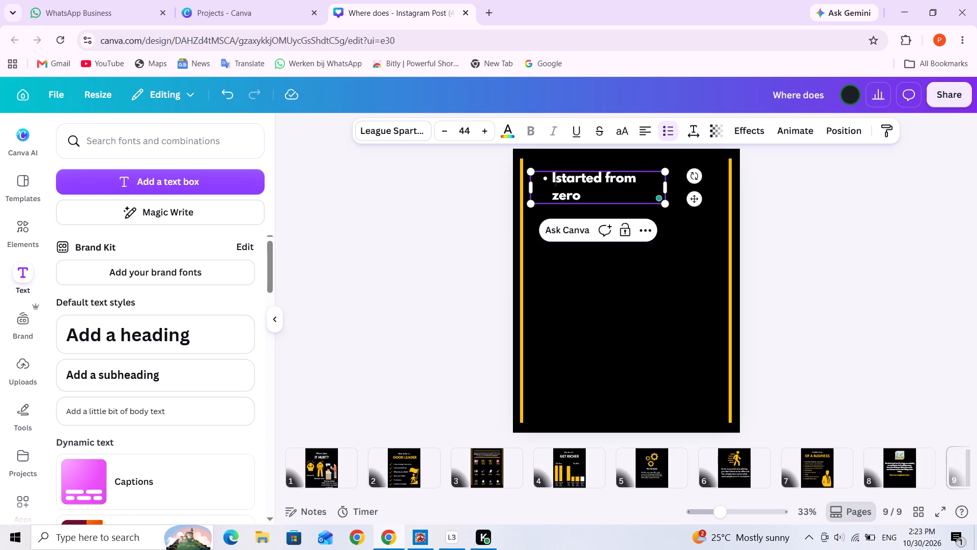
{"action": "key", "text": "space"}
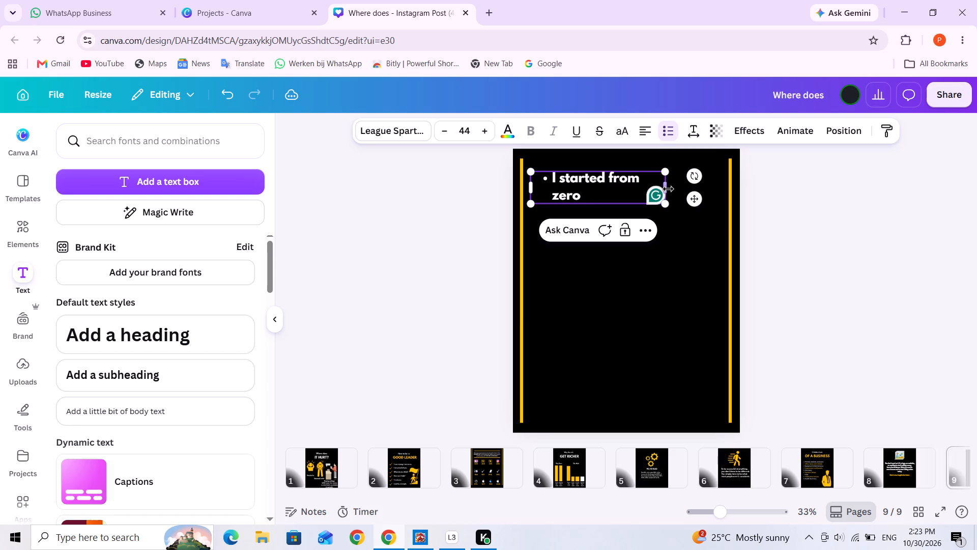
{"action": "left_click_drag", "start_coordinate": [668, 189], "coordinate": [677, 188]}
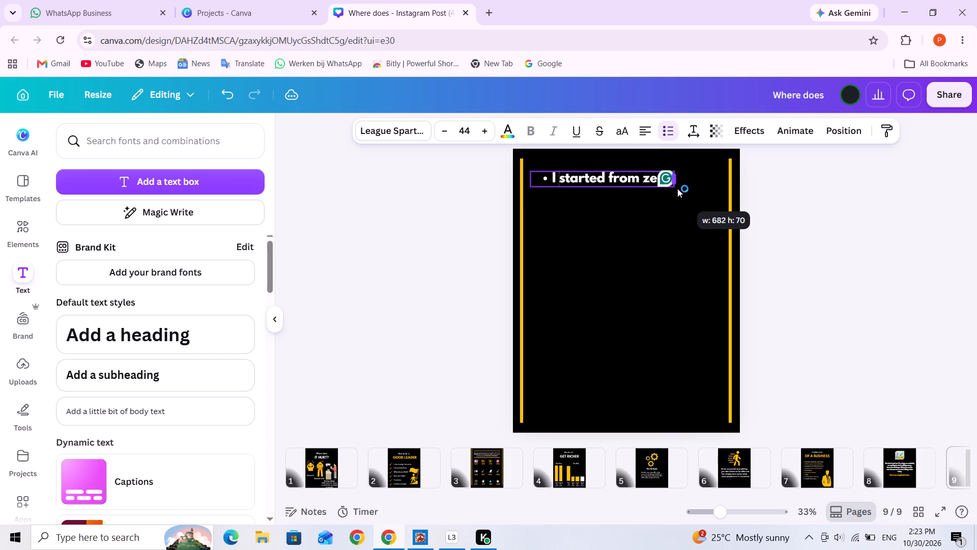
{"action": "left_click_drag", "start_coordinate": [677, 188], "coordinate": [678, 188]}
{"action": "left_click", "coordinate": [675, 254]}
Duplicate the "I started from zero" bullet and place the copy directly below, left-aligned with the original.
{"action": "left_click", "coordinate": [631, 186]}
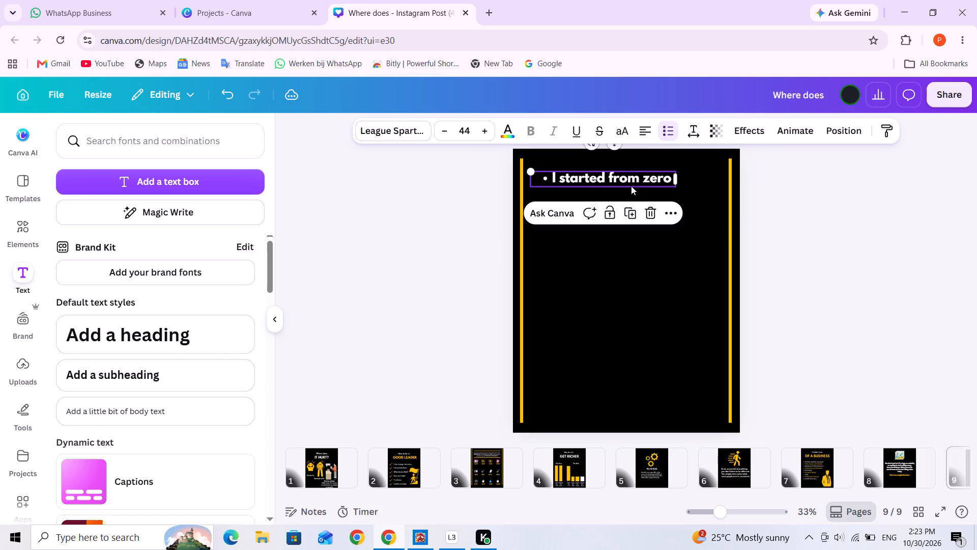
{"action": "left_click", "coordinate": [630, 214]}
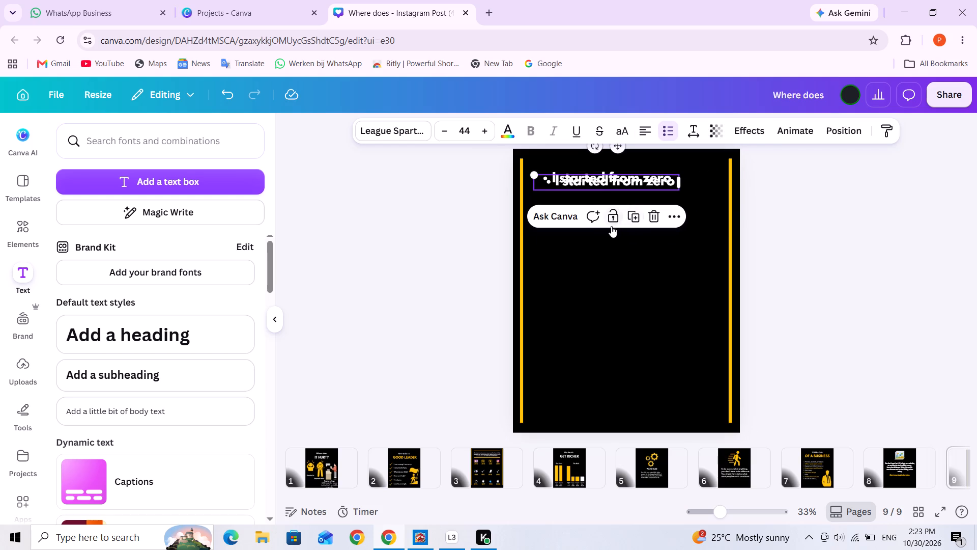
{"action": "left_click_drag", "start_coordinate": [597, 183], "coordinate": [593, 209]}
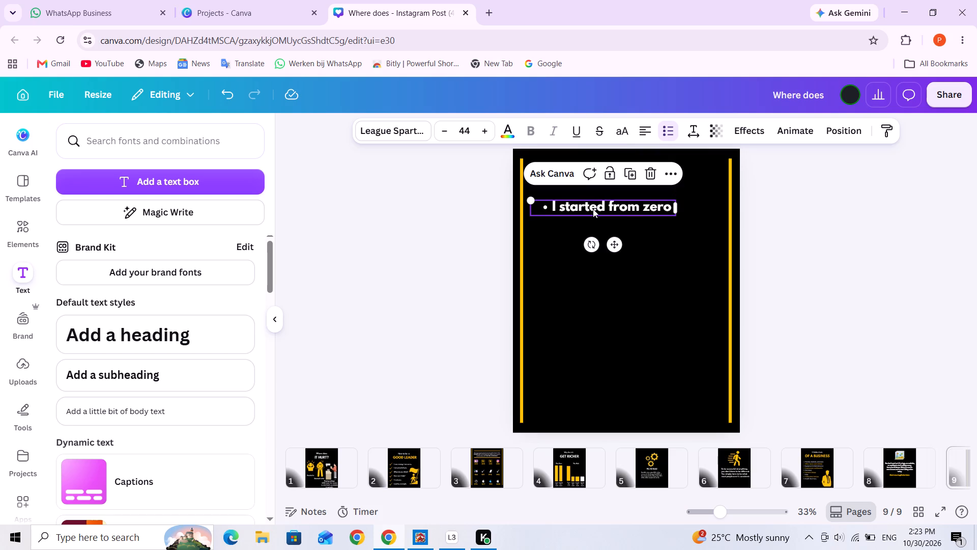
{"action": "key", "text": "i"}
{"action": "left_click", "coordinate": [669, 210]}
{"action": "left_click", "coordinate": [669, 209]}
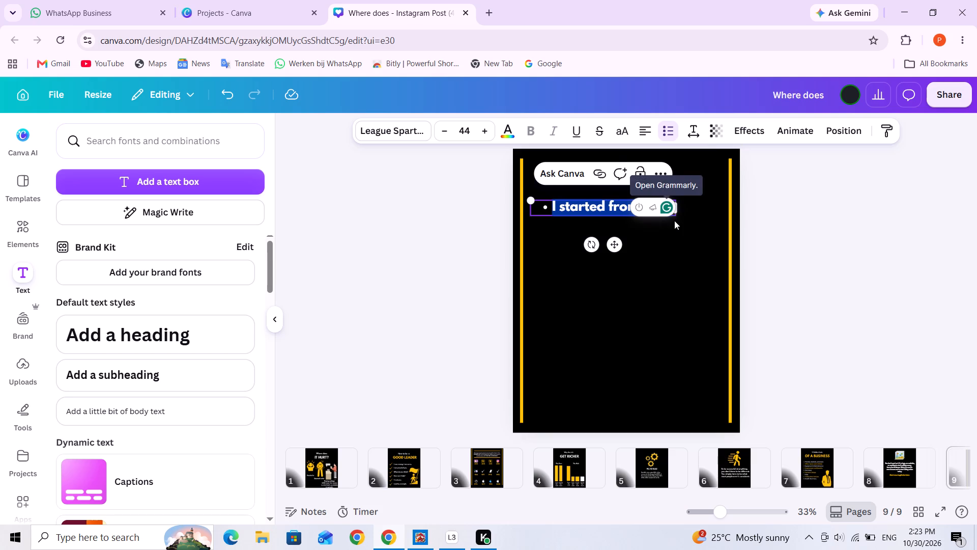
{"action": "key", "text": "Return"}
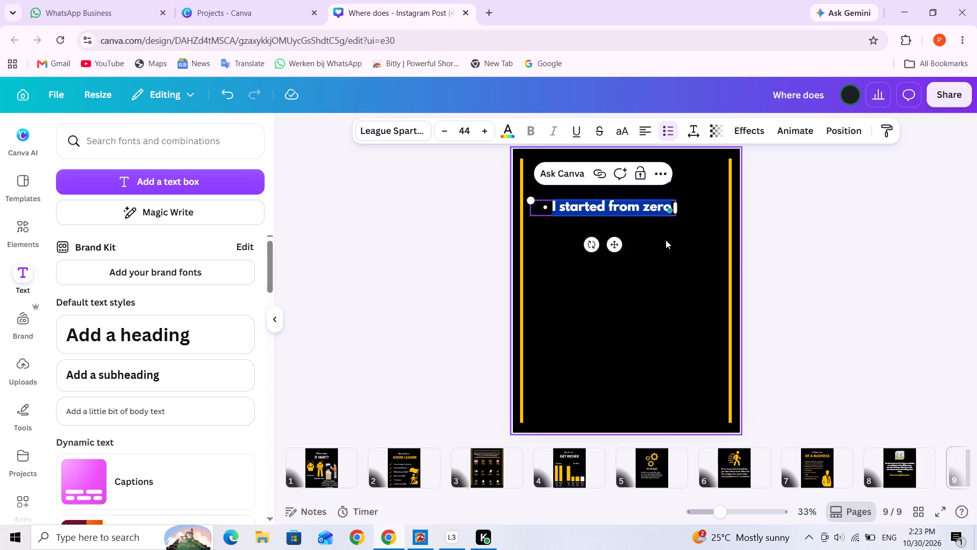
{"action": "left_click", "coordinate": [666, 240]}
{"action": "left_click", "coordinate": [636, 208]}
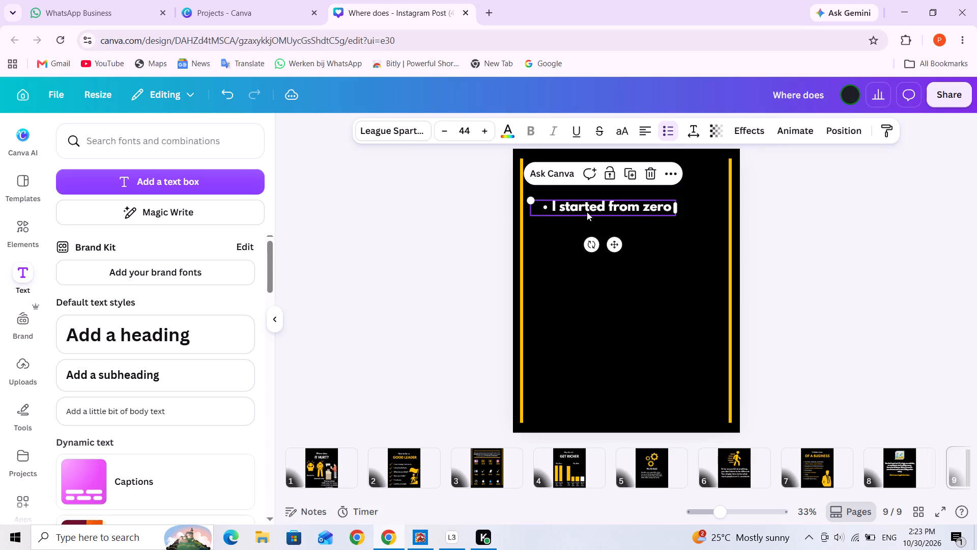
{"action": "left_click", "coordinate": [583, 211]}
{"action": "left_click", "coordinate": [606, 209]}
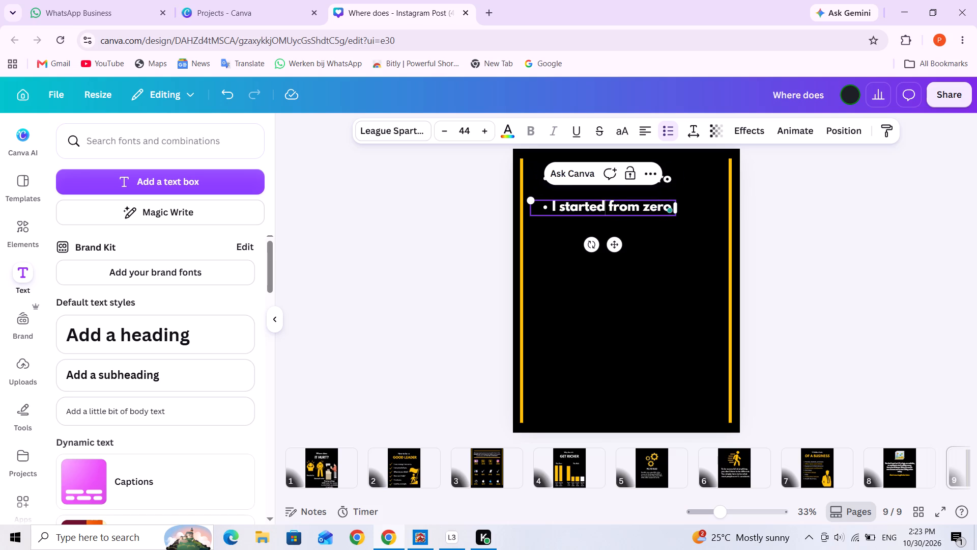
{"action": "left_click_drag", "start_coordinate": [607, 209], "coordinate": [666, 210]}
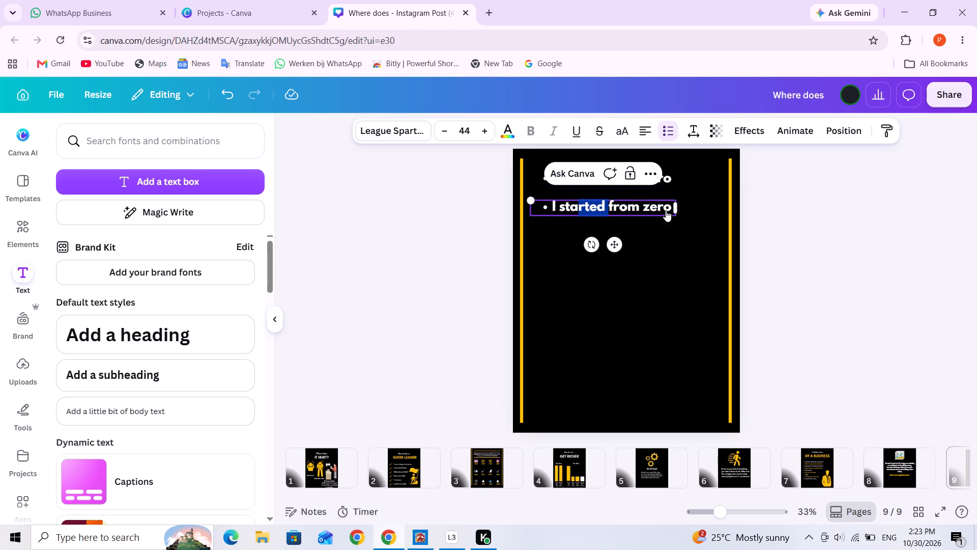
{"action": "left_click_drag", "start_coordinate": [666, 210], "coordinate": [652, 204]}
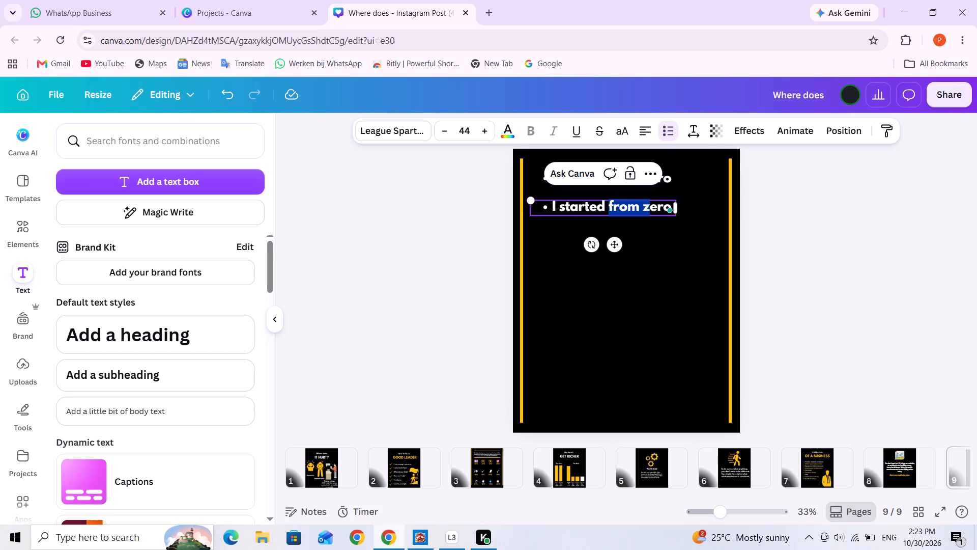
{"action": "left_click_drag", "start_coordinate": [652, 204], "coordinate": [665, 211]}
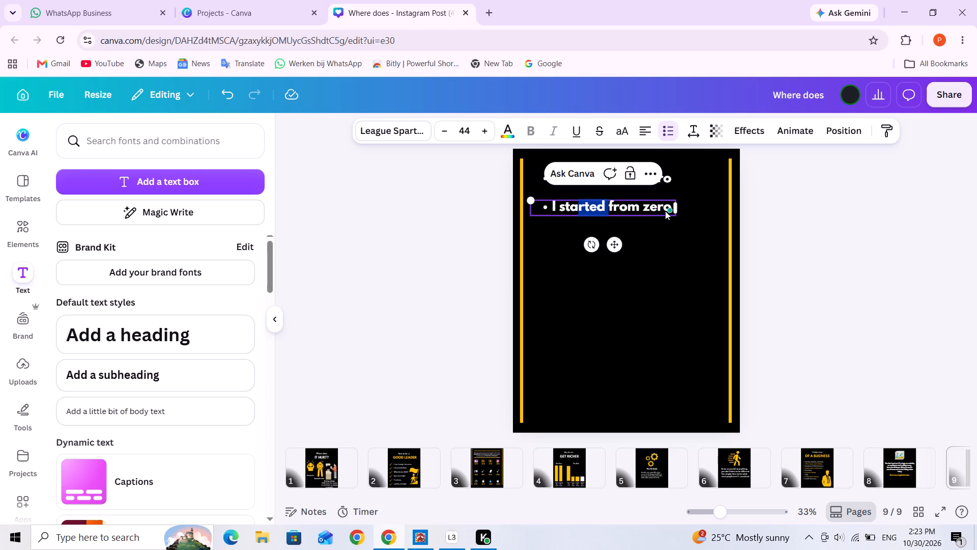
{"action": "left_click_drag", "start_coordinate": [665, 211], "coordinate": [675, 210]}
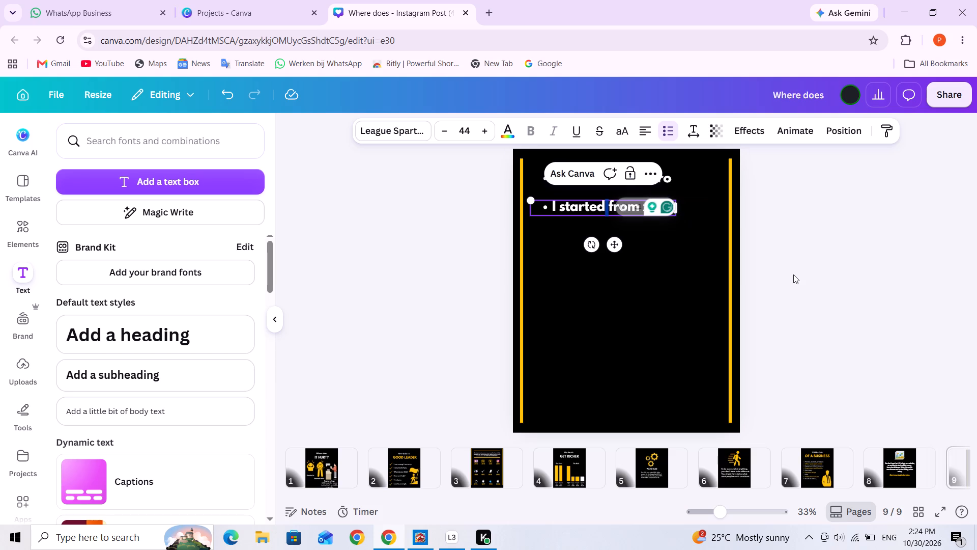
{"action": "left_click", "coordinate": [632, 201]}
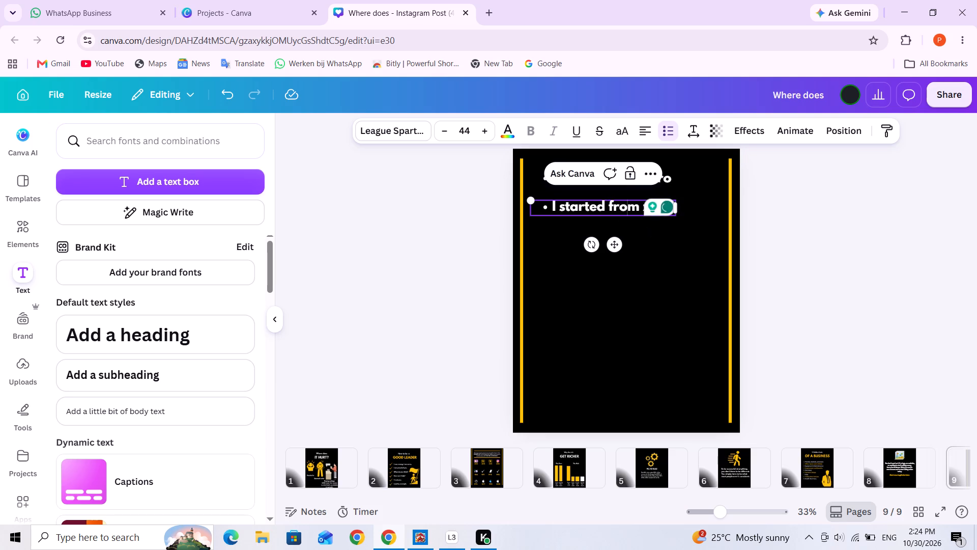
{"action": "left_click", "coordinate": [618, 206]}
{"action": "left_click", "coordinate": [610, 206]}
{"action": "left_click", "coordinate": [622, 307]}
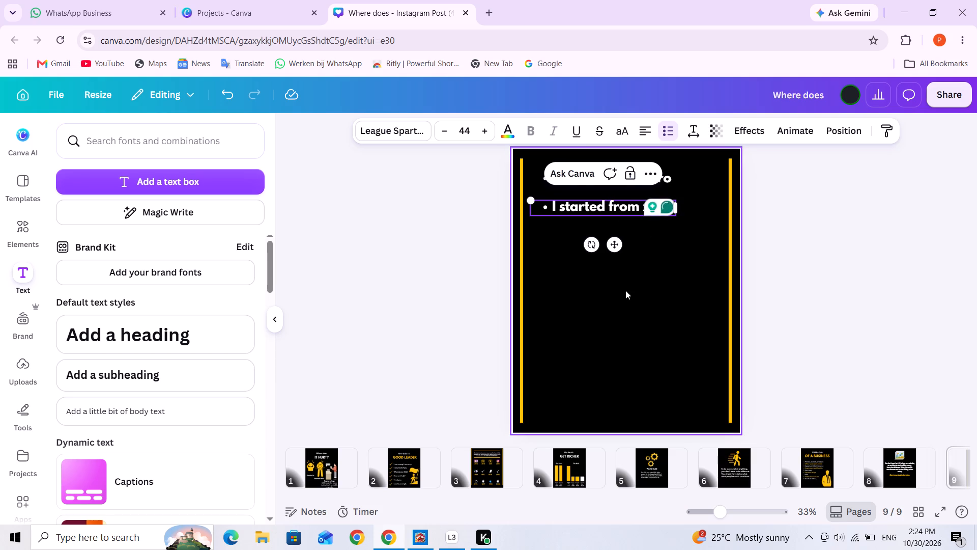
Replace "from zero" with "with bad habits" in the lower bullet so it reads "I started with bad habits".
{"action": "left_click", "coordinate": [632, 204]}
{"action": "triple_click", "coordinate": [633, 208]}
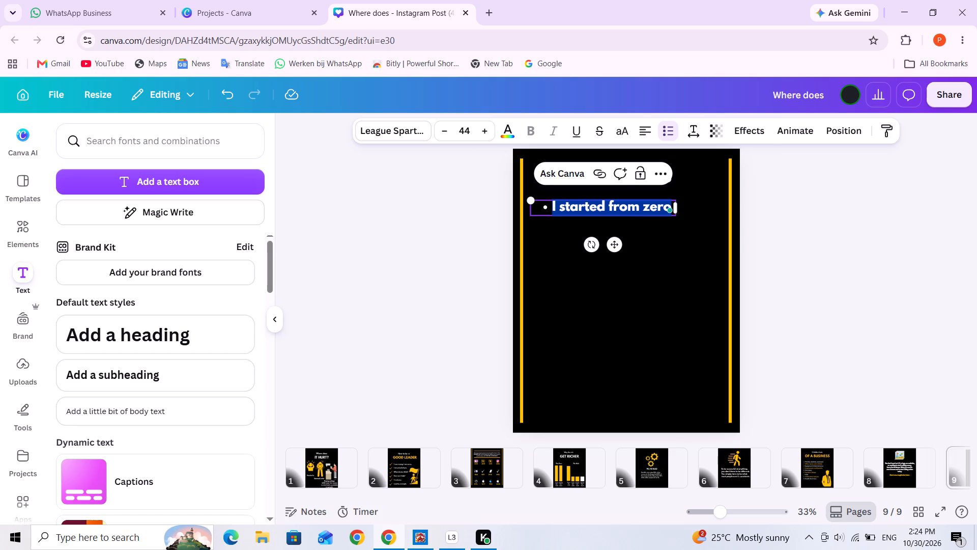
{"action": "left_click", "coordinate": [633, 206]}
{"action": "left_click", "coordinate": [660, 206]}
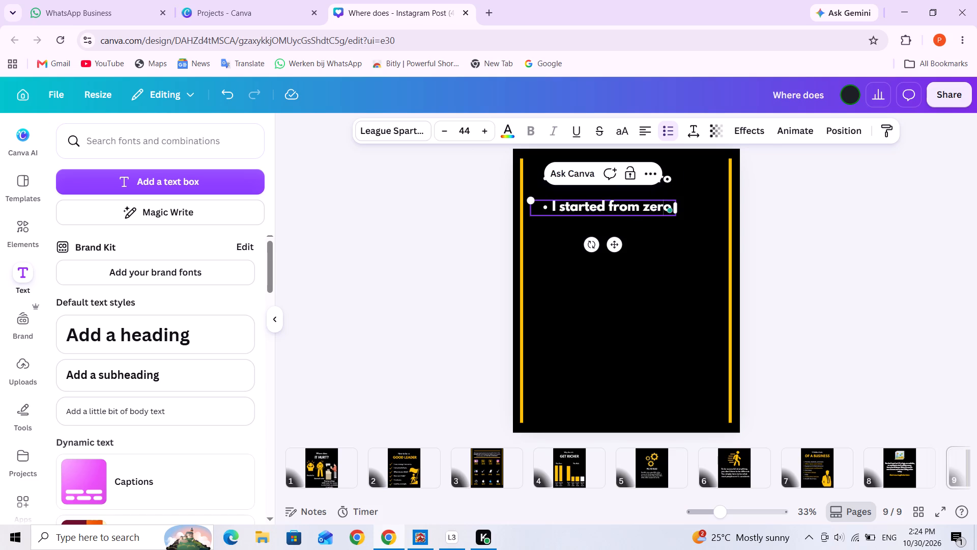
{"action": "key", "text": "Right"}
{"action": "key", "text": "Right"}
{"action": "key", "text": "Right"}
{"action": "key", "text": "BackSpace"}
{"action": "key", "text": "BackSpace"}
{"action": "key", "text": "BackSpace"}
{"action": "key", "text": "BackSpace"}
{"action": "key", "text": "BackSpace"}
{"action": "key", "text": "BackSpace"}
{"action": "key", "text": "BackSpace"}
{"action": "key", "text": "BackSpace"}
{"action": "key", "text": "BackSpace"}
{"action": "key", "text": "BackSpace"}
{"action": "key", "text": "space"}
{"action": "type", "text": "WITH BAD"}
{"action": "key", "text": "space"}
{"action": "key", "text": "BackSpace"}
{"action": "key", "text": "BackSpace"}
{"action": "key", "text": "BackSpace"}
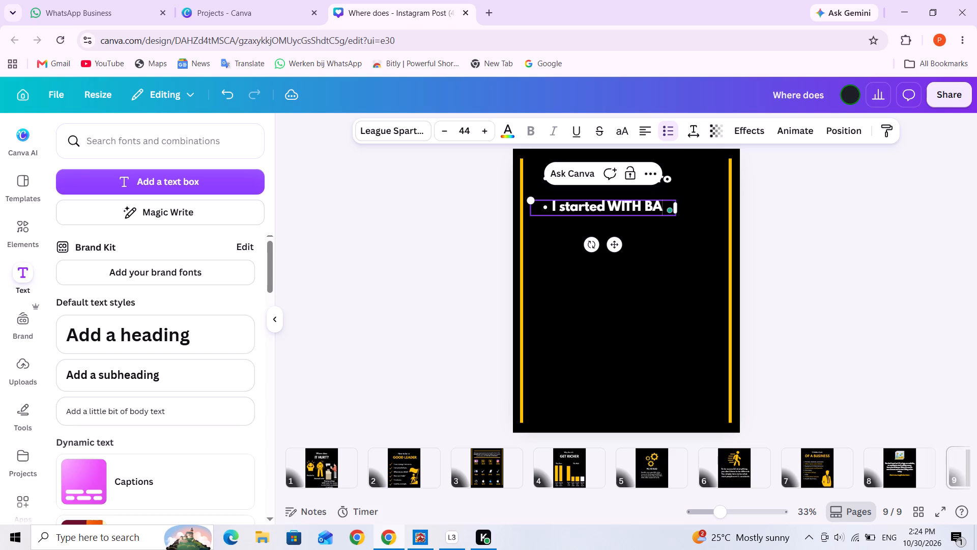
{"action": "key", "text": "BackSpace"}
{"action": "key", "text": "BackSpace"}
{"action": "key", "text": "BackSpace"}
{"action": "key", "text": "BackSpace"}
{"action": "key", "text": "BackSpace"}
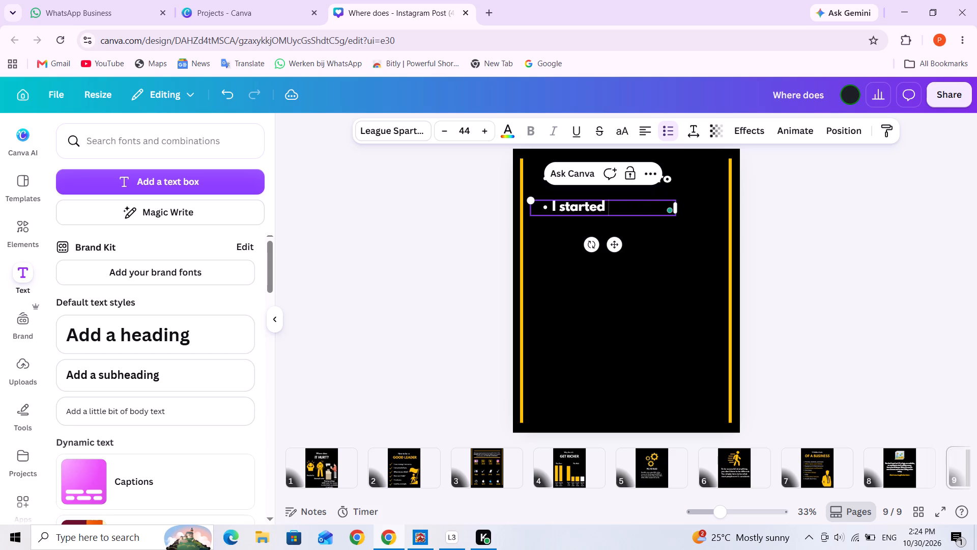
{"action": "type", "text": "with bad habits"}
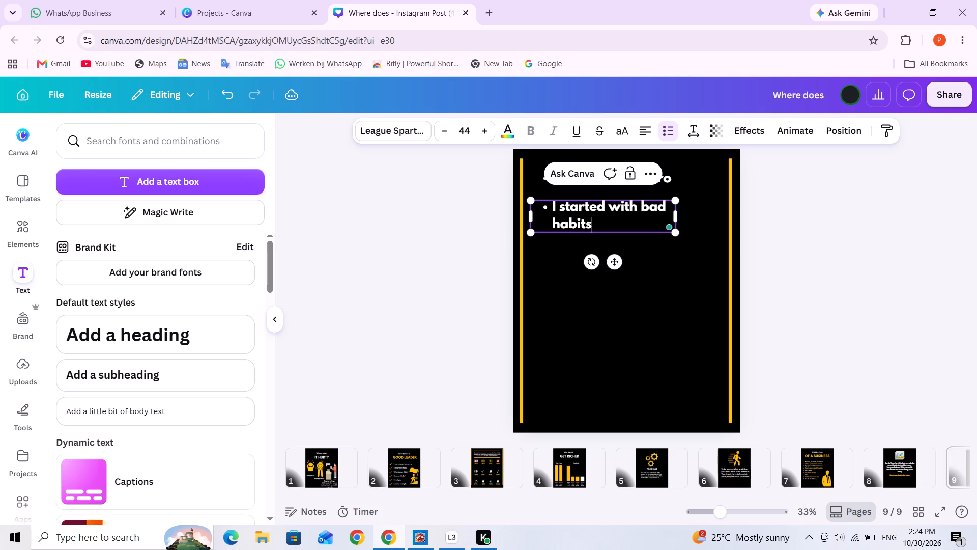
Widen the "I started with bad habits" text box until the bullet fits on one line.
{"action": "left_click_drag", "start_coordinate": [679, 216], "coordinate": [717, 220]}
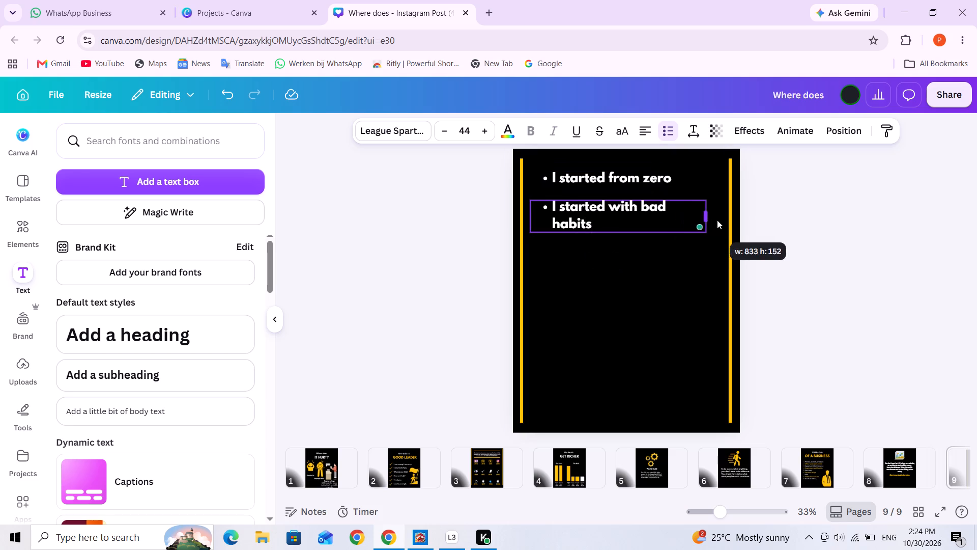
{"action": "left_click_drag", "start_coordinate": [717, 220], "coordinate": [717, 214]}
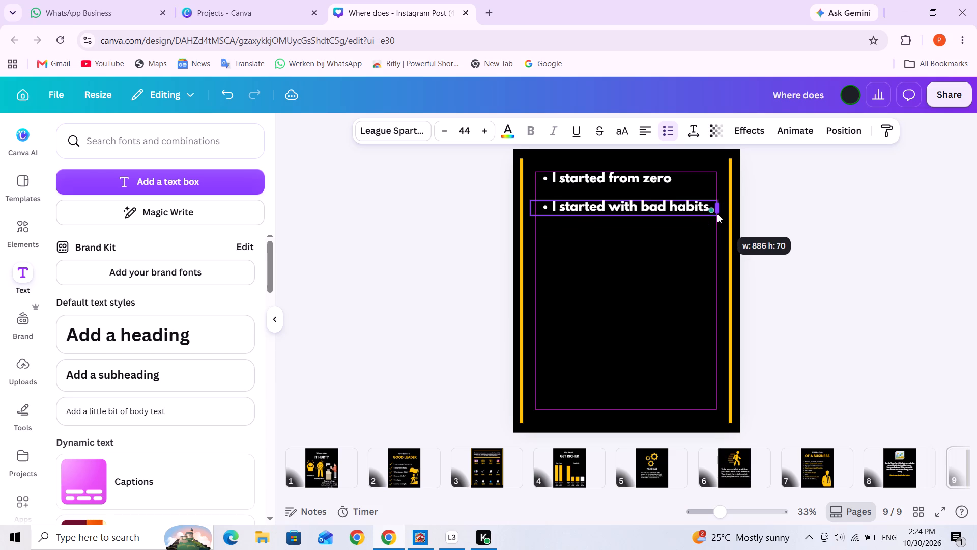
{"action": "left_click_drag", "start_coordinate": [717, 214], "coordinate": [713, 214]}
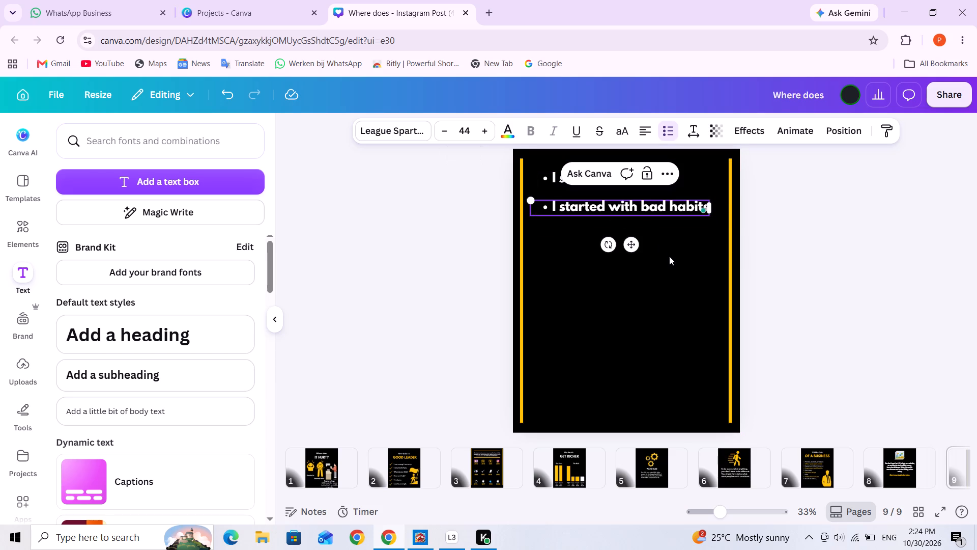
Set the font size of the "I started with bad habits" bullet to 35.
{"action": "key", "text": "ctrl+a"}
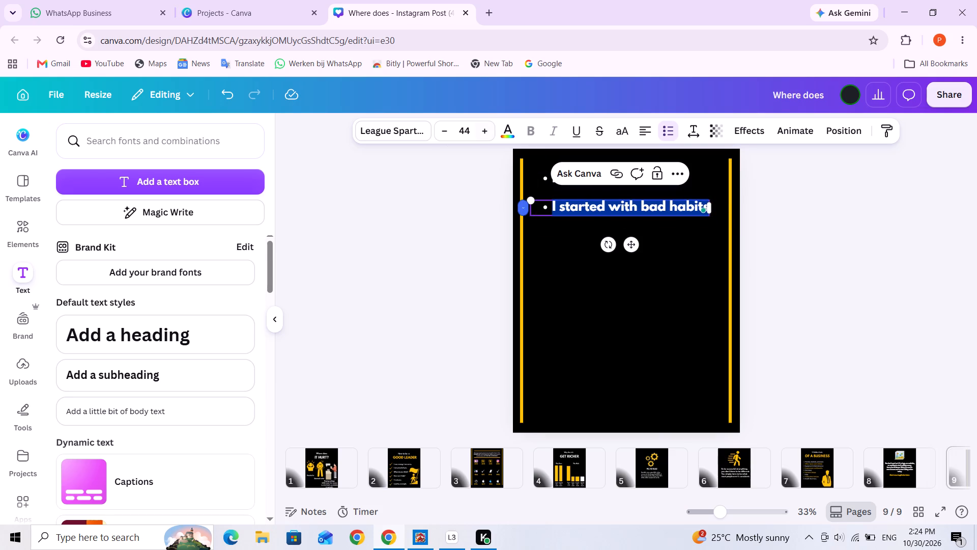
{"action": "left_click", "coordinate": [467, 129]}
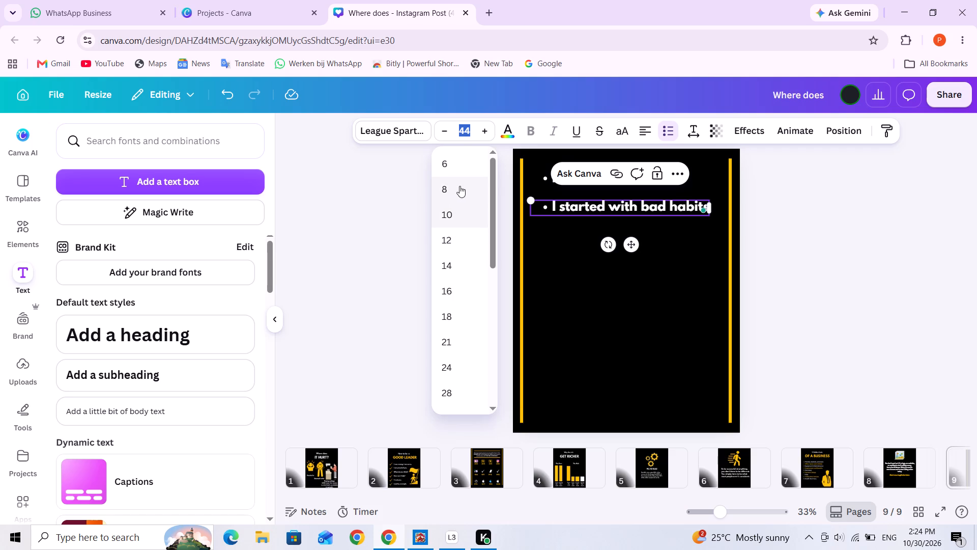
{"action": "key", "text": "3"}
{"action": "key", "text": "5"}
{"action": "key", "text": "Return"}
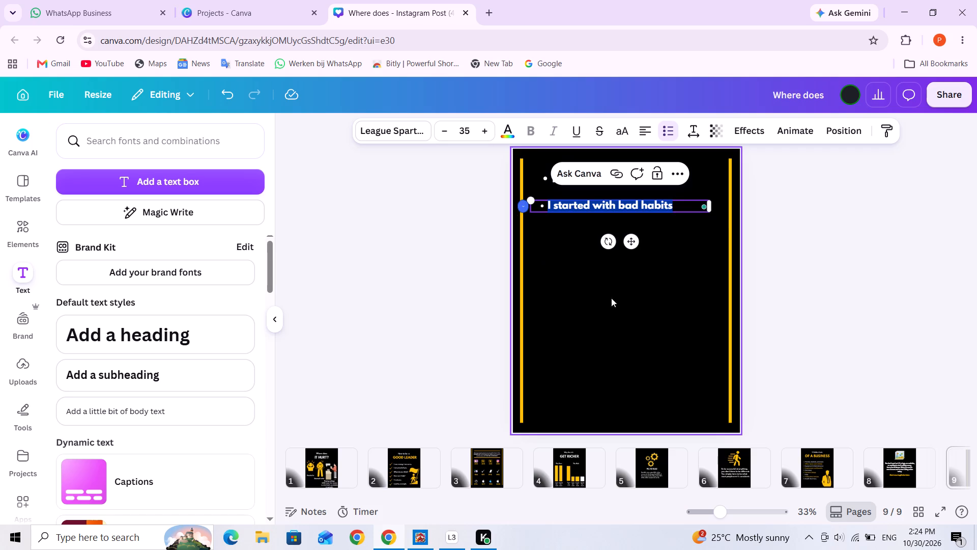
{"action": "left_click", "coordinate": [703, 248]}
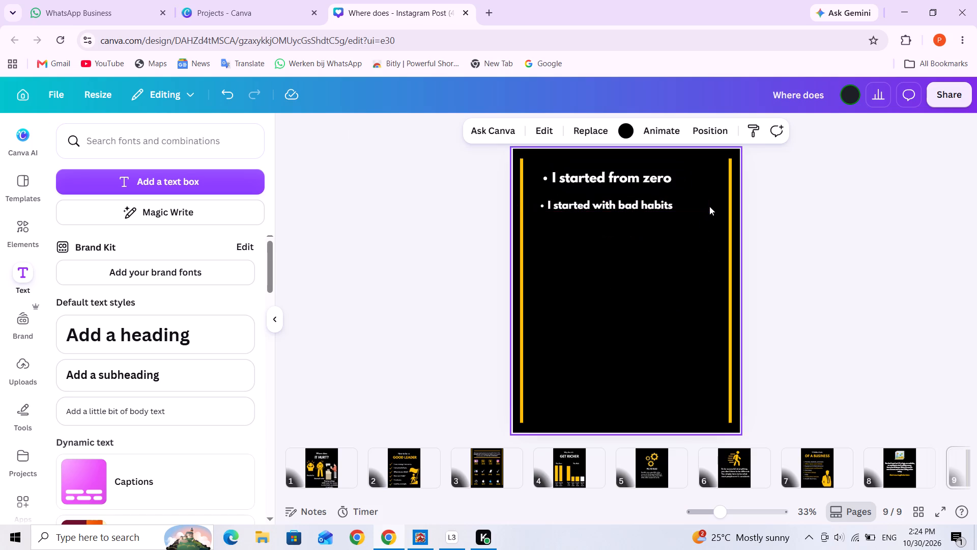
Narrow the "I started with bad habits" text box to match the width of the bullet box above.
{"action": "left_click", "coordinate": [708, 207]}
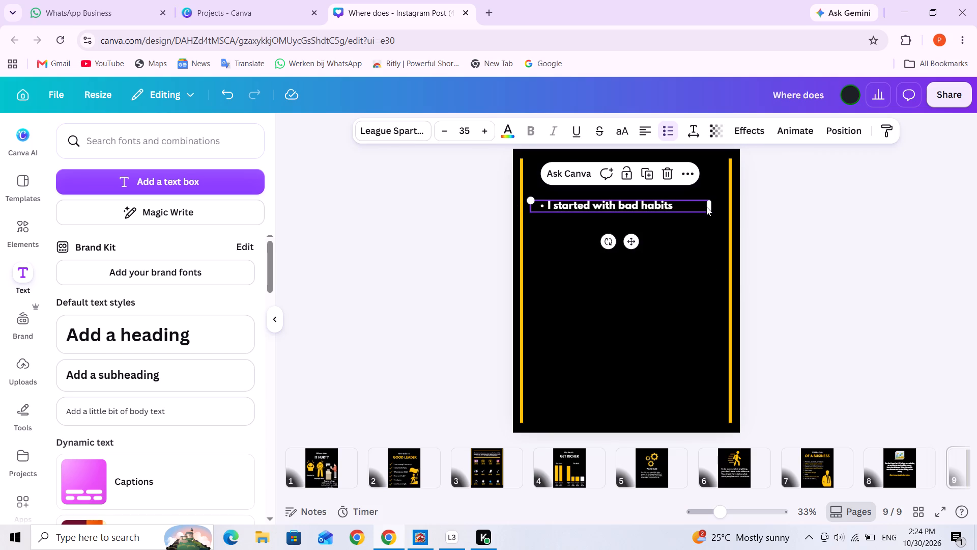
{"action": "left_click", "coordinate": [706, 207]}
{"action": "left_click_drag", "start_coordinate": [710, 207], "coordinate": [680, 203]}
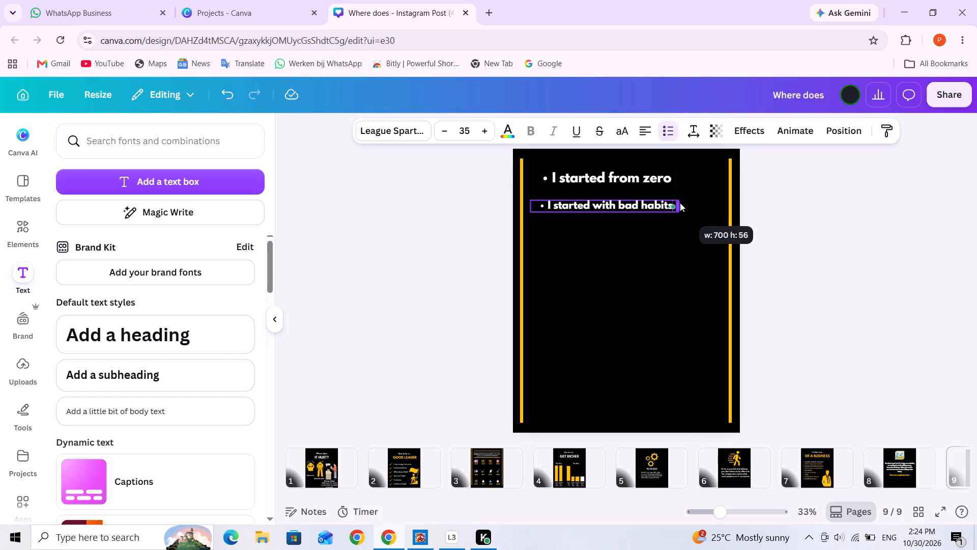
{"action": "left_click_drag", "start_coordinate": [680, 203], "coordinate": [680, 203]}
{"action": "left_click", "coordinate": [620, 188]}
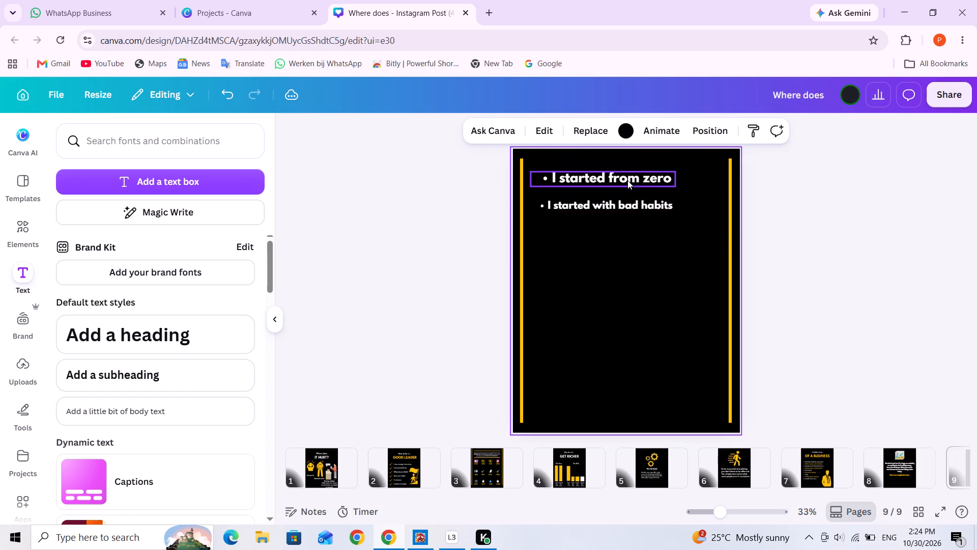
Set the font size of the "I started from zero" bullet to 35.
{"action": "left_click", "coordinate": [627, 180]}
{"action": "left_click", "coordinate": [464, 128]}
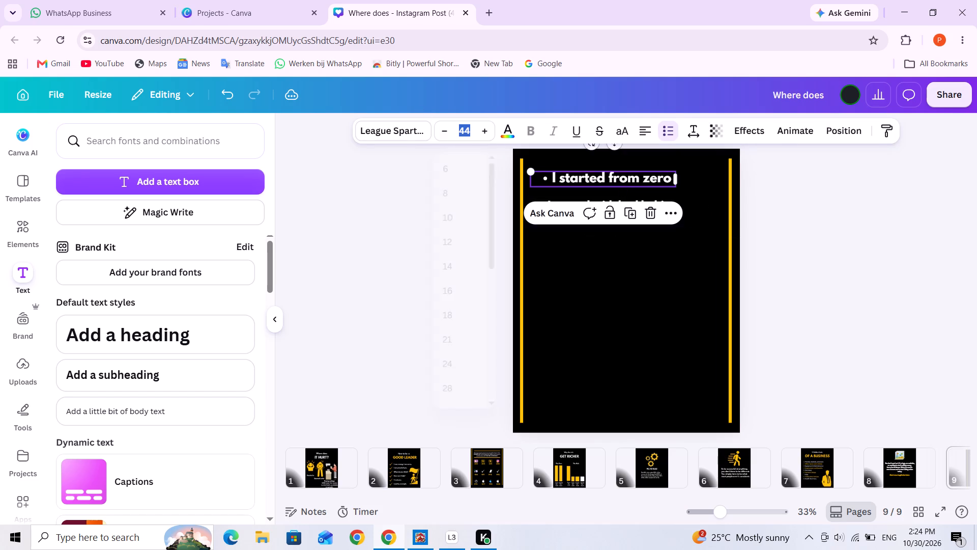
{"action": "key", "text": "3"}
{"action": "key", "text": "5"}
{"action": "key", "text": "Return"}
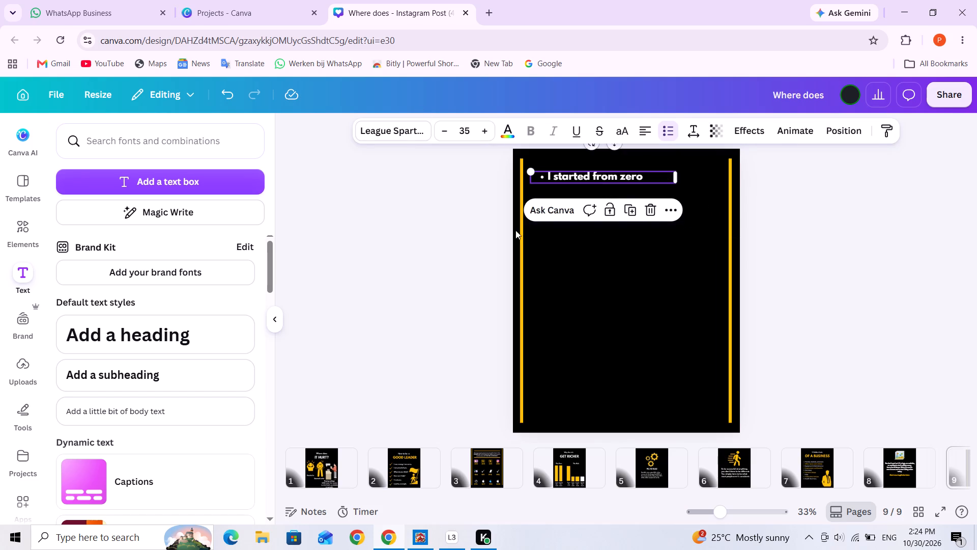
{"action": "left_click", "coordinate": [608, 309]}
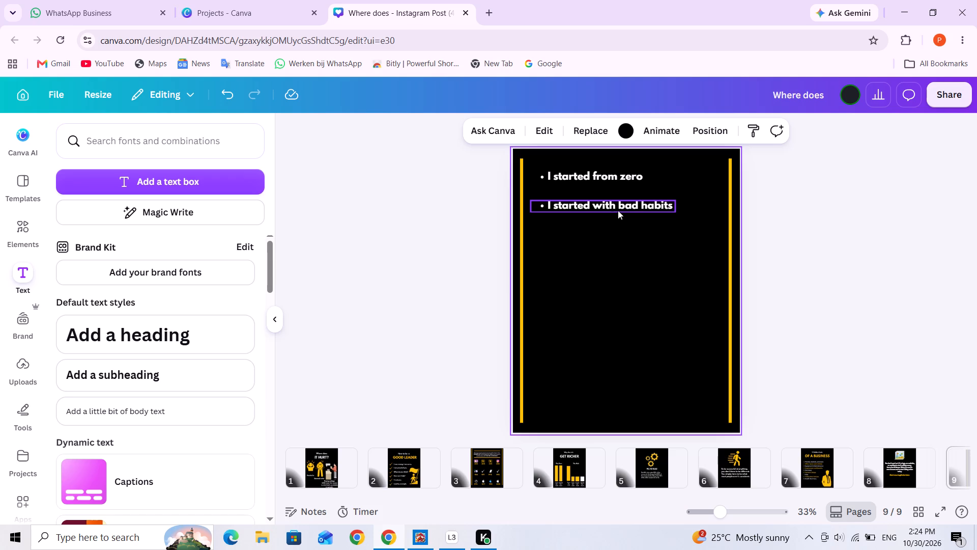
Duplicate the "I started with bad habits" bullet, with the copy evenly spaced directly below it.
{"action": "left_click", "coordinate": [647, 208]}
{"action": "left_click", "coordinate": [627, 172]}
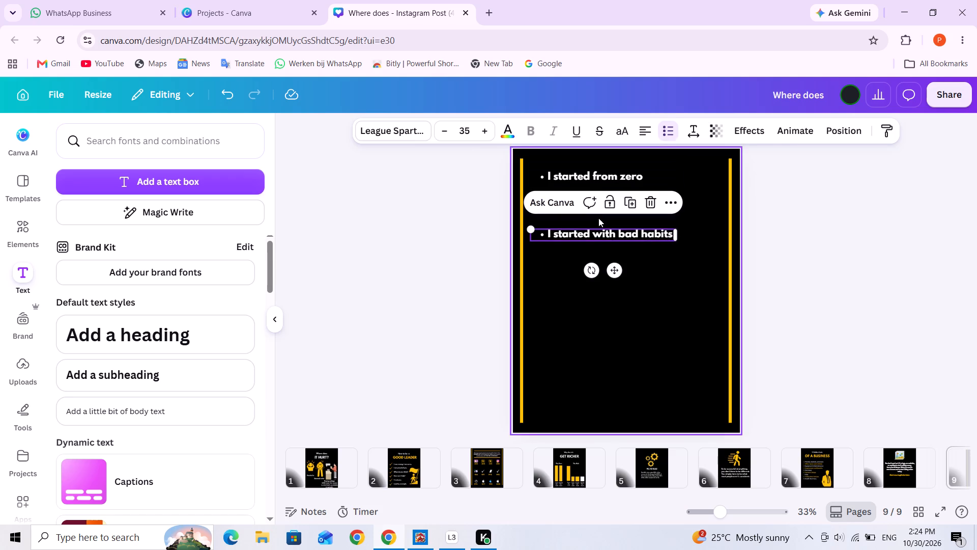
{"action": "left_click", "coordinate": [593, 233]}
{"action": "left_click", "coordinate": [604, 282]}
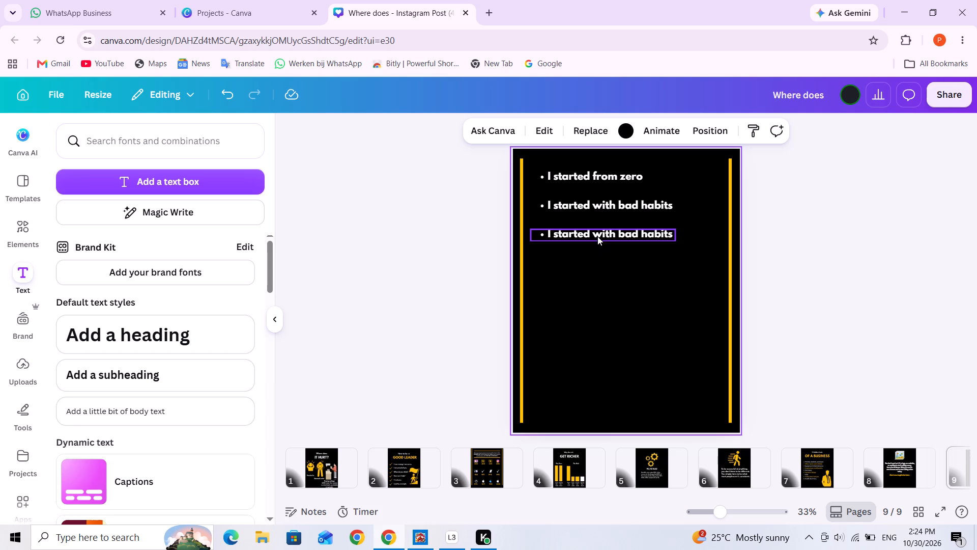
Change the third bullet's ending so that it reads "I started with no money".
{"action": "left_click", "coordinate": [594, 237]}
{"action": "left_click", "coordinate": [618, 238]}
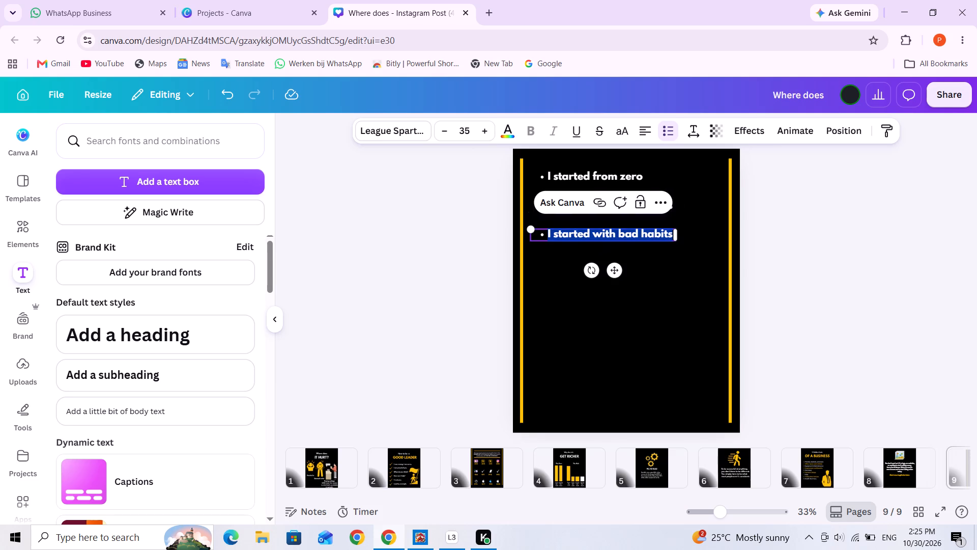
{"action": "left_click", "coordinate": [618, 237]}
{"action": "left_click_drag", "start_coordinate": [618, 235], "coordinate": [674, 230]}
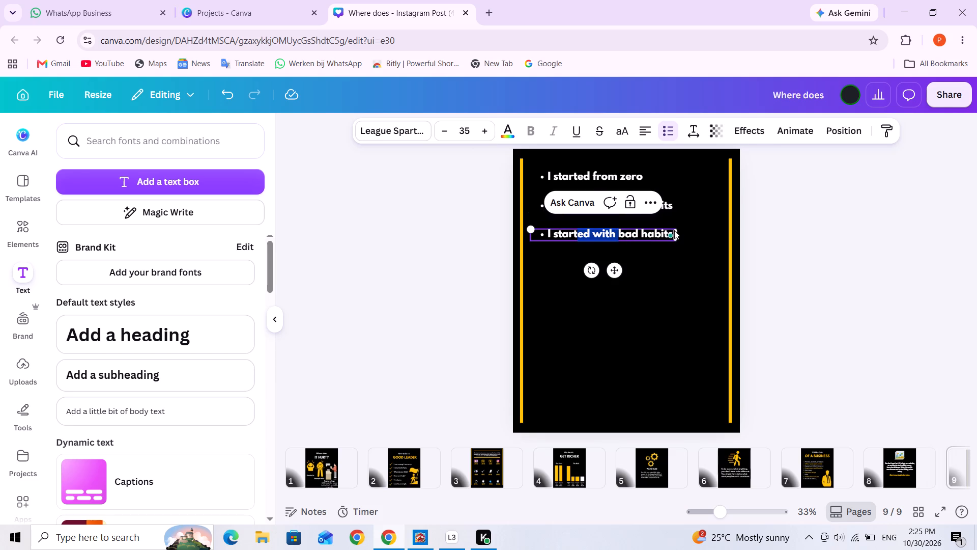
{"action": "left_click_drag", "start_coordinate": [674, 230], "coordinate": [667, 237]}
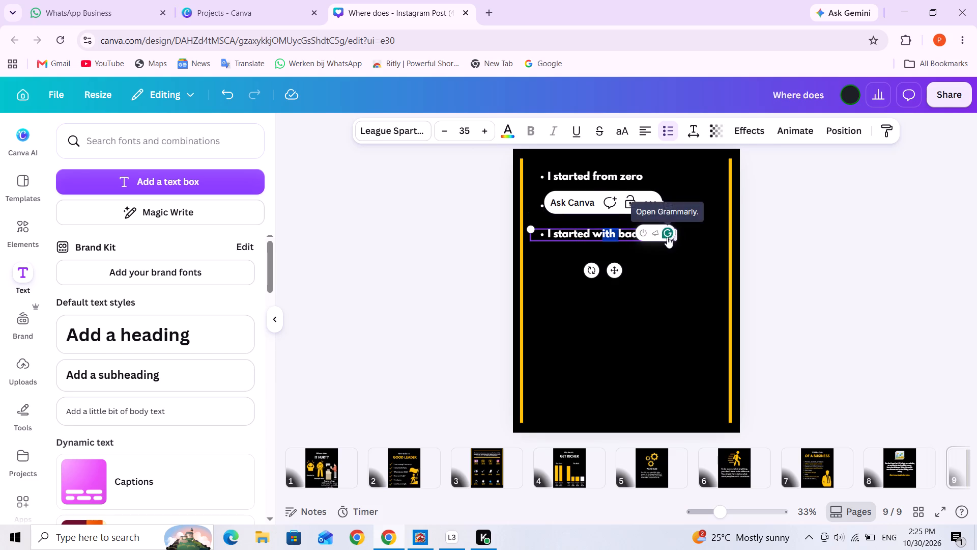
{"action": "left_click_drag", "start_coordinate": [667, 237], "coordinate": [631, 239]}
{"action": "left_click", "coordinate": [625, 235]}
{"action": "left_click_drag", "start_coordinate": [620, 233], "coordinate": [657, 235]}
{"action": "left_click", "coordinate": [637, 266]}
{"action": "left_click", "coordinate": [634, 234]}
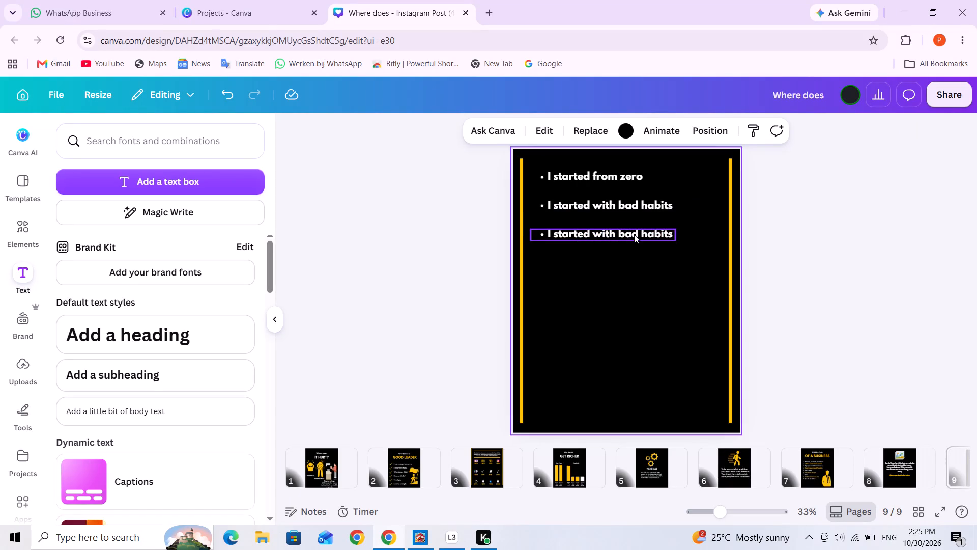
{"action": "left_click", "coordinate": [634, 234]}
{"action": "left_click", "coordinate": [634, 234]}
{"action": "left_click", "coordinate": [634, 235]}
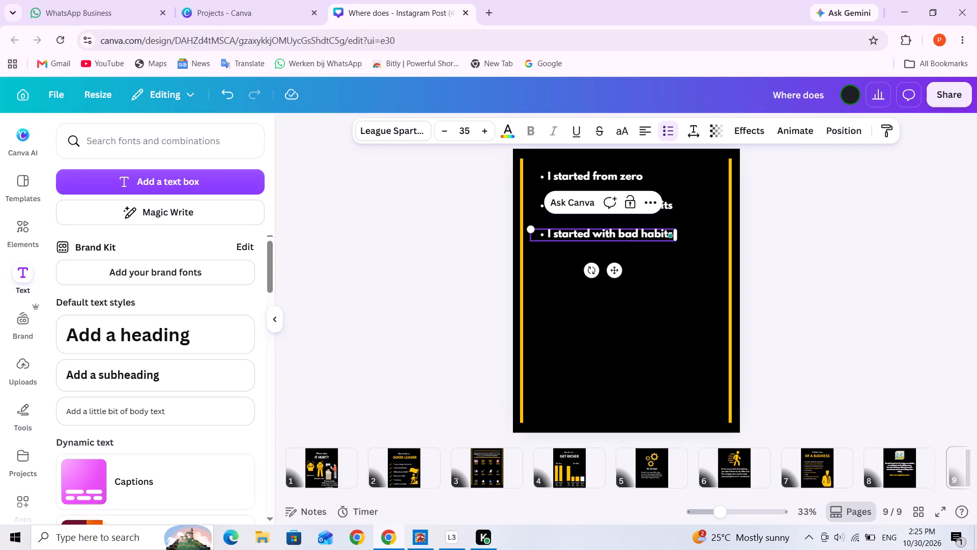
{"action": "key", "text": "Right"}
{"action": "key", "text": "Right"}
{"action": "key", "text": "Right"}
{"action": "key", "text": "Right"}
{"action": "key", "text": "Right"}
{"action": "key", "text": "Right"}
{"action": "key", "text": "Right"}
{"action": "key", "text": "Right"}
{"action": "key", "text": "Right"}
{"action": "key", "text": "Right"}
{"action": "key", "text": "Right"}
{"action": "key", "text": "Right"}
{"action": "key", "text": "Right"}
{"action": "key", "text": "Right"}
{"action": "key", "text": "Right"}
{"action": "key", "text": "Right"}
{"action": "key", "text": "Right"}
{"action": "key", "text": "Right"}
{"action": "key", "text": "Right"}
{"action": "key", "text": "Right"}
{"action": "key", "text": "BackSpace"}
{"action": "key", "text": "BackSpace"}
{"action": "key", "text": "BackSpace"}
{"action": "key", "text": "BackSpace"}
{"action": "key", "text": "BackSpace"}
{"action": "key", "text": "BackSpace"}
{"action": "key", "text": "BackSpace"}
{"action": "key", "text": "BackSpace"}
{"action": "key", "text": "BackSpace"}
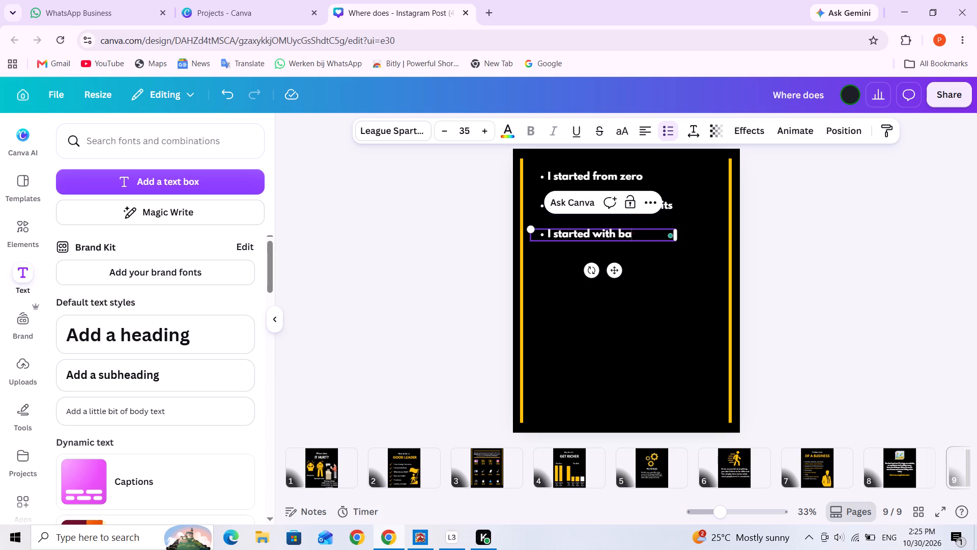
{"action": "key", "text": "BackSpace"}
{"action": "key", "text": "BackSpace"}
{"action": "key", "text": "space"}
{"action": "type", "text": "no money"}
{"action": "left_click", "coordinate": [651, 265]}
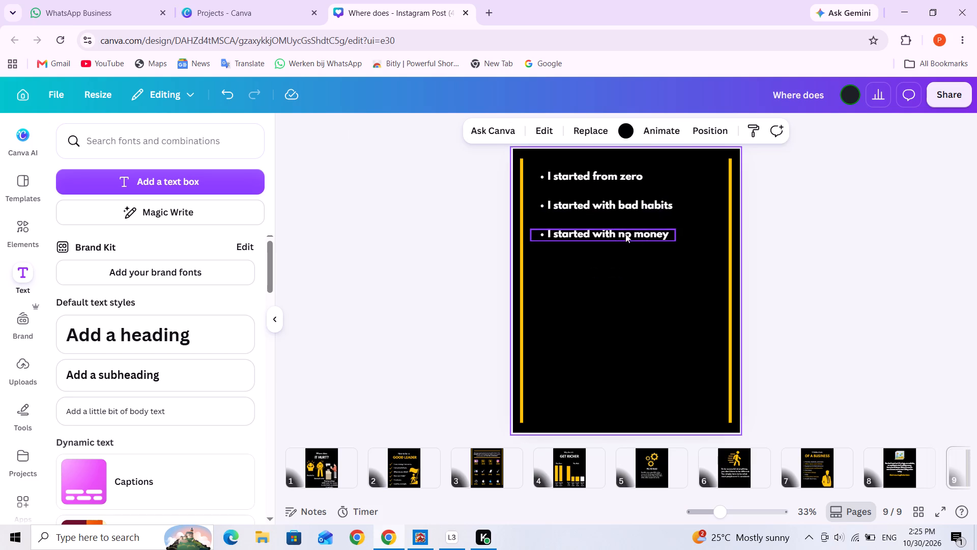
Duplicate the "I started with no money" bullet, with the copy evenly spaced directly below it.
{"action": "left_click", "coordinate": [625, 234]}
{"action": "left_click", "coordinate": [628, 205]}
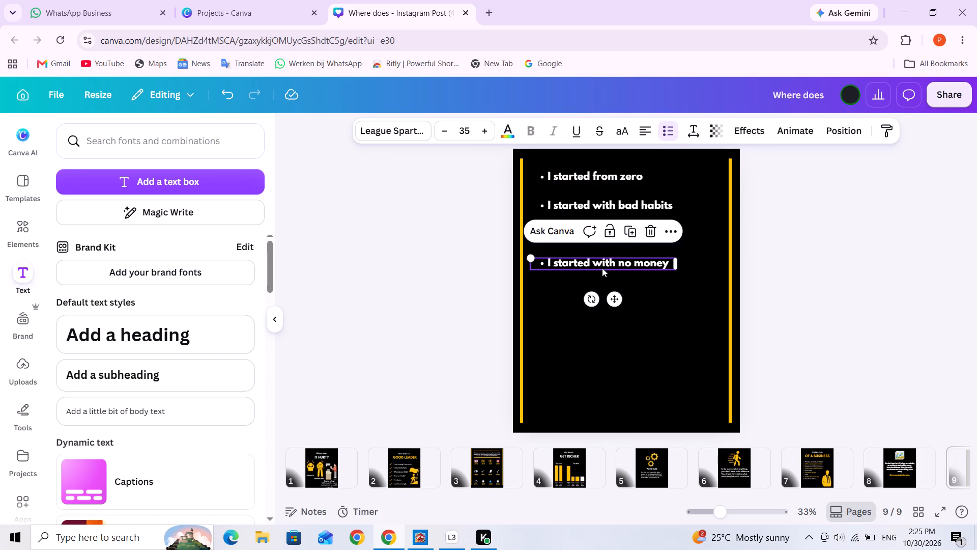
Change the fourth bullet's ending so that it reads "I started with little knowledge.".
{"action": "left_click", "coordinate": [605, 263]}
{"action": "left_click", "coordinate": [618, 263]}
{"action": "left_click_drag", "start_coordinate": [618, 263], "coordinate": [624, 263]}
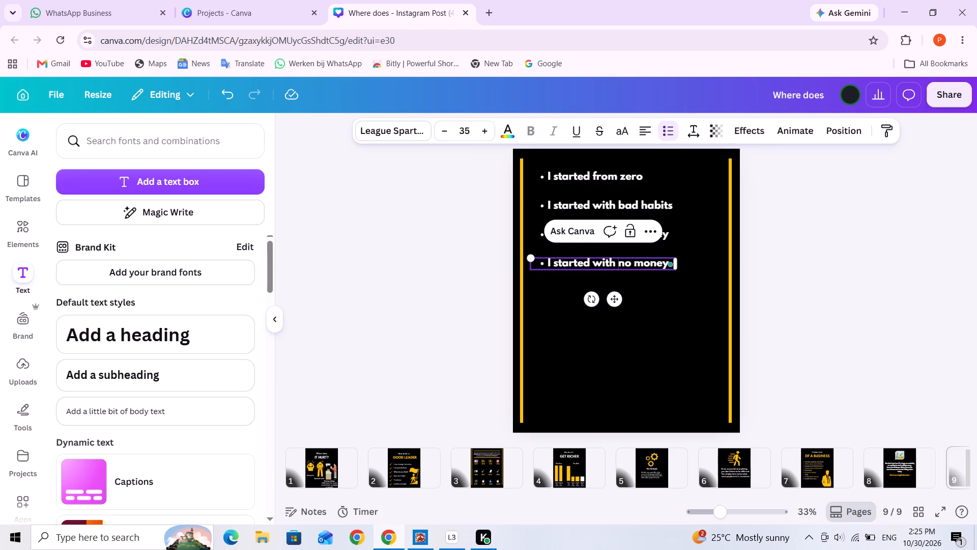
{"action": "left_click_drag", "start_coordinate": [624, 263], "coordinate": [660, 269]}
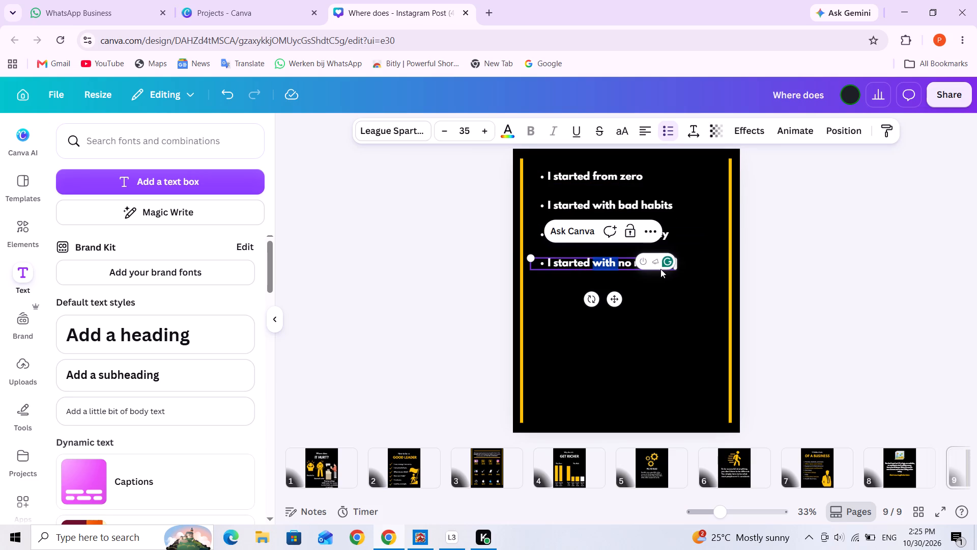
{"action": "left_click_drag", "start_coordinate": [660, 269], "coordinate": [666, 266]}
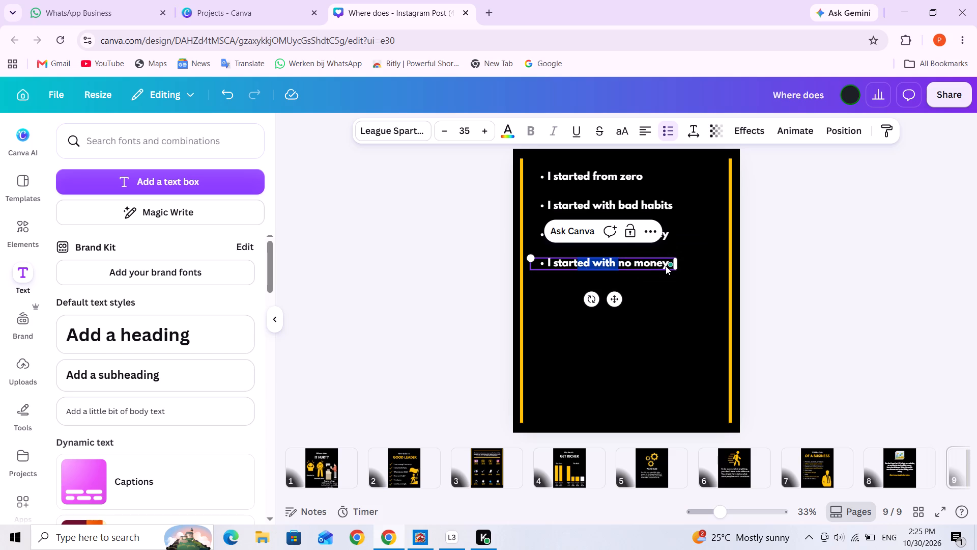
{"action": "left_click_drag", "start_coordinate": [666, 266], "coordinate": [666, 270]}
{"action": "left_click", "coordinate": [630, 269]}
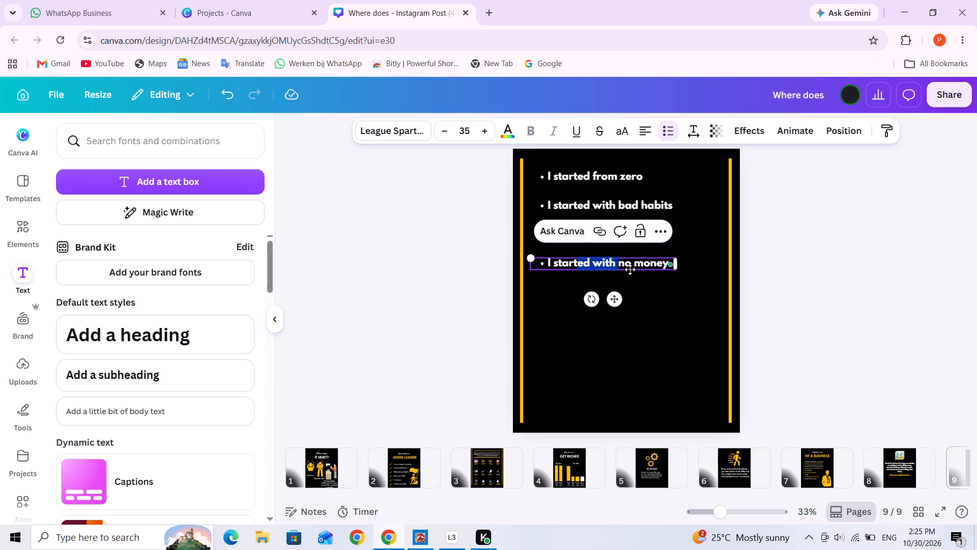
{"action": "left_click", "coordinate": [622, 264]}
{"action": "key", "text": "Right"}
{"action": "key", "text": "Right"}
{"action": "key", "text": "Right"}
{"action": "key", "text": "Right"}
{"action": "key", "text": "Right"}
{"action": "key", "text": "Right"}
{"action": "key", "text": "Right"}
{"action": "key", "text": "Right"}
{"action": "key", "text": "Right"}
{"action": "key", "text": "Right"}
{"action": "key", "text": "Right"}
{"action": "key", "text": "Right"}
{"action": "key", "text": "Right"}
{"action": "key", "text": "Right"}
{"action": "key", "text": "Right"}
{"action": "key", "text": "Right"}
{"action": "key", "text": "Right"}
{"action": "key", "text": "Right"}
{"action": "key", "text": "Right"}
{"action": "key", "text": "Right"}
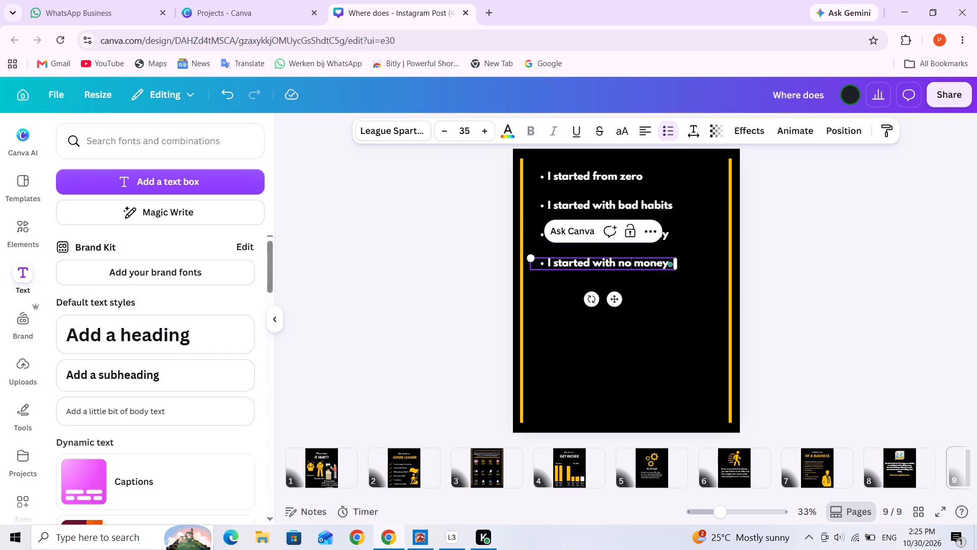
{"action": "key", "text": "BackSpace"}
{"action": "key", "text": "BackSpace"}
{"action": "key", "text": "BackSpace"}
{"action": "key", "text": "BackSpace"}
{"action": "key", "text": "BackSpace"}
{"action": "key", "text": "BackSpace"}
{"action": "key", "text": "BackSpace"}
{"action": "key", "text": "BackSpace"}
{"action": "type", "text": "little knowledge"}
{"action": "key", "text": "period"}
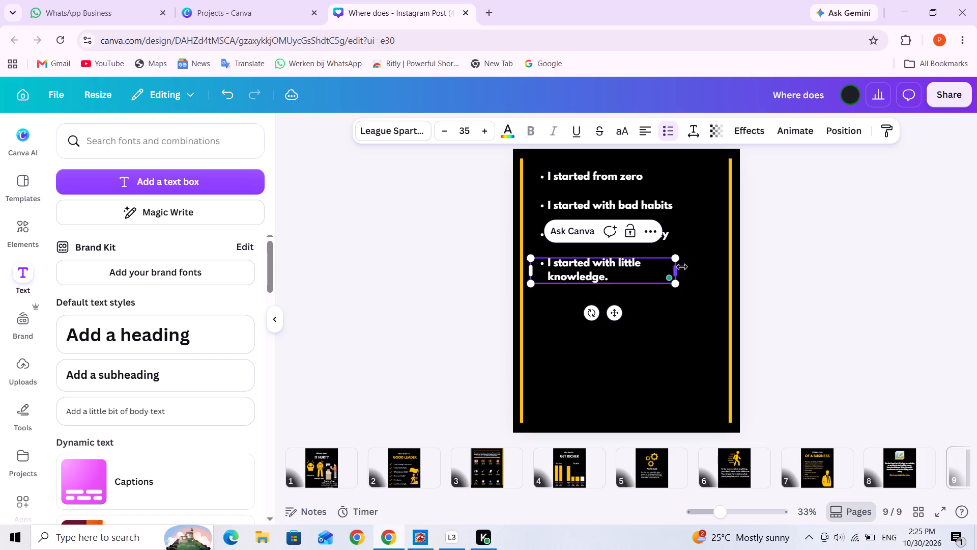
Widen the "I started with little knowledge." text box just enough to fit the sentence on one line.
{"action": "left_click_drag", "start_coordinate": [675, 271], "coordinate": [708, 271]}
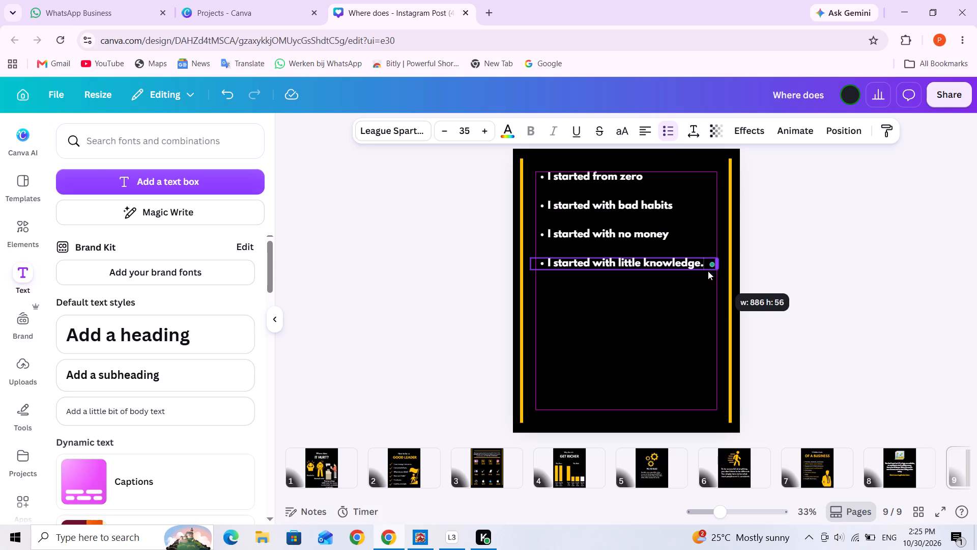
{"action": "left_click_drag", "start_coordinate": [708, 271], "coordinate": [704, 271]}
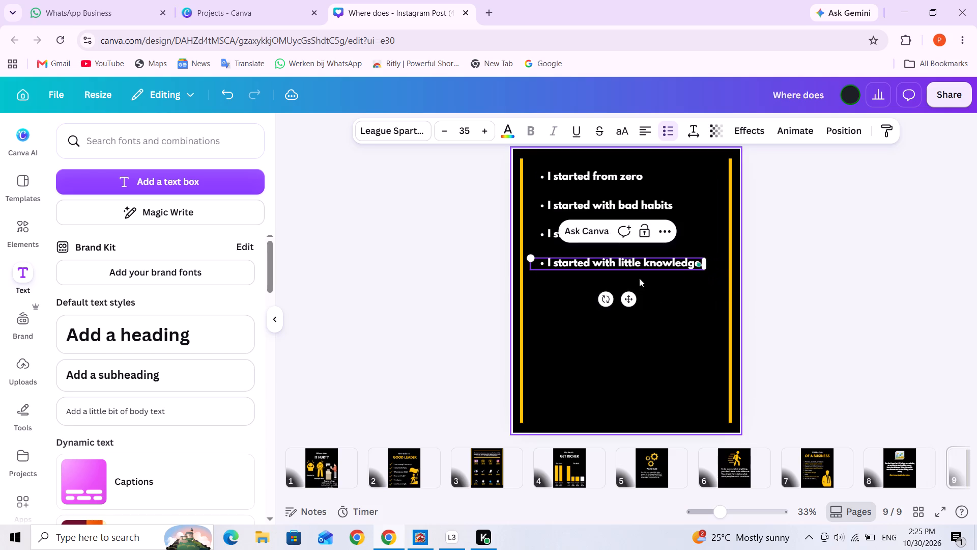
{"action": "left_click", "coordinate": [643, 294]}
Duplicate the "I started with little knowledge." bullet, with the copy evenly spaced directly below it.
{"action": "left_click", "coordinate": [639, 266]}
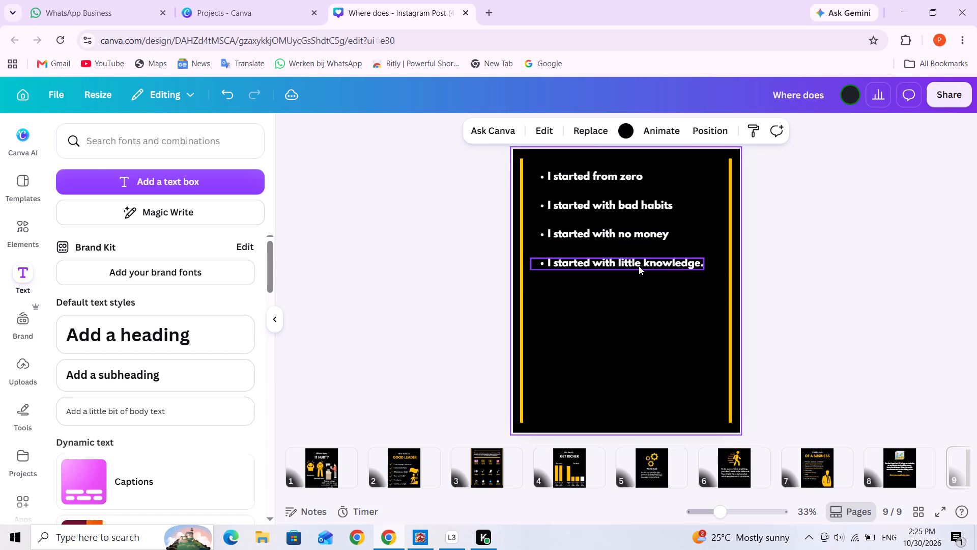
{"action": "left_click", "coordinate": [646, 237]}
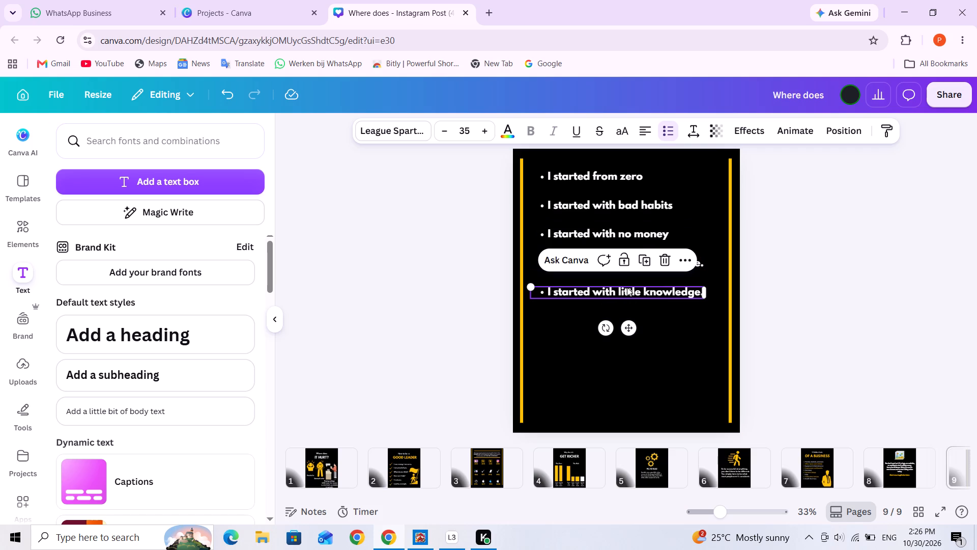
Change the fifth bullet's ending so that it reads "I started with no connections".
{"action": "left_click", "coordinate": [615, 291]}
{"action": "left_click", "coordinate": [620, 291]}
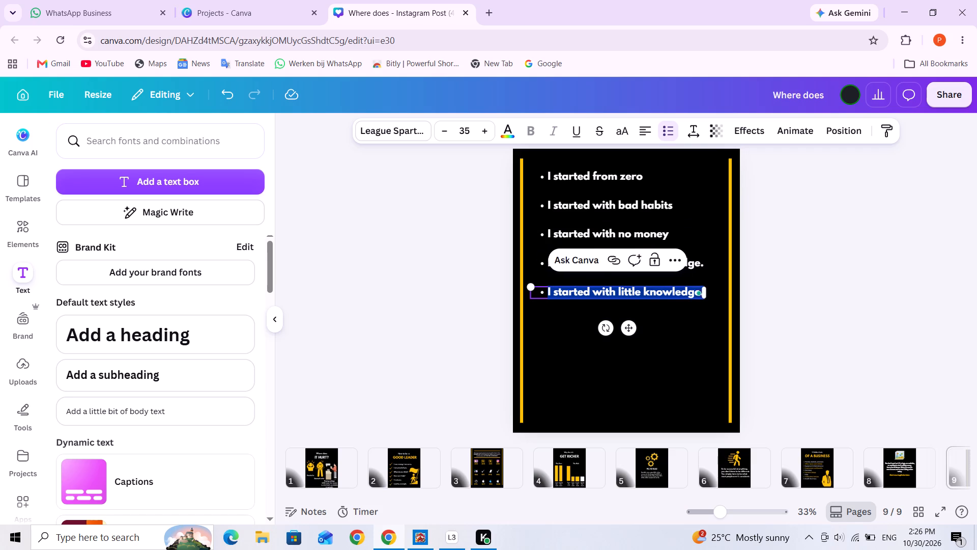
{"action": "left_click_drag", "start_coordinate": [618, 291], "coordinate": [699, 289]}
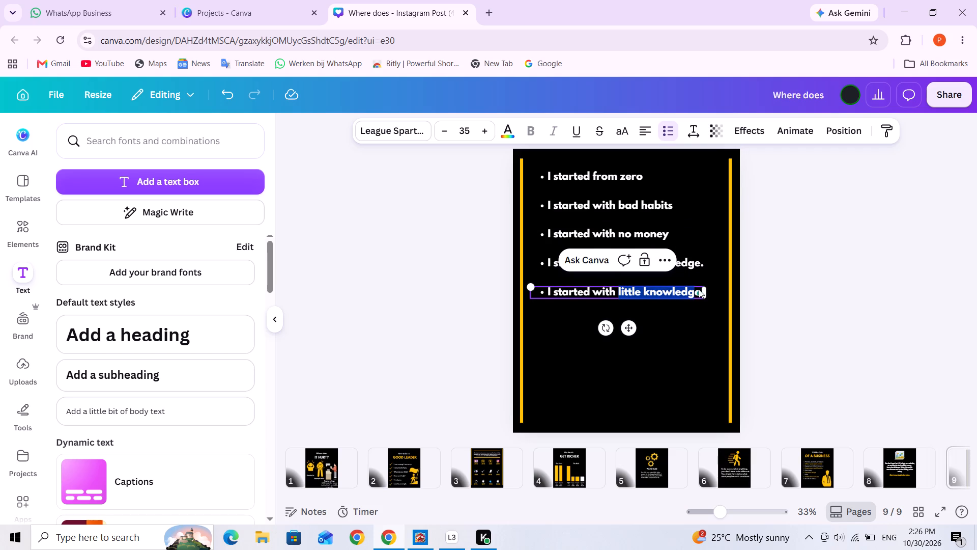
{"action": "left_click_drag", "start_coordinate": [699, 289], "coordinate": [657, 291]}
{"action": "left_click_drag", "start_coordinate": [657, 291], "coordinate": [658, 291]}
{"action": "left_click", "coordinate": [621, 291]}
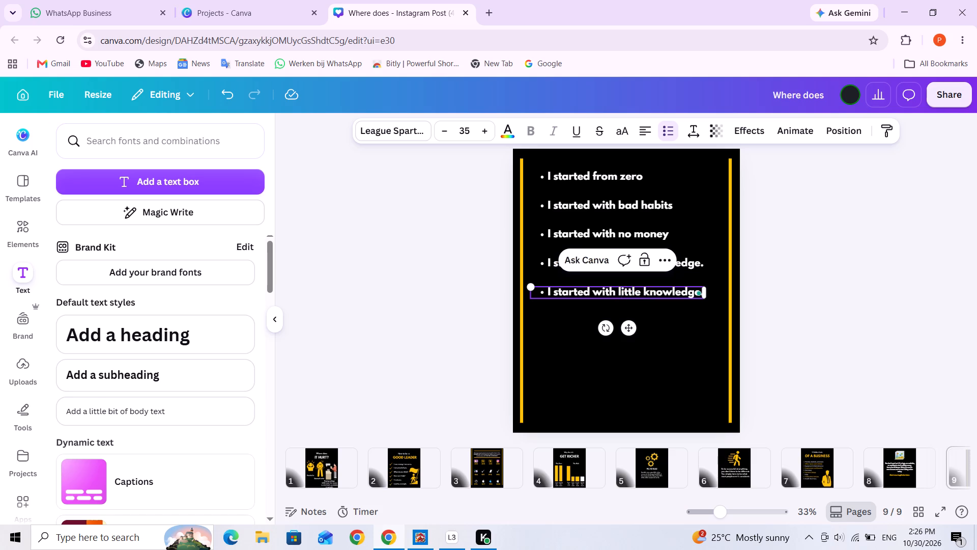
{"action": "left_click_drag", "start_coordinate": [616, 291], "coordinate": [684, 291]}
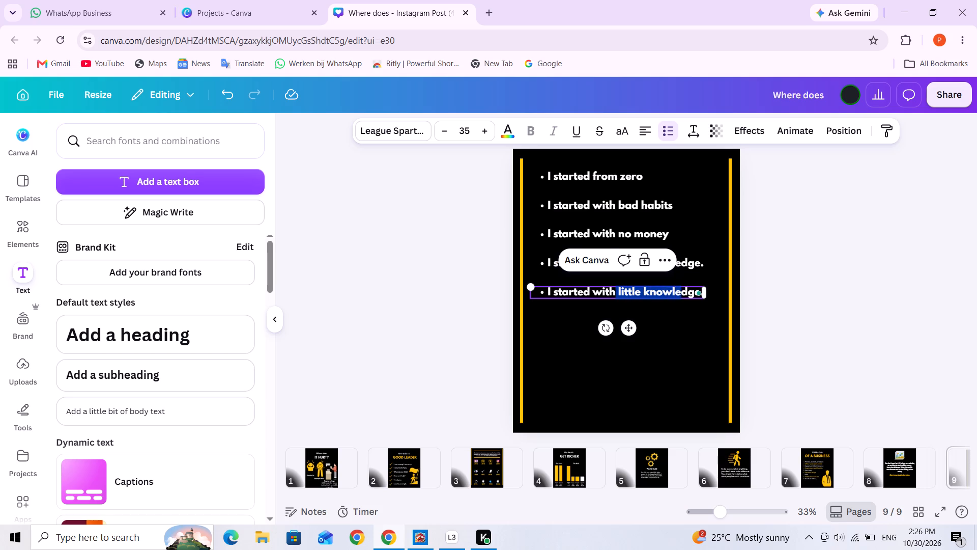
{"action": "left_click_drag", "start_coordinate": [684, 291], "coordinate": [698, 301]}
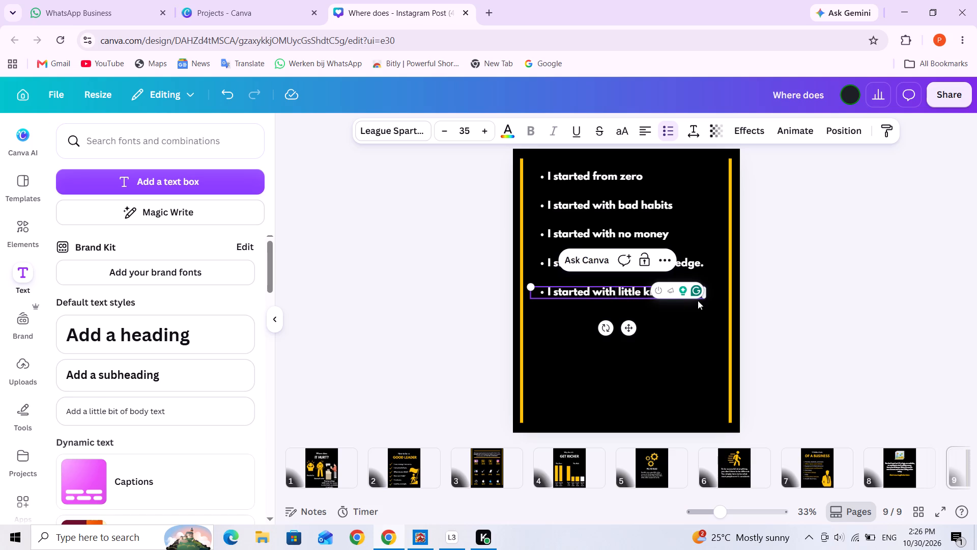
{"action": "left_click", "coordinate": [647, 298]}
{"action": "left_click", "coordinate": [648, 296]}
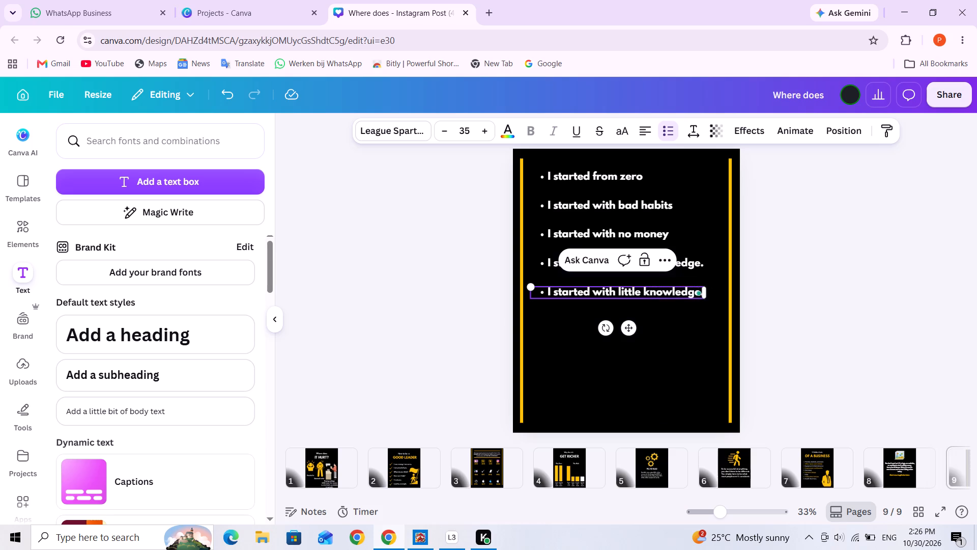
{"action": "key", "text": "Right"}
{"action": "key", "text": "Right"}
{"action": "key", "text": "Right"}
{"action": "key", "text": "Right"}
{"action": "key", "text": "Right"}
{"action": "key", "text": "Right"}
{"action": "key", "text": "Right"}
{"action": "key", "text": "Right"}
{"action": "key", "text": "Right"}
{"action": "key", "text": "Right"}
{"action": "key", "text": "Right"}
{"action": "key", "text": "Right"}
{"action": "key", "text": "Right"}
{"action": "key", "text": "Right"}
{"action": "key", "text": "Right"}
{"action": "key", "text": "Right"}
{"action": "key", "text": "Right"}
{"action": "key", "text": "Right"}
{"action": "key", "text": "Right"}
{"action": "key", "text": "Right"}
{"action": "key", "text": "Right"}
{"action": "key", "text": "BackSpace"}
{"action": "key", "text": "BackSpace"}
{"action": "key", "text": "BackSpace"}
{"action": "key", "text": "BackSpace"}
{"action": "key", "text": "BackSpace"}
{"action": "key", "text": "BackSpace"}
{"action": "key", "text": "BackSpace"}
{"action": "key", "text": "BackSpace"}
{"action": "key", "text": "BackSpace"}
{"action": "key", "text": "BackSpace"}
{"action": "key", "text": "BackSpace"}
{"action": "key", "text": "BackSpace"}
{"action": "key", "text": "BackSpace"}
{"action": "key", "text": "BackSpace"}
{"action": "key", "text": "BackSpace"}
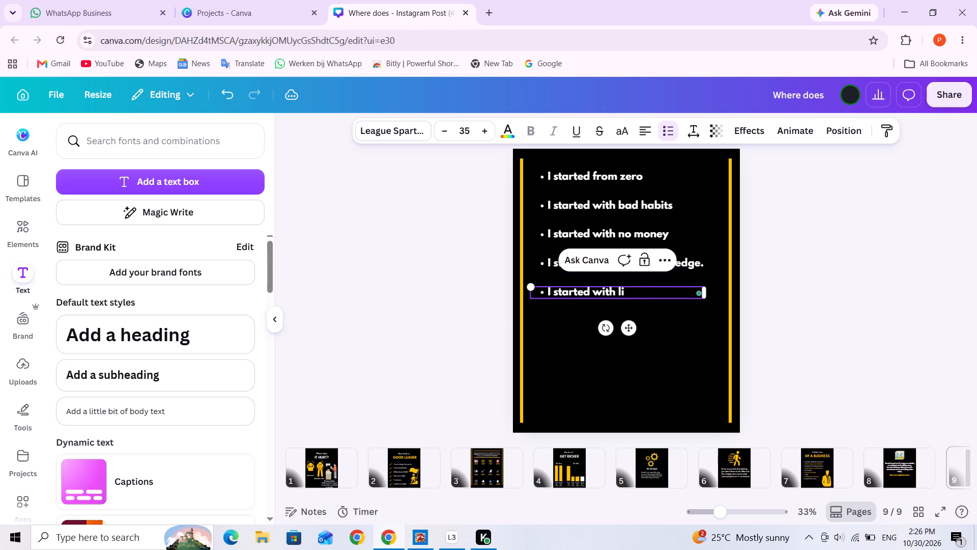
{"action": "key", "text": "BackSpace"}
{"action": "key", "text": "BackSpace"}
{"action": "type", "text": "no connection"}
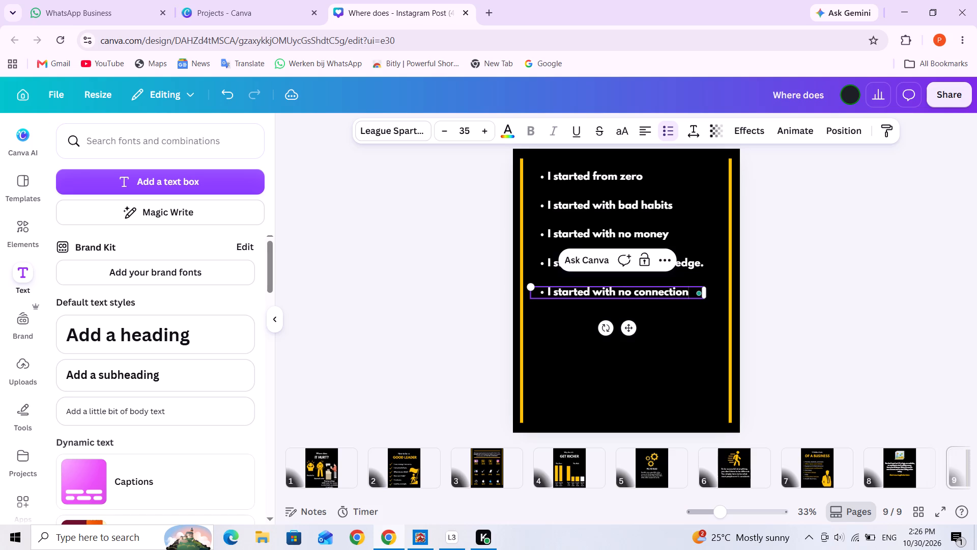
{"action": "key", "text": "s"}
{"action": "left_click", "coordinate": [642, 349]}
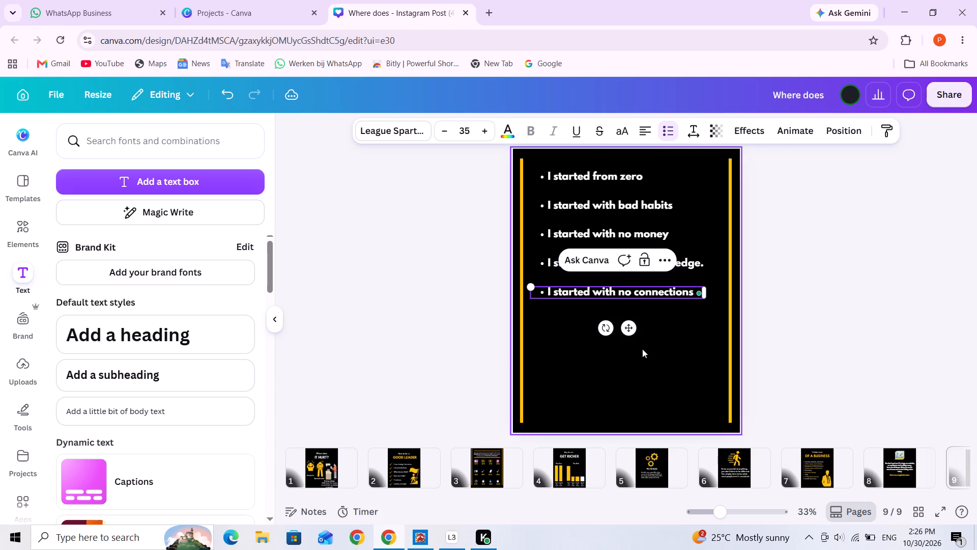
Add a subheading text box to page 9 and place it just below the "I started with no connections" bullet.
{"action": "left_click", "coordinate": [133, 368]}
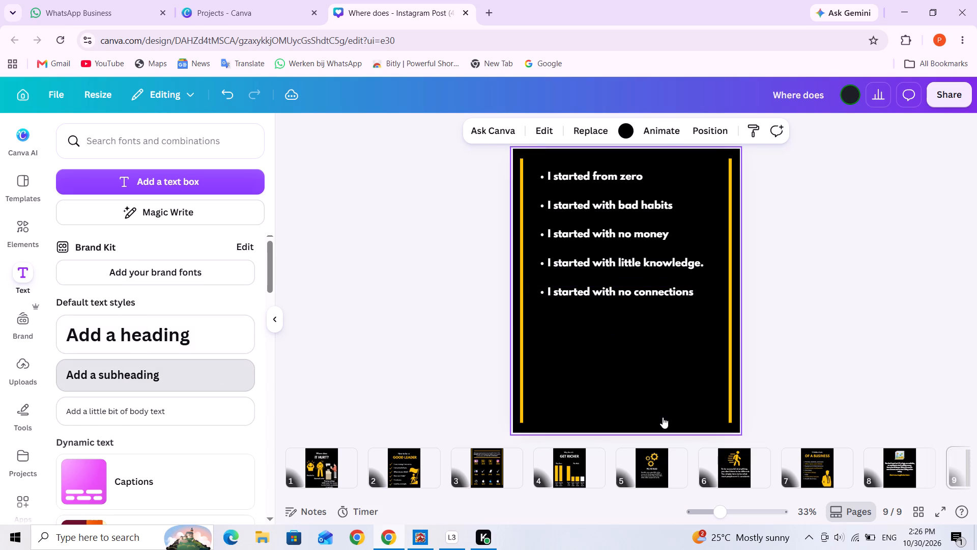
{"action": "left_click", "coordinate": [670, 354]}
{"action": "left_click_drag", "start_coordinate": [650, 296], "coordinate": [638, 326]}
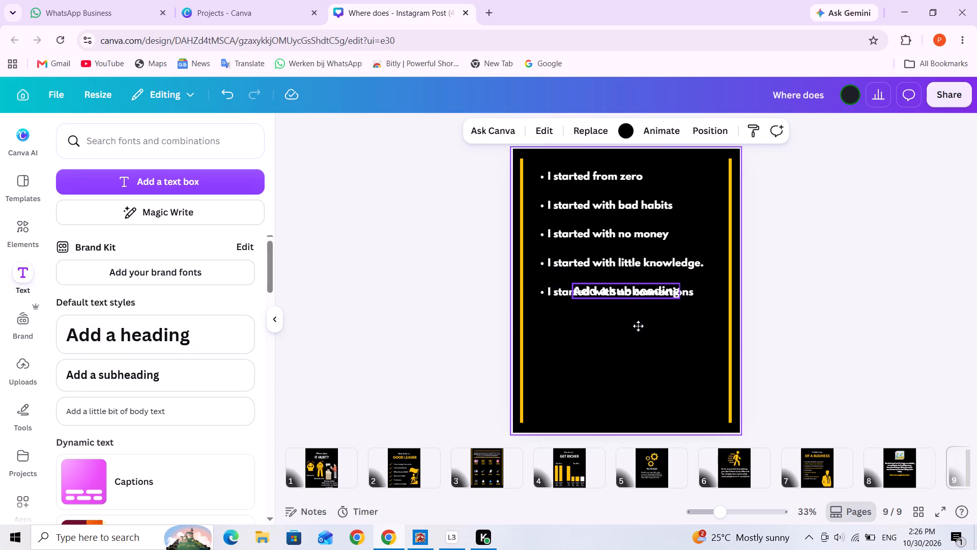
{"action": "left_click_drag", "start_coordinate": [638, 326], "coordinate": [617, 325]}
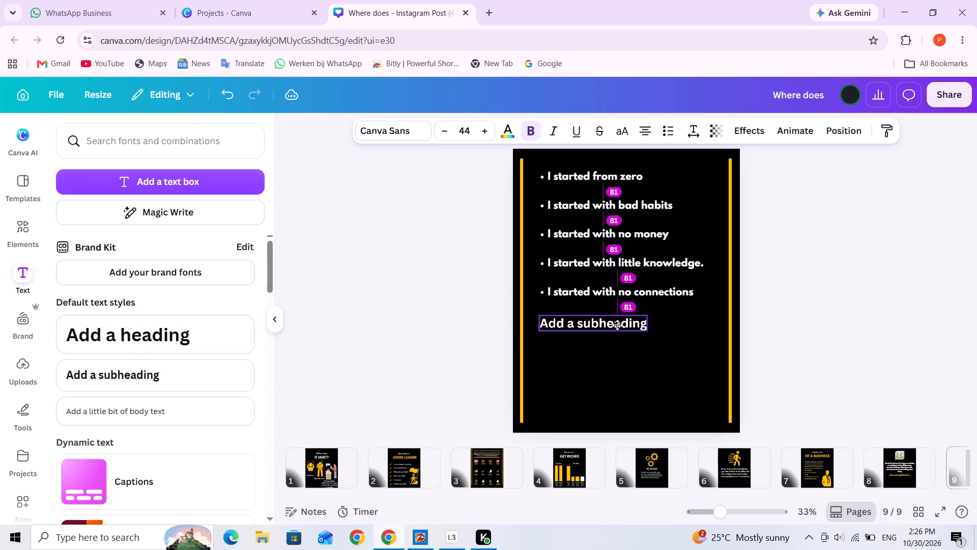
{"action": "left_click_drag", "start_coordinate": [617, 325], "coordinate": [616, 325]}
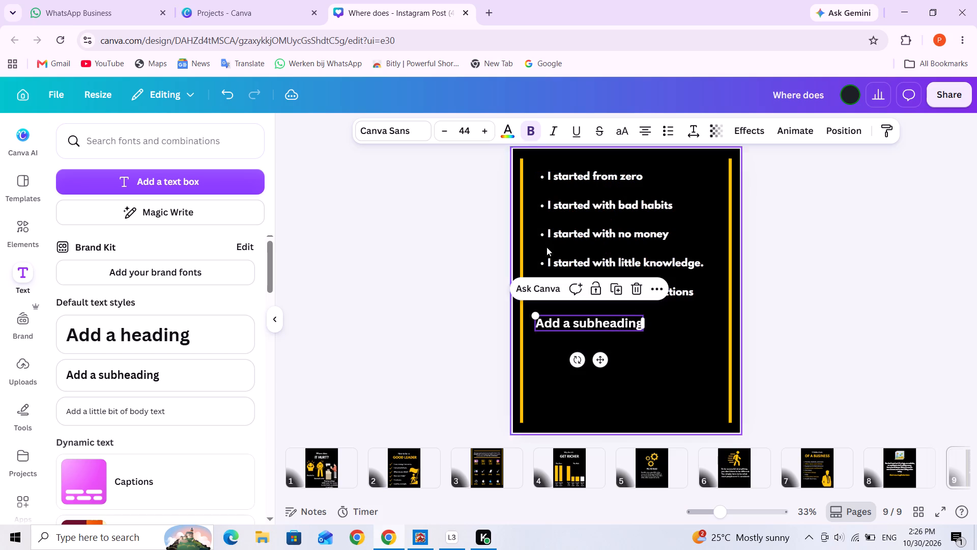
Format the new subheading in League Spartan at size 35.
{"action": "left_click", "coordinate": [465, 130]}
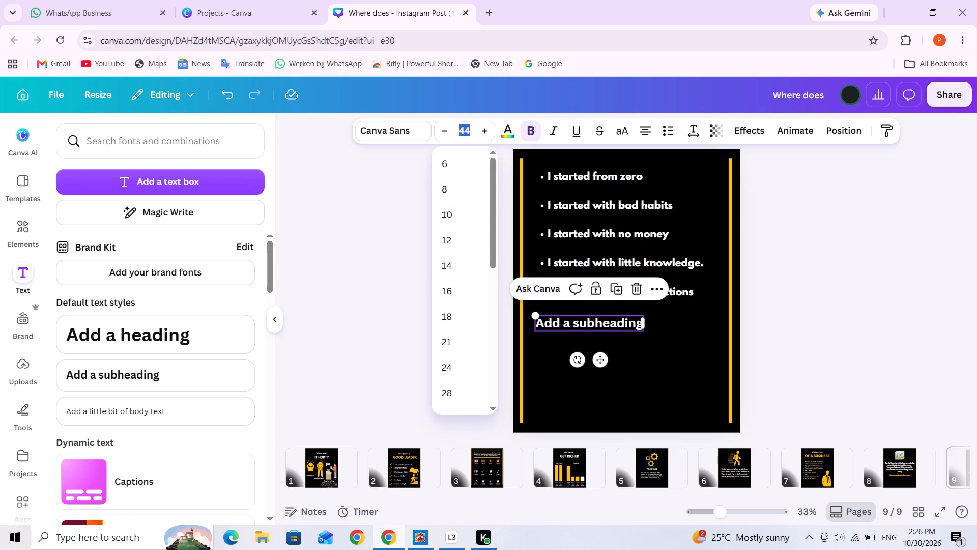
{"action": "key", "text": "3"}
{"action": "key", "text": "5"}
{"action": "key", "text": "Return"}
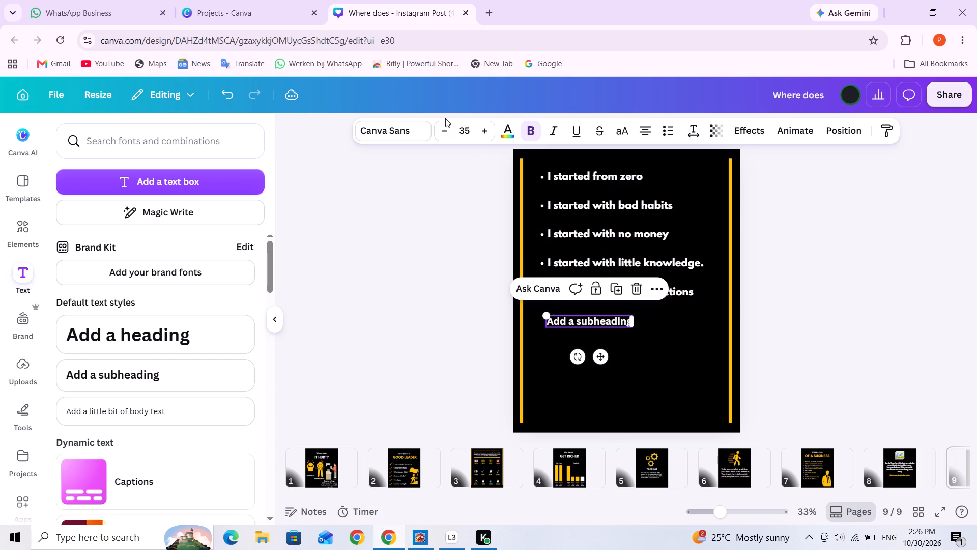
{"action": "left_click", "coordinate": [421, 130]}
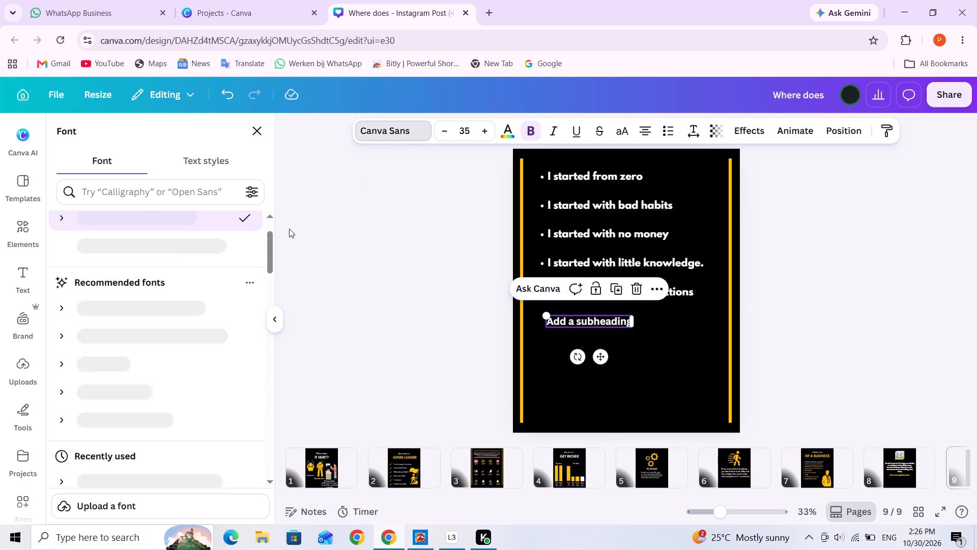
{"action": "left_click", "coordinate": [181, 237]}
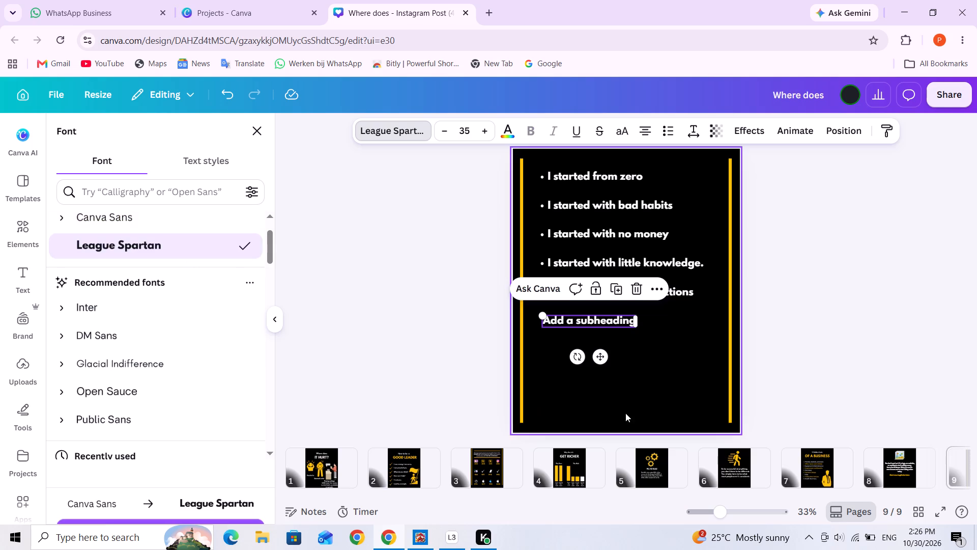
Replace the subheading's placeholder text with "But i also started with no excuses".
{"action": "triple_click", "coordinate": [611, 324]}
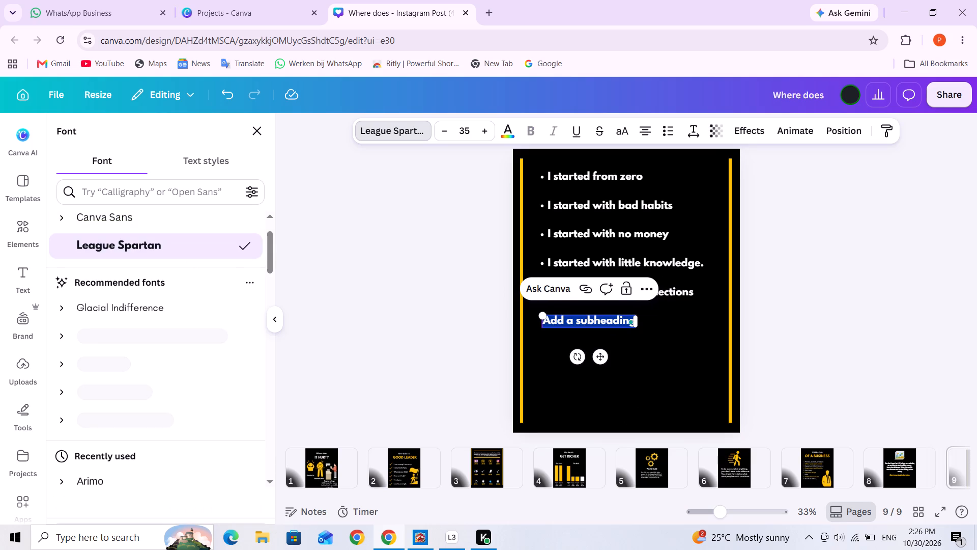
{"action": "type", "text": "t"}
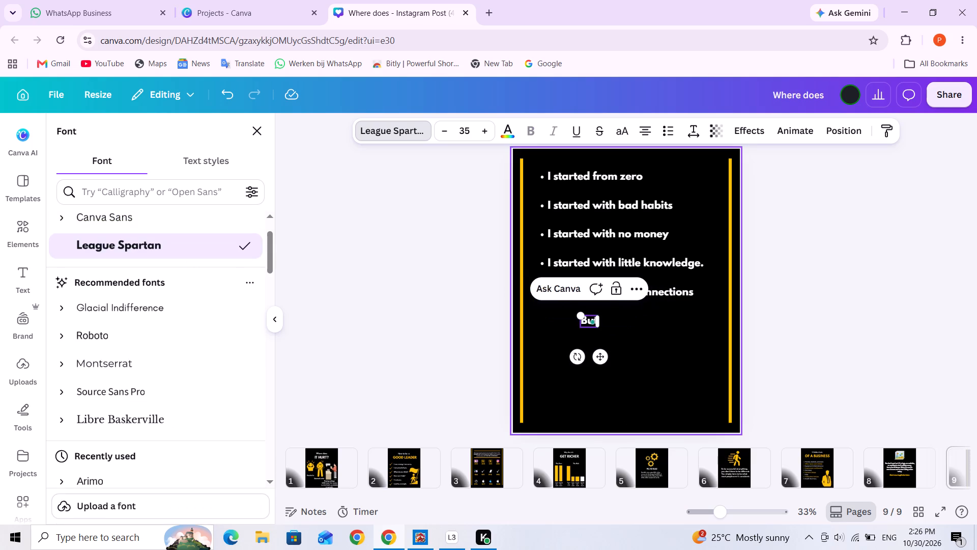
{"action": "key", "text": "space"}
{"action": "type", "text": "i also star"}
{"action": "type", "text": "ted with no"}
{"action": "key", "text": "space"}
{"action": "type", "text": "excus"}
{"action": "type", "text": "es"}
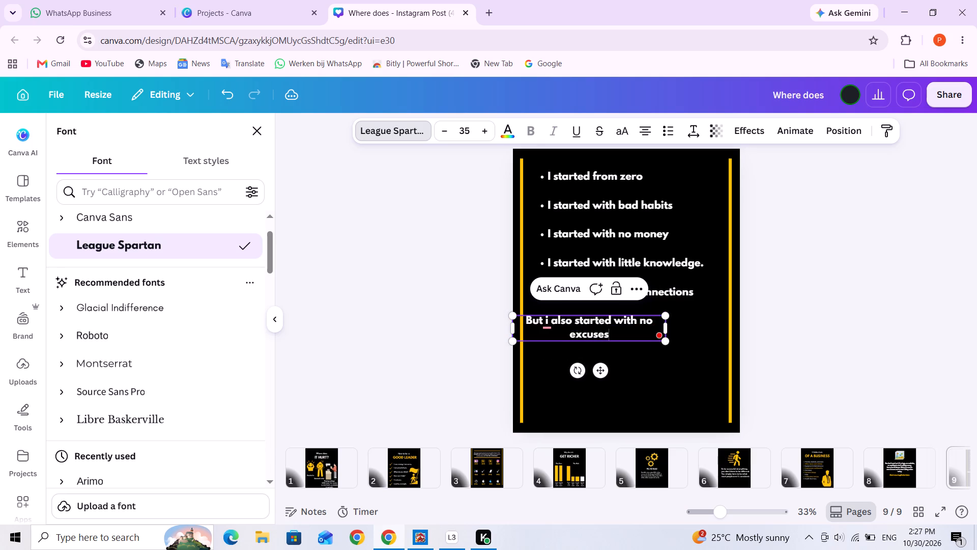
Widen the "But i also started with no excuses" box to fit one line and position it below the bullets with a slightly larger gap.
{"action": "left_click", "coordinate": [665, 328]}
{"action": "left_click_drag", "start_coordinate": [668, 328], "coordinate": [692, 326]}
{"action": "left_click", "coordinate": [691, 374]}
{"action": "left_click_drag", "start_coordinate": [633, 319], "coordinate": [659, 319]}
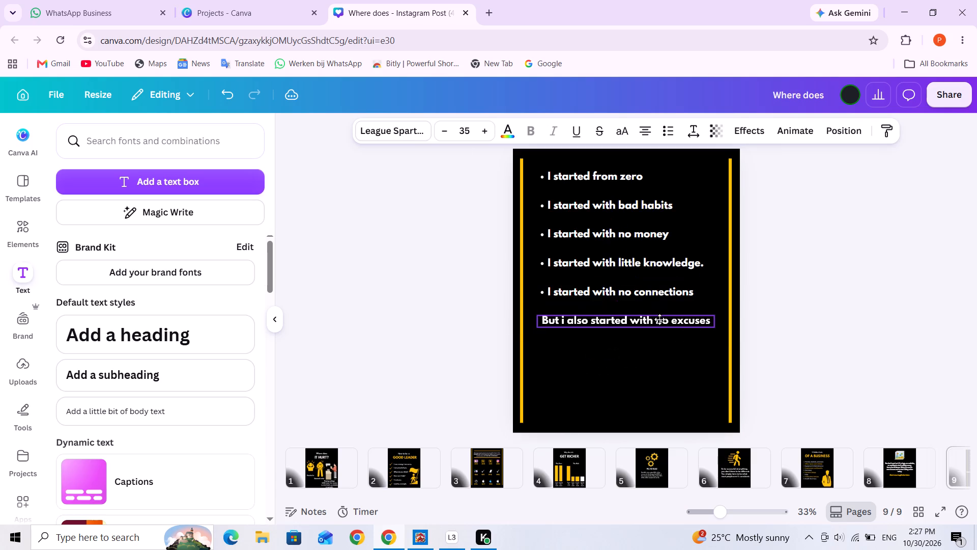
{"action": "left_click_drag", "start_coordinate": [659, 319], "coordinate": [660, 323]}
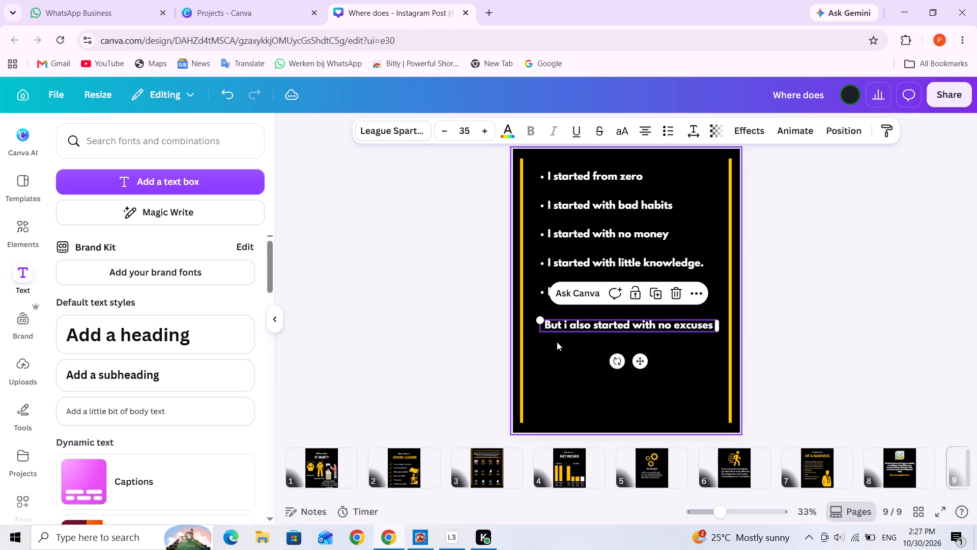
{"action": "left_click", "coordinate": [555, 341]}
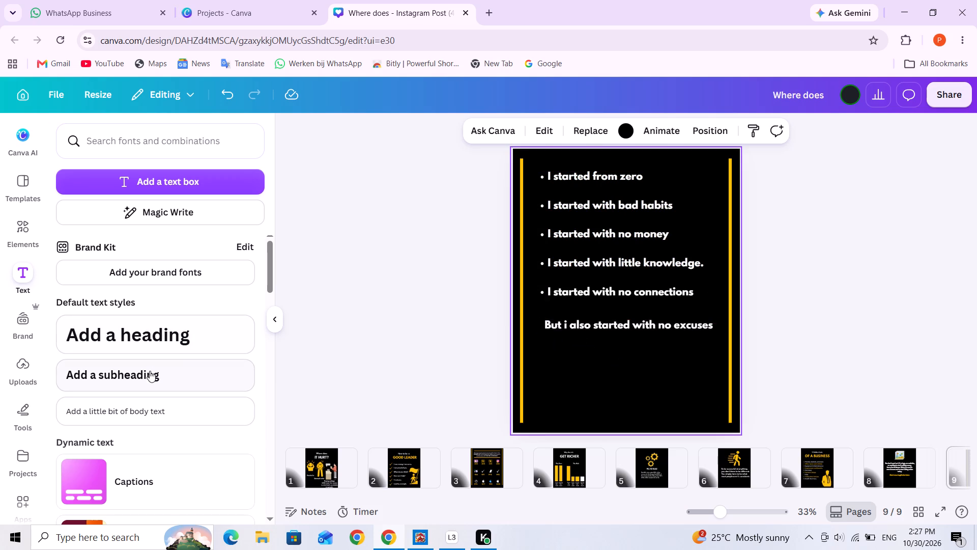
Add another subheading text box and place it directly below the "But i also started with no excuses" line.
{"action": "left_click", "coordinate": [150, 371]}
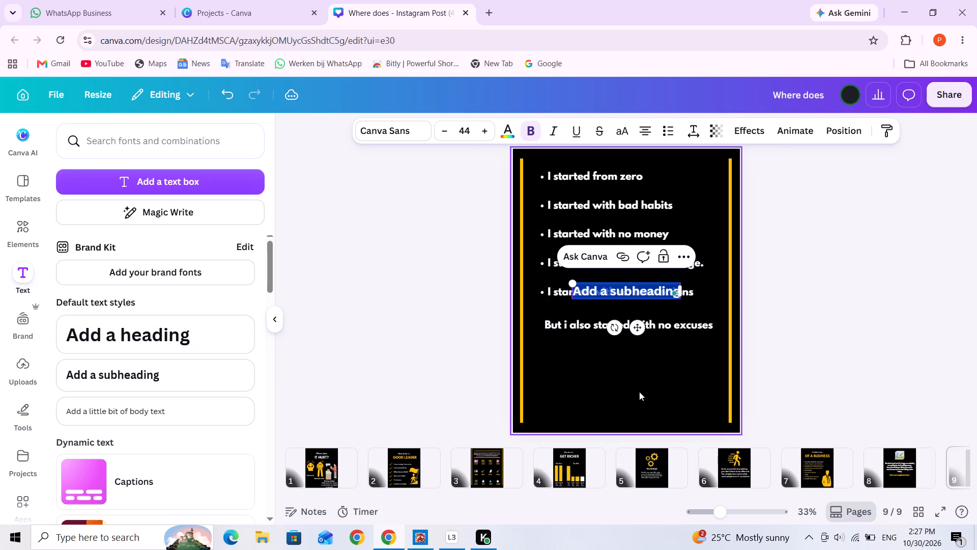
{"action": "left_click", "coordinate": [639, 392]}
{"action": "left_click_drag", "start_coordinate": [630, 298], "coordinate": [593, 349]}
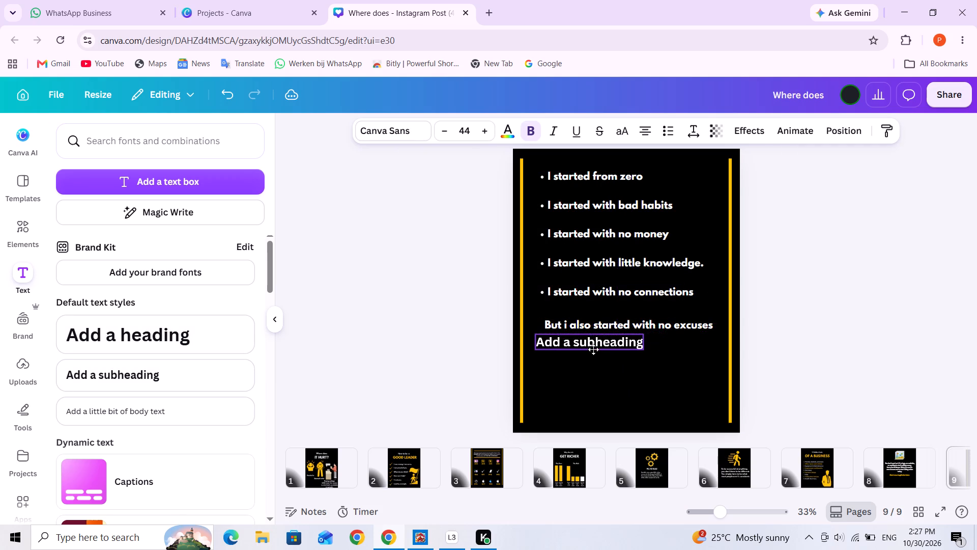
{"action": "left_click_drag", "start_coordinate": [593, 349], "coordinate": [597, 353]}
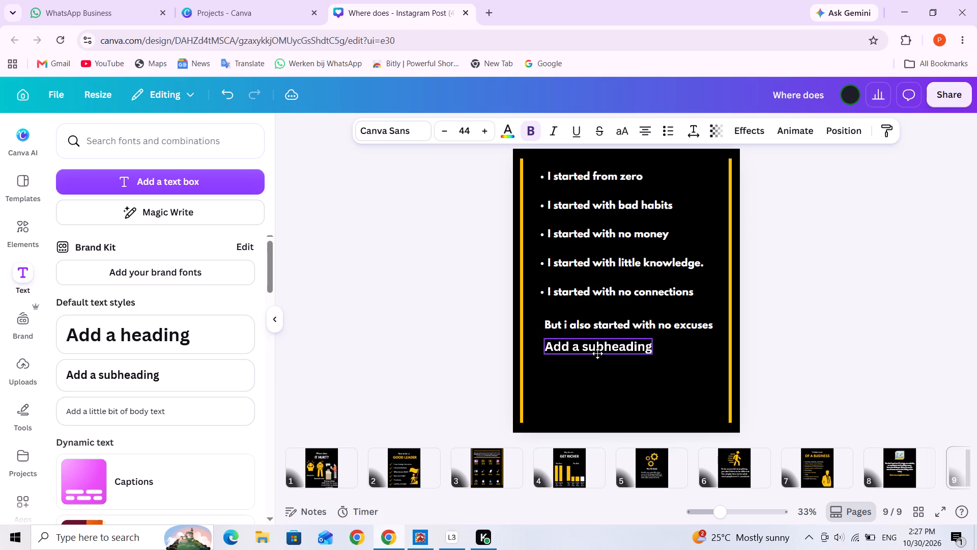
{"action": "left_click_drag", "start_coordinate": [597, 353], "coordinate": [599, 353]}
Format the second subheading in League Spartan at size 35.
{"action": "triple_click", "coordinate": [599, 349]}
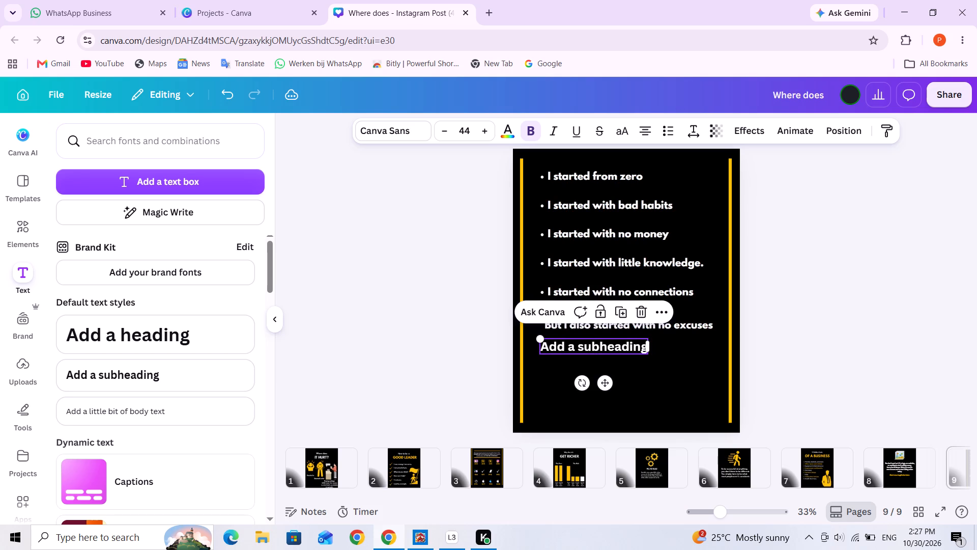
{"action": "left_click", "coordinate": [413, 135]}
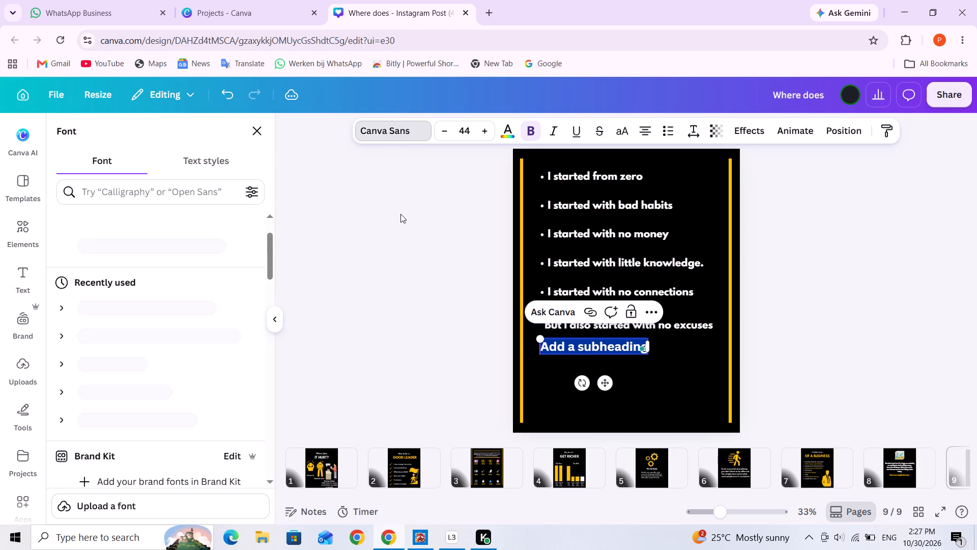
{"action": "left_click", "coordinate": [135, 250]}
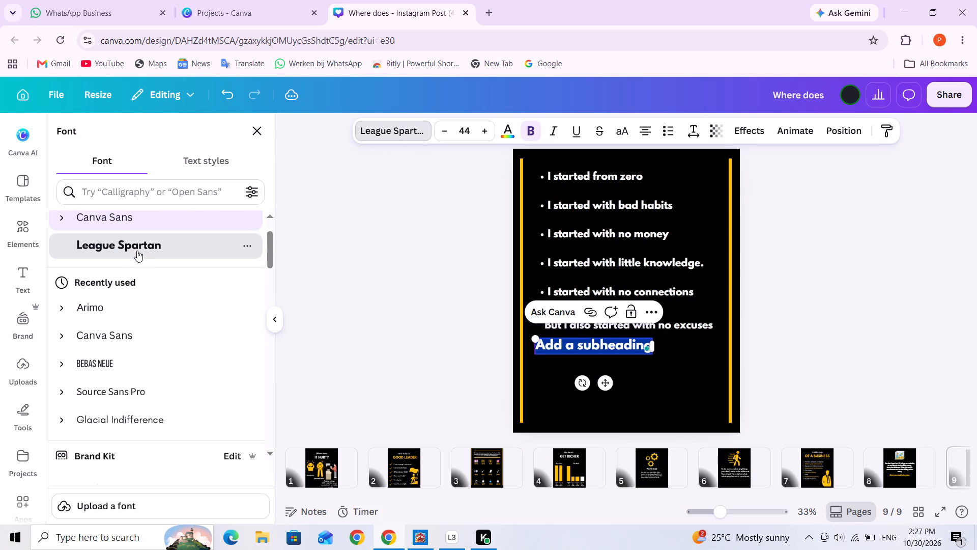
{"action": "left_click", "coordinate": [464, 133]}
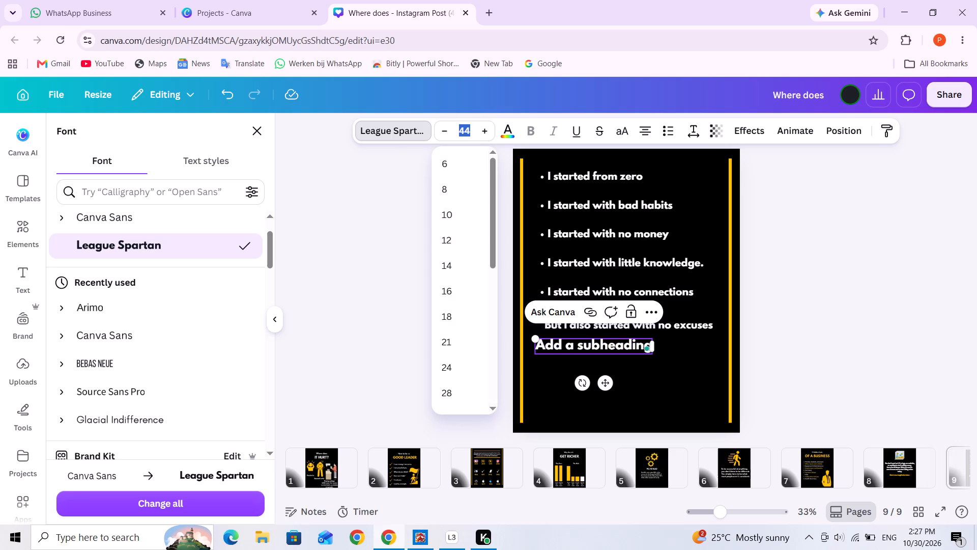
{"action": "type", "text": "35"}
{"action": "key", "text": "Return"}
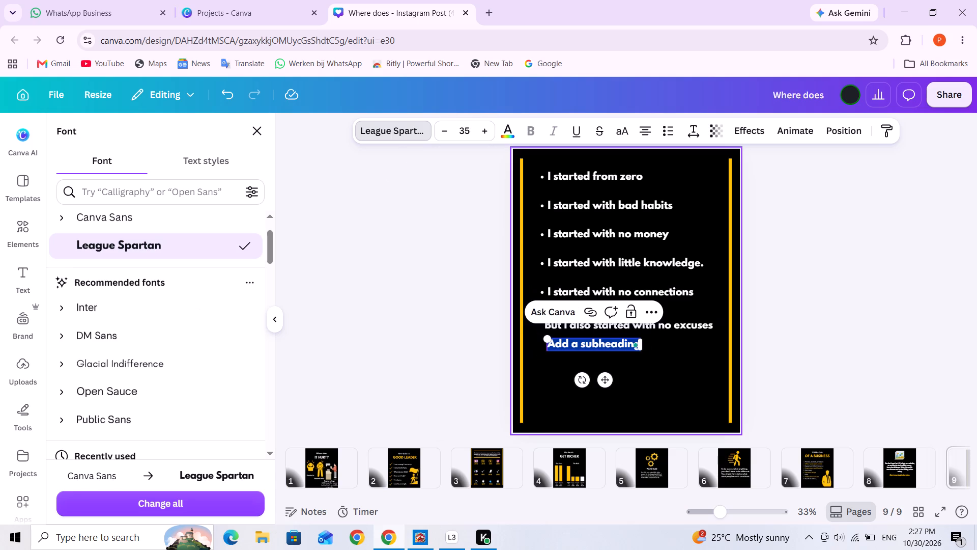
{"action": "left_click", "coordinate": [675, 372]}
Replace the second subheading's placeholder text with "Get started.".
{"action": "triple_click", "coordinate": [606, 349]}
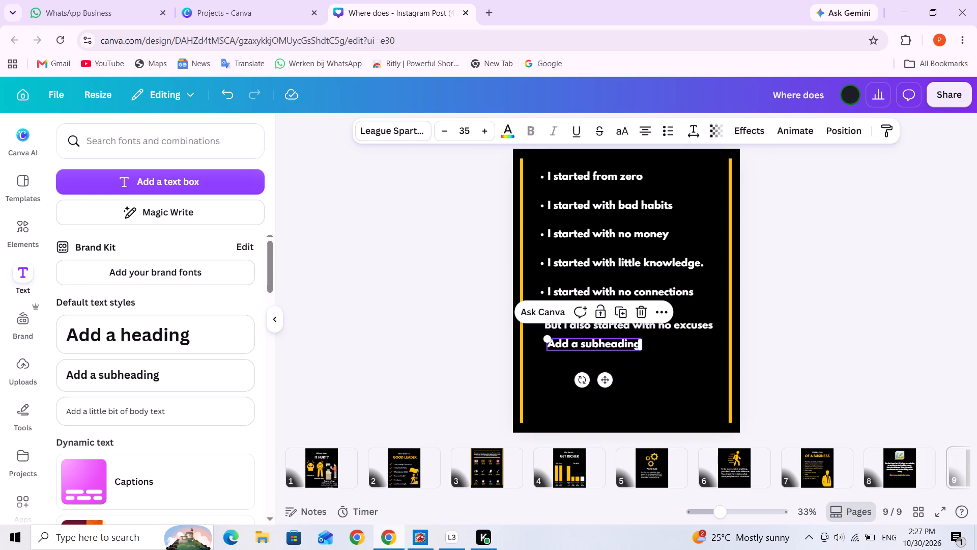
{"action": "double_click", "coordinate": [606, 349]}
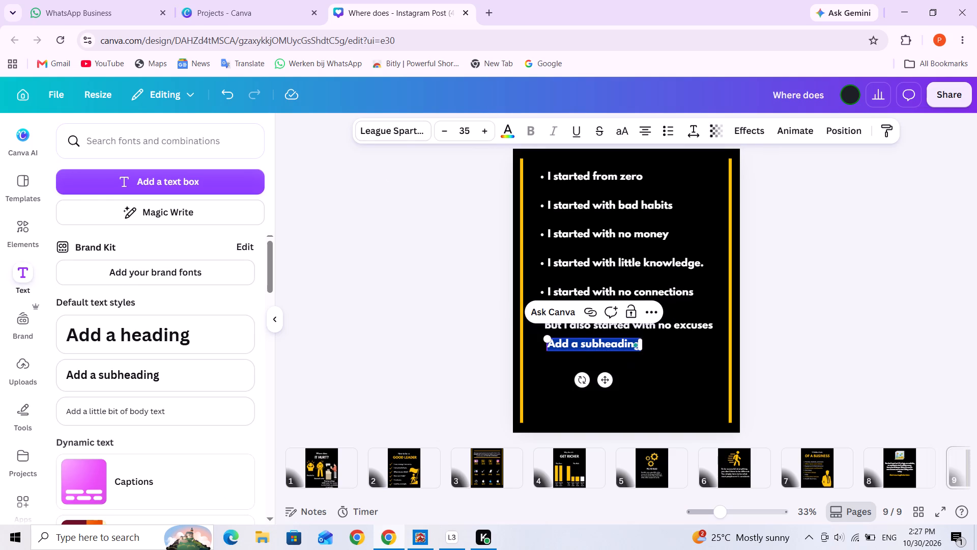
{"action": "key", "text": "BackSpace"}
{"action": "key", "text": "BackSpace"}
{"action": "key", "text": "BackSpace"}
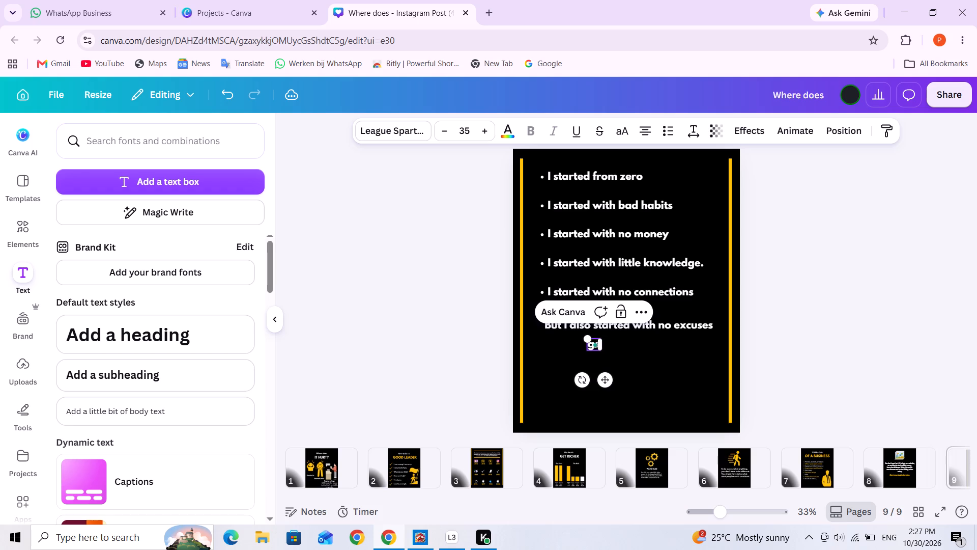
{"action": "key", "text": "BackSpace"}
{"action": "type", "text": "et"}
{"action": "key", "text": "space"}
{"action": "type", "text": "startd"}
{"action": "key", "text": "BackSpace"}
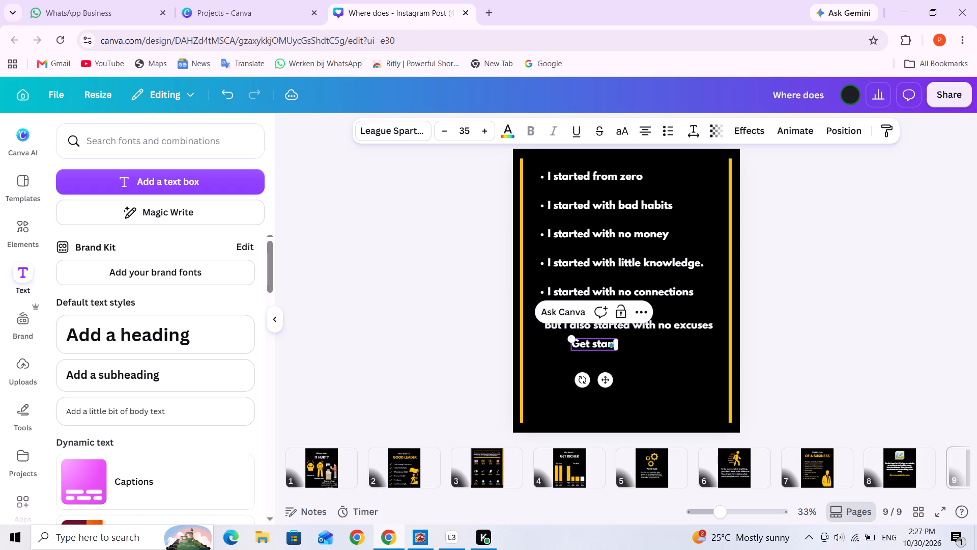
{"action": "type", "text": "ed"}
{"action": "type", "text": "."}
{"action": "key", "text": "space"}
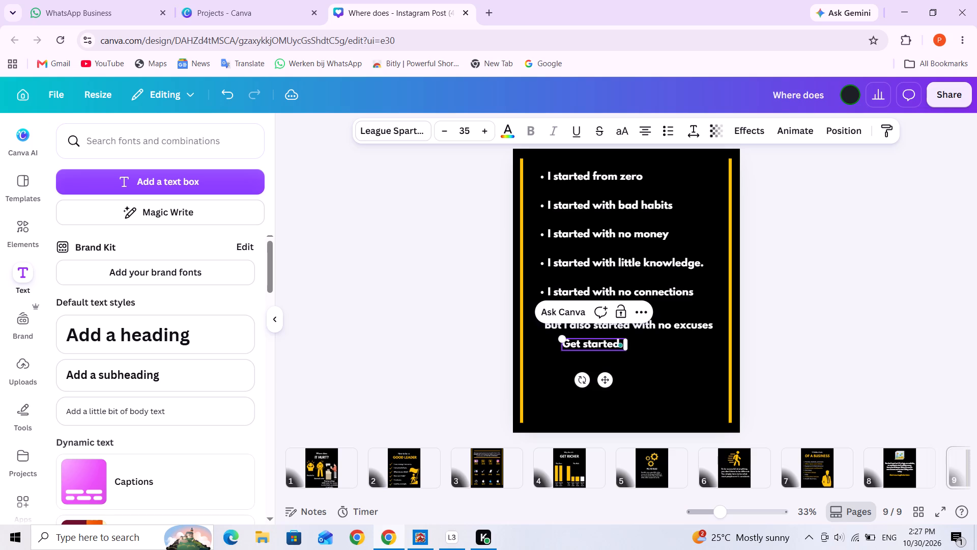
{"action": "left_click", "coordinate": [679, 372]}
{"action": "left_click", "coordinate": [679, 372]}
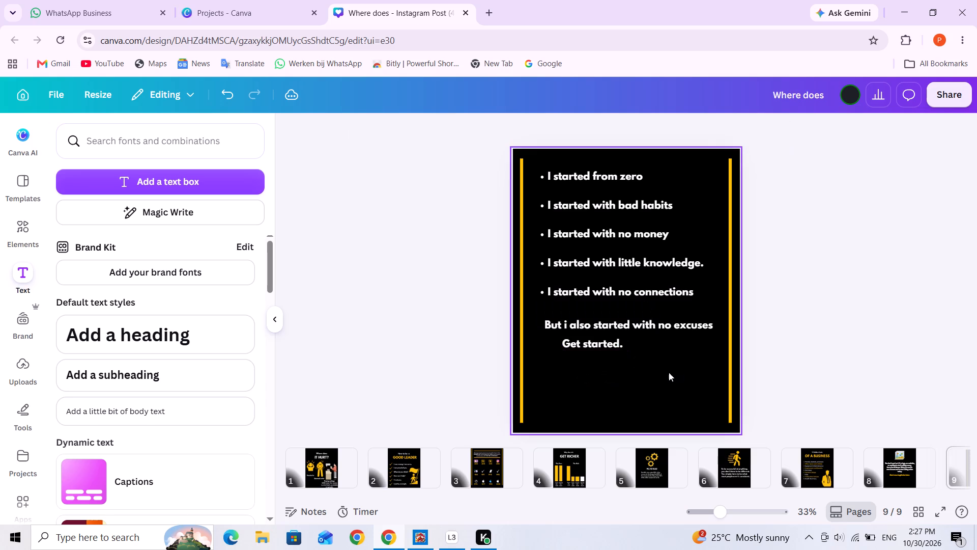
Move the "Get started." text so its left edge lines up with the "But i also started with no excuses" line.
{"action": "left_click_drag", "start_coordinate": [598, 346], "coordinate": [584, 347]}
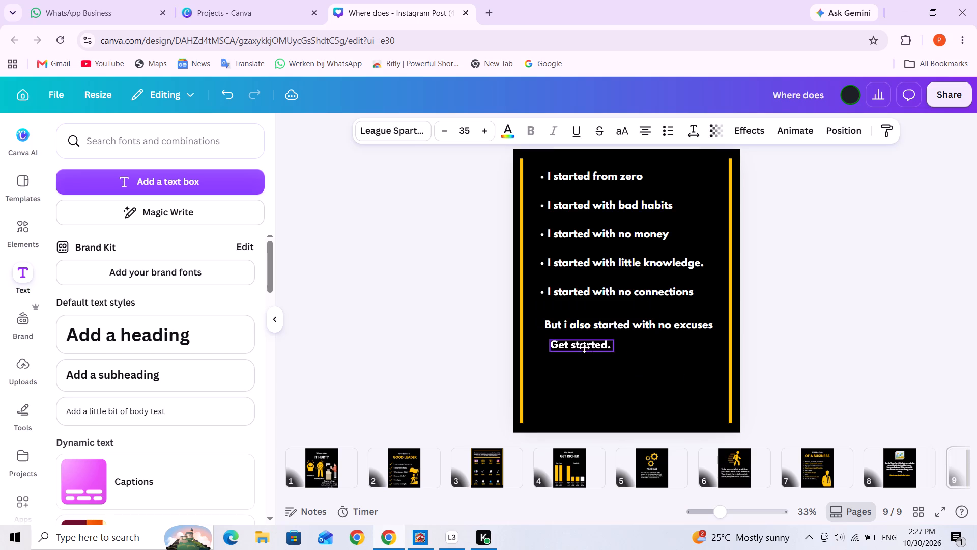
{"action": "left_click_drag", "start_coordinate": [584, 347], "coordinate": [582, 346]}
{"action": "left_click", "coordinate": [629, 359]}
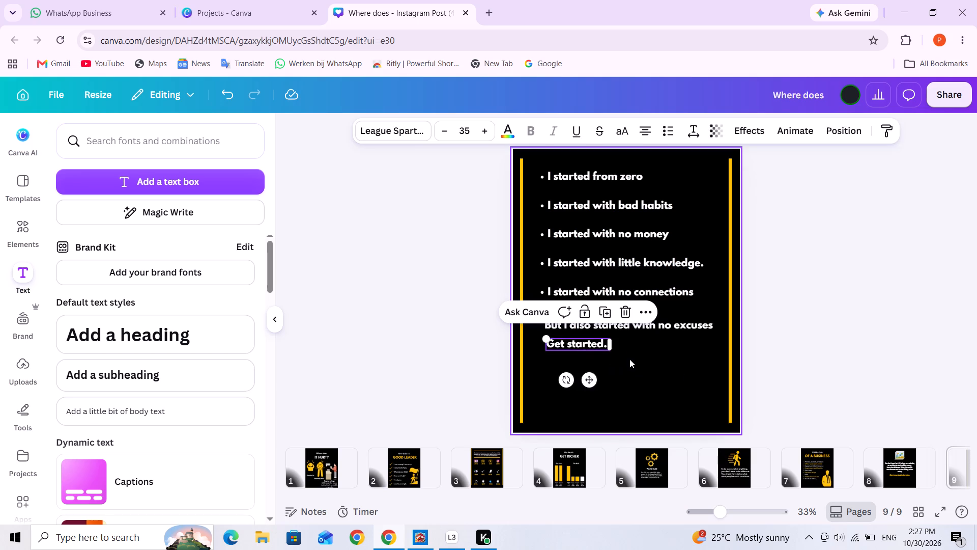
Duplicate the "Get started." text and place the copy below the original, left-aligned with it.
{"action": "left_click", "coordinate": [599, 345]}
{"action": "left_click", "coordinate": [604, 308]}
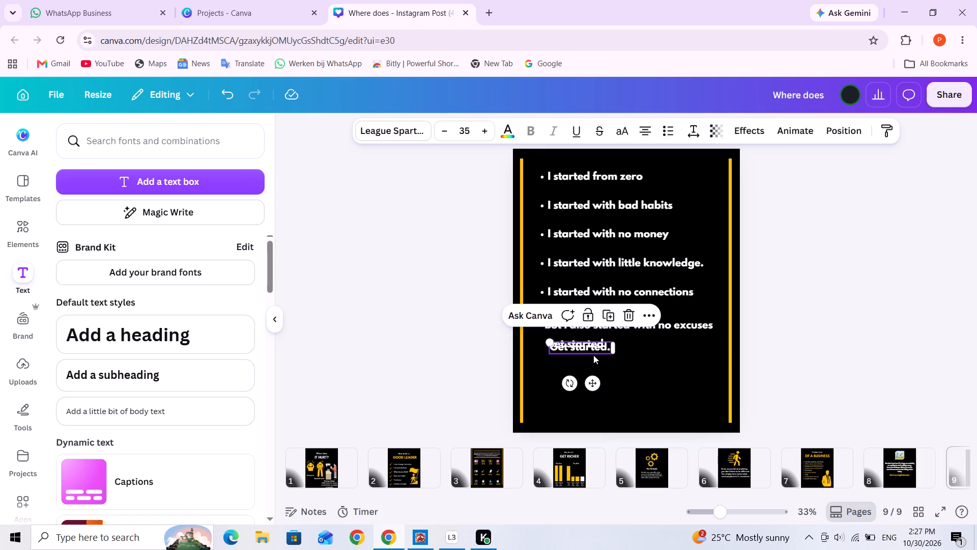
{"action": "left_click_drag", "start_coordinate": [591, 352], "coordinate": [588, 373]}
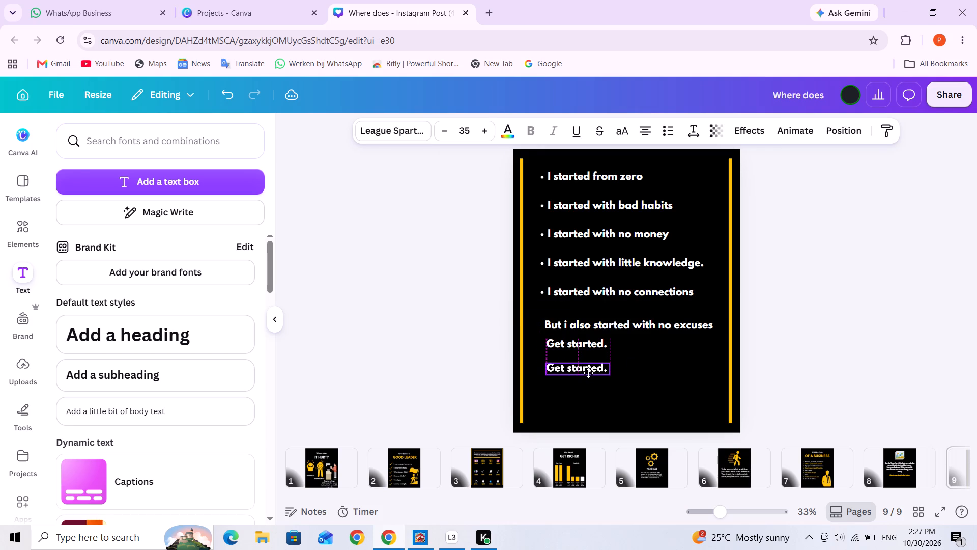
{"action": "left_click_drag", "start_coordinate": [588, 373], "coordinate": [584, 373]}
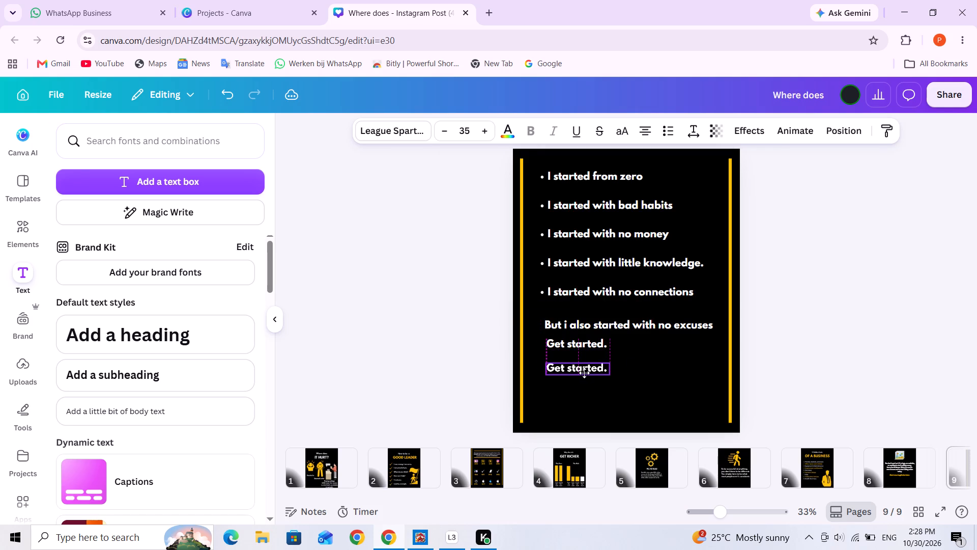
Replace the text of the lower "Get started." copy with "Lear, build, and improve as you go.".
{"action": "left_click_drag", "start_coordinate": [584, 373], "coordinate": [585, 373]}
{"action": "triple_click", "coordinate": [585, 373]}
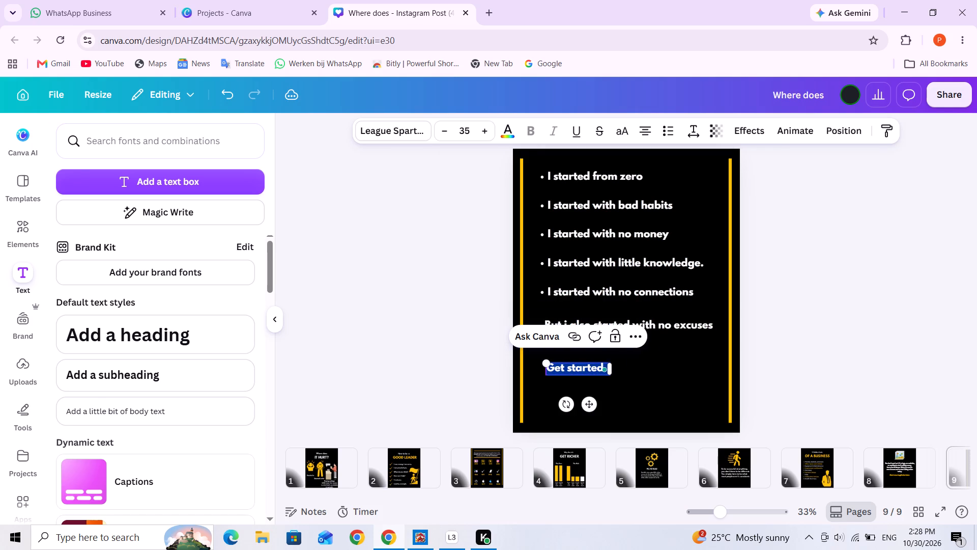
{"action": "type", "text": "ear"}
{"action": "type", "text": ", build"}
{"action": "type", "text": ", and improve"}
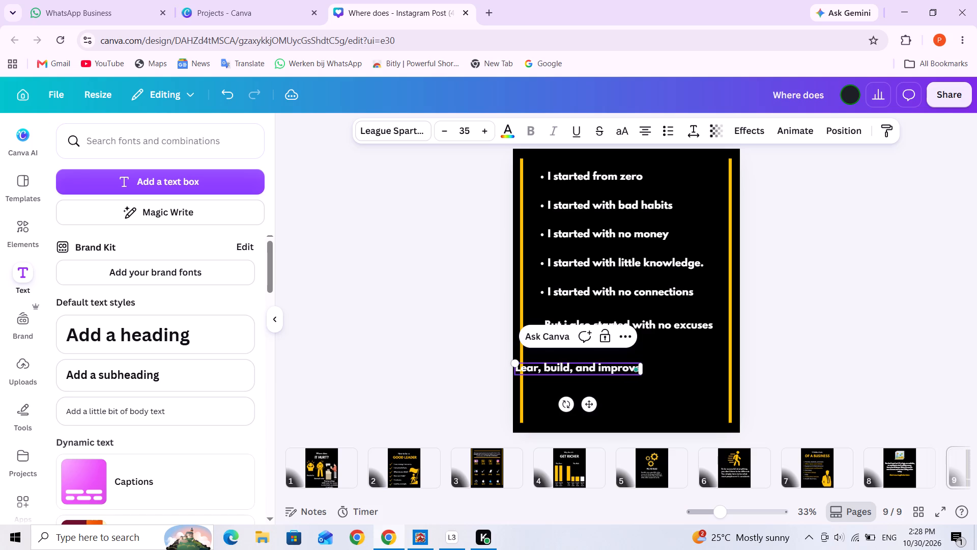
{"action": "key", "text": "space"}
{"action": "type", "text": "as you"}
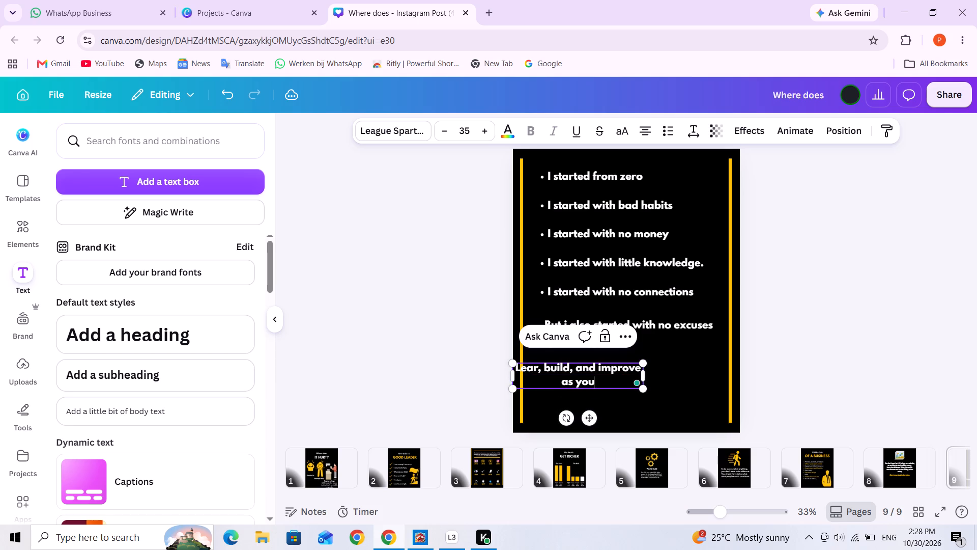
{"action": "key", "text": "space"}
{"action": "type", "text": "go."}
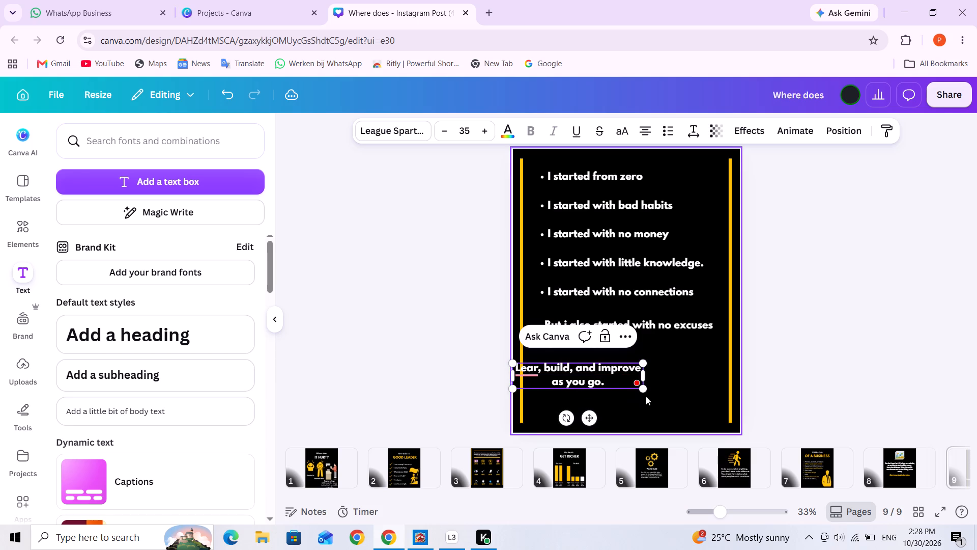
Resize the "Lear, build, and improve as you go." text box to fit one line and position it below "Get started." between the yellow bars.
{"action": "left_click_drag", "start_coordinate": [647, 377], "coordinate": [732, 378]}
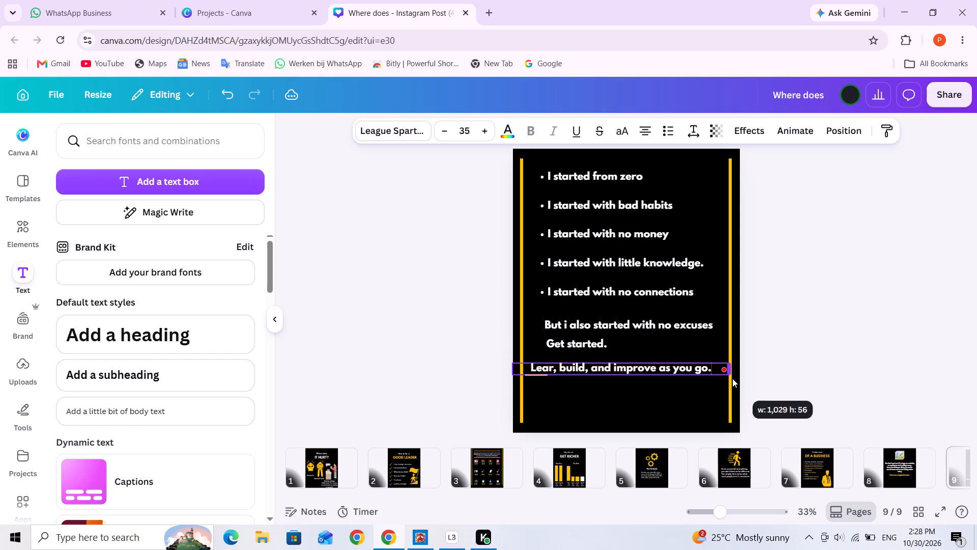
{"action": "left_click_drag", "start_coordinate": [732, 378], "coordinate": [701, 377]}
{"action": "left_click", "coordinate": [678, 420]}
{"action": "left_click_drag", "start_coordinate": [628, 374], "coordinate": [662, 373]}
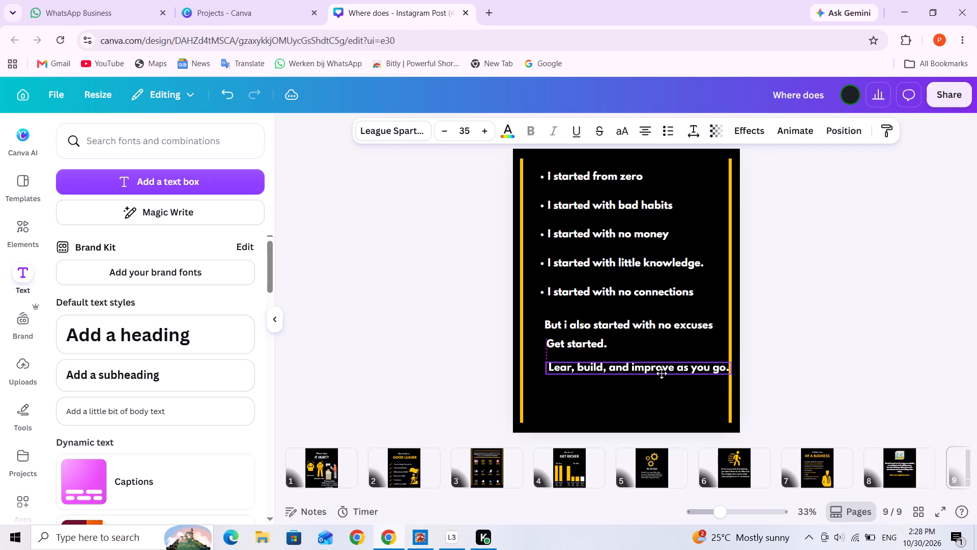
{"action": "left_click_drag", "start_coordinate": [662, 373], "coordinate": [650, 375]}
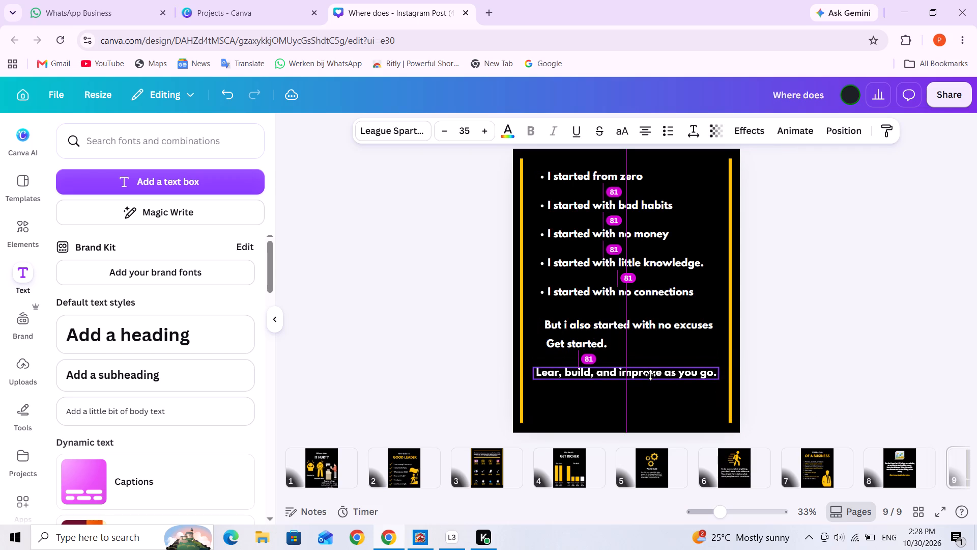
{"action": "left_click_drag", "start_coordinate": [650, 375], "coordinate": [647, 373]}
Correct "Lear" to "Learn" in the new line and widen its text box so the sentence fits on one line.
{"action": "left_click", "coordinate": [554, 363]}
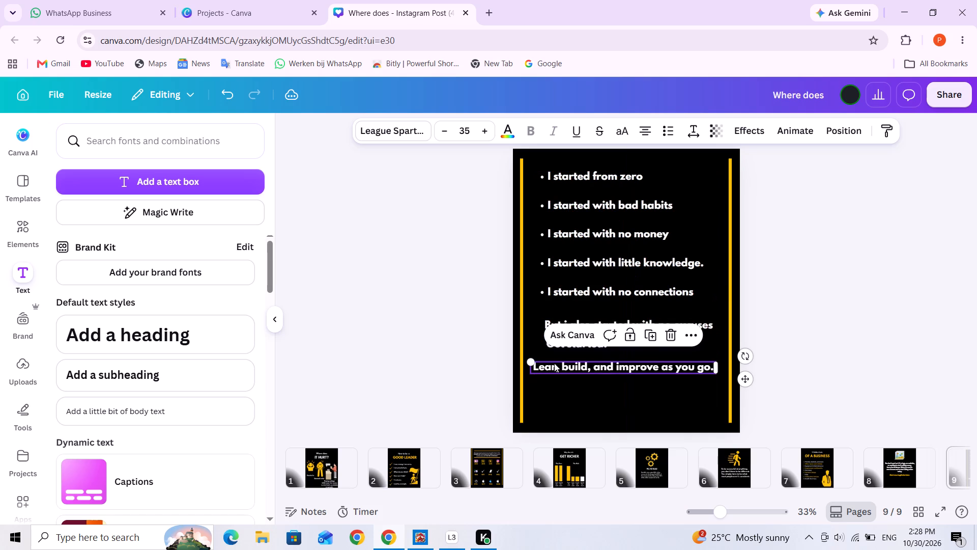
{"action": "left_click", "coordinate": [554, 370]}
{"action": "left_click", "coordinate": [554, 370]}
{"action": "left_click", "coordinate": [554, 370]}
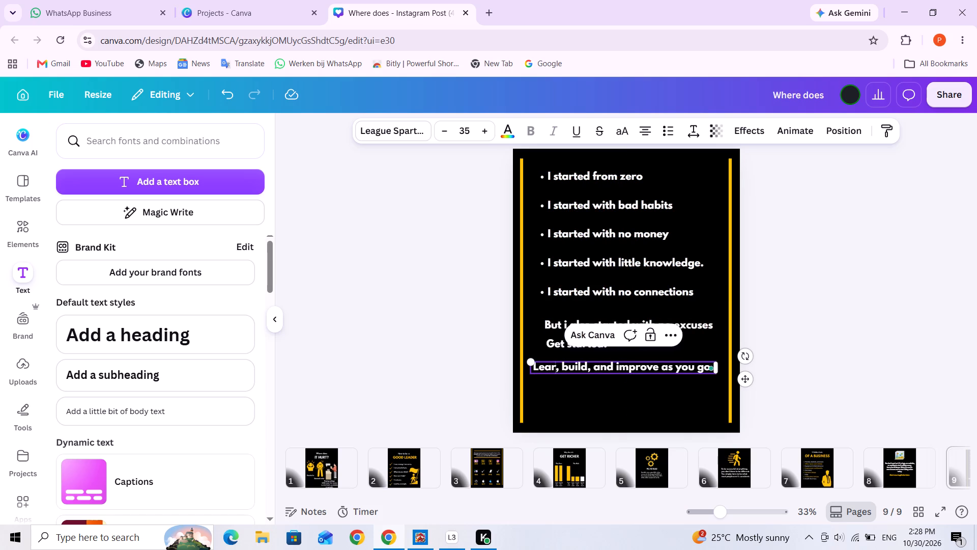
{"action": "left_click", "coordinate": [554, 370]}
{"action": "key", "text": "n"}
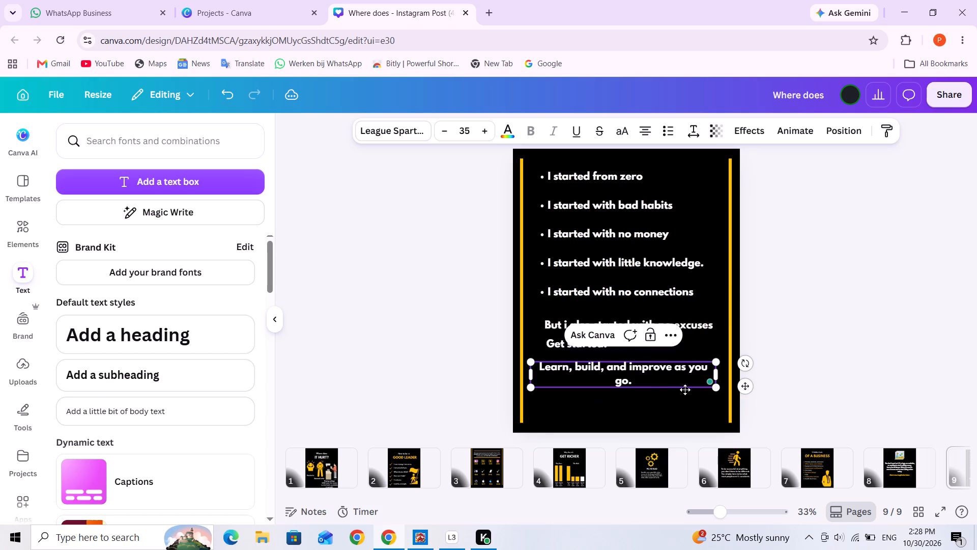
{"action": "left_click_drag", "start_coordinate": [717, 376], "coordinate": [745, 372]}
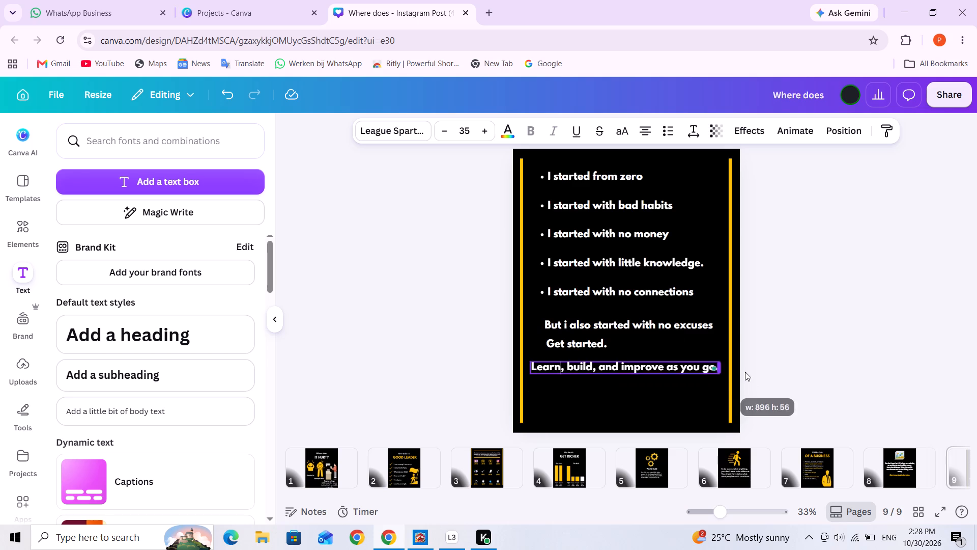
{"action": "left_click_drag", "start_coordinate": [745, 372], "coordinate": [721, 370]}
{"action": "left_click", "coordinate": [695, 390]}
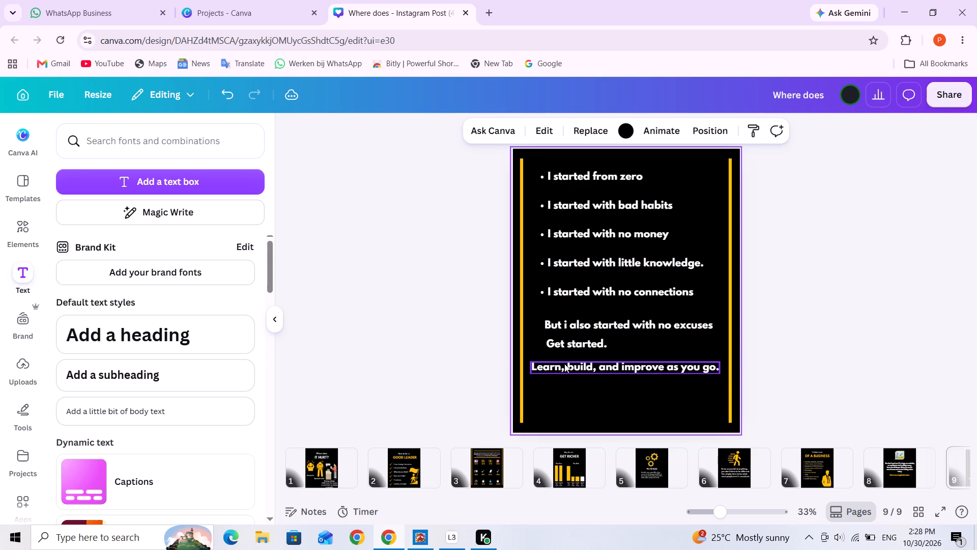
Duplicate the "Learn, build, and improve as you go." line and place the copy directly beneath it, left-aligned.
{"action": "left_click", "coordinate": [564, 364]}
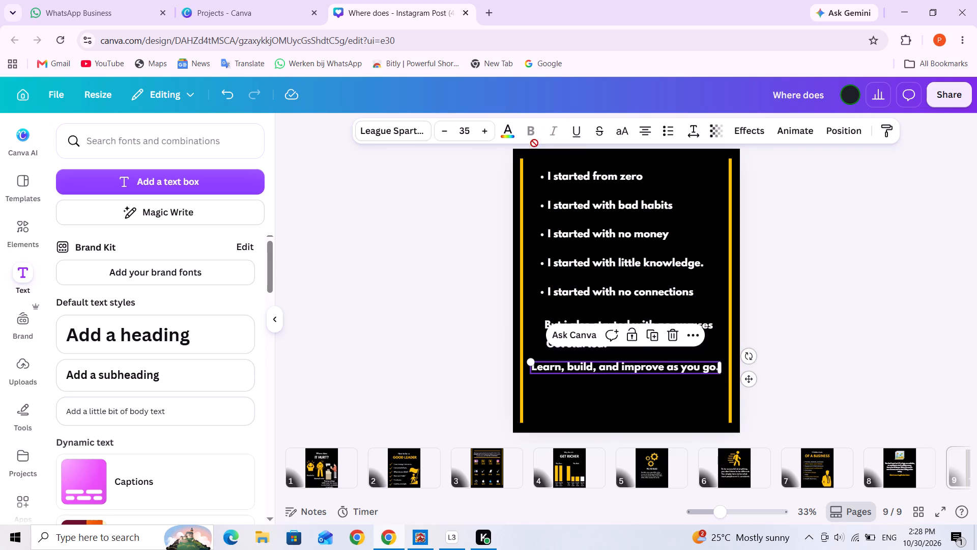
{"action": "left_click", "coordinate": [648, 338]}
{"action": "left_click_drag", "start_coordinate": [614, 390], "coordinate": [615, 390]}
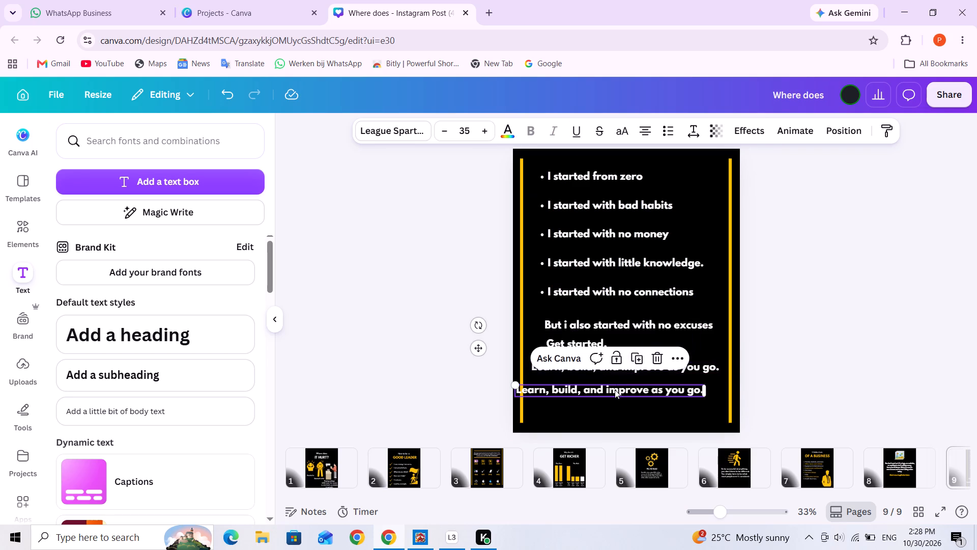
{"action": "left_click_drag", "start_coordinate": [615, 390], "coordinate": [630, 384]}
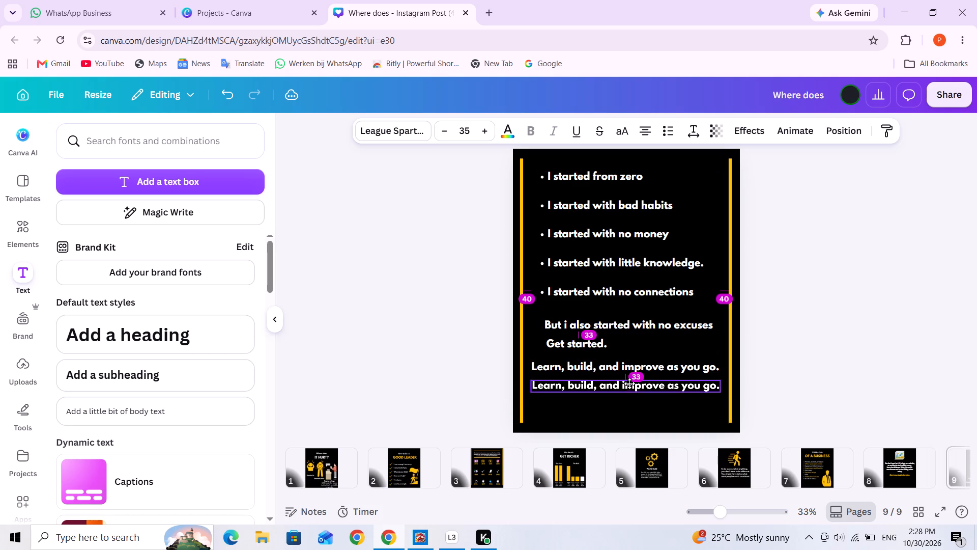
Replace the duplicated line's text with "Action leads to opportunity!".
{"action": "triple_click", "coordinate": [629, 383]}
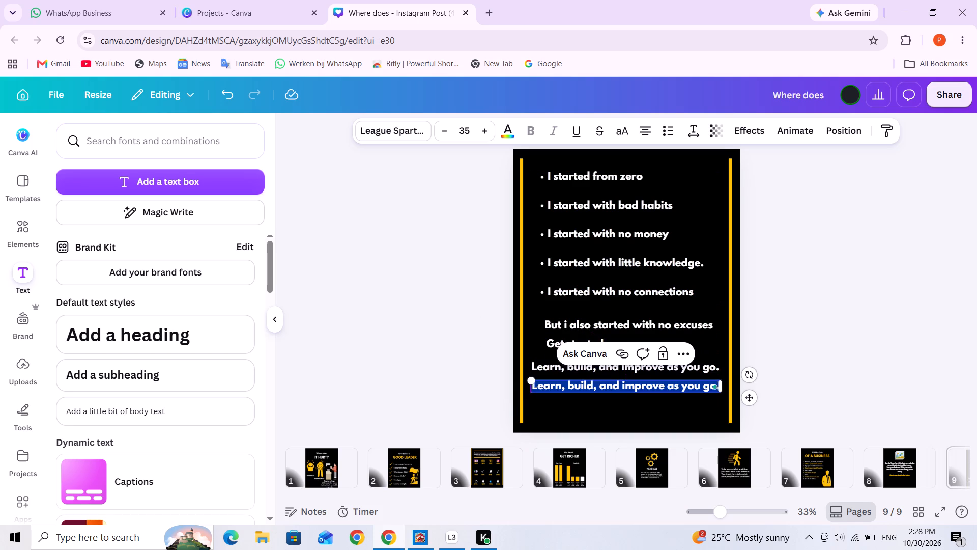
{"action": "type", "text": "ction"}
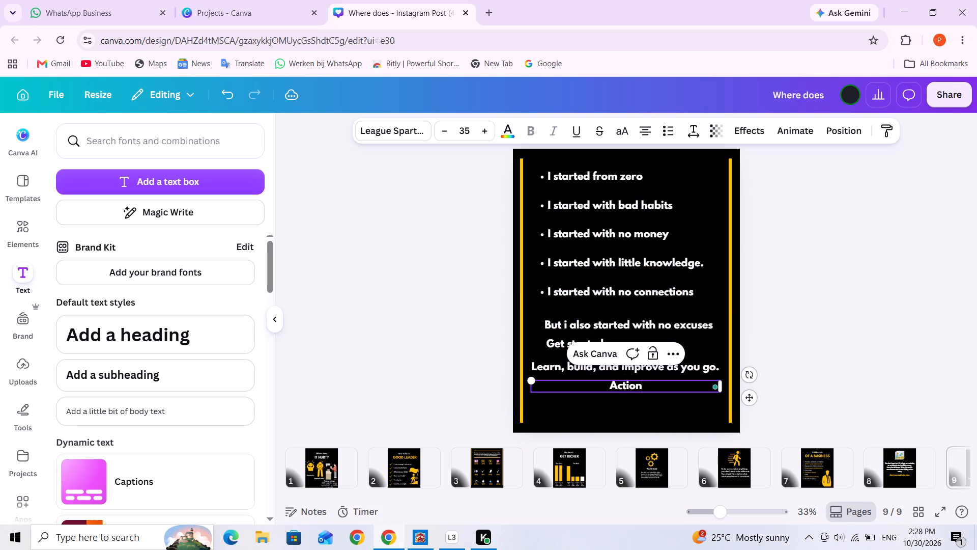
{"action": "key", "text": "space"}
{"action": "type", "text": "leads"}
{"action": "key", "text": "space"}
{"action": "type", "text": "to opp"}
{"action": "type", "text": "ortunity."}
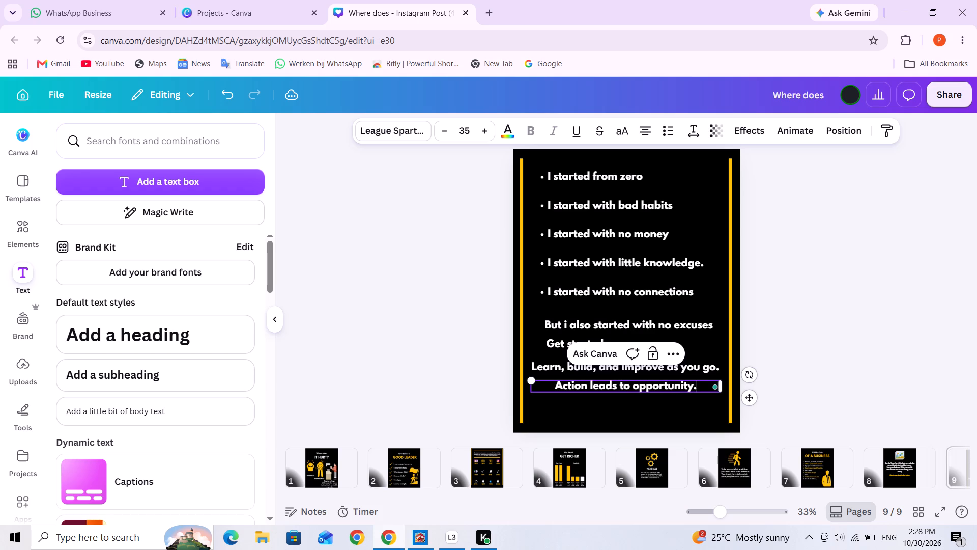
{"action": "key", "text": "BackSpace"}
{"action": "key", "text": "shift+exclam"}
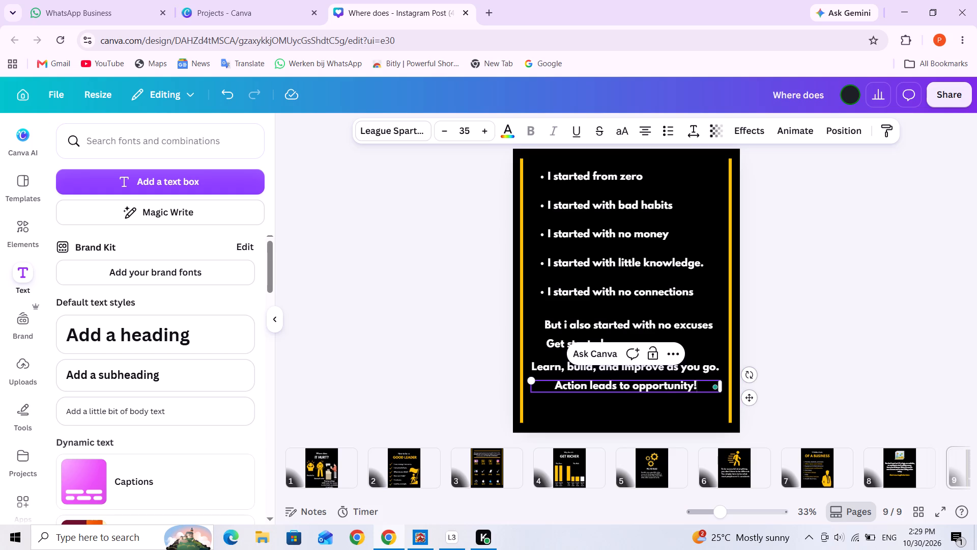
{"action": "left_click", "coordinate": [673, 418]}
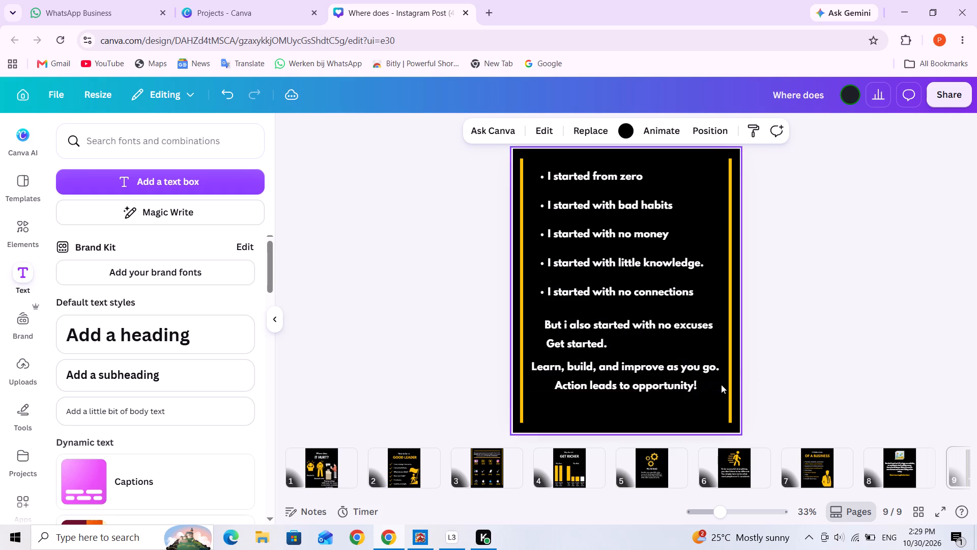
Narrow the "Action leads to opportunity!" text box to fit its text, keeping its left edge aligned with the line above.
{"action": "left_click", "coordinate": [710, 384]}
{"action": "left_click_drag", "start_coordinate": [721, 389], "coordinate": [684, 390]}
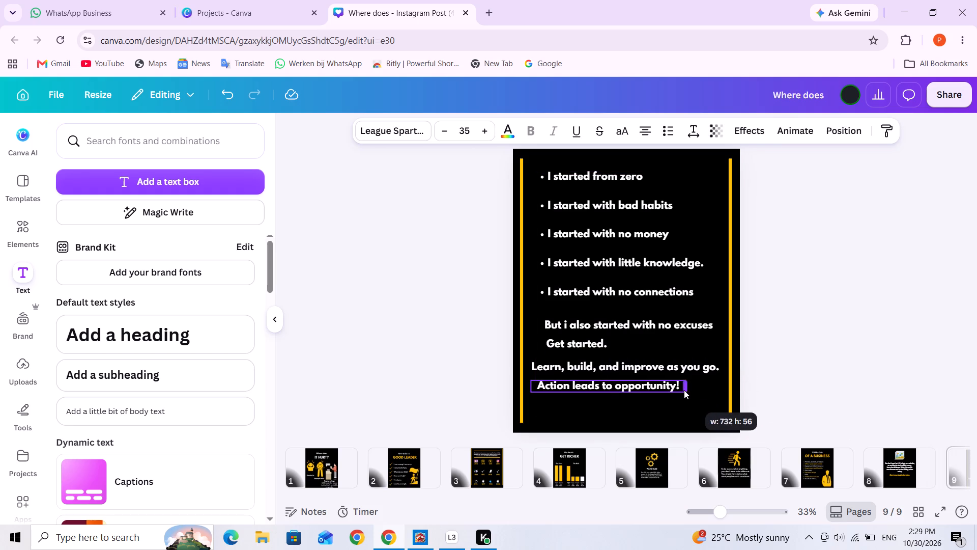
{"action": "left_click_drag", "start_coordinate": [684, 390], "coordinate": [678, 390]}
{"action": "left_click", "coordinate": [695, 403]}
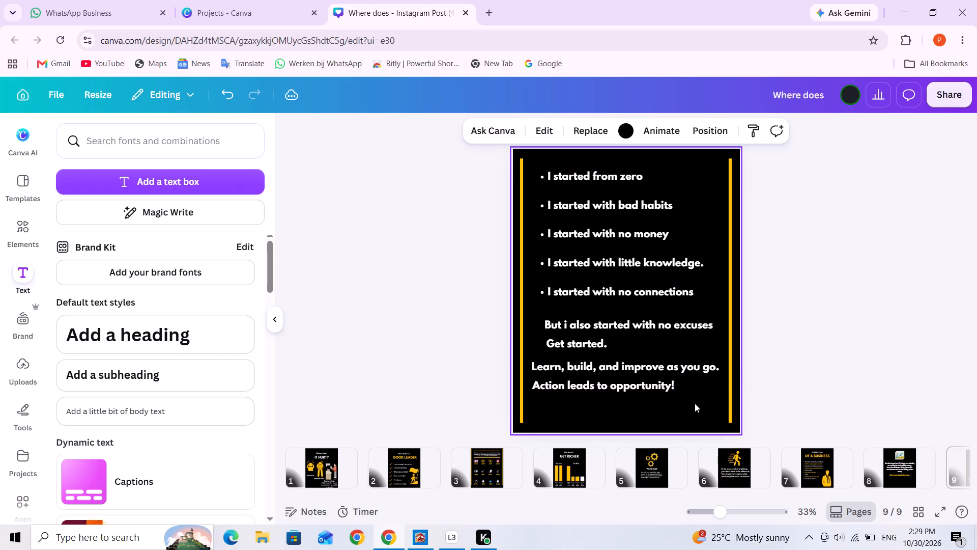
{"action": "left_click", "coordinate": [624, 388]}
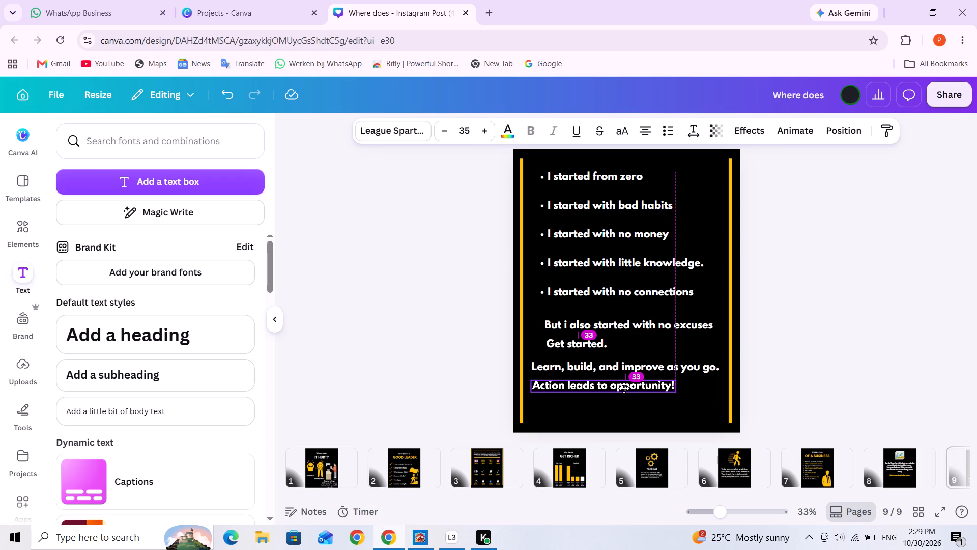
{"action": "left_click", "coordinate": [691, 403]}
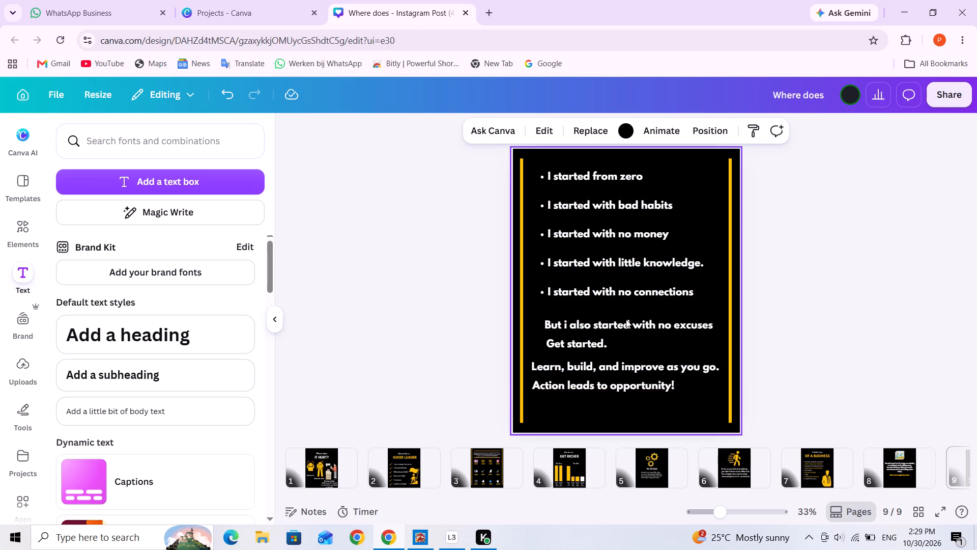
Narrow the text boxes of the "I started from zero", "no money" and "no connections" bullets to fit their text.
{"action": "left_click", "coordinate": [610, 178]}
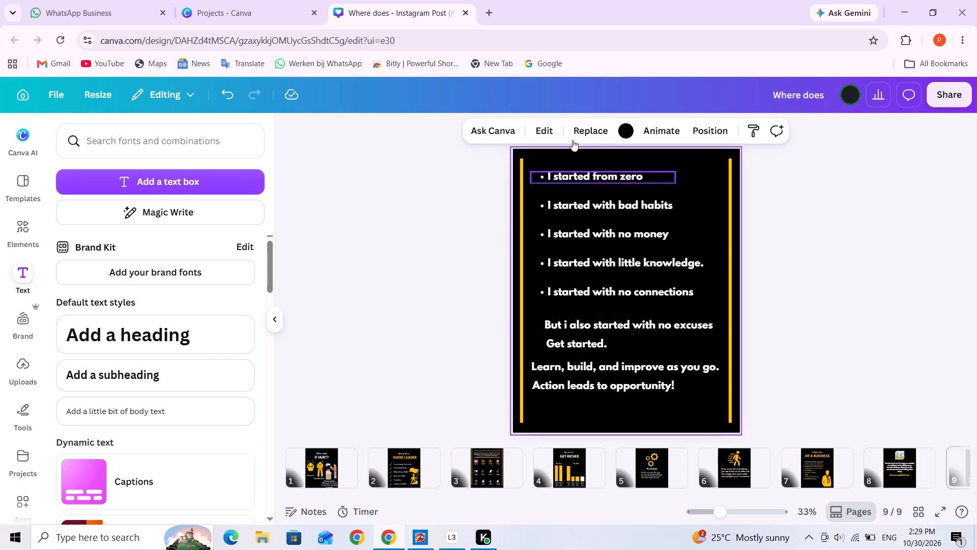
{"action": "left_click_drag", "start_coordinate": [679, 179], "coordinate": [651, 181]}
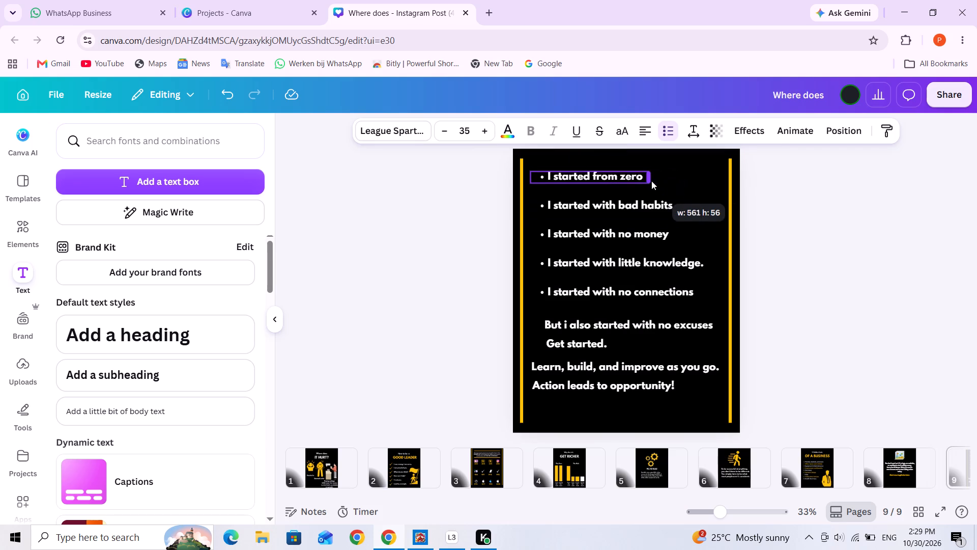
{"action": "left_click_drag", "start_coordinate": [651, 181], "coordinate": [650, 181]}
{"action": "left_click", "coordinate": [663, 216]}
{"action": "left_click", "coordinate": [689, 208]}
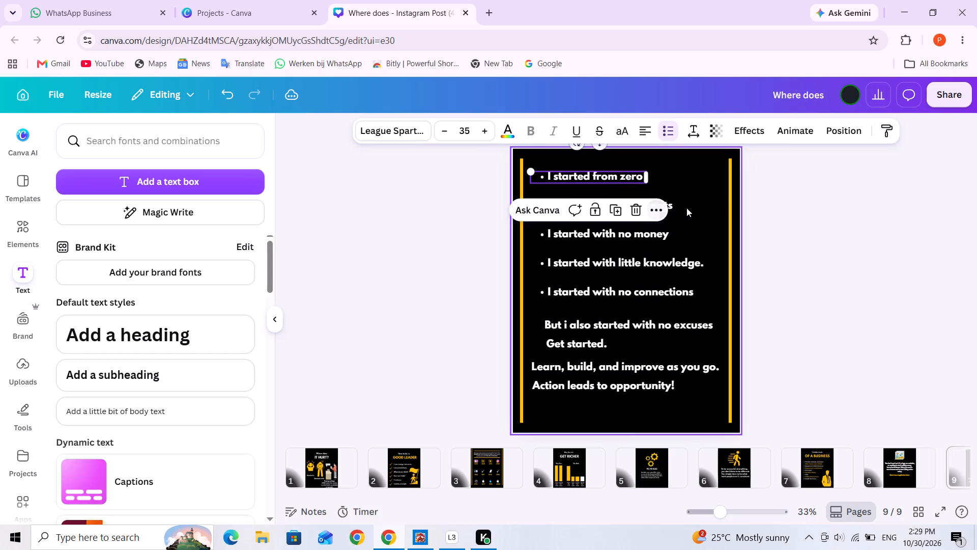
{"action": "left_click", "coordinate": [669, 207]}
{"action": "left_click", "coordinate": [662, 235]}
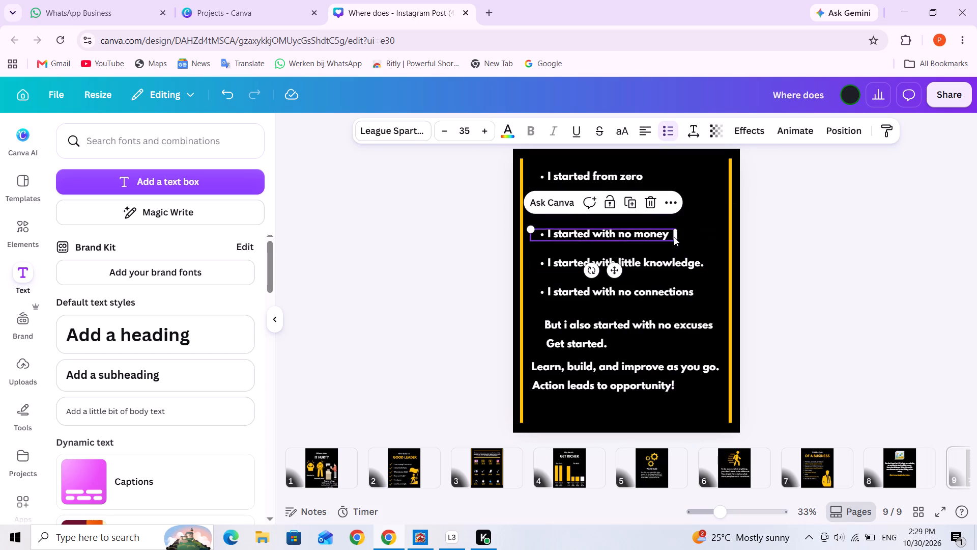
{"action": "left_click_drag", "start_coordinate": [677, 236], "coordinate": [671, 236]}
{"action": "left_click", "coordinate": [700, 238]}
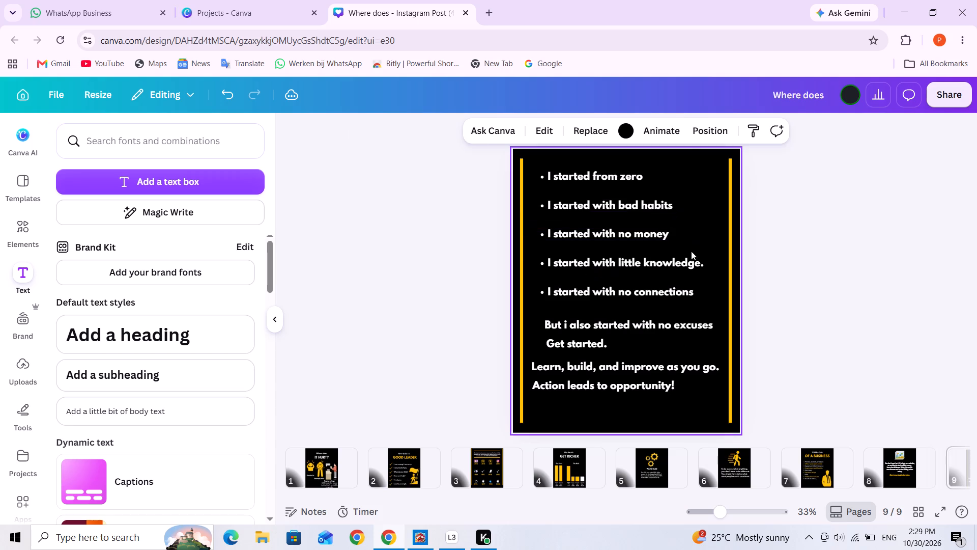
{"action": "left_click", "coordinate": [674, 268]}
{"action": "left_click", "coordinate": [676, 286]}
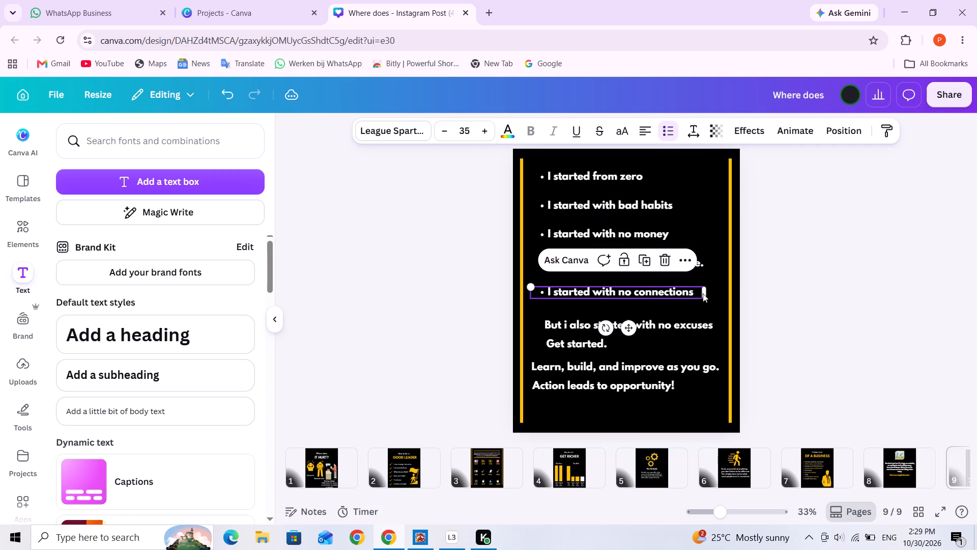
{"action": "left_click_drag", "start_coordinate": [705, 293], "coordinate": [696, 293]}
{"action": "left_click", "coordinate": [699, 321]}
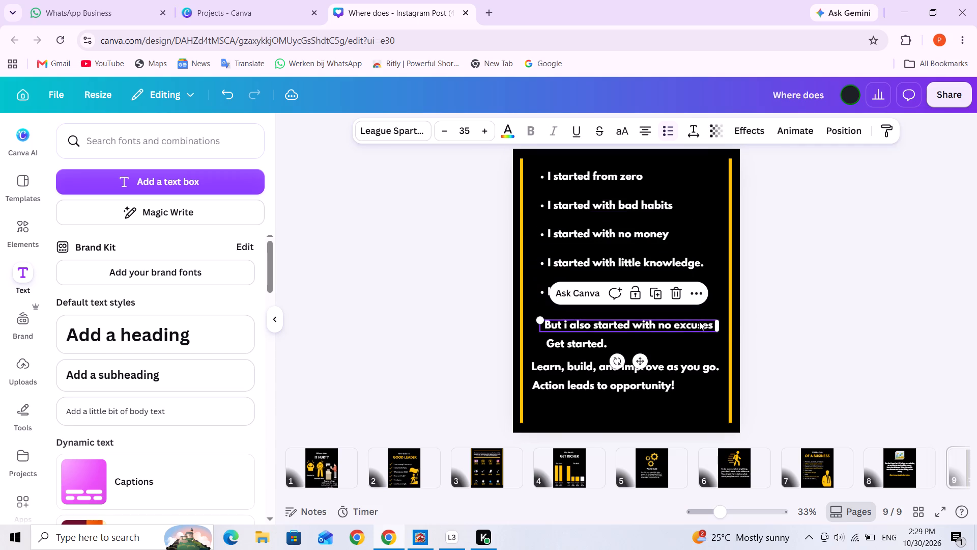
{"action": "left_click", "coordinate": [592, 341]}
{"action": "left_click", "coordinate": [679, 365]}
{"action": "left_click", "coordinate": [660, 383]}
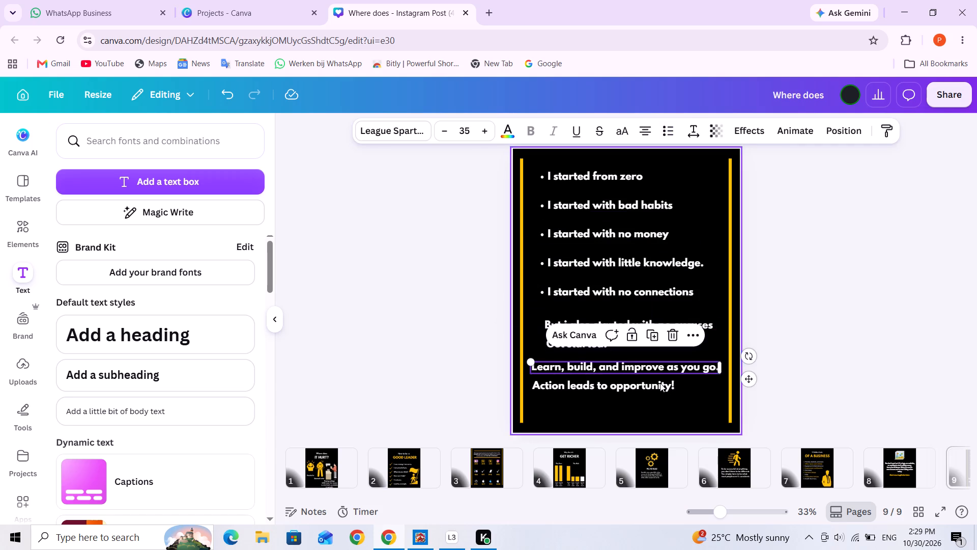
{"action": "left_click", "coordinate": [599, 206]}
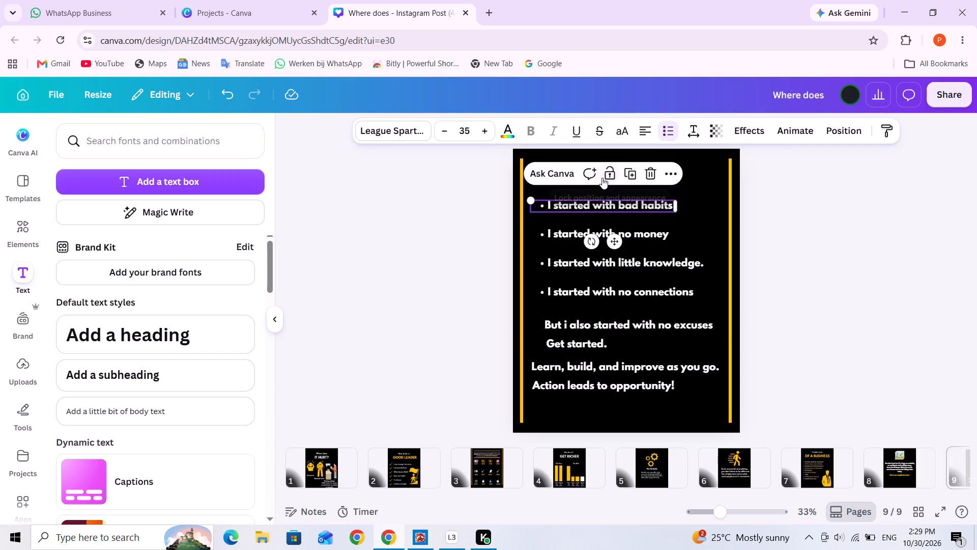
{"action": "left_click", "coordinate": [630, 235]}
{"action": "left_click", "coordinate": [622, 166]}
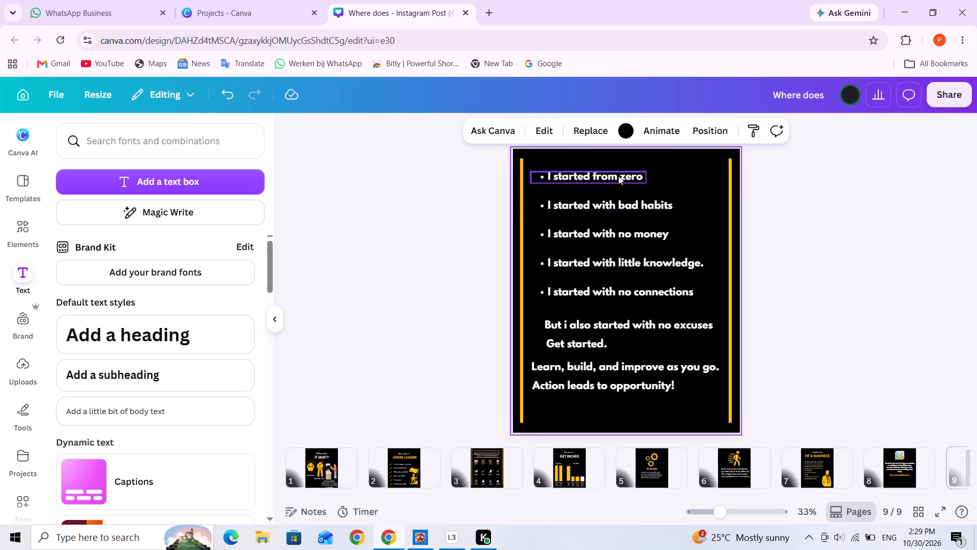
Color the "I started from zero", "no money" and "no connections" bullets with the design's yellow.
{"action": "left_click", "coordinate": [618, 176]}
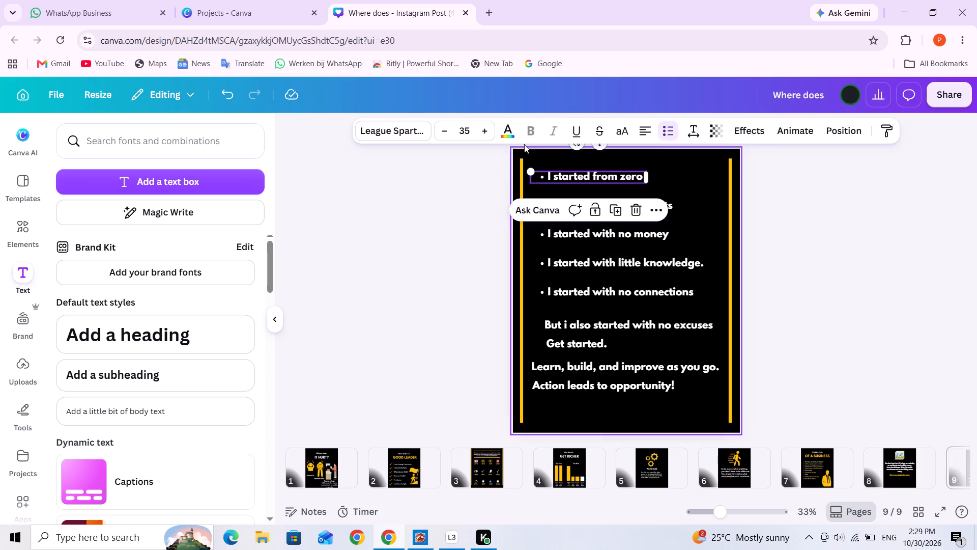
{"action": "left_click", "coordinate": [509, 128]}
{"action": "left_click", "coordinate": [125, 229]}
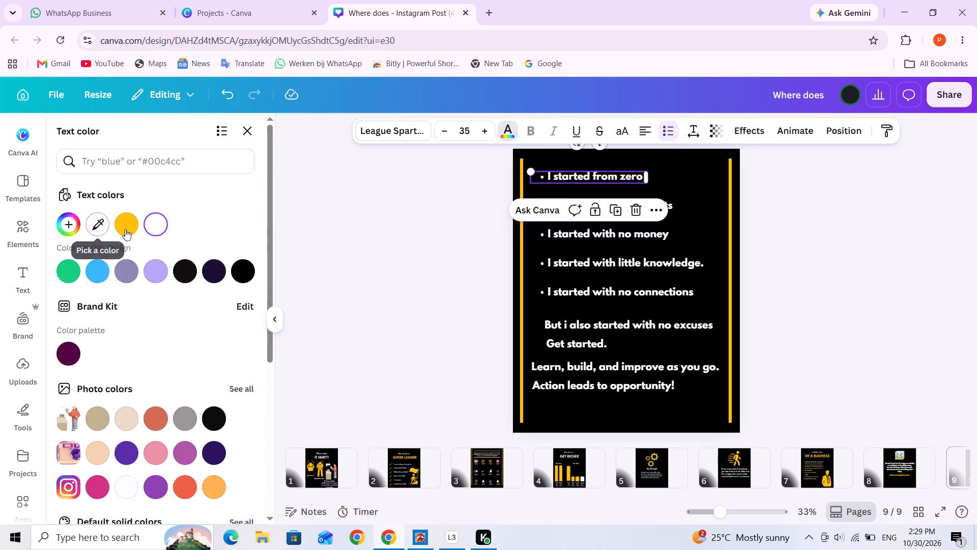
{"action": "left_click", "coordinate": [636, 243]}
{"action": "left_click", "coordinate": [636, 237]}
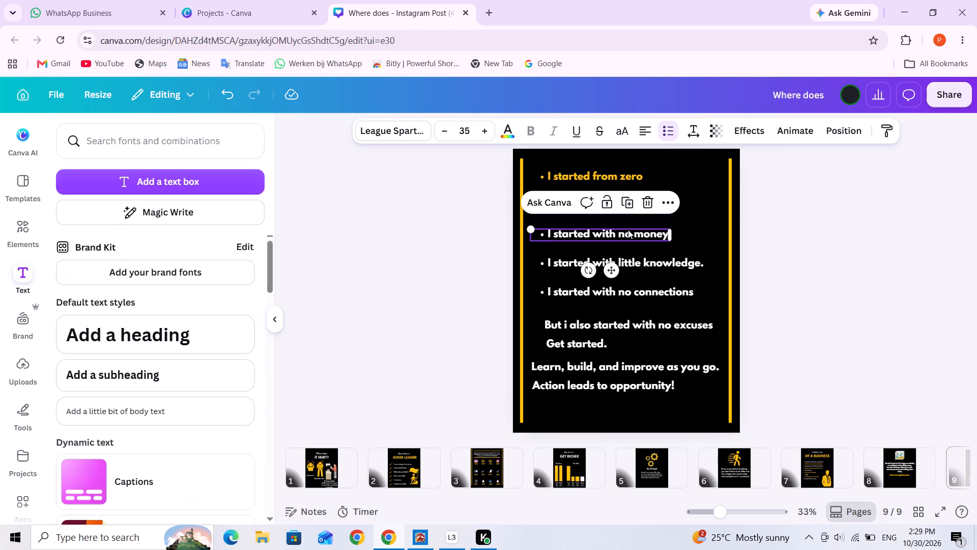
{"action": "left_click", "coordinate": [505, 131]}
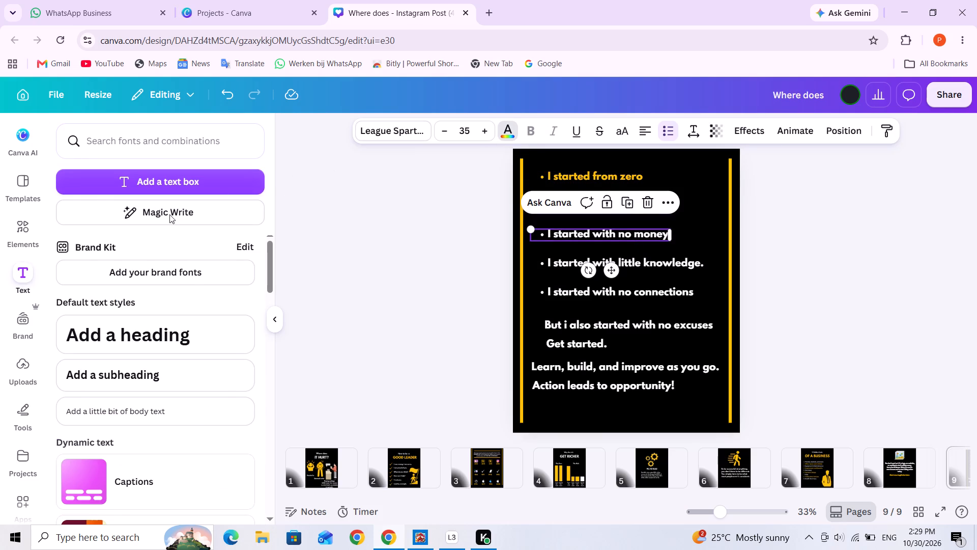
{"action": "left_click", "coordinate": [118, 221]}
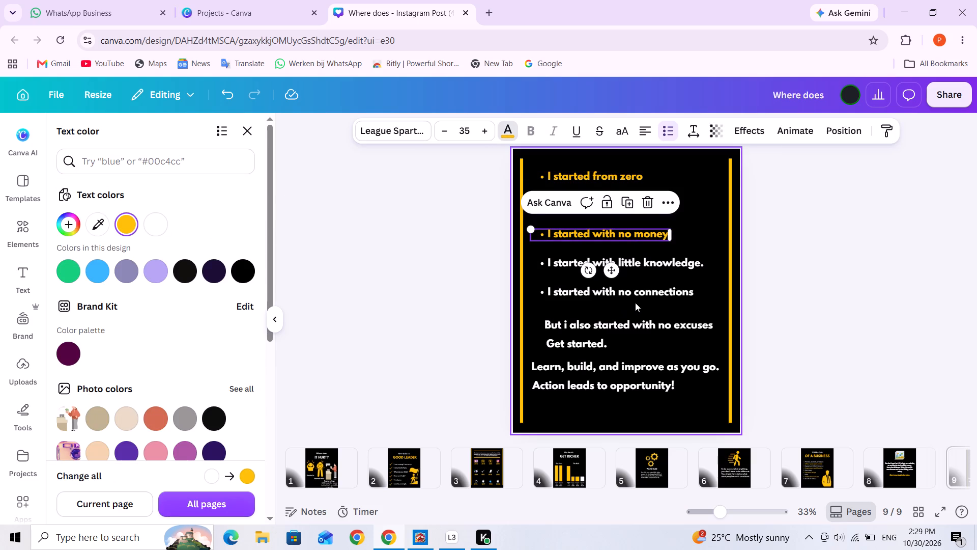
{"action": "left_click", "coordinate": [652, 288]}
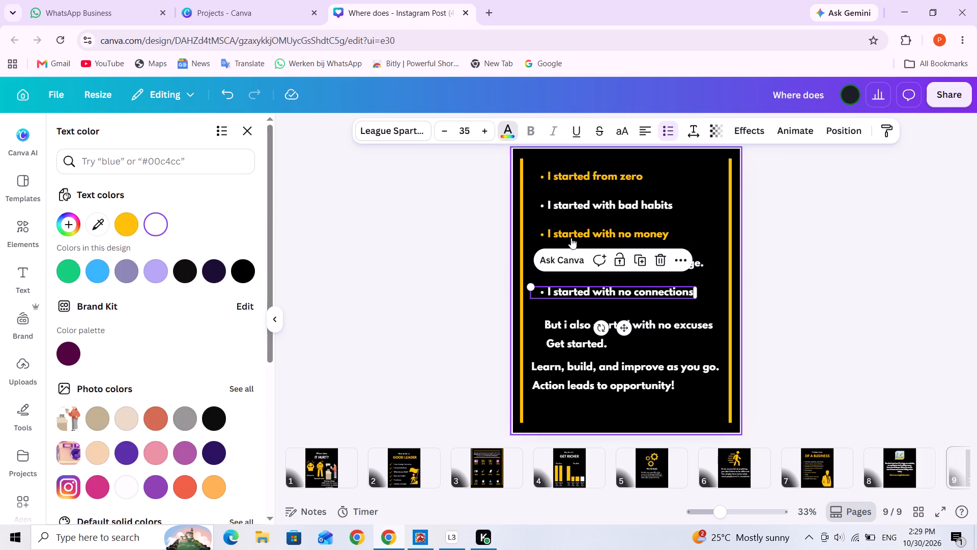
{"action": "left_click", "coordinate": [133, 224]}
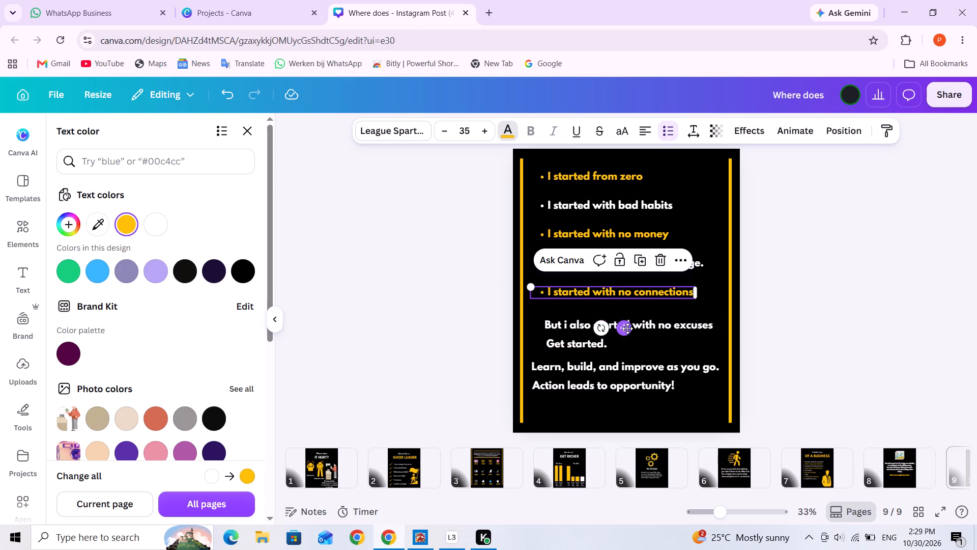
Color the closing lines "Learn, build, and improve as you go." and "Action leads to opportunity!" with the same yellow.
{"action": "left_click", "coordinate": [638, 374]}
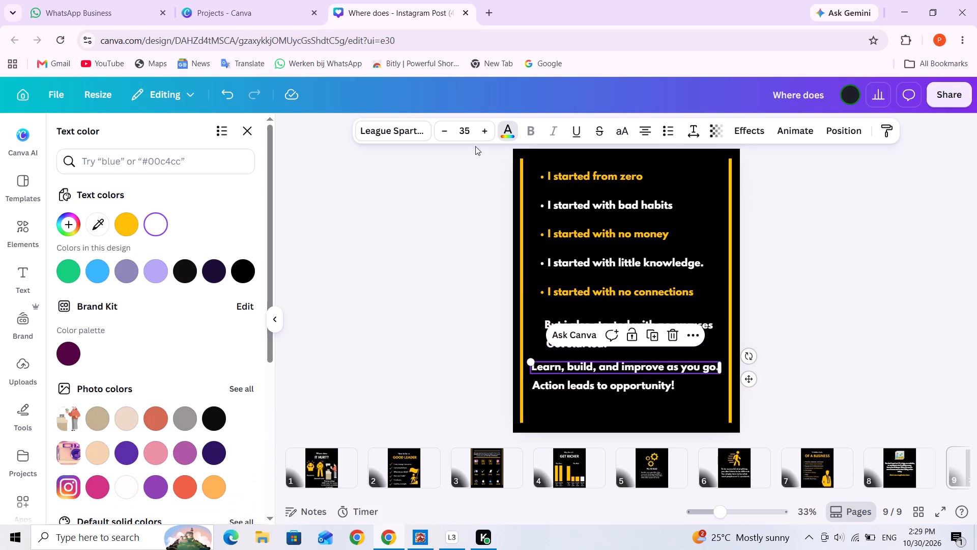
{"action": "left_click", "coordinate": [128, 225]}
{"action": "left_click", "coordinate": [636, 383]}
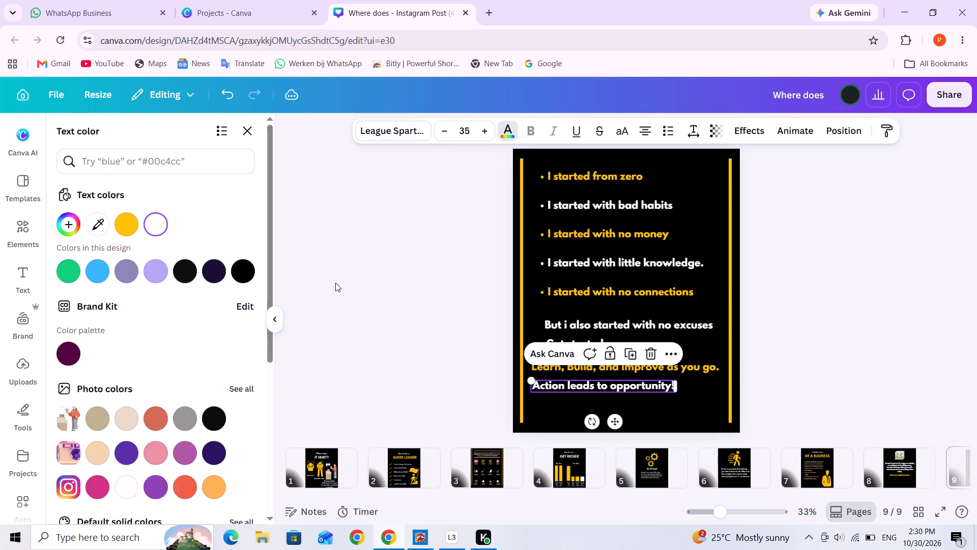
{"action": "left_click", "coordinate": [126, 221]}
{"action": "left_click", "coordinate": [811, 399]}
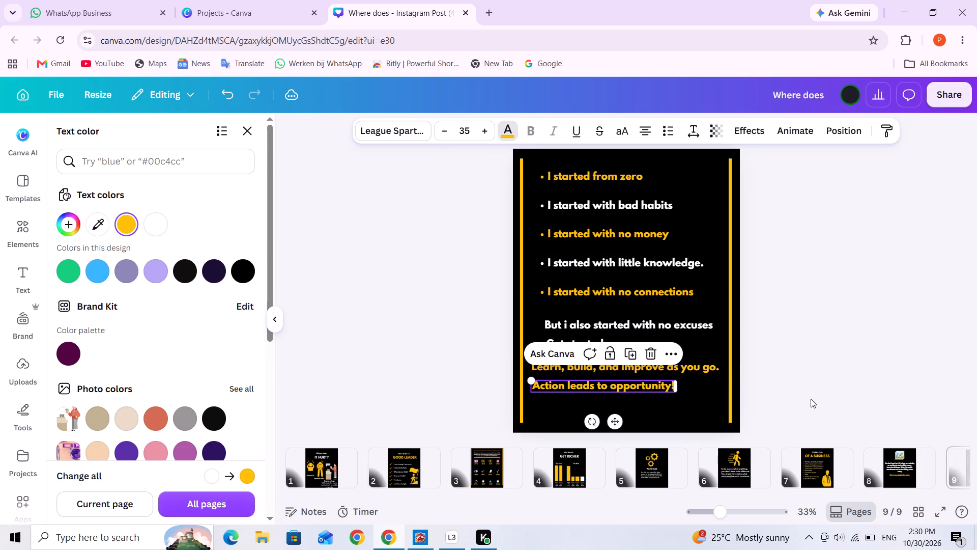
{"action": "left_click", "coordinate": [811, 399]}
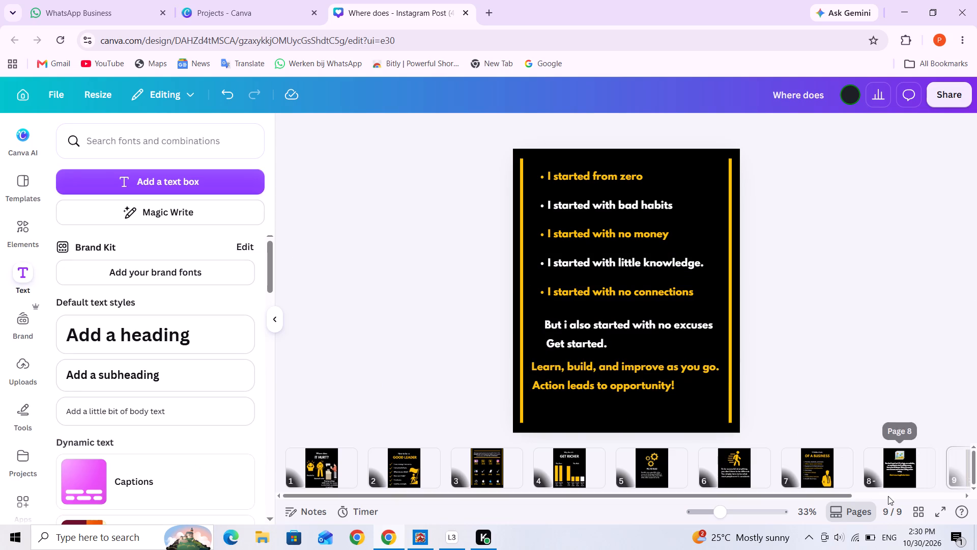
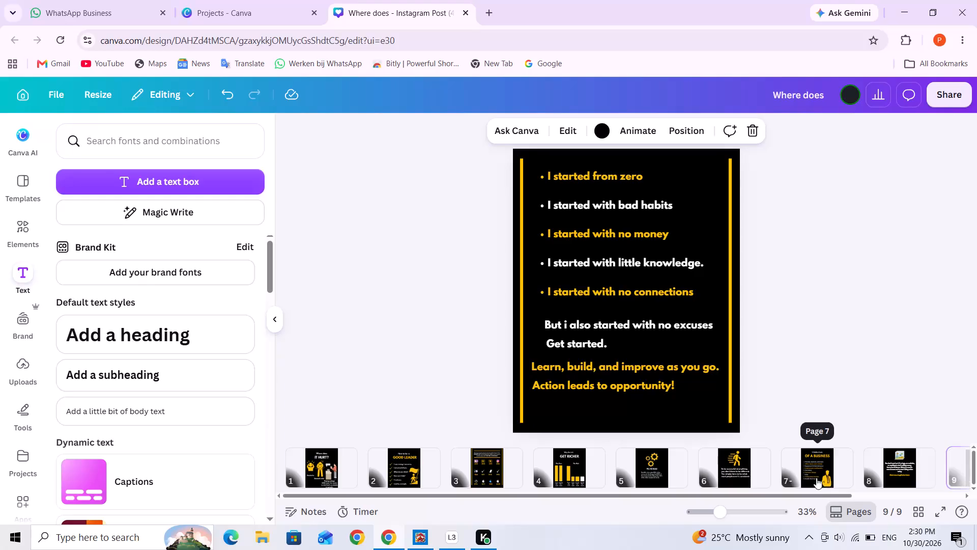
Add a new blank black page 10 after page 9.
{"action": "left_click_drag", "start_coordinate": [829, 491], "coordinate": [846, 489]}
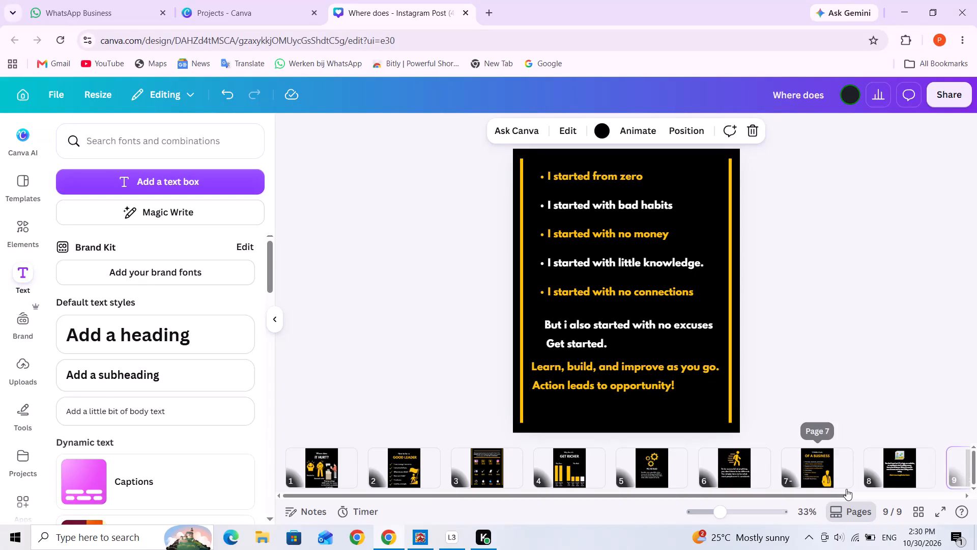
{"action": "left_click_drag", "start_coordinate": [846, 489], "coordinate": [853, 488]}
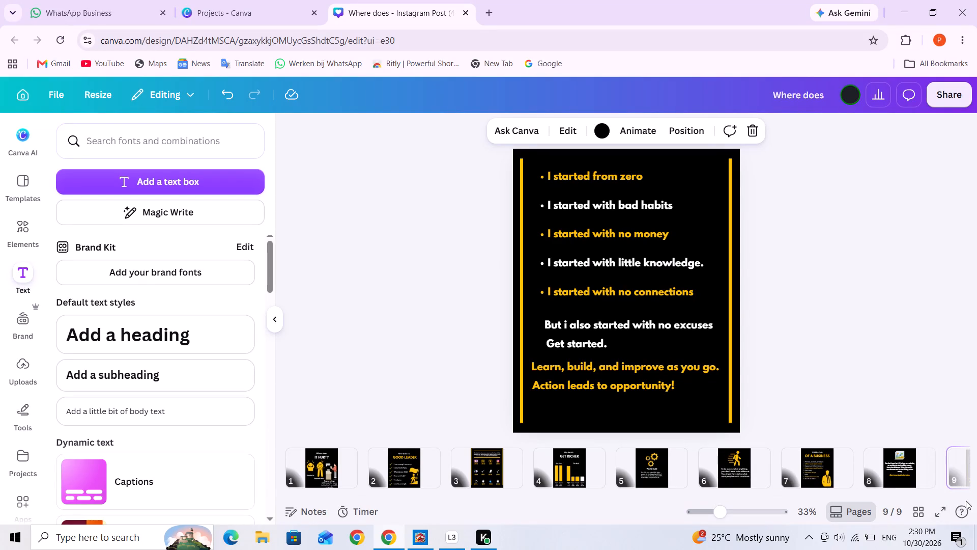
{"action": "left_click", "coordinate": [966, 501]}
{"action": "left_click", "coordinate": [964, 498]}
{"action": "left_click", "coordinate": [964, 498]}
{"action": "triple_click", "coordinate": [964, 498]}
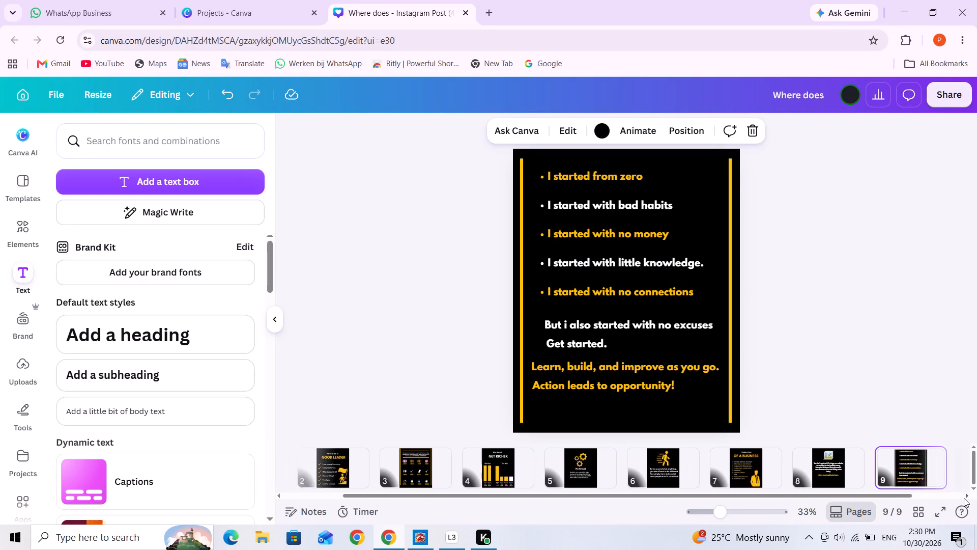
{"action": "left_click", "coordinate": [964, 498]}
{"action": "left_click", "coordinate": [912, 459]}
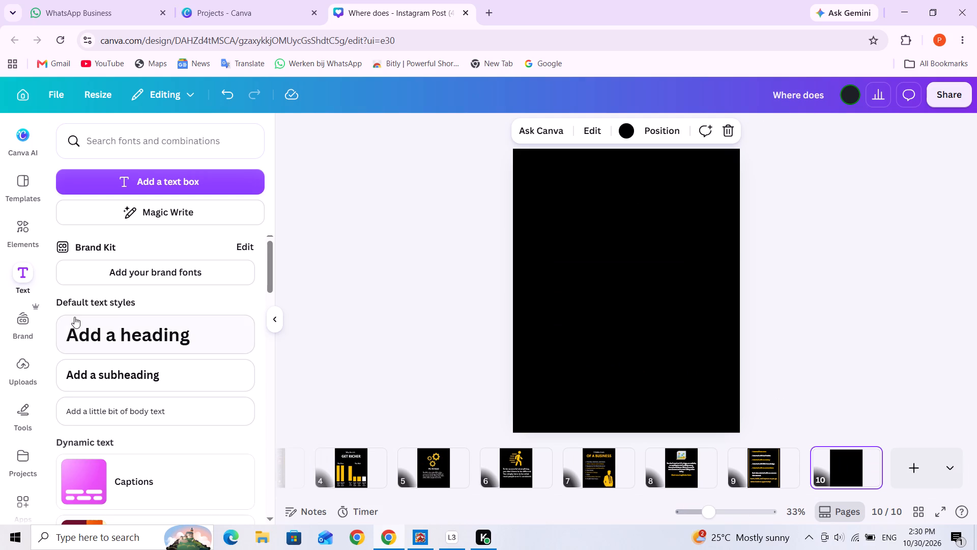
Search the graphics elements for "sleeping in office".
{"action": "left_click", "coordinate": [22, 222]}
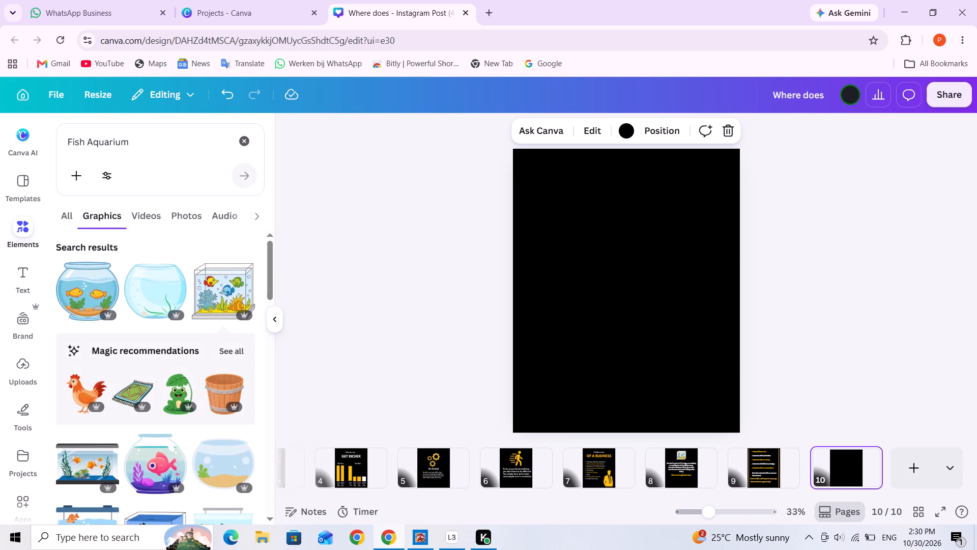
{"action": "triple_click", "coordinate": [125, 146]}
{"action": "type", "text": "sleeping"}
{"action": "key", "text": "space"}
{"action": "type", "text": "in"}
{"action": "key", "text": "space"}
{"action": "key", "text": "o"}
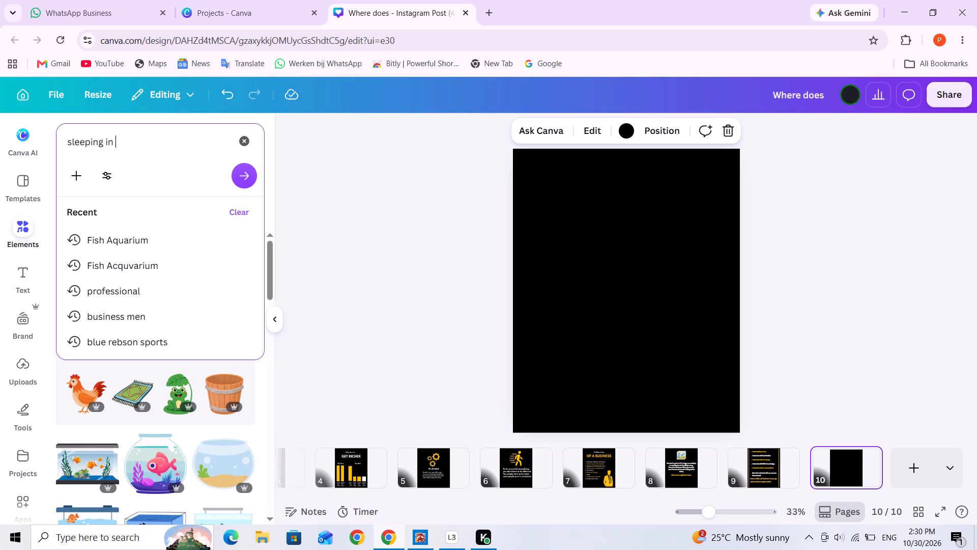
{"action": "key", "text": "f"}
{"action": "key", "text": "f"}
{"action": "key", "text": "i"}
{"action": "key", "text": "e"}
{"action": "key", "text": "Return"}
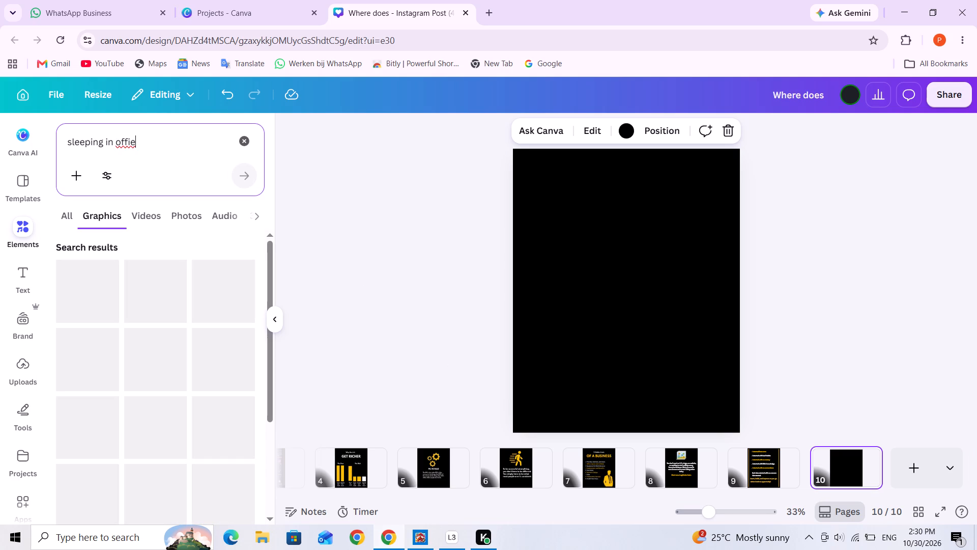
{"action": "left_click", "coordinate": [127, 142]}
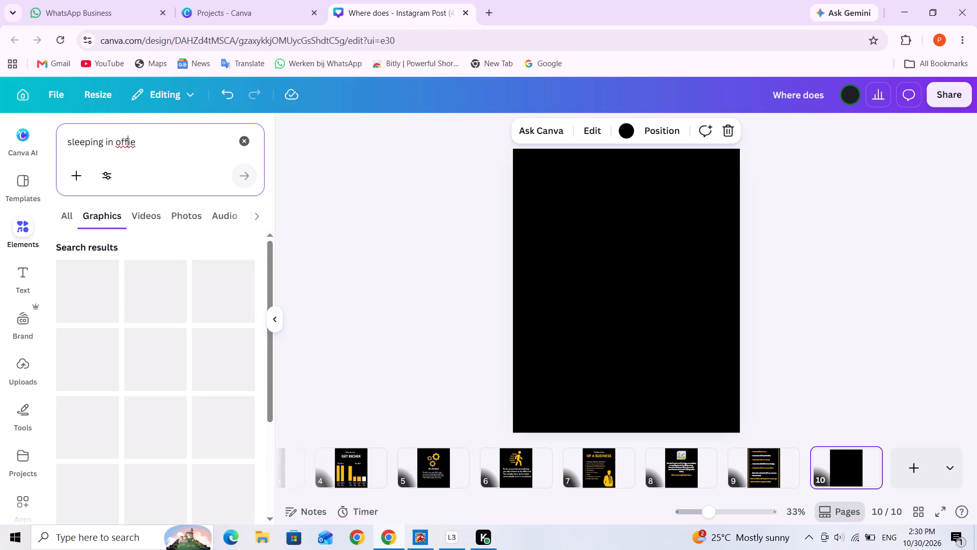
{"action": "left_click", "coordinate": [133, 142]}
{"action": "key", "text": "BackSpace"}
{"action": "key", "text": "c"}
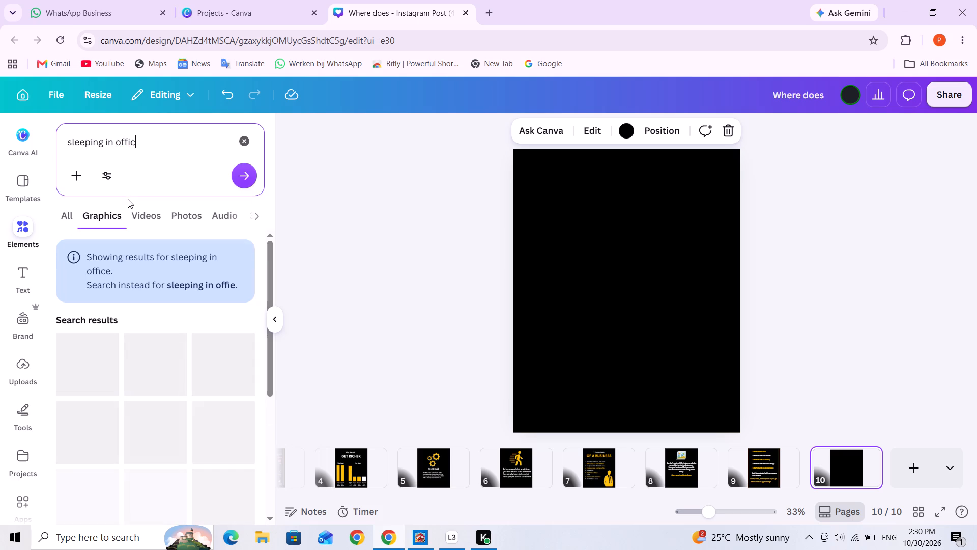
{"action": "key", "text": "e"}
{"action": "key", "text": "Return"}
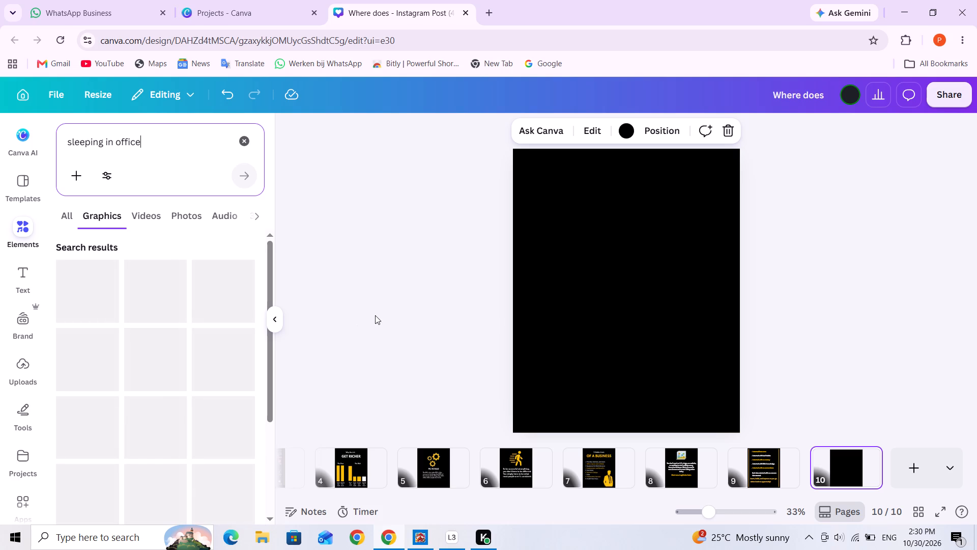
Insert the graphic of a man slumped over an office desk with paper stacks and a red chair on page 10.
{"action": "scroll", "coordinate": [10, 293], "scroll_direction": "down", "scroll_amount": 2}
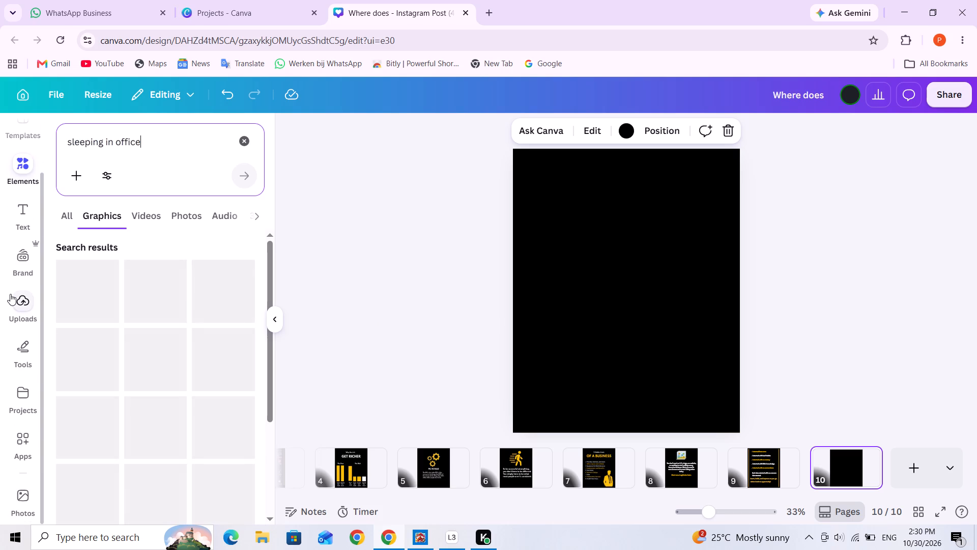
{"action": "scroll", "coordinate": [10, 294], "scroll_direction": "up", "scroll_amount": 1}
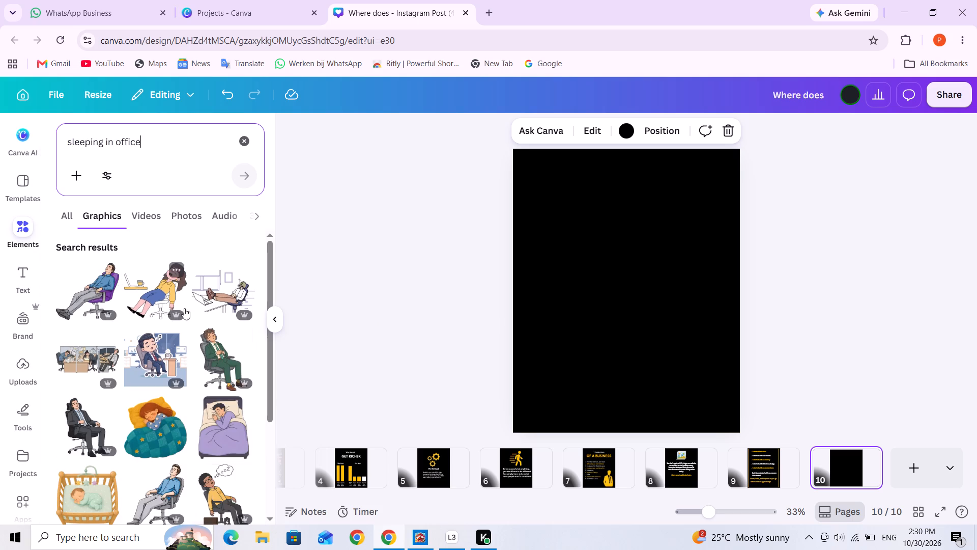
{"action": "scroll", "coordinate": [191, 342], "scroll_direction": "down", "scroll_amount": 2}
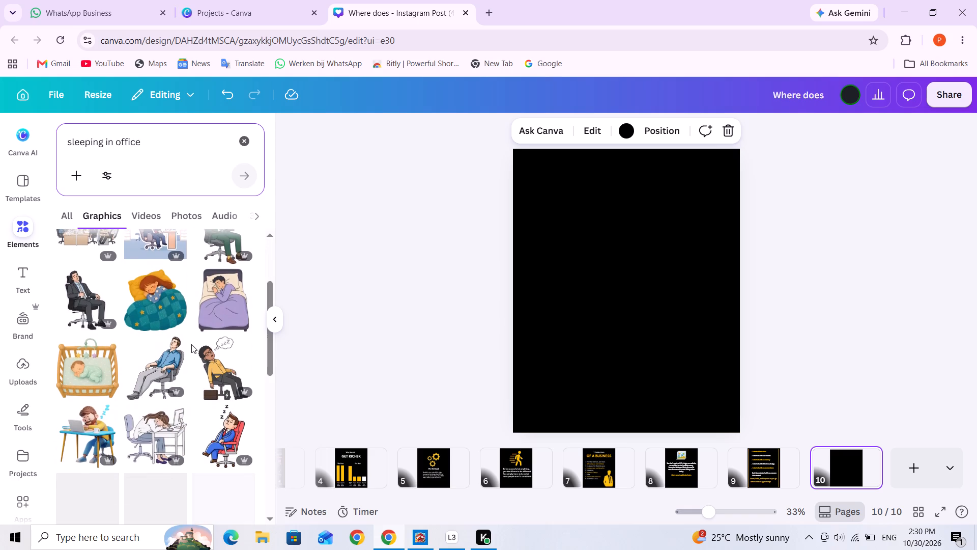
{"action": "scroll", "coordinate": [191, 344], "scroll_direction": "down", "scroll_amount": 3}
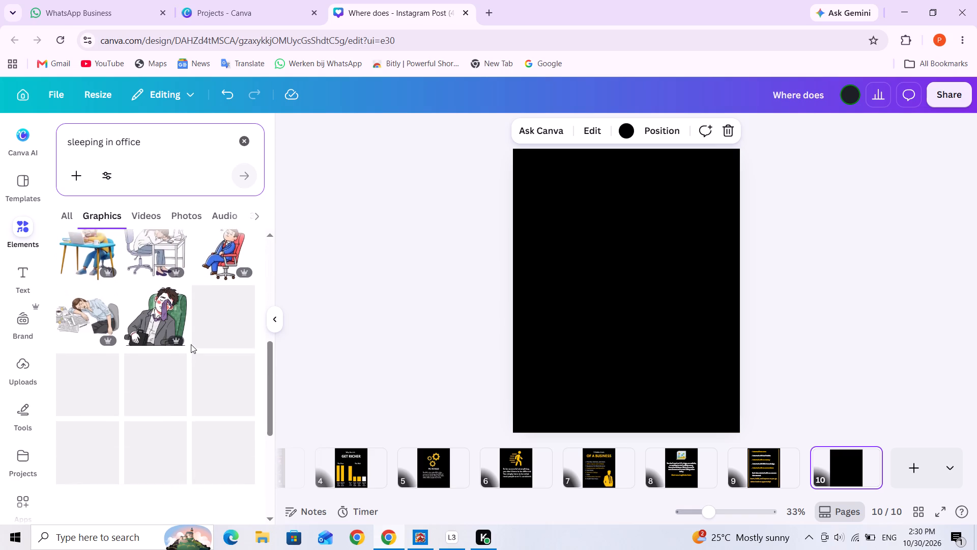
{"action": "scroll", "coordinate": [190, 344], "scroll_direction": "down", "scroll_amount": 3}
{"action": "scroll", "coordinate": [182, 323], "scroll_direction": "up", "scroll_amount": 2}
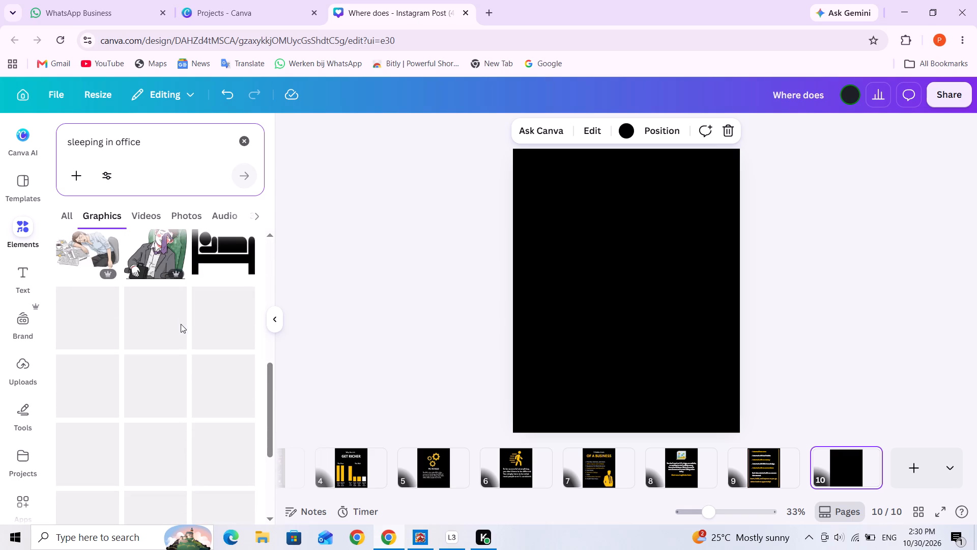
{"action": "scroll", "coordinate": [171, 336], "scroll_direction": "up", "scroll_amount": 1}
{"action": "scroll", "coordinate": [169, 337], "scroll_direction": "down", "scroll_amount": 1}
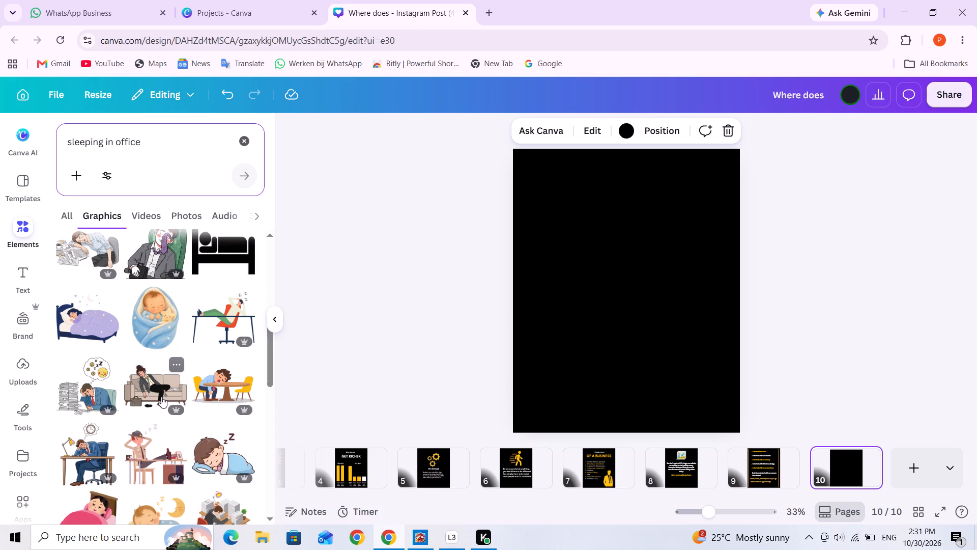
{"action": "scroll", "coordinate": [177, 432], "scroll_direction": "down", "scroll_amount": 2}
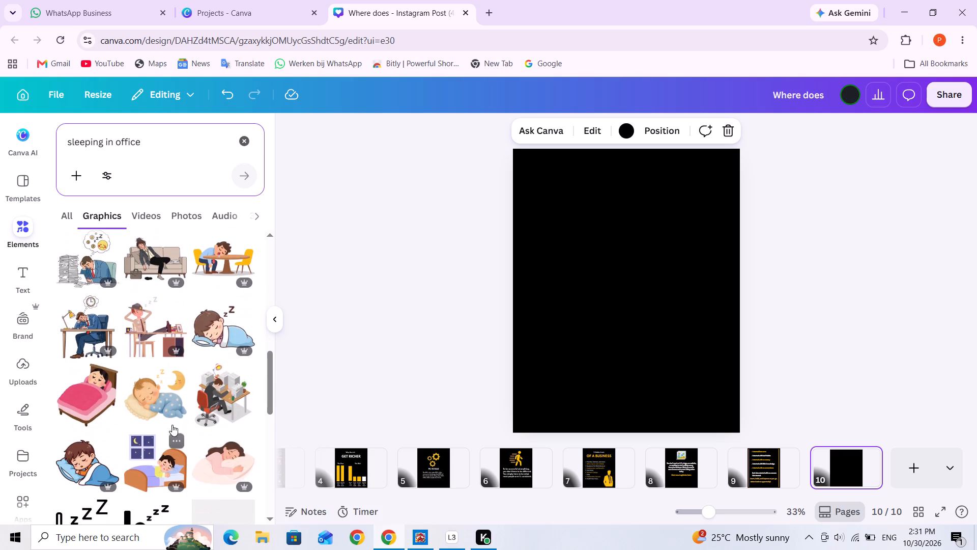
{"action": "scroll", "coordinate": [161, 417], "scroll_direction": "down", "scroll_amount": 1}
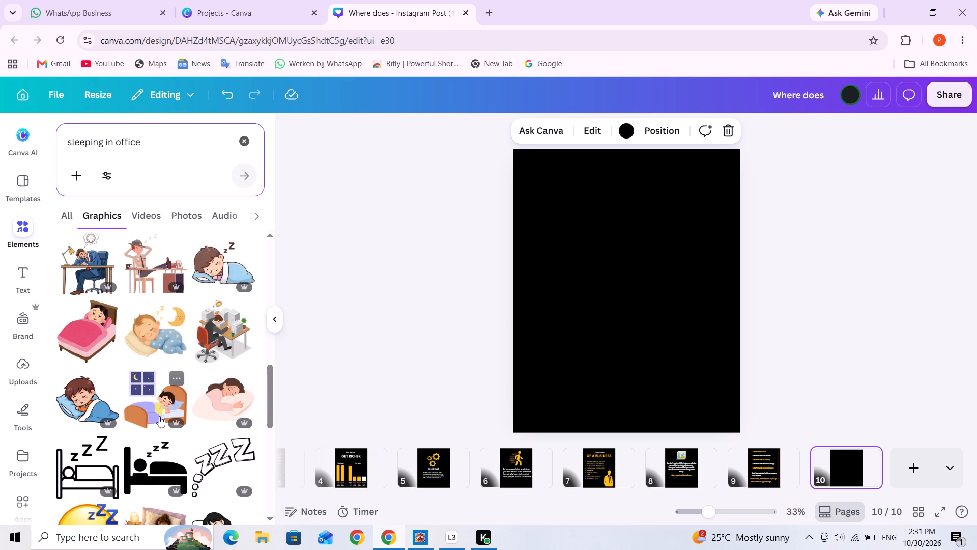
{"action": "scroll", "coordinate": [155, 413], "scroll_direction": "down", "scroll_amount": 2}
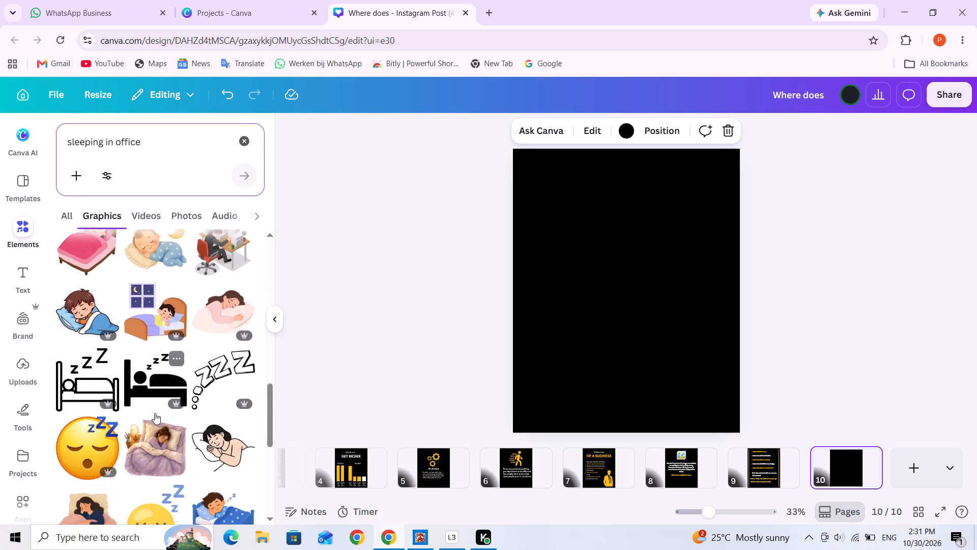
{"action": "scroll", "coordinate": [155, 413], "scroll_direction": "down", "scroll_amount": 1}
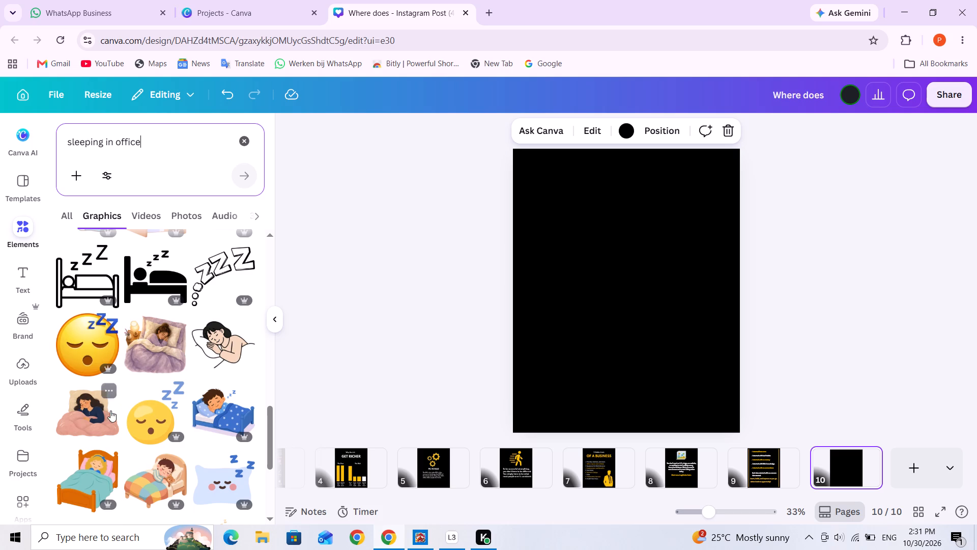
{"action": "scroll", "coordinate": [110, 410], "scroll_direction": "down", "scroll_amount": 4}
{"action": "scroll", "coordinate": [173, 414], "scroll_direction": "down", "scroll_amount": 2}
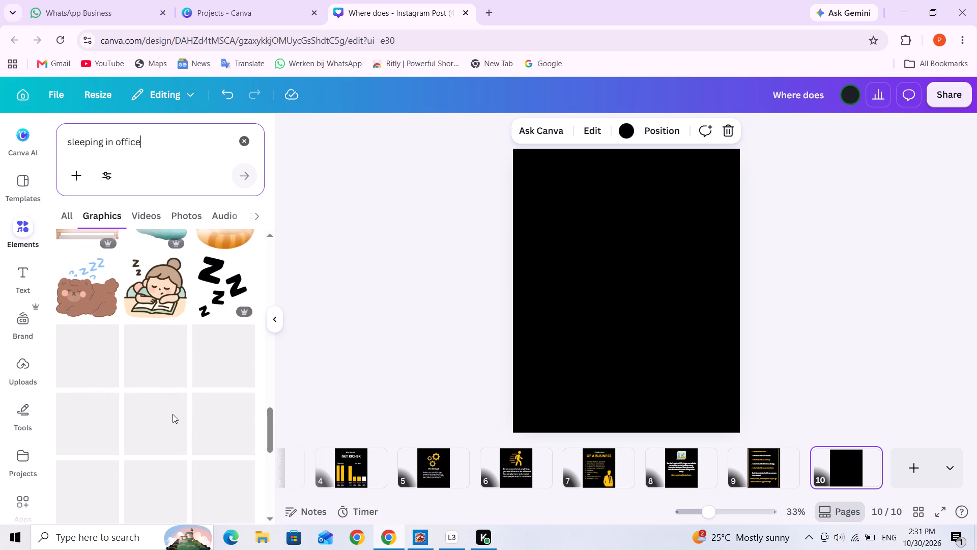
{"action": "scroll", "coordinate": [173, 414], "scroll_direction": "up", "scroll_amount": 12}
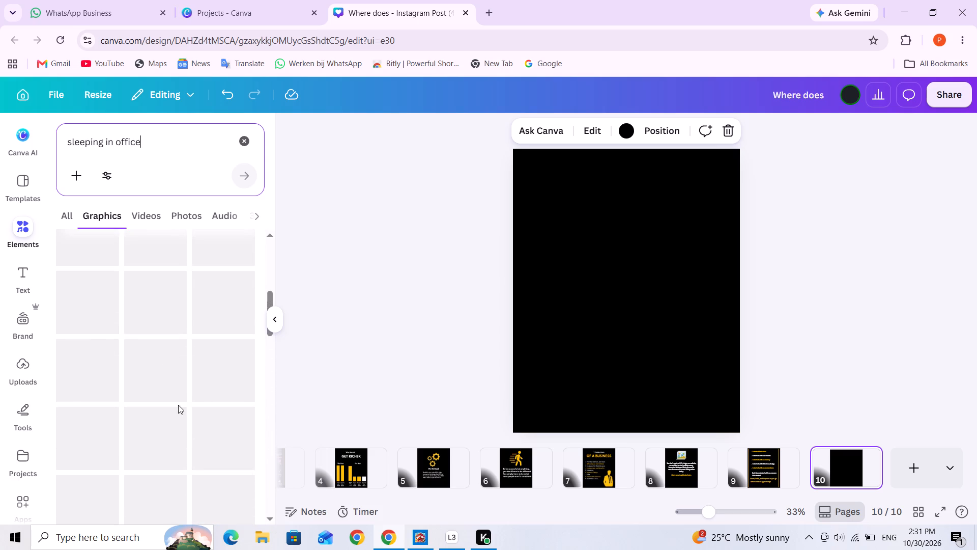
{"action": "scroll", "coordinate": [178, 405], "scroll_direction": "up", "scroll_amount": 9}
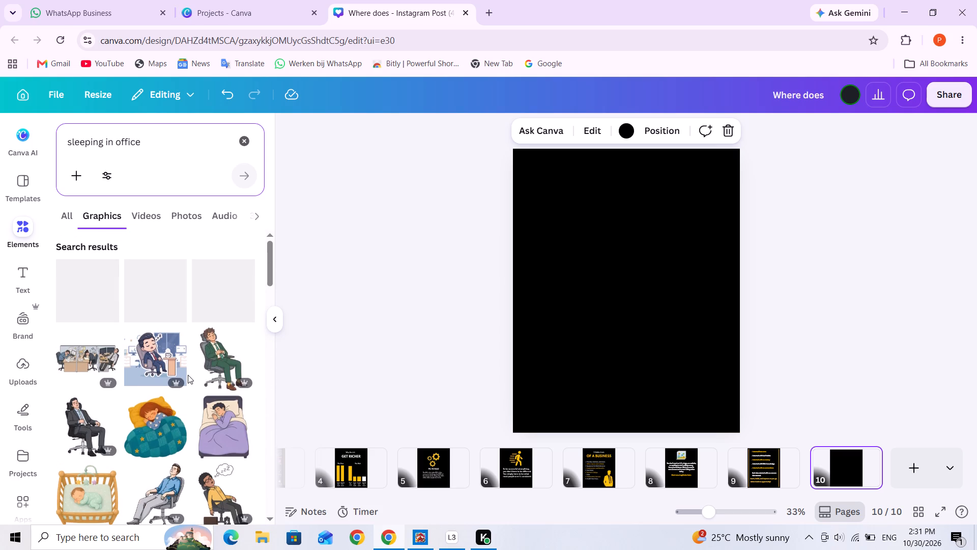
{"action": "scroll", "coordinate": [142, 406], "scroll_direction": "down", "scroll_amount": 1}
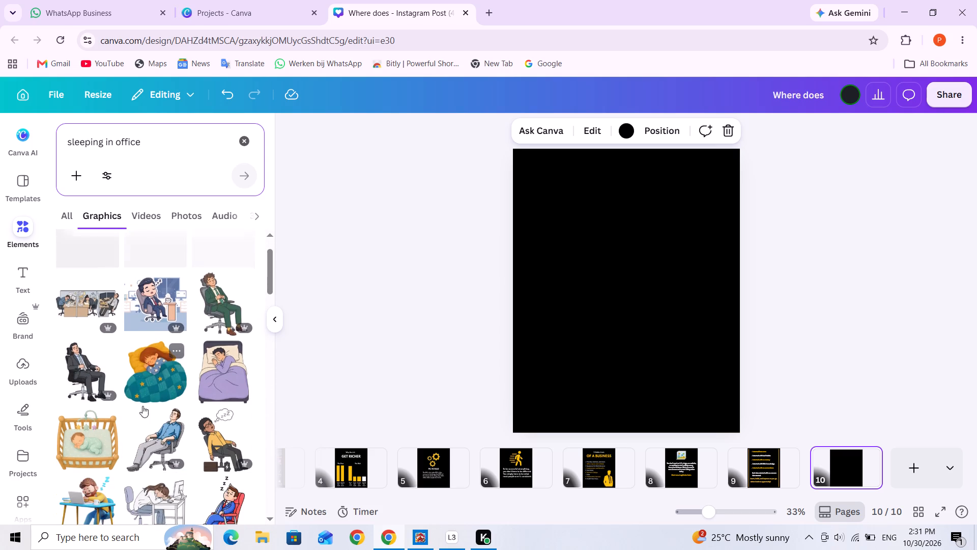
{"action": "scroll", "coordinate": [142, 406], "scroll_direction": "down", "scroll_amount": 1}
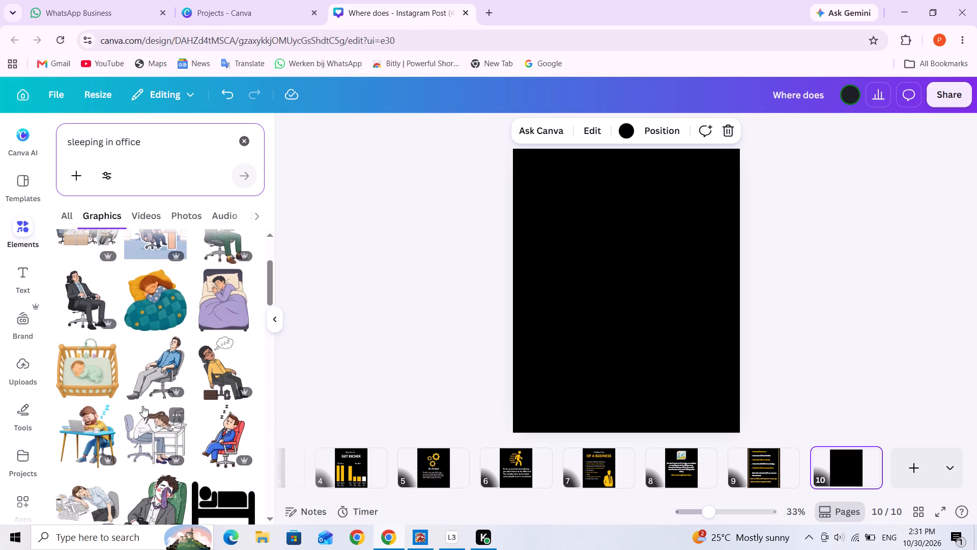
{"action": "scroll", "coordinate": [142, 406], "scroll_direction": "down", "scroll_amount": 2}
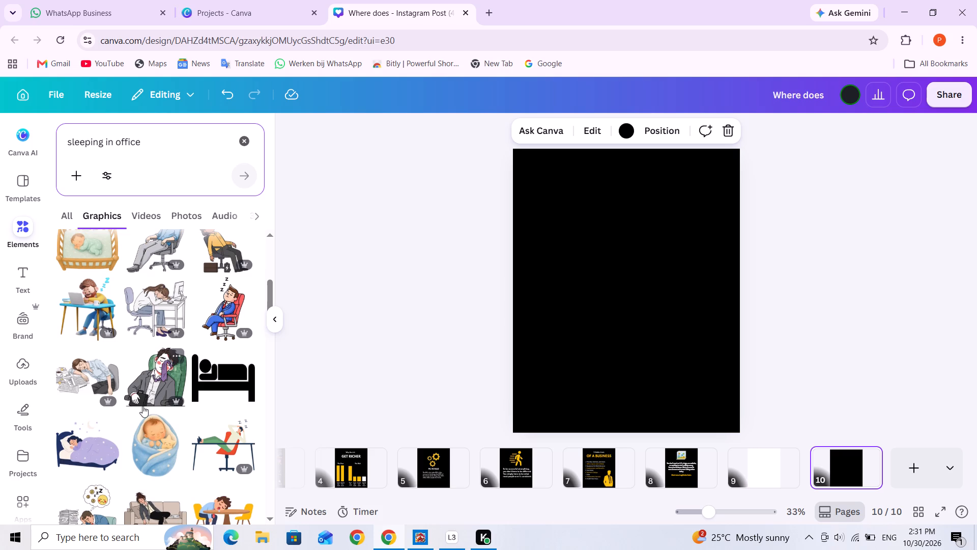
{"action": "scroll", "coordinate": [142, 406], "scroll_direction": "down", "scroll_amount": 3}
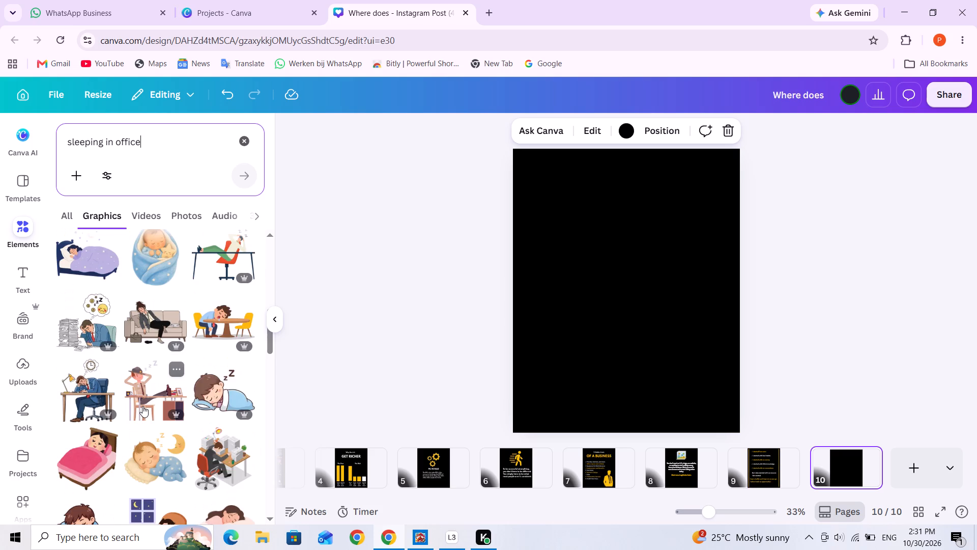
{"action": "left_click", "coordinate": [216, 455]}
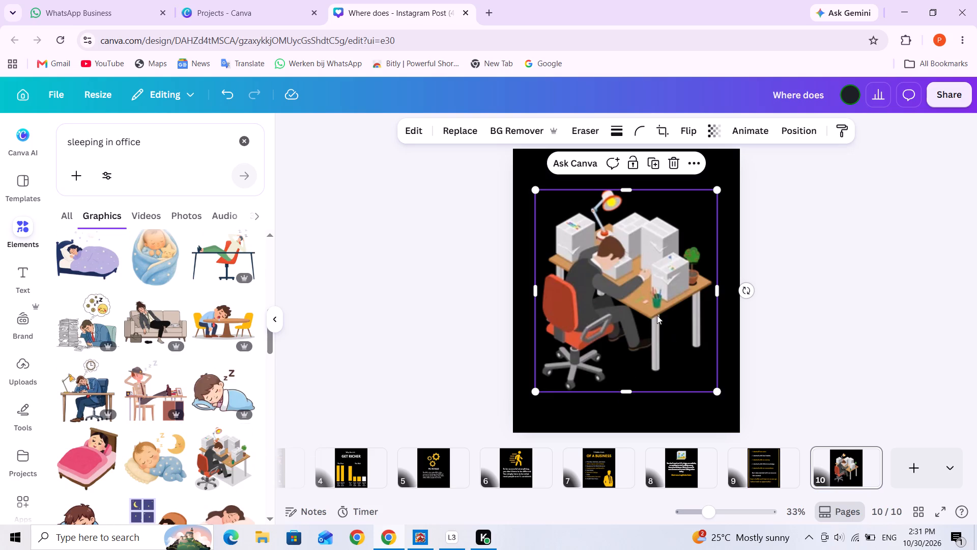
Shrink the sleeping office worker graphic to roughly a quarter of the page width and place it near the page's top centre.
{"action": "left_click_drag", "start_coordinate": [722, 396], "coordinate": [714, 388]}
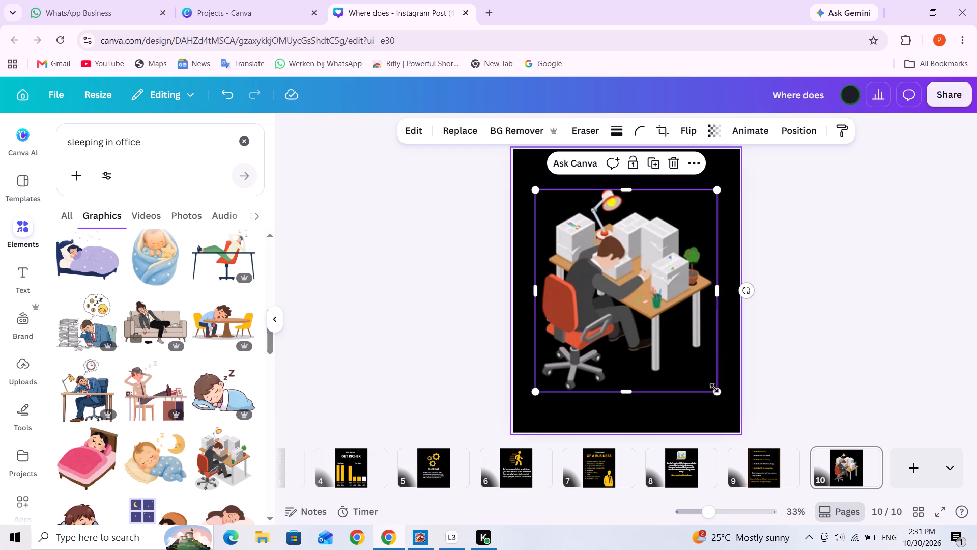
{"action": "left_click_drag", "start_coordinate": [714, 388], "coordinate": [687, 347]}
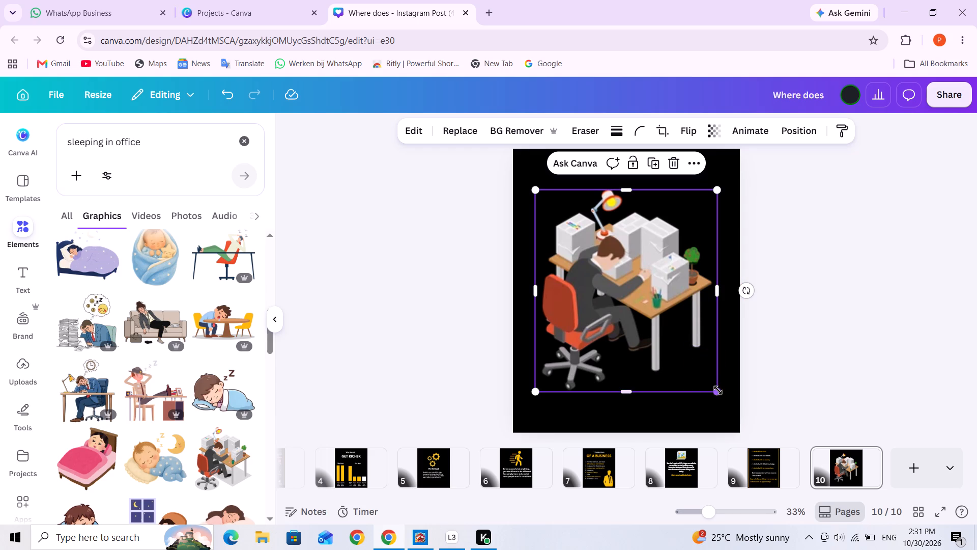
{"action": "left_click_drag", "start_coordinate": [718, 390], "coordinate": [659, 245]}
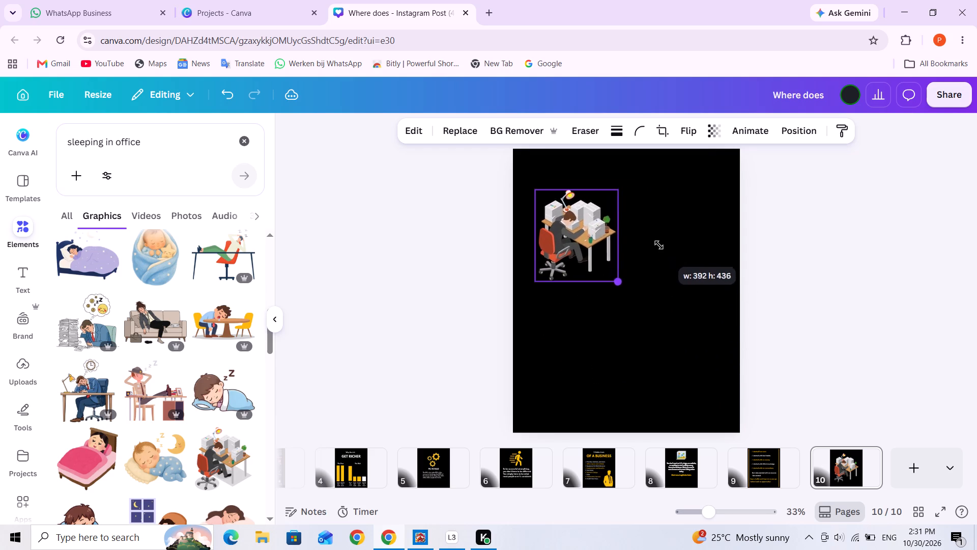
{"action": "left_click_drag", "start_coordinate": [659, 245], "coordinate": [659, 243]}
{"action": "left_click_drag", "start_coordinate": [604, 260], "coordinate": [661, 238]}
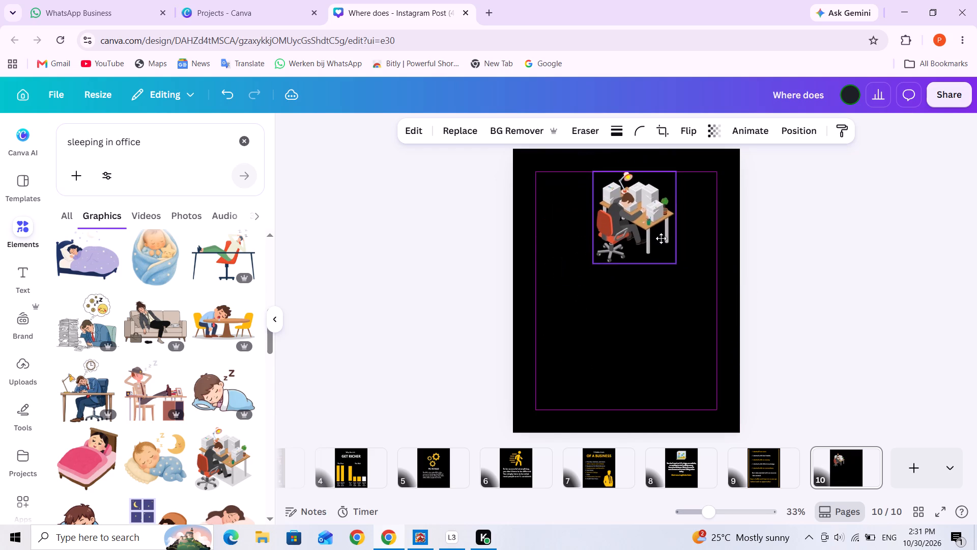
{"action": "left_click_drag", "start_coordinate": [661, 238], "coordinate": [659, 236]}
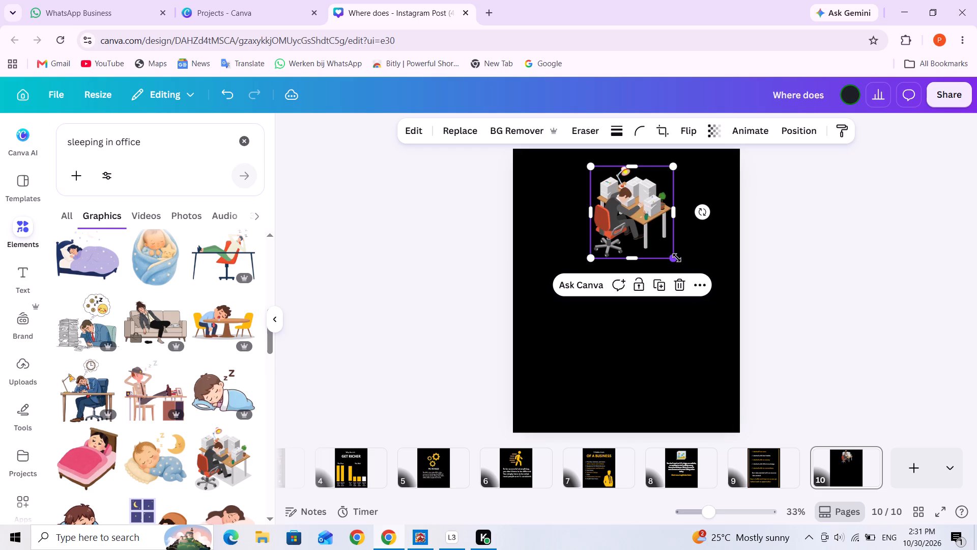
{"action": "left_click_drag", "start_coordinate": [674, 257], "coordinate": [652, 241]}
{"action": "left_click", "coordinate": [649, 373]}
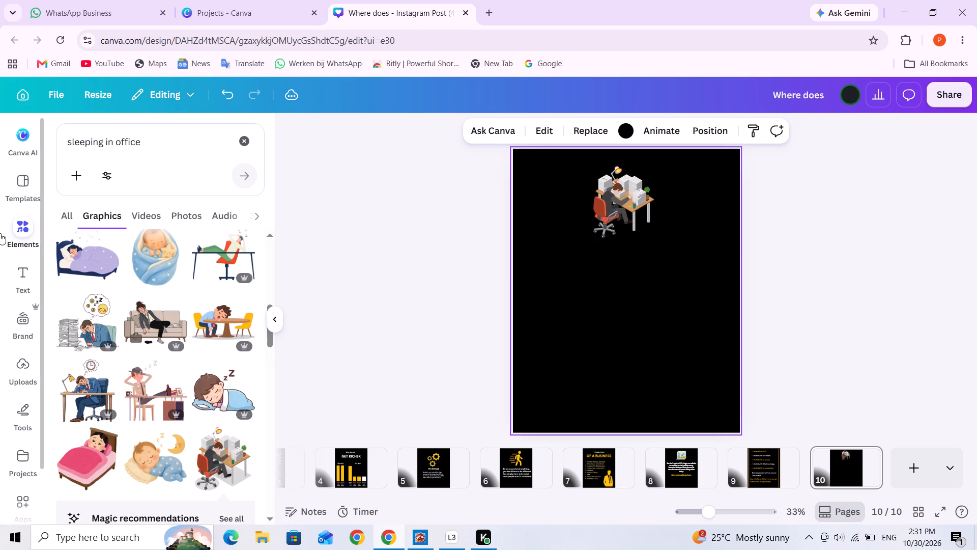
Add a subheading text box to page 10 and set it to League Spartan, size 35.
{"action": "left_click", "coordinate": [21, 286]}
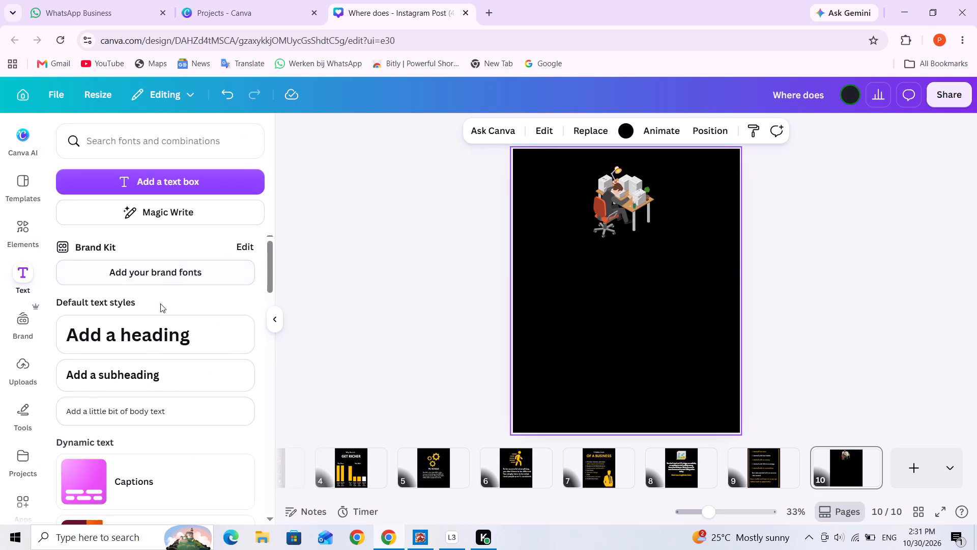
{"action": "left_click", "coordinate": [133, 370]}
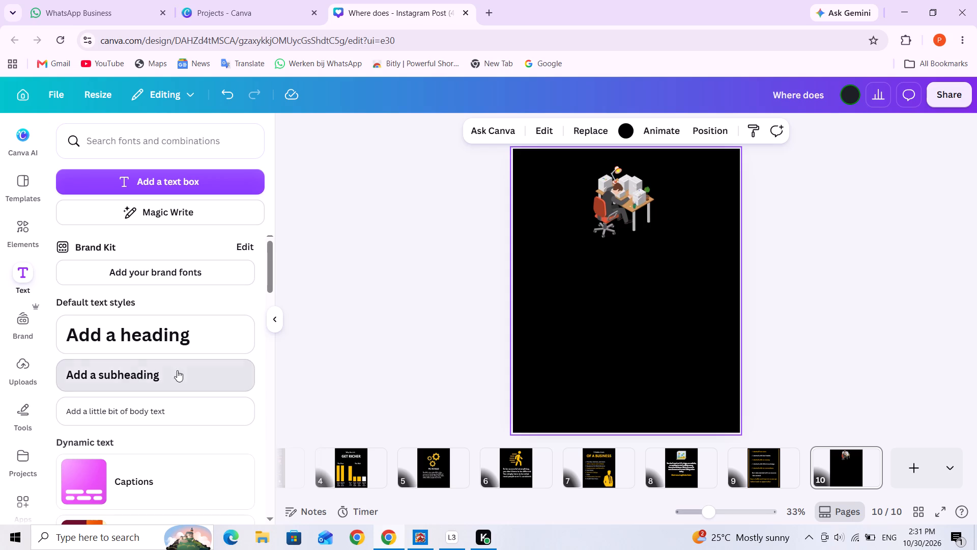
{"action": "left_click", "coordinate": [468, 133]}
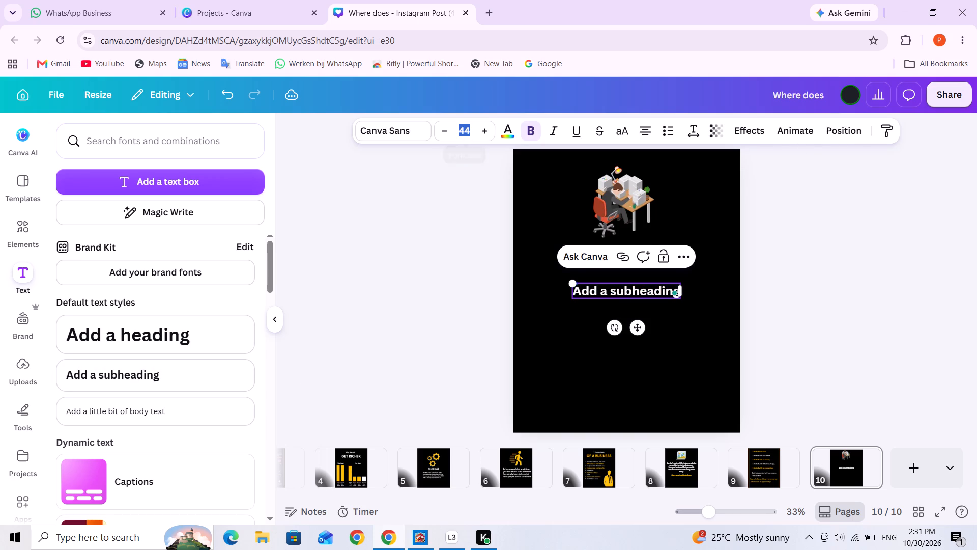
{"action": "key", "text": "3"}
{"action": "key", "text": "5"}
{"action": "key", "text": "Return"}
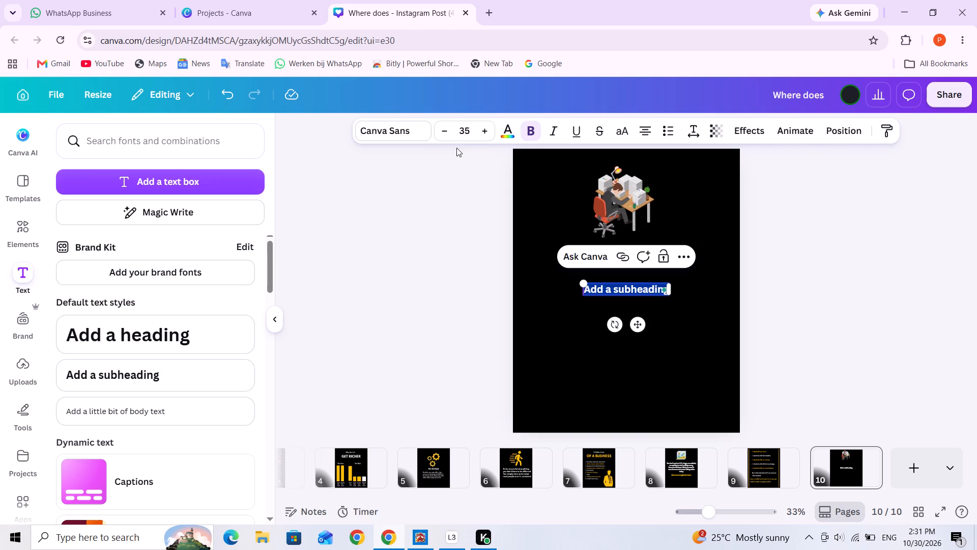
{"action": "left_click", "coordinate": [422, 128]}
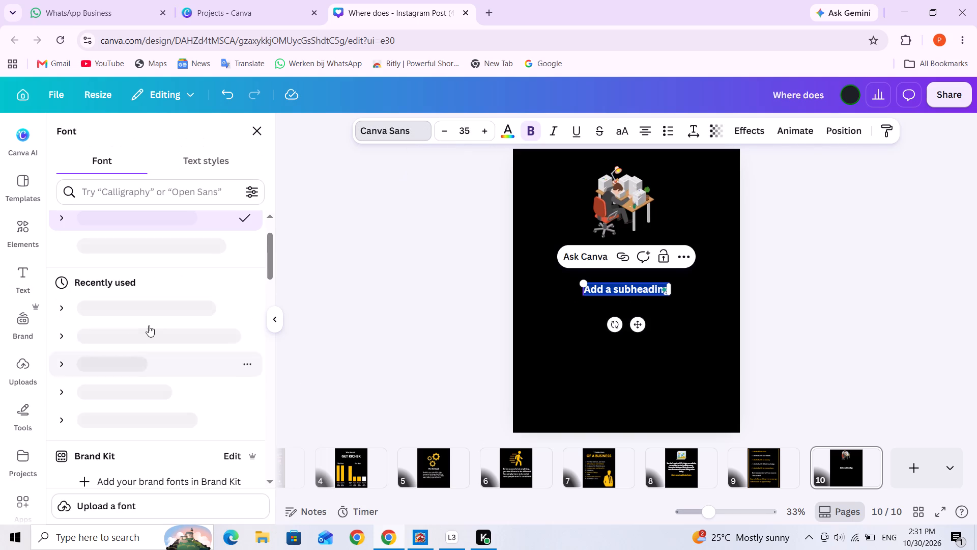
{"action": "left_click", "coordinate": [161, 253]}
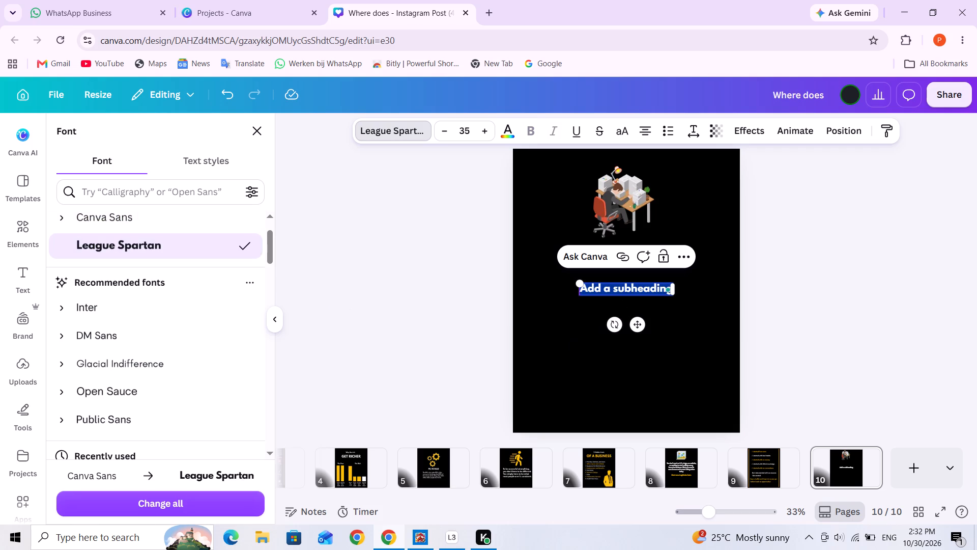
Replace the subheading placeholder with "Some of you are sleeping on" and widen the text box to about 721 so it fits one line.
{"action": "left_click_drag", "start_coordinate": [674, 291], "coordinate": [709, 291]}
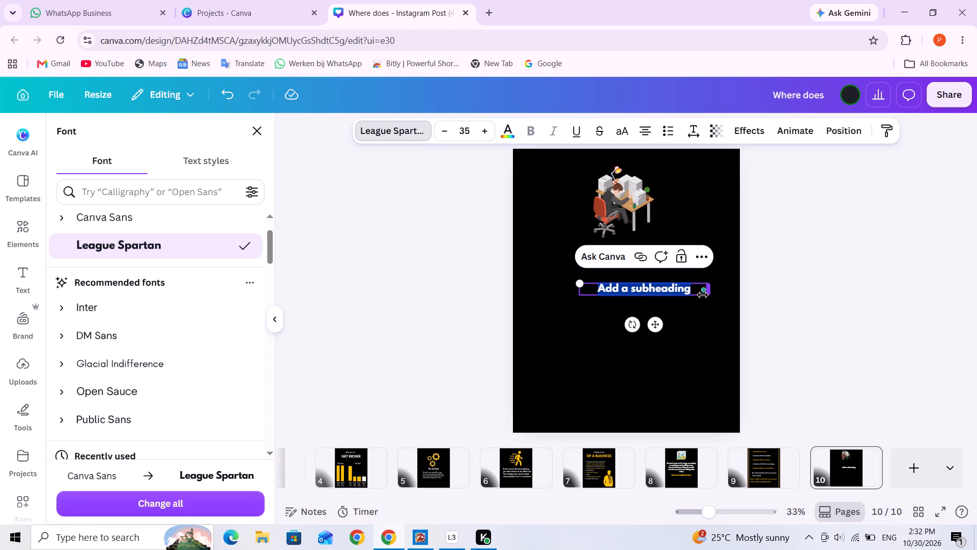
{"action": "triple_click", "coordinate": [643, 288]}
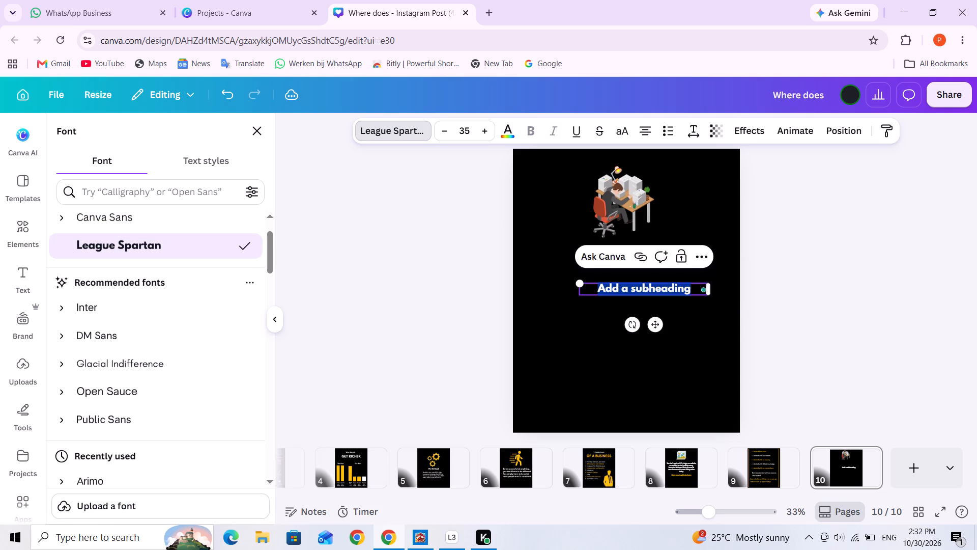
{"action": "key", "text": "BackSpace"}
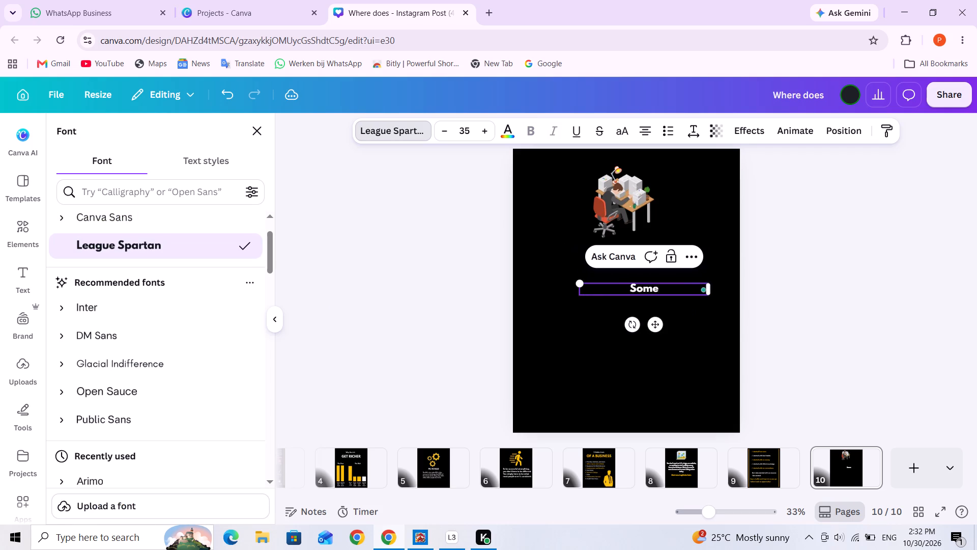
{"action": "key", "text": "space"}
{"action": "type", "text": "of you are"}
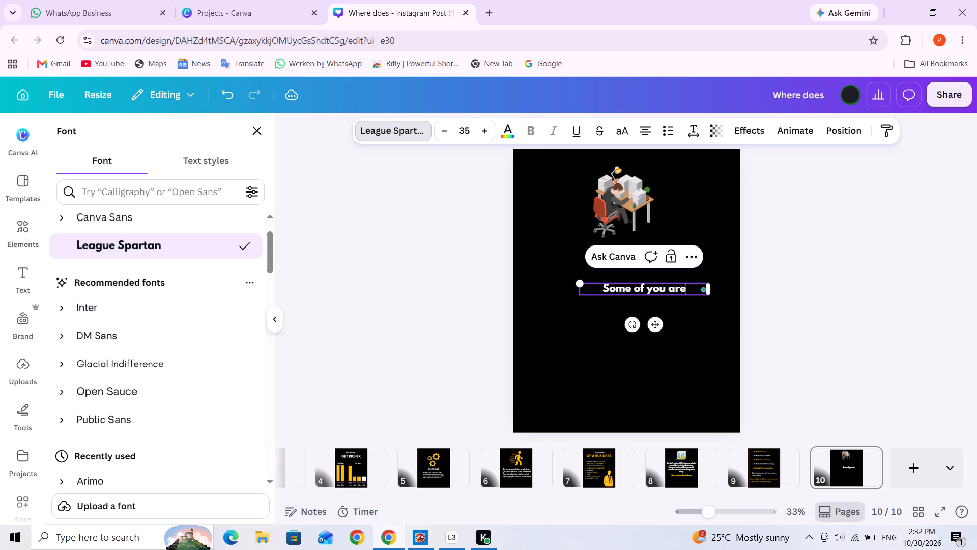
{"action": "key", "text": "space"}
{"action": "type", "text": "sleeping"}
{"action": "key", "text": "space"}
{"action": "type", "text": "on"}
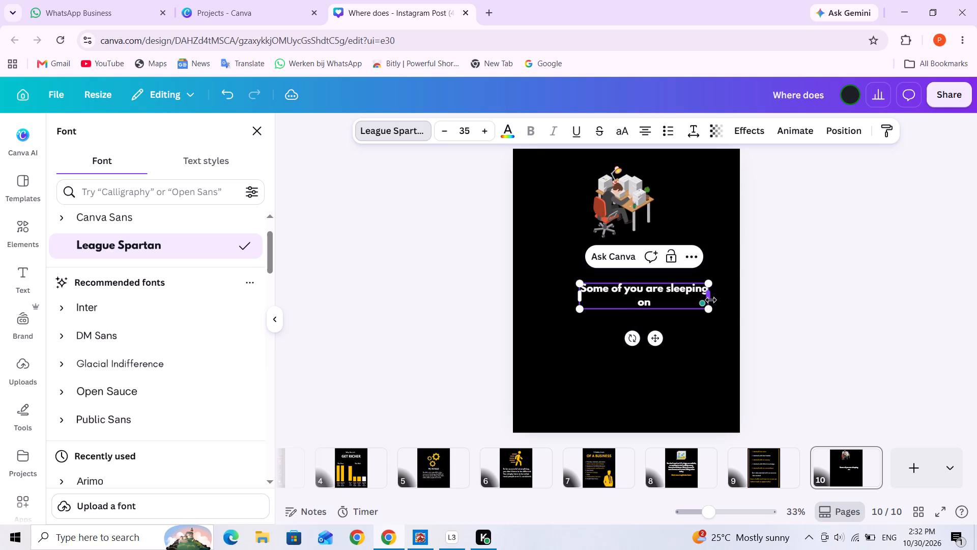
{"action": "left_click_drag", "start_coordinate": [711, 300], "coordinate": [734, 300]}
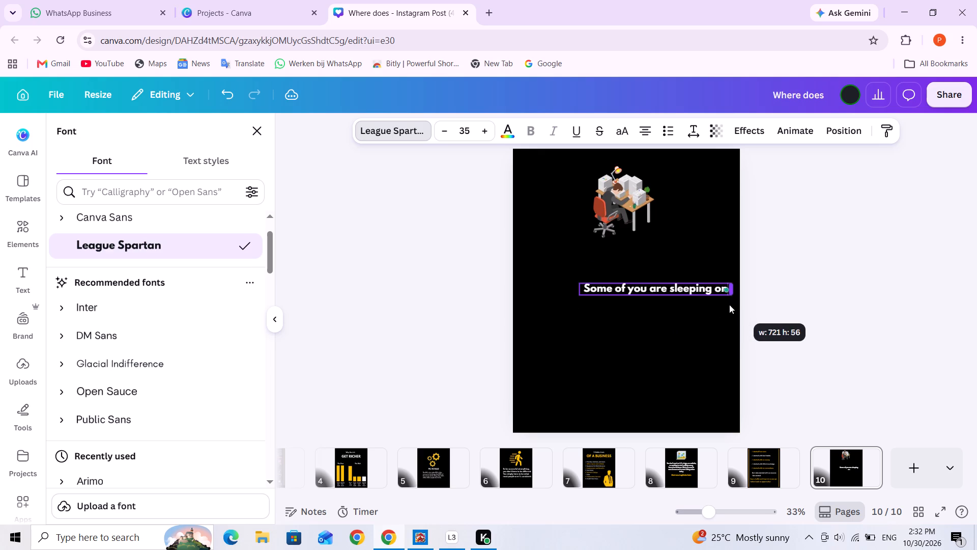
Move the "Some of you are sleeping on" text up and centre it beneath the office worker graphic.
{"action": "left_click", "coordinate": [698, 363]}
{"action": "left_click_drag", "start_coordinate": [682, 288], "coordinate": [665, 286]}
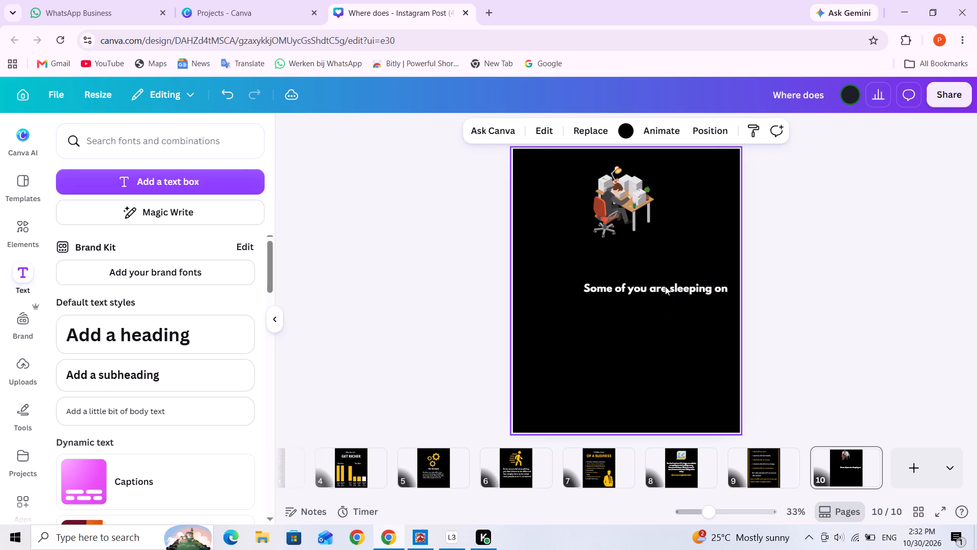
{"action": "left_click_drag", "start_coordinate": [665, 286], "coordinate": [646, 272]}
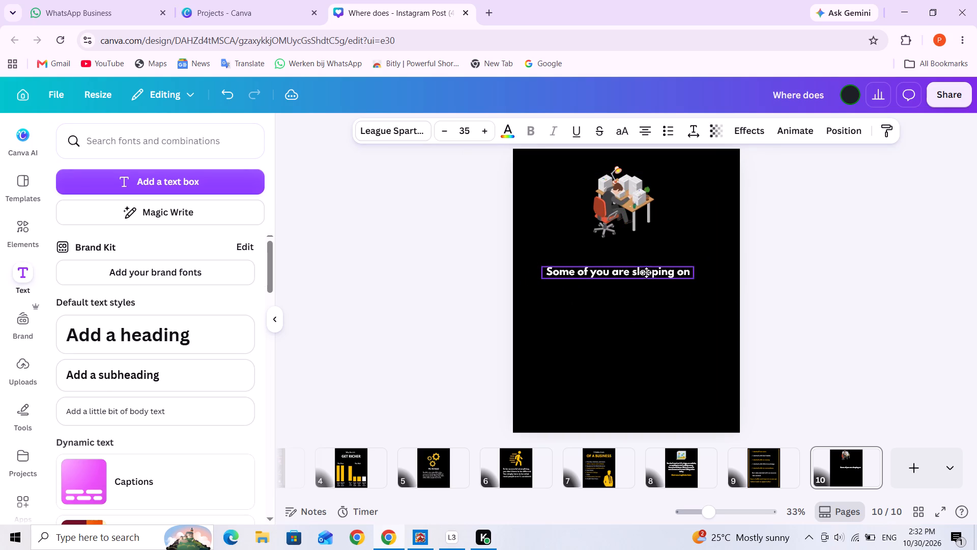
{"action": "left_click_drag", "start_coordinate": [646, 272], "coordinate": [647, 273]}
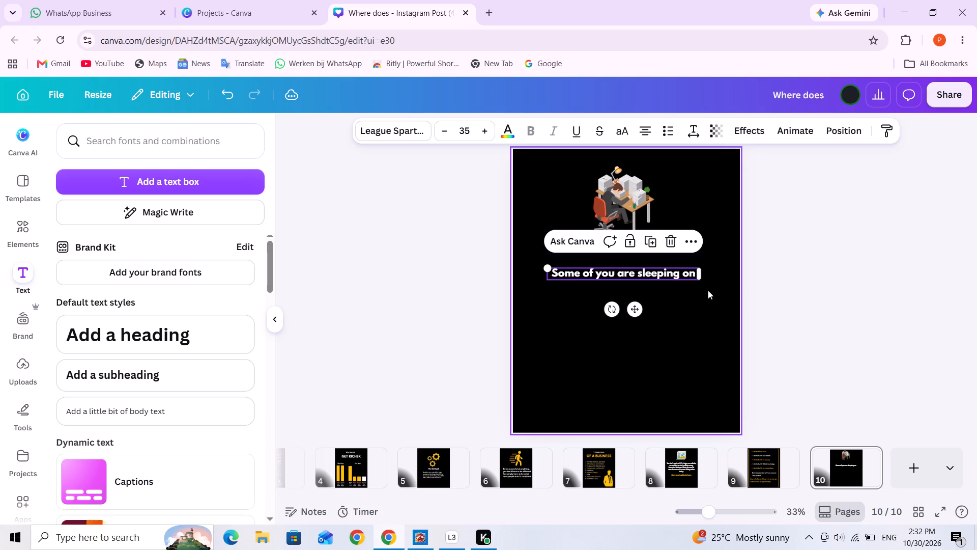
Continue the text with two more lines: "skills and talents that can" and "make you a millionaire.".
{"action": "left_click", "coordinate": [694, 274]}
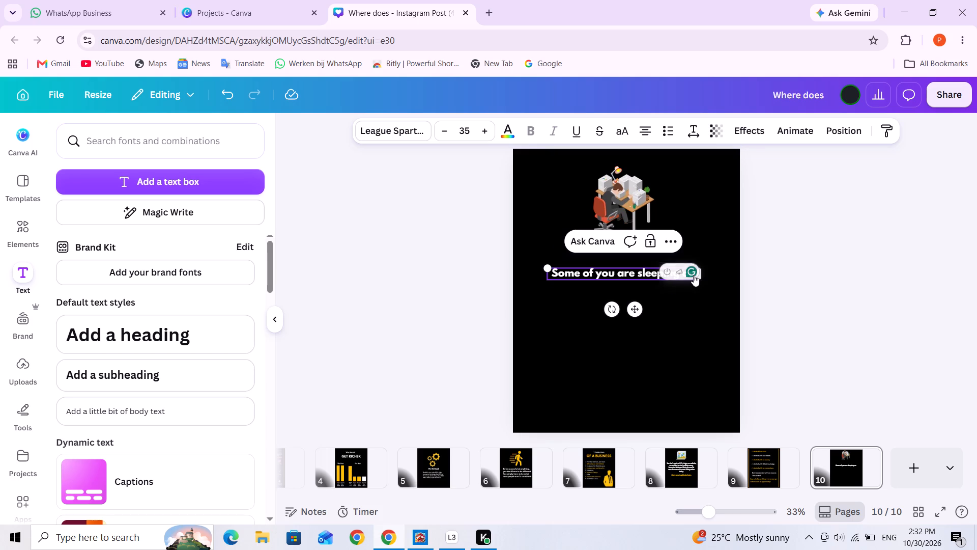
{"action": "key", "text": "Return"}
{"action": "type", "text": "ski"}
{"action": "type", "text": "lls an"}
{"action": "key", "text": "d"}
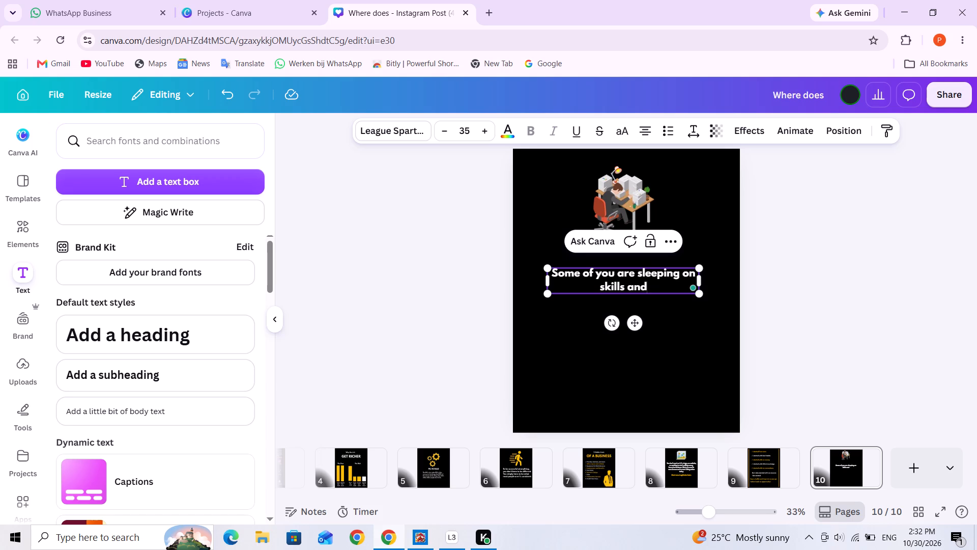
{"action": "type", "text": "talents that can"}
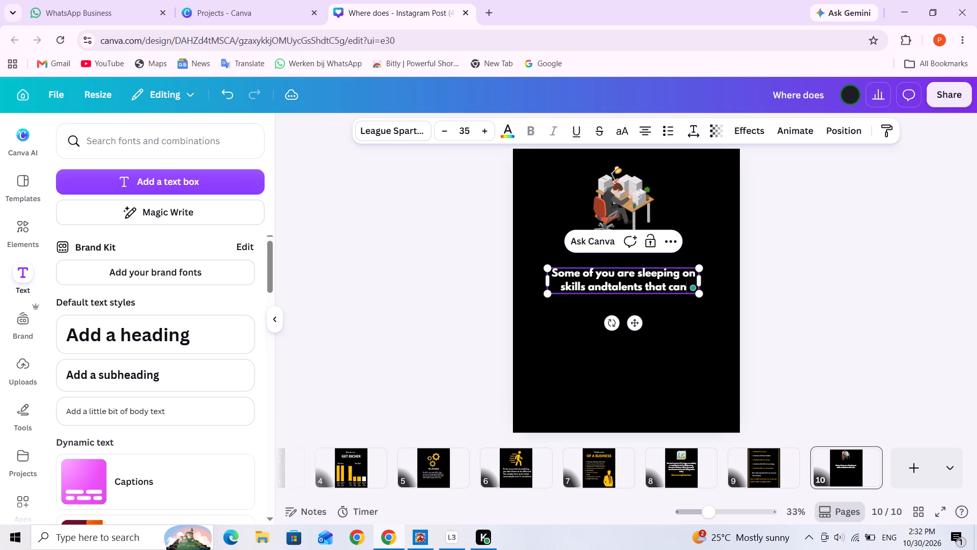
{"action": "key", "text": "Return"}
{"action": "type", "text": "make you a"}
{"action": "key", "text": "space"}
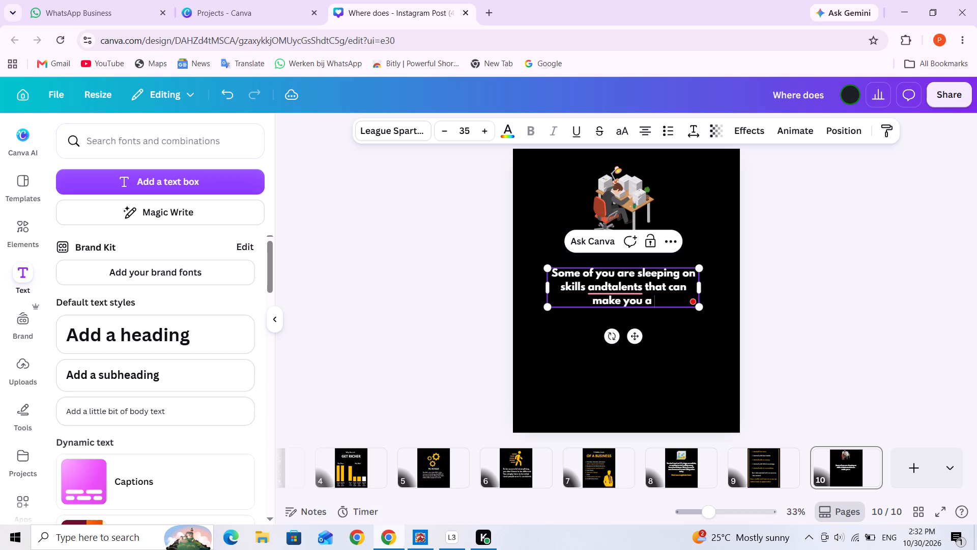
{"action": "type", "text": "mi"}
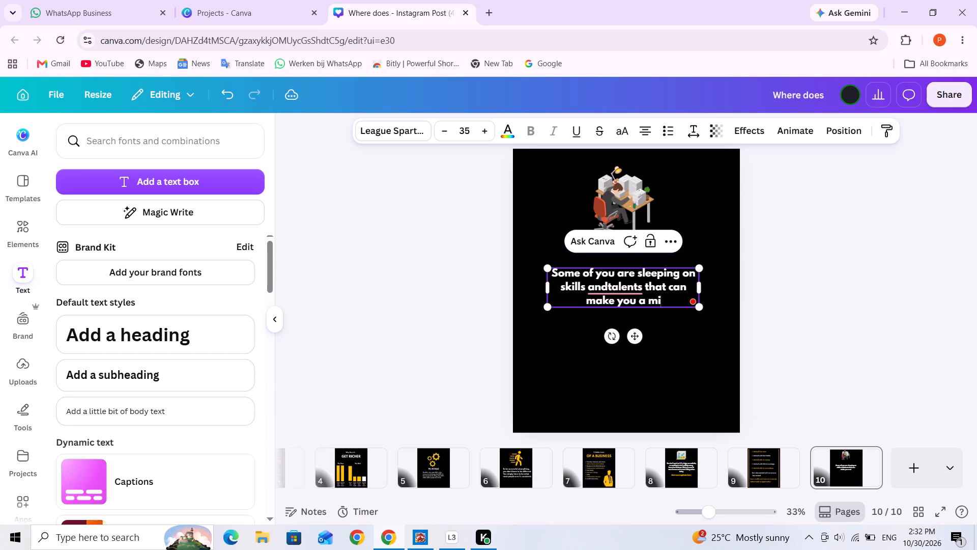
{"action": "type", "text": "llion"}
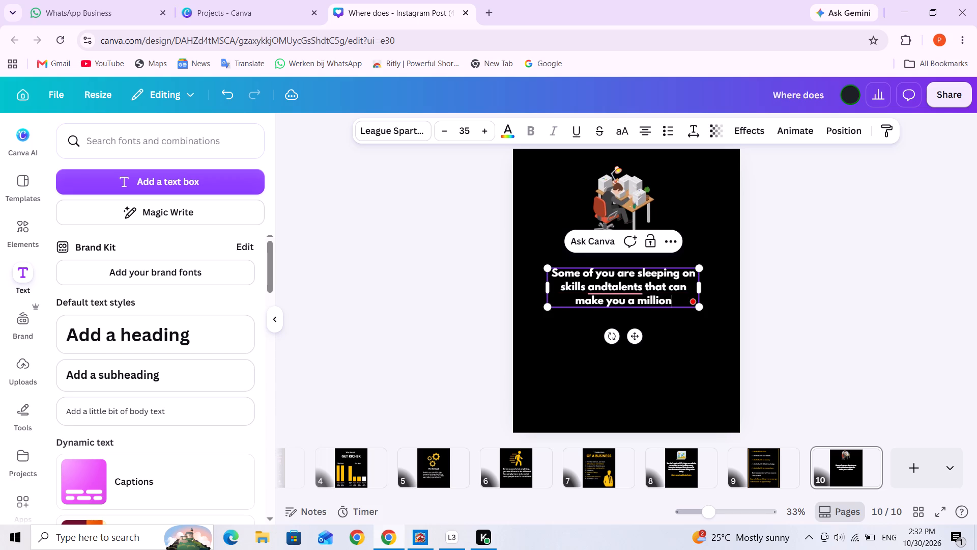
{"action": "type", "text": "aire"}
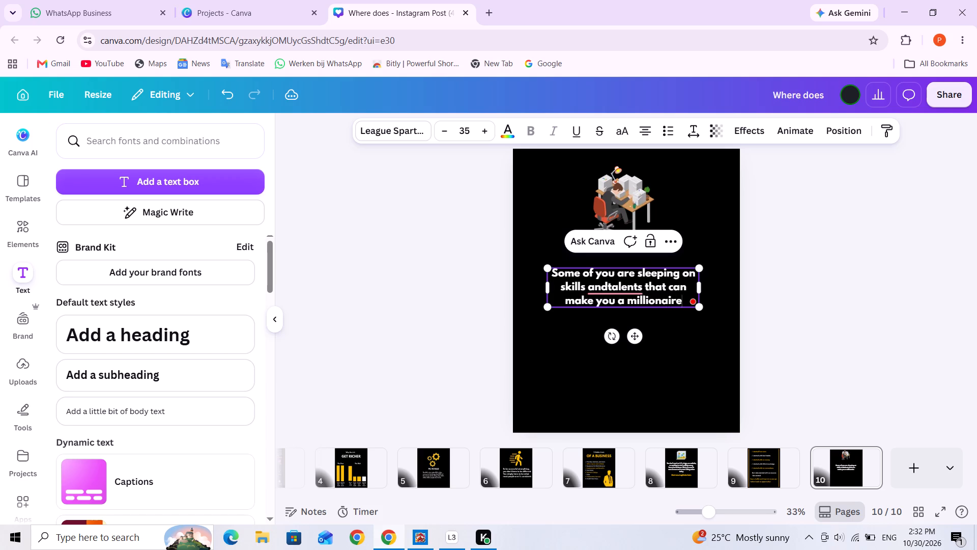
{"action": "key", "text": "period"}
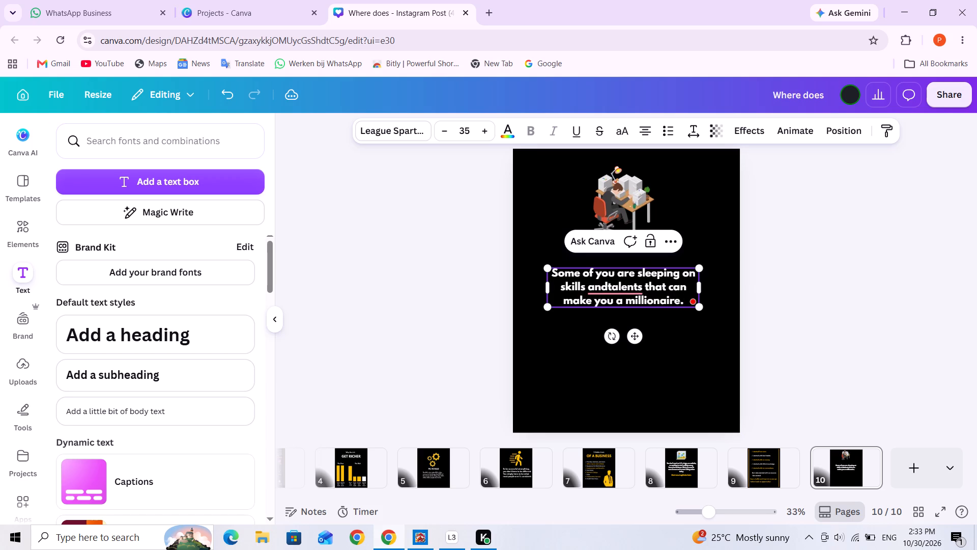
Correct "andtalents" to "and talents" in the second line of the text.
{"action": "left_click", "coordinate": [614, 321]}
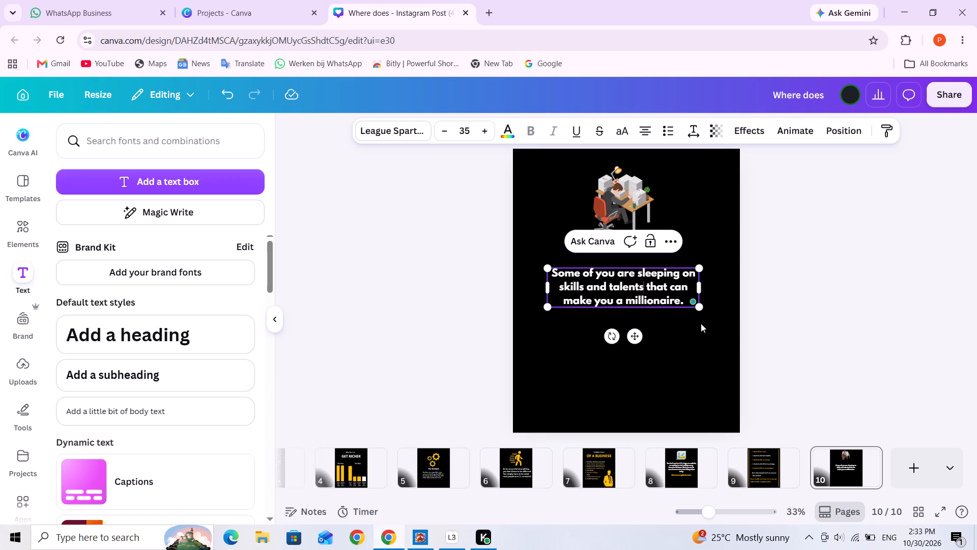
{"action": "left_click", "coordinate": [701, 323]}
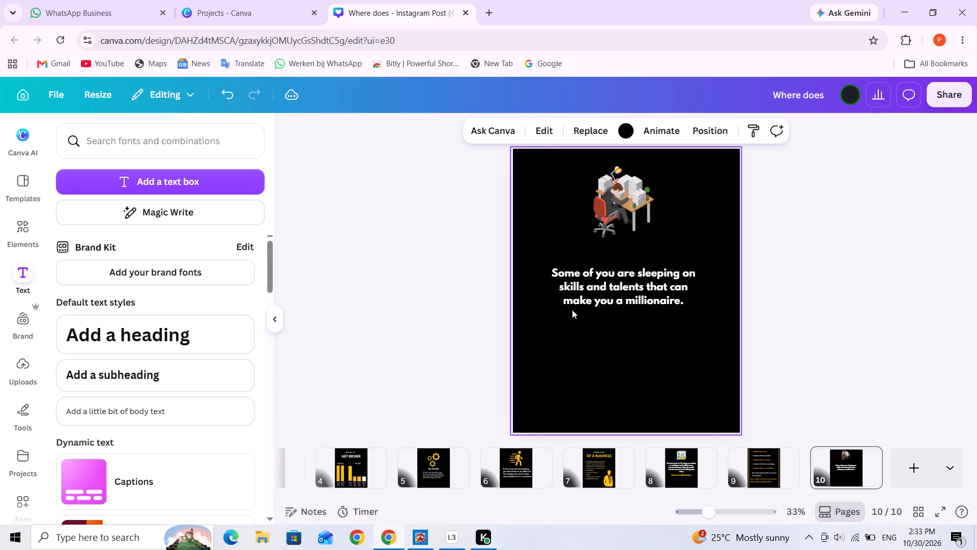
Add another subheading just below the paragraph on page 10 reading "WAKE UP".
{"action": "left_click", "coordinate": [121, 374]}
{"action": "left_click", "coordinate": [687, 335]}
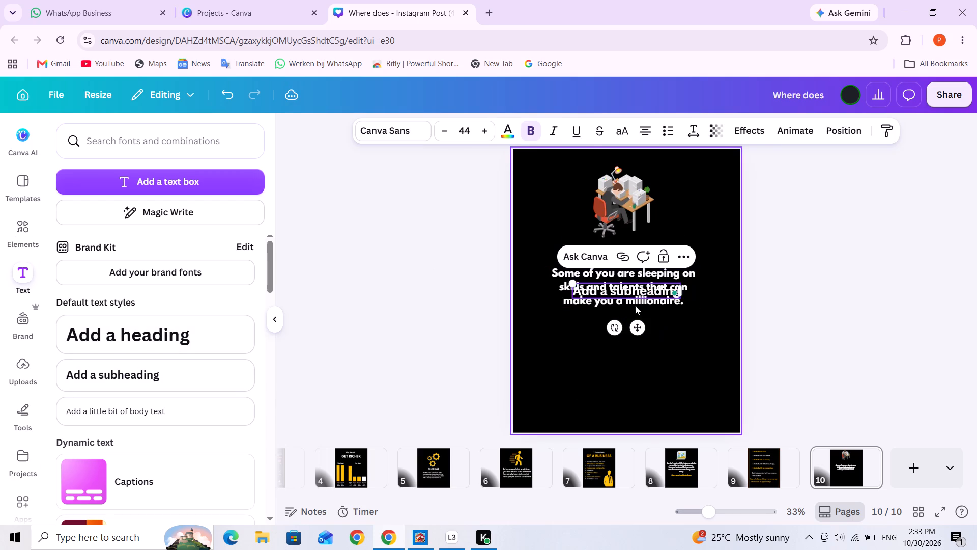
{"action": "left_click_drag", "start_coordinate": [622, 290], "coordinate": [622, 326]}
{"action": "triple_click", "coordinate": [622, 326]}
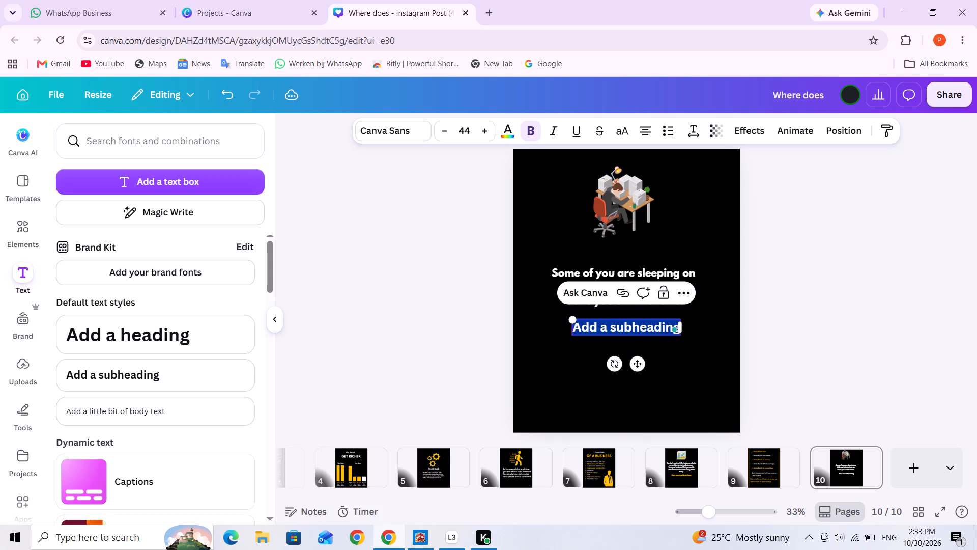
{"action": "type", "text": "WAKE UPO"}
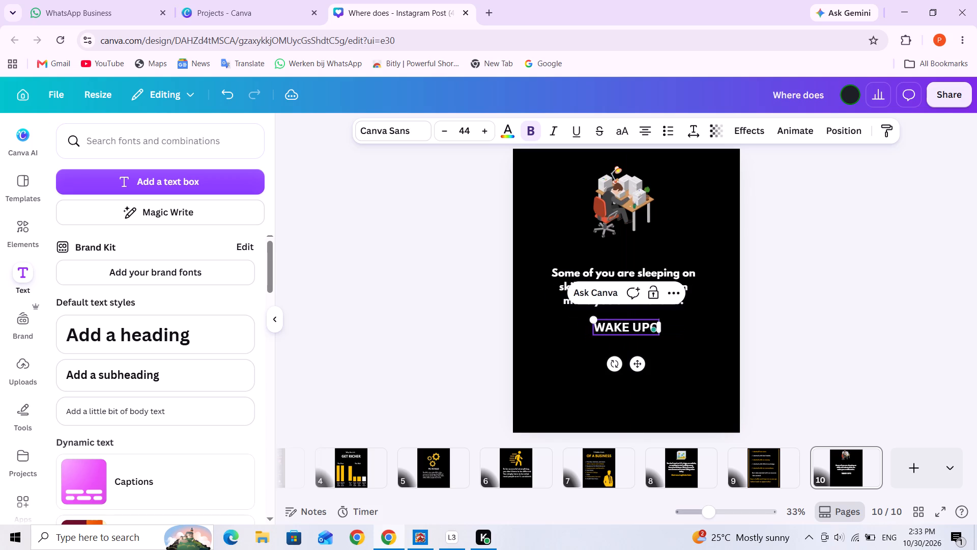
{"action": "key", "text": "BackSpace"}
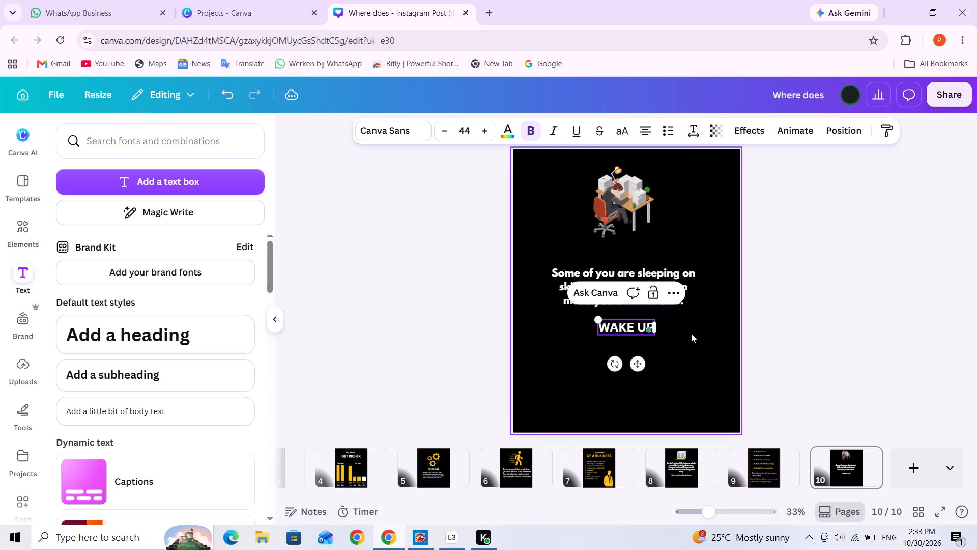
Change the "WAKE UP" text to League Spartan and enlarge its font size to about 50.
{"action": "triple_click", "coordinate": [627, 327]}
{"action": "left_click", "coordinate": [427, 135]}
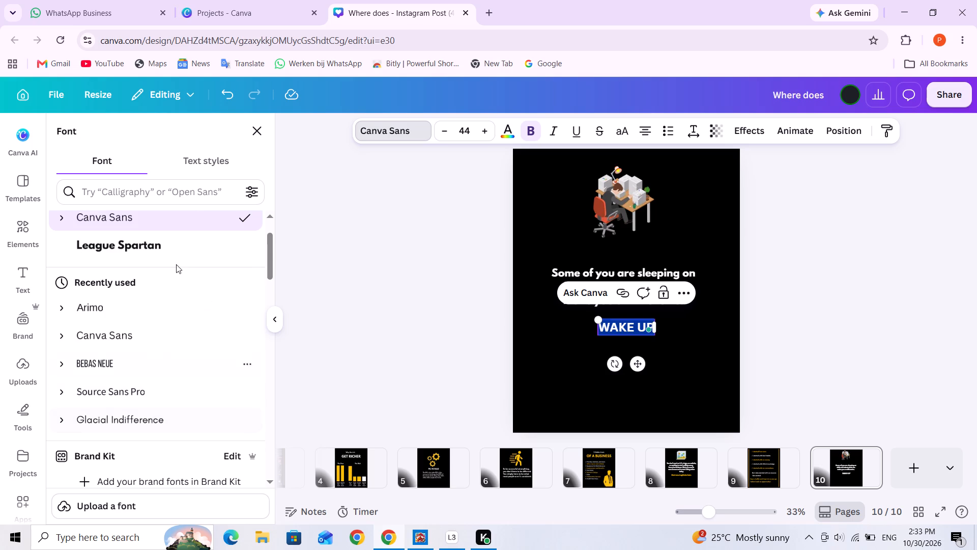
{"action": "left_click", "coordinate": [180, 253]}
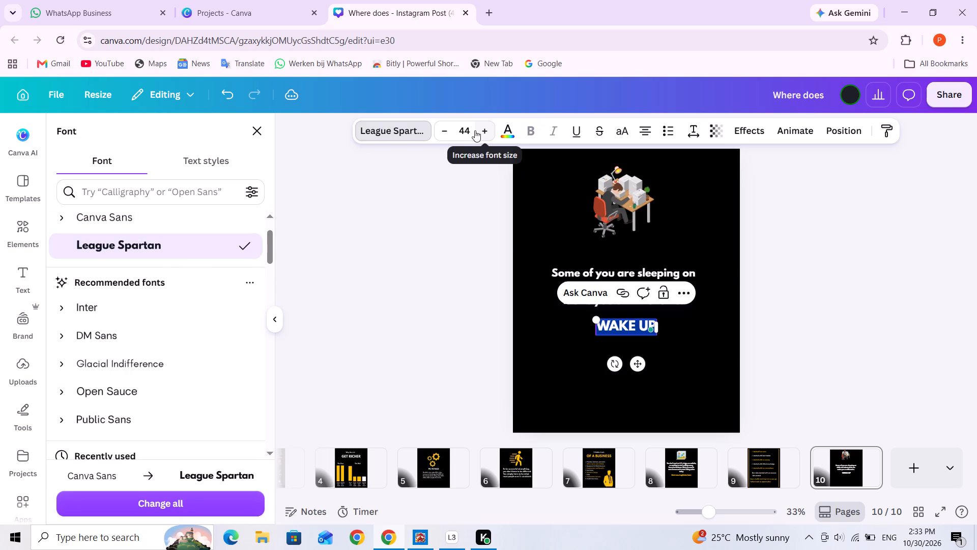
{"action": "left_click", "coordinate": [479, 131]}
{"action": "triple_click", "coordinate": [479, 131]}
{"action": "triple_click", "coordinate": [479, 131]}
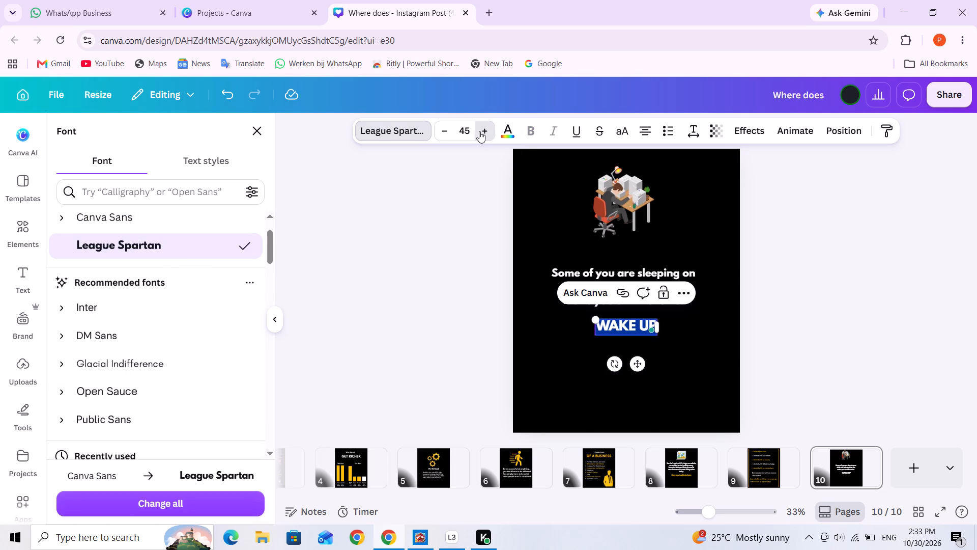
{"action": "double_click", "coordinate": [479, 131]}
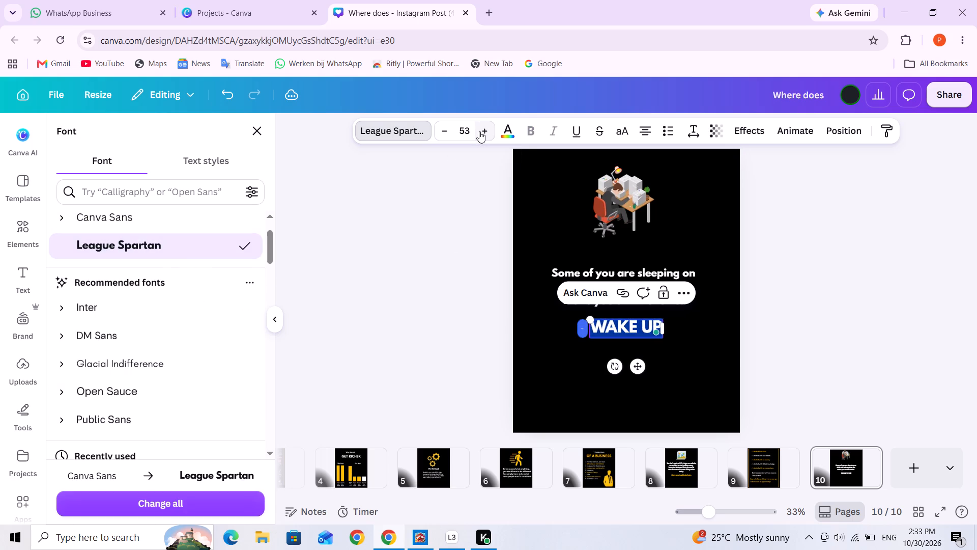
{"action": "left_click", "coordinate": [442, 135]}
{"action": "left_click", "coordinate": [442, 135]}
{"action": "left_click", "coordinate": [442, 135]}
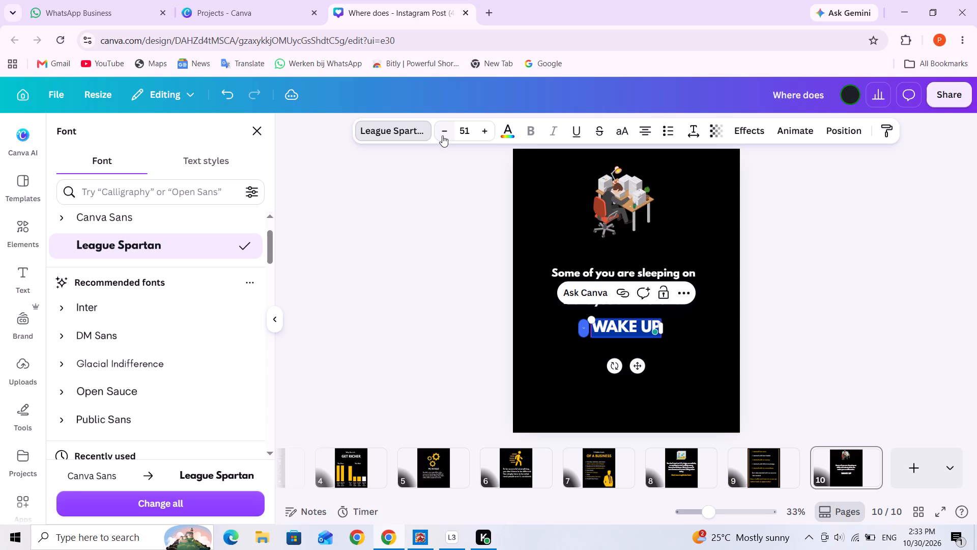
{"action": "left_click", "coordinate": [717, 365]}
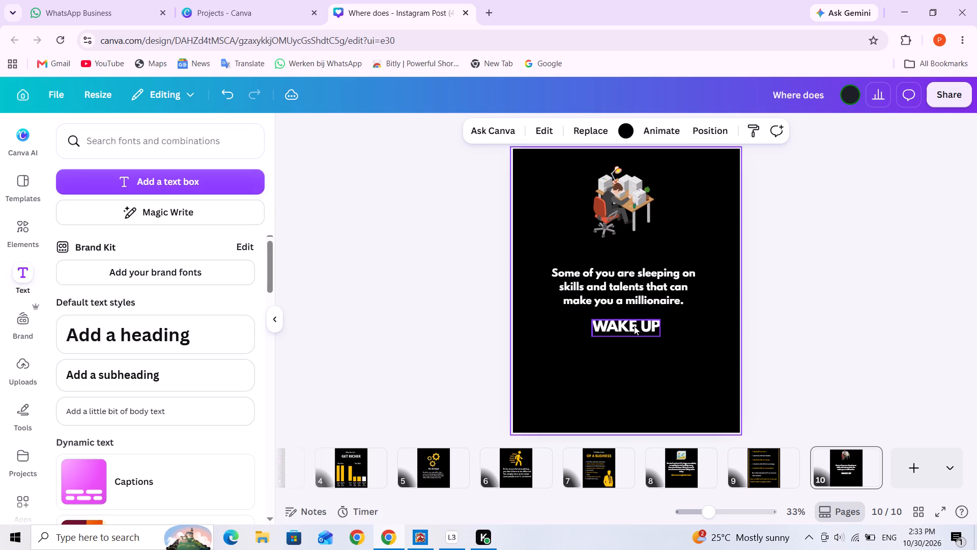
Recolour the "WAKE UP" text on page 10 to the design's golden yellow.
{"action": "triple_click", "coordinate": [616, 319]}
{"action": "triple_click", "coordinate": [617, 326]}
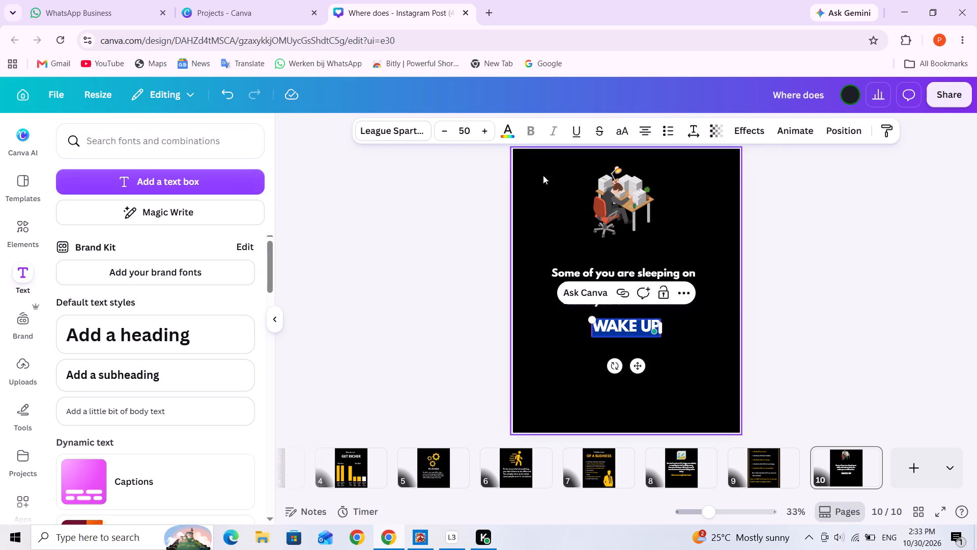
{"action": "left_click", "coordinate": [508, 136]}
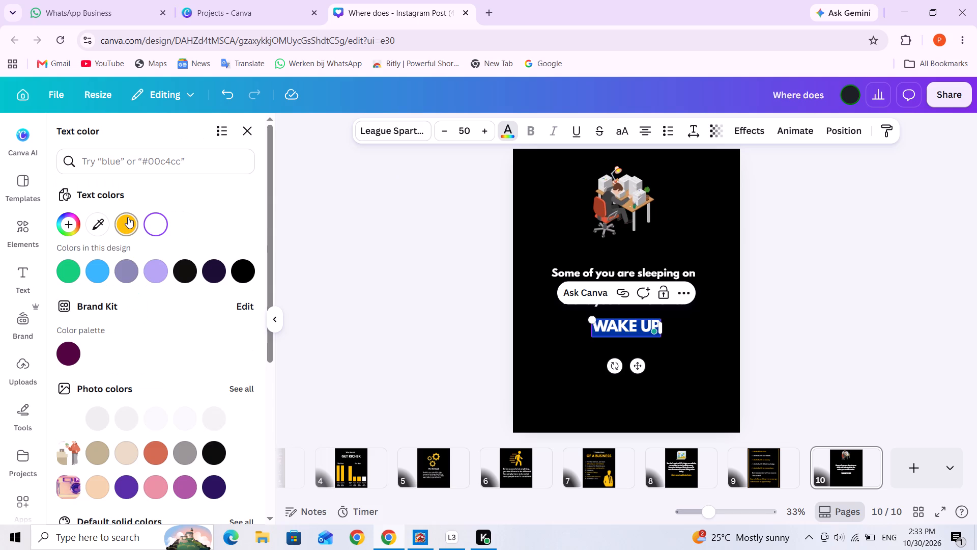
{"action": "left_click", "coordinate": [128, 217]}
{"action": "left_click", "coordinate": [692, 371]}
{"action": "left_click", "coordinate": [692, 371]}
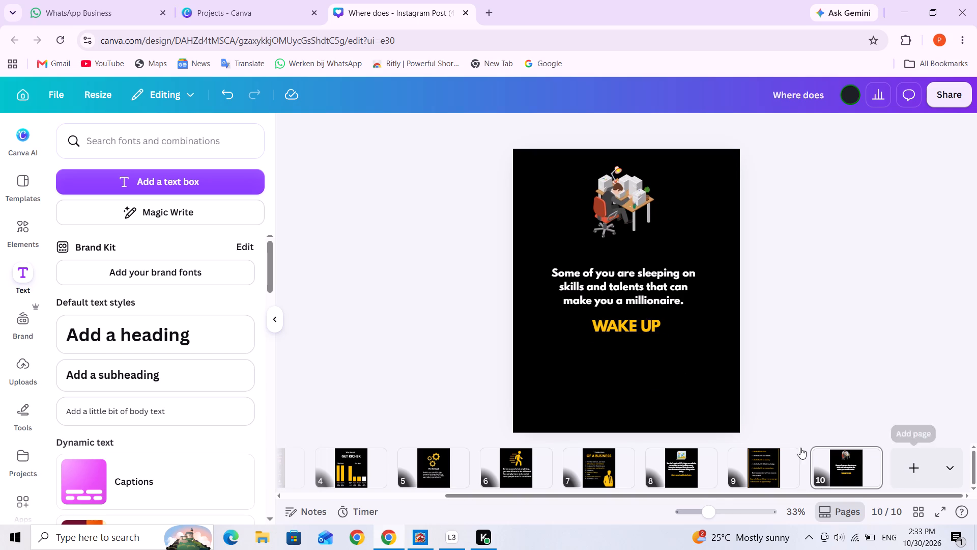
Review pages 9 and 8 for comparison, and return to page 10.
{"action": "left_click", "coordinate": [772, 473]}
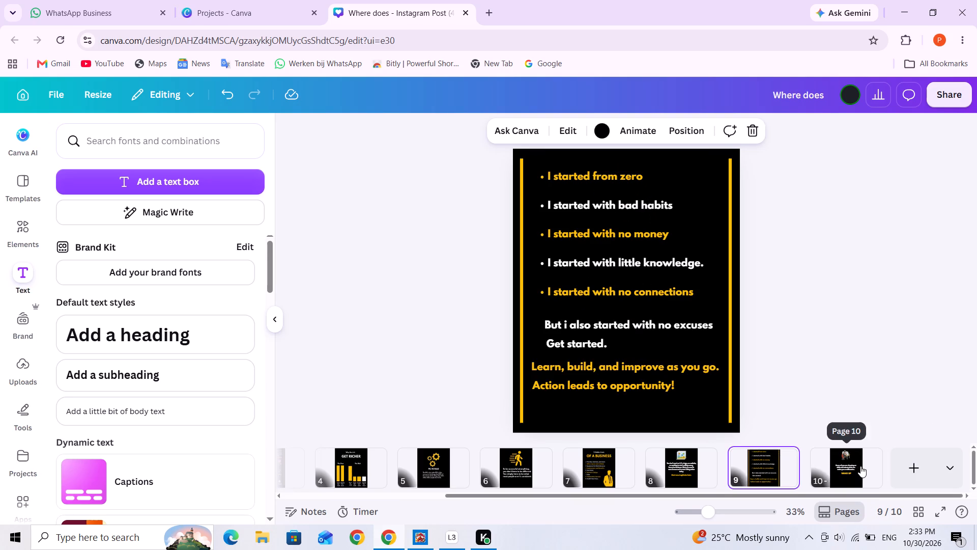
{"action": "left_click", "coordinate": [685, 467]}
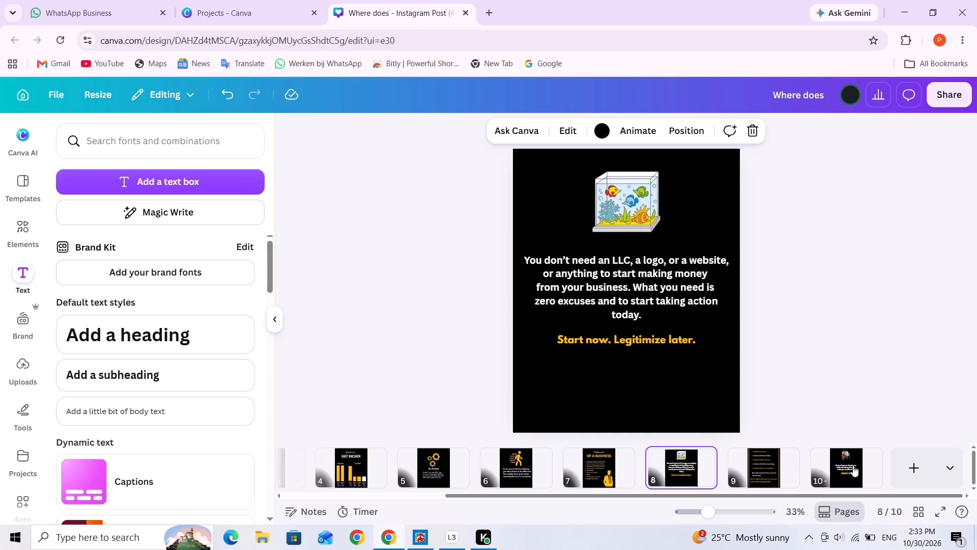
{"action": "left_click", "coordinate": [851, 466]}
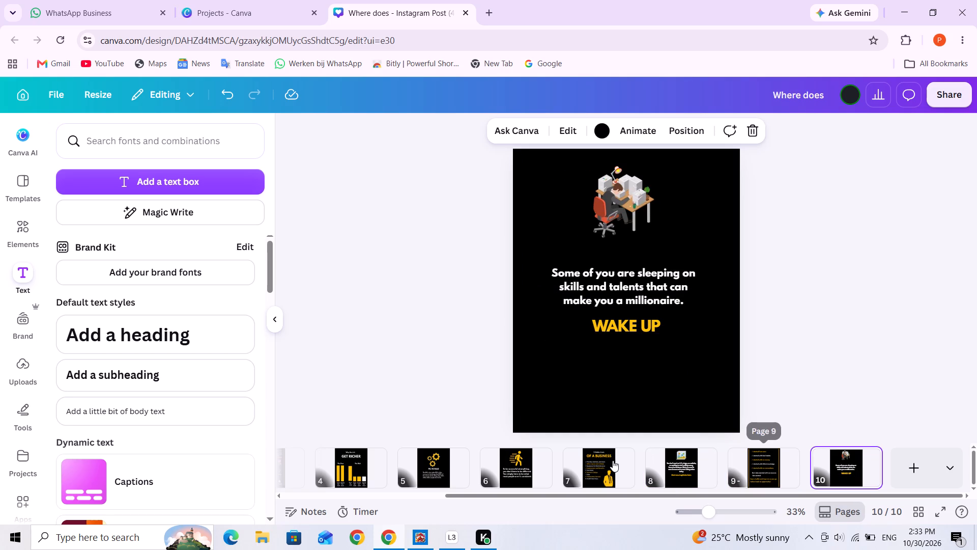